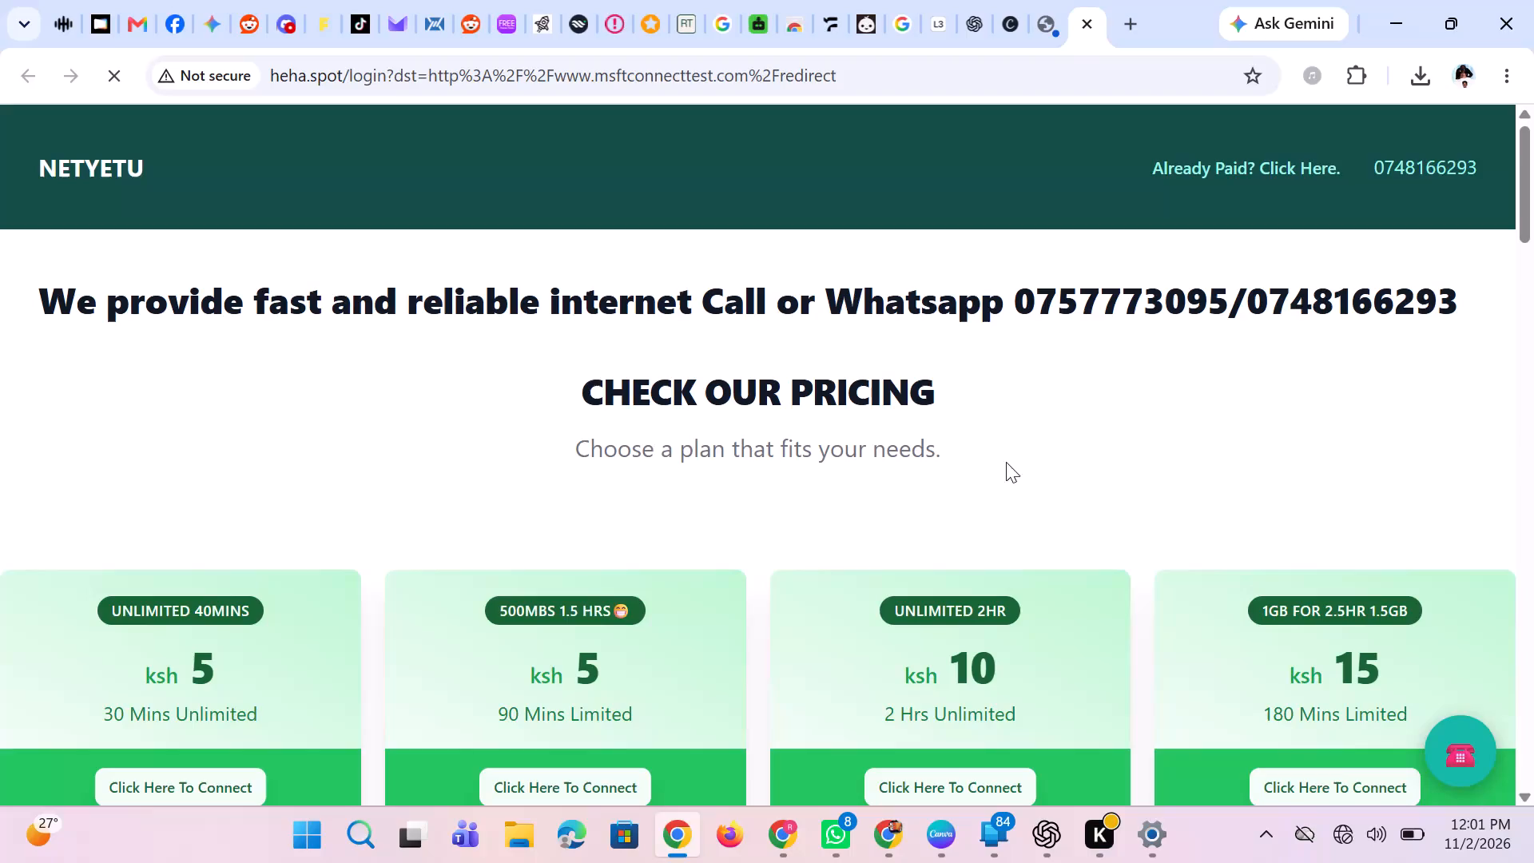
Choose the Unlimited 2HR internet plan priced at ksh 10 from the pricing list.
{"action": "scroll", "coordinate": [1043, 424], "scroll_direction": "down", "scroll_amount": 1}
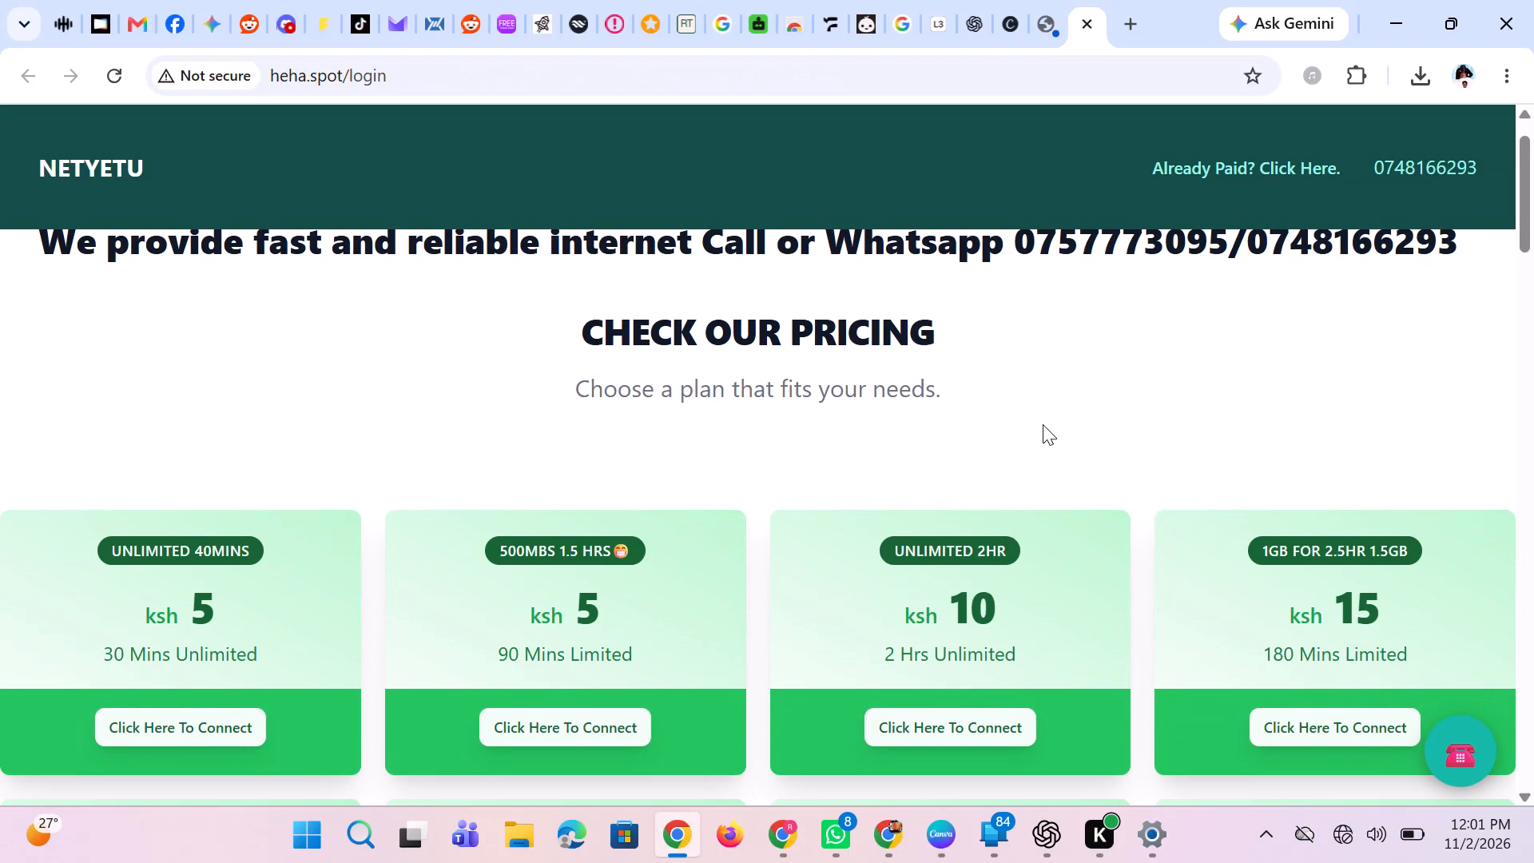
{"action": "scroll", "coordinate": [1043, 424], "scroll_direction": "down", "scroll_amount": 2}
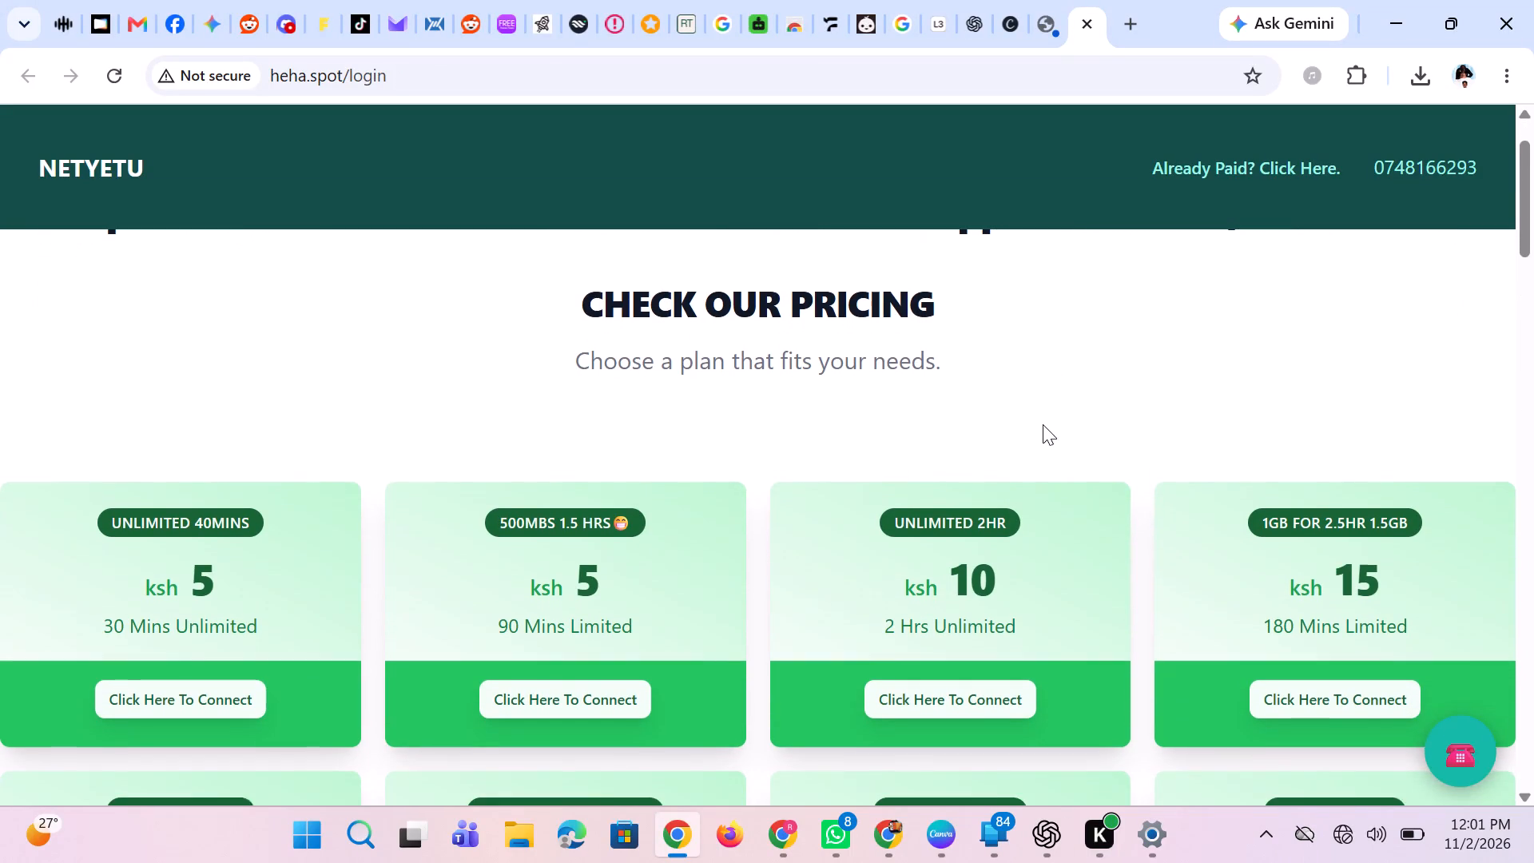
{"action": "scroll", "coordinate": [1043, 424], "scroll_direction": "down", "scroll_amount": 2}
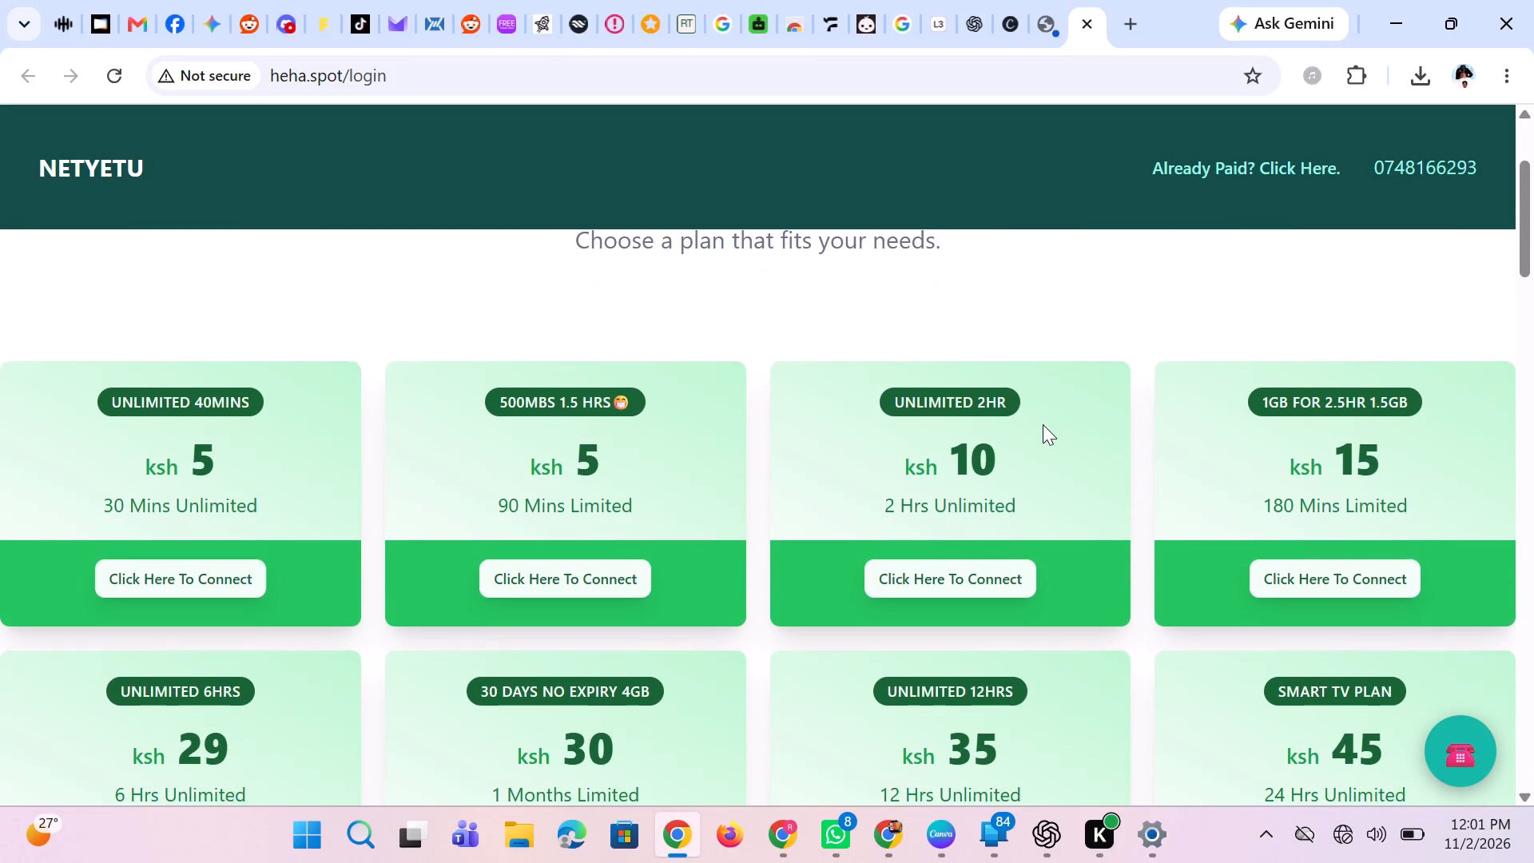
{"action": "scroll", "coordinate": [1043, 424], "scroll_direction": "down", "scroll_amount": 1}
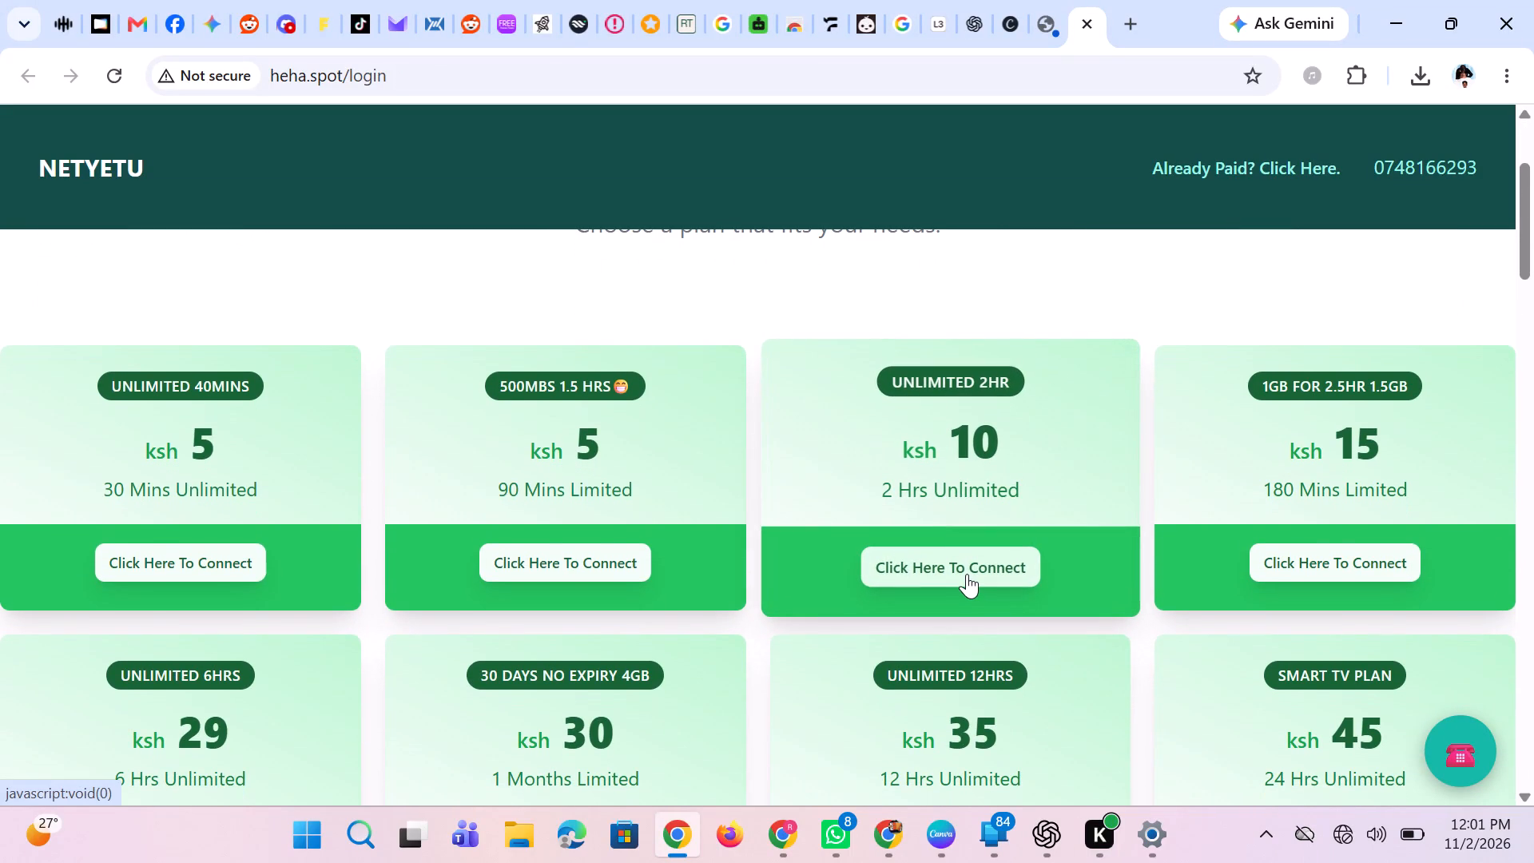
{"action": "left_click", "coordinate": [967, 574]}
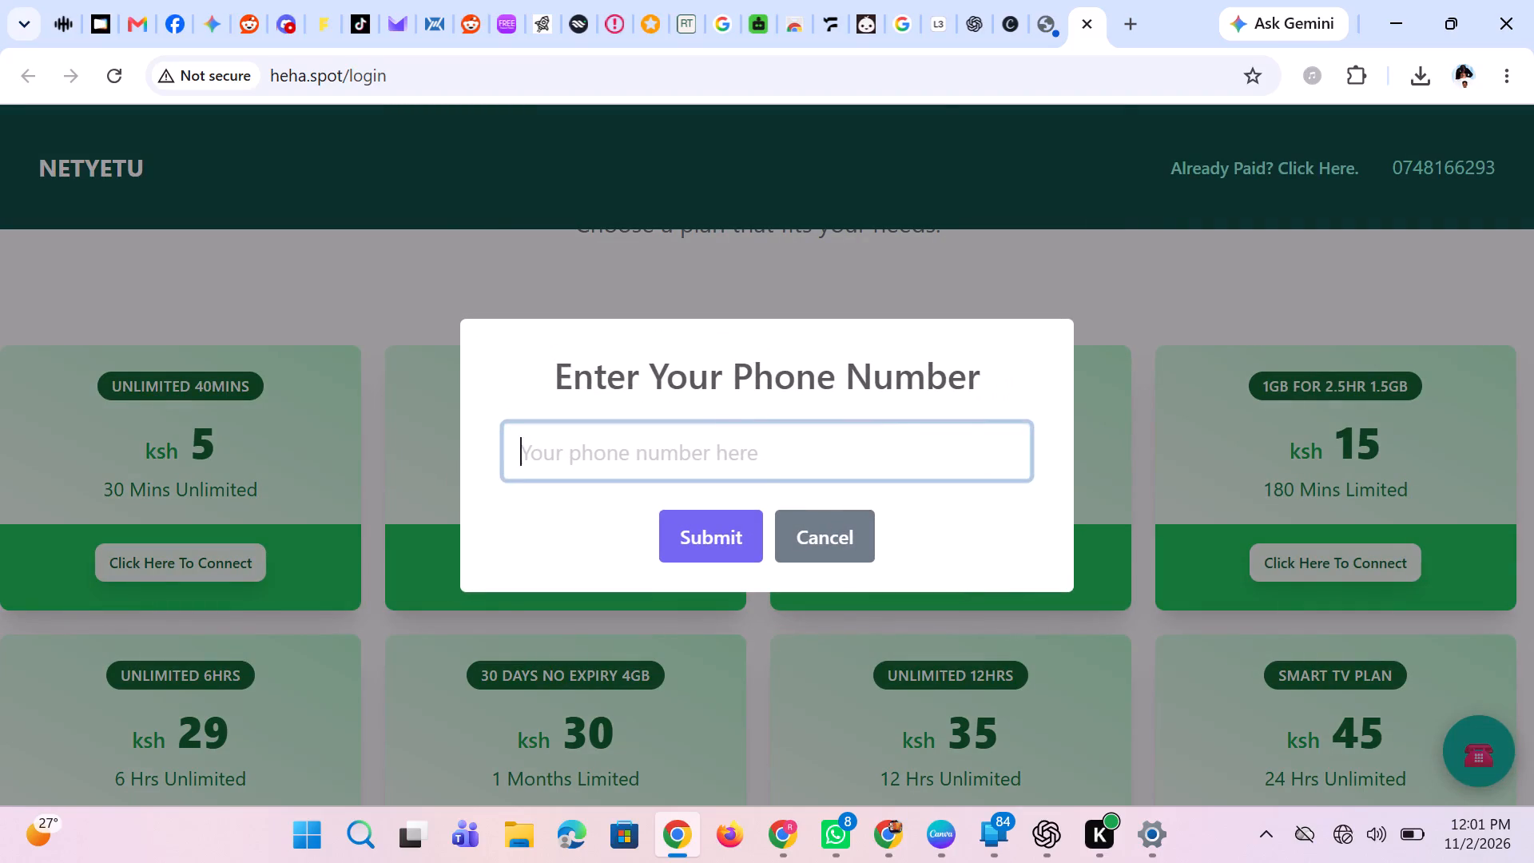
Fill in the saved phone number for the chosen plan and submit it.
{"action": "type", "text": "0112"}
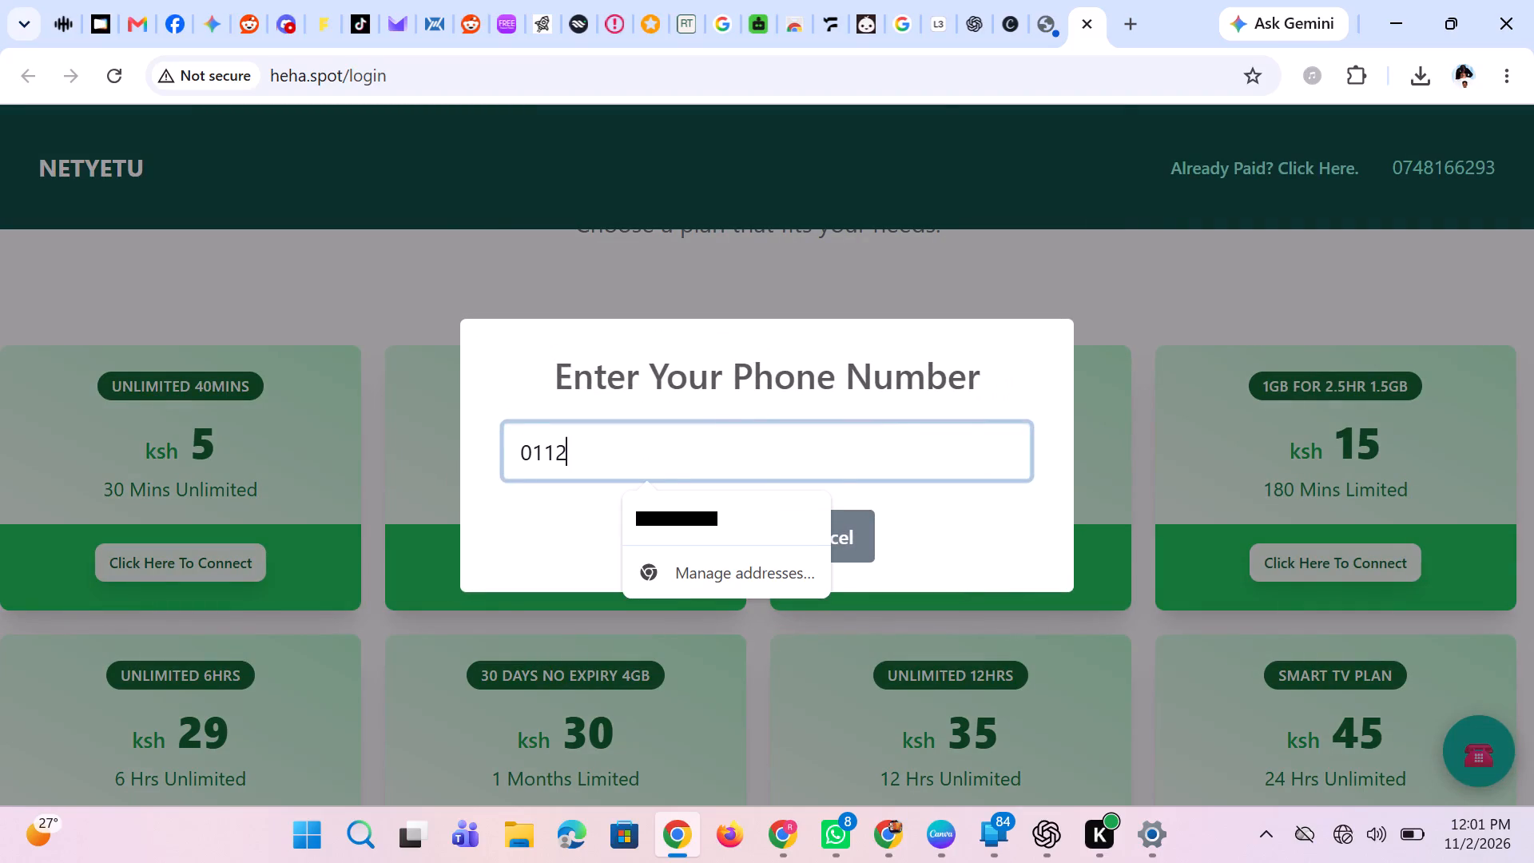
{"action": "left_click", "coordinate": [761, 511]}
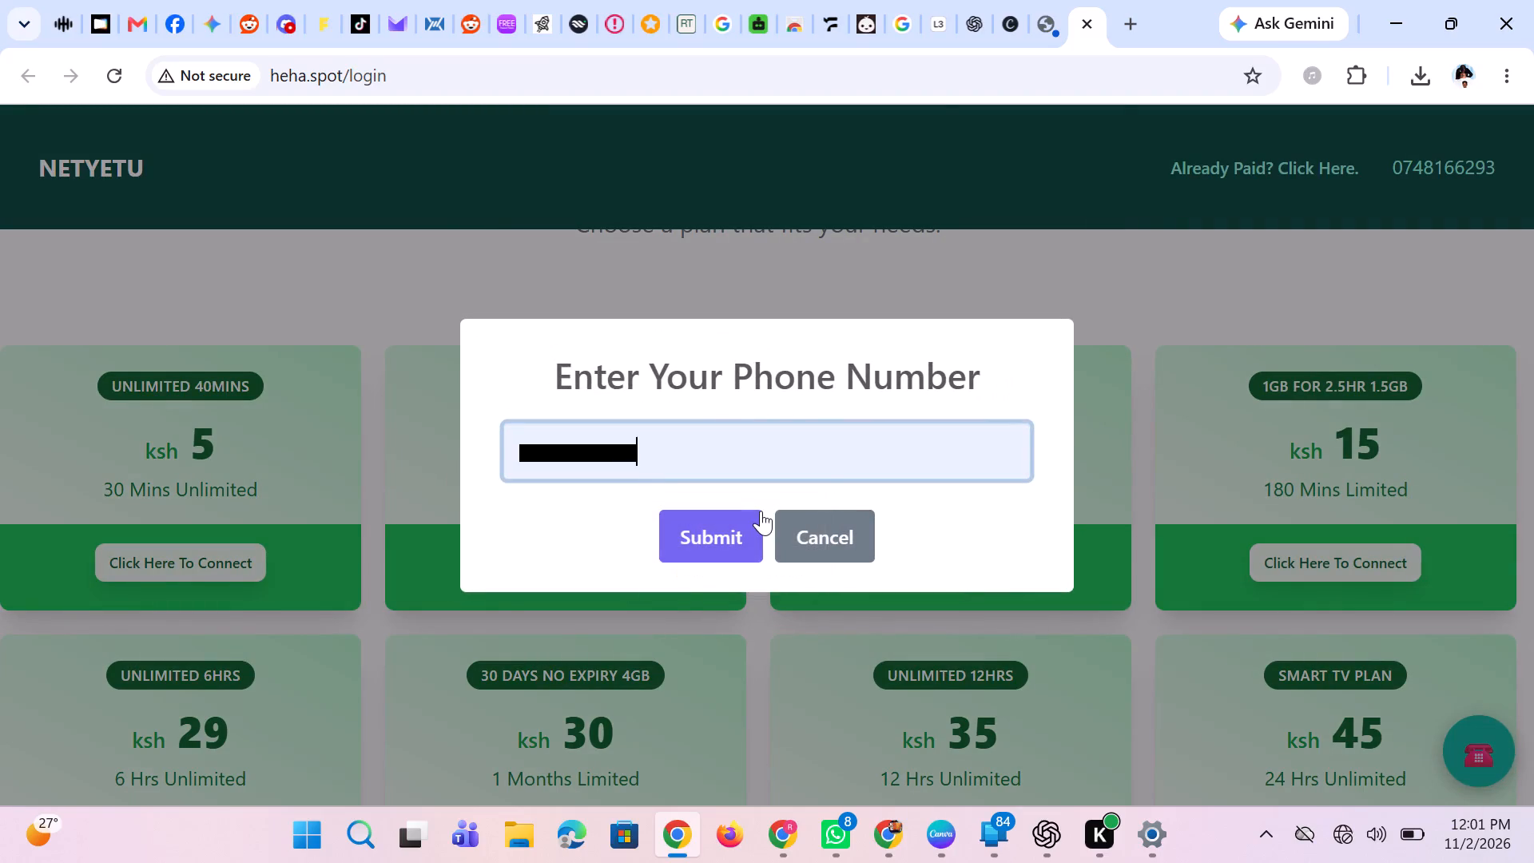
{"action": "left_click", "coordinate": [726, 540]}
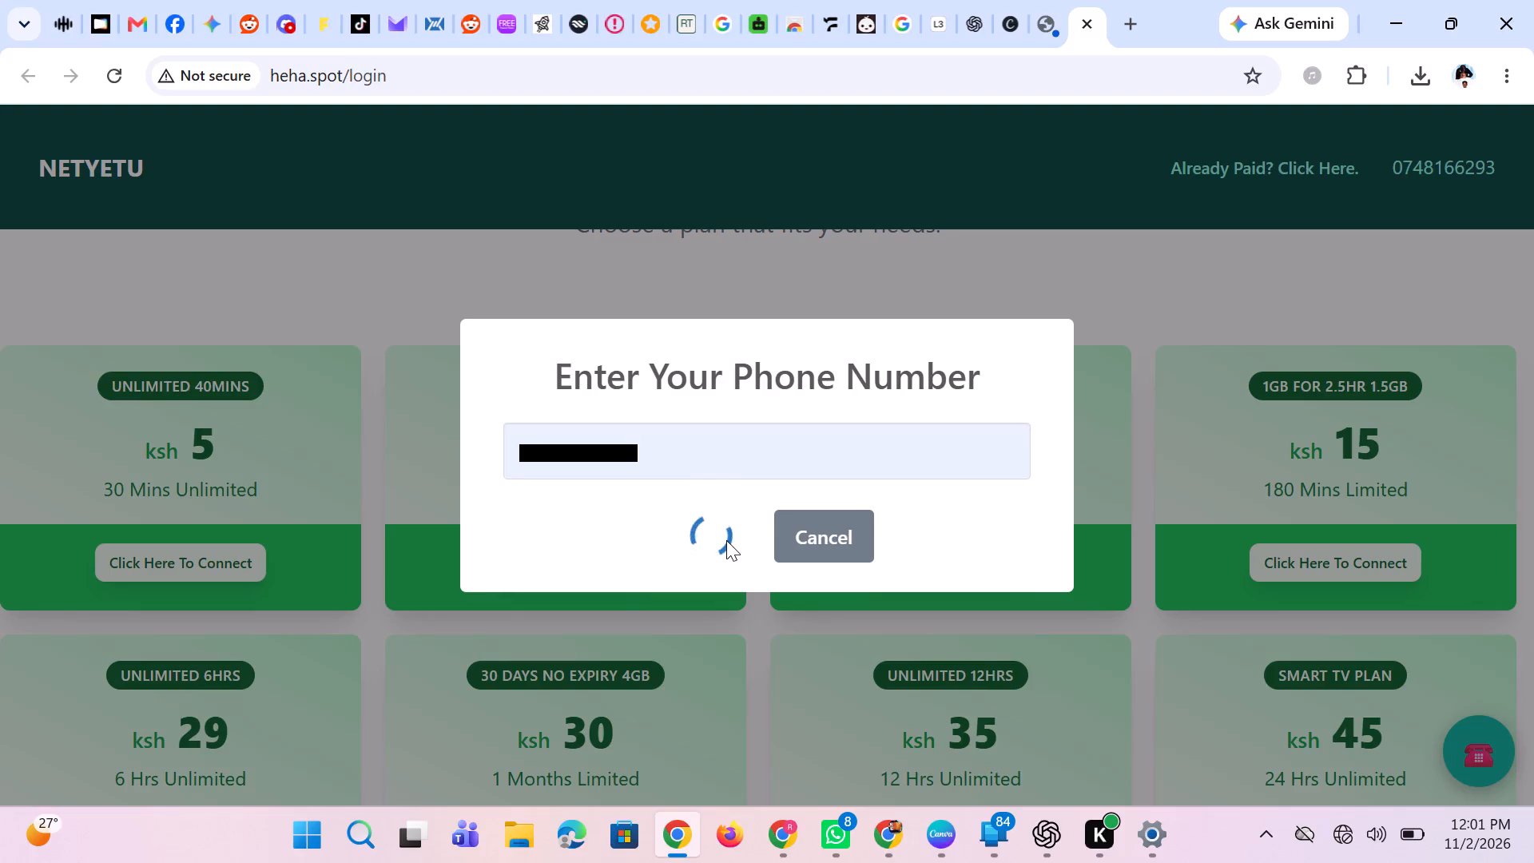
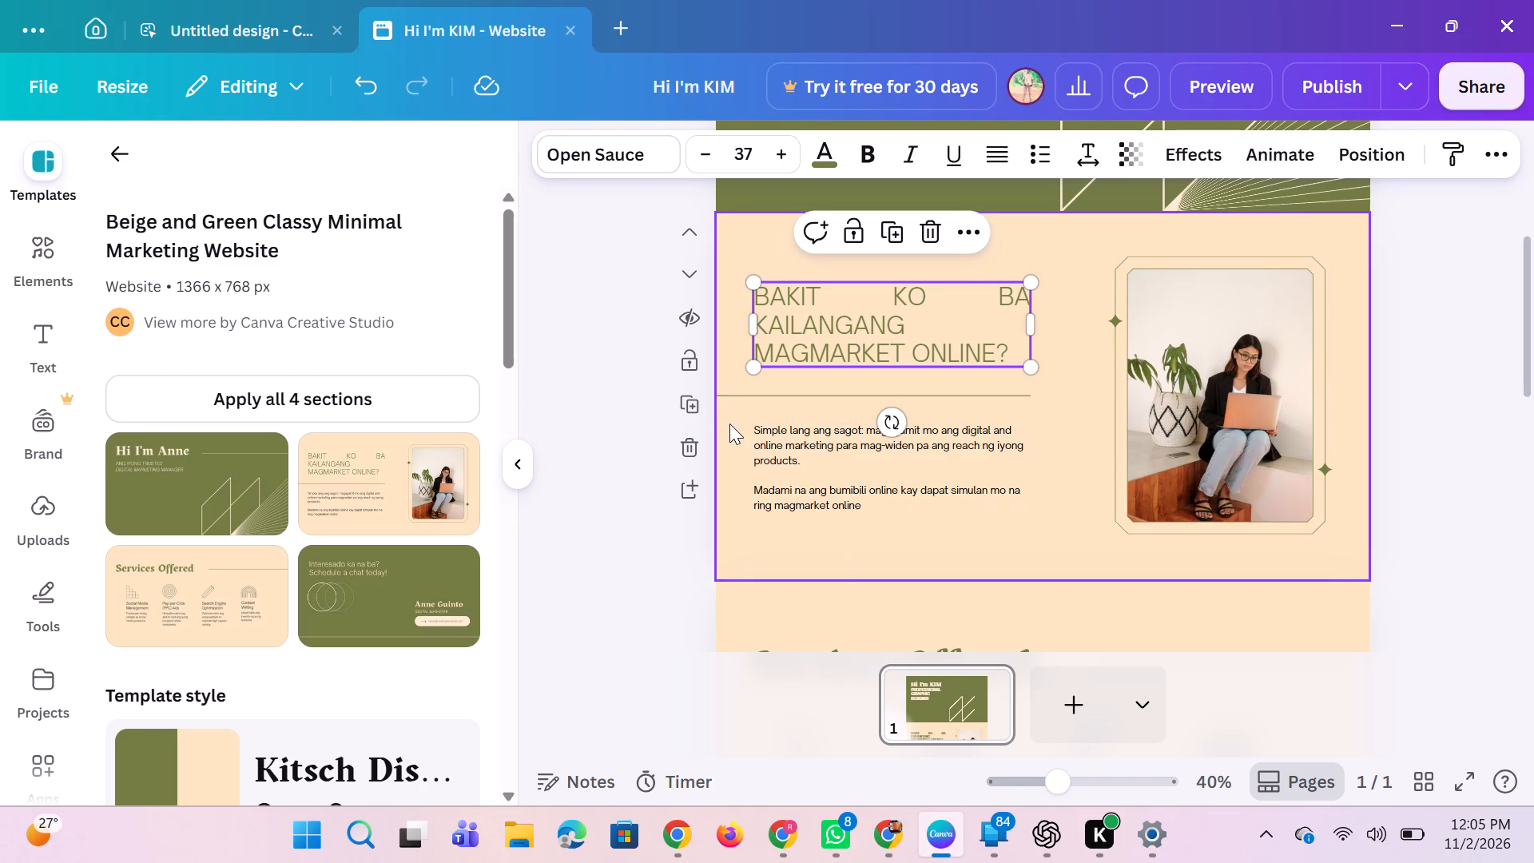
{"action": "left_click", "coordinate": [802, 465]}
{"action": "double_click", "coordinate": [802, 465]}
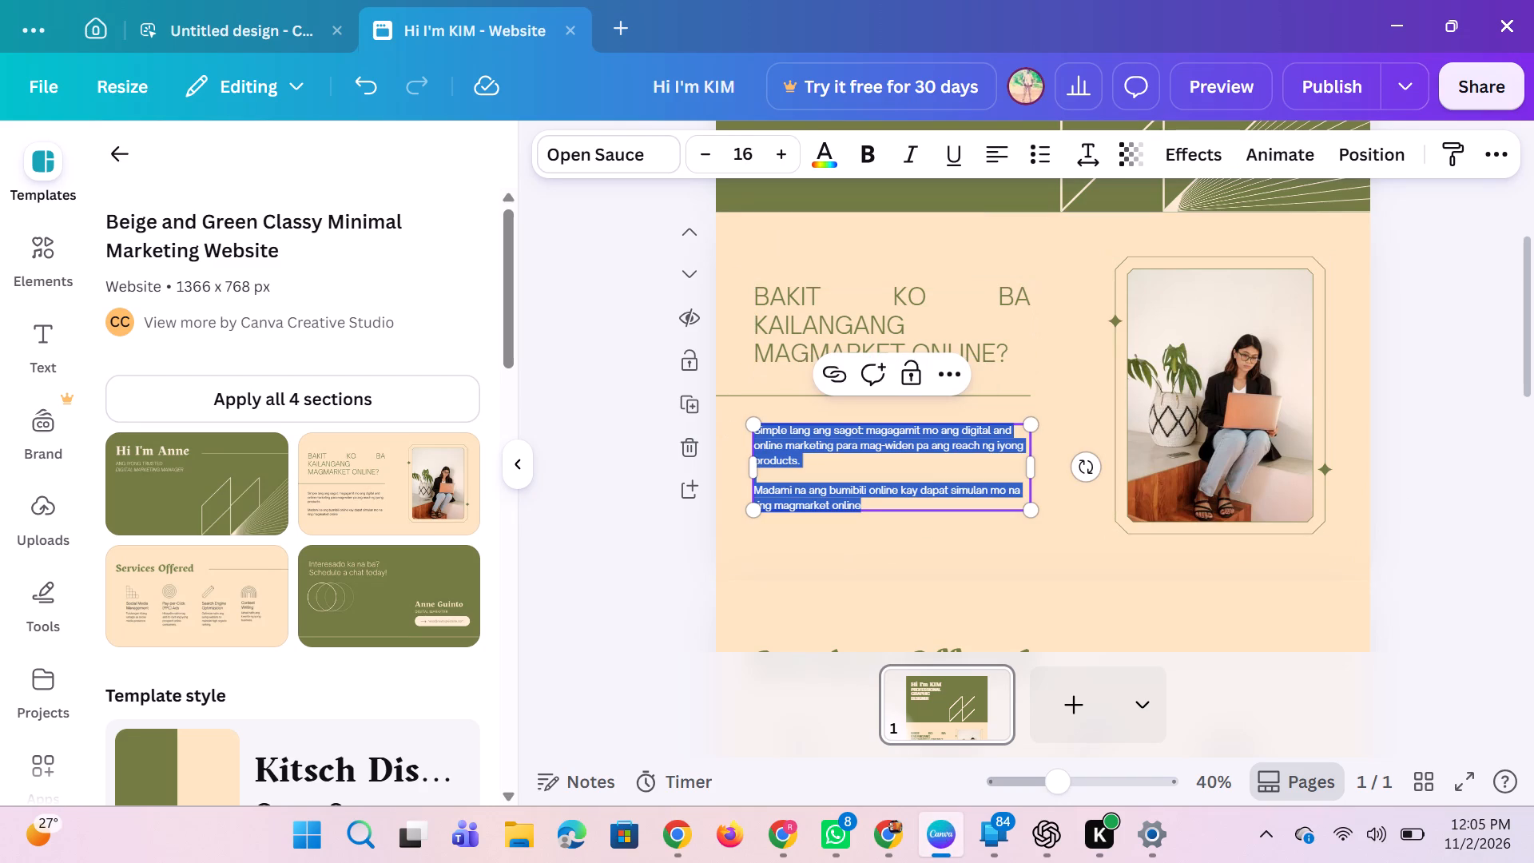
{"action": "key", "text": "BackSpace"}
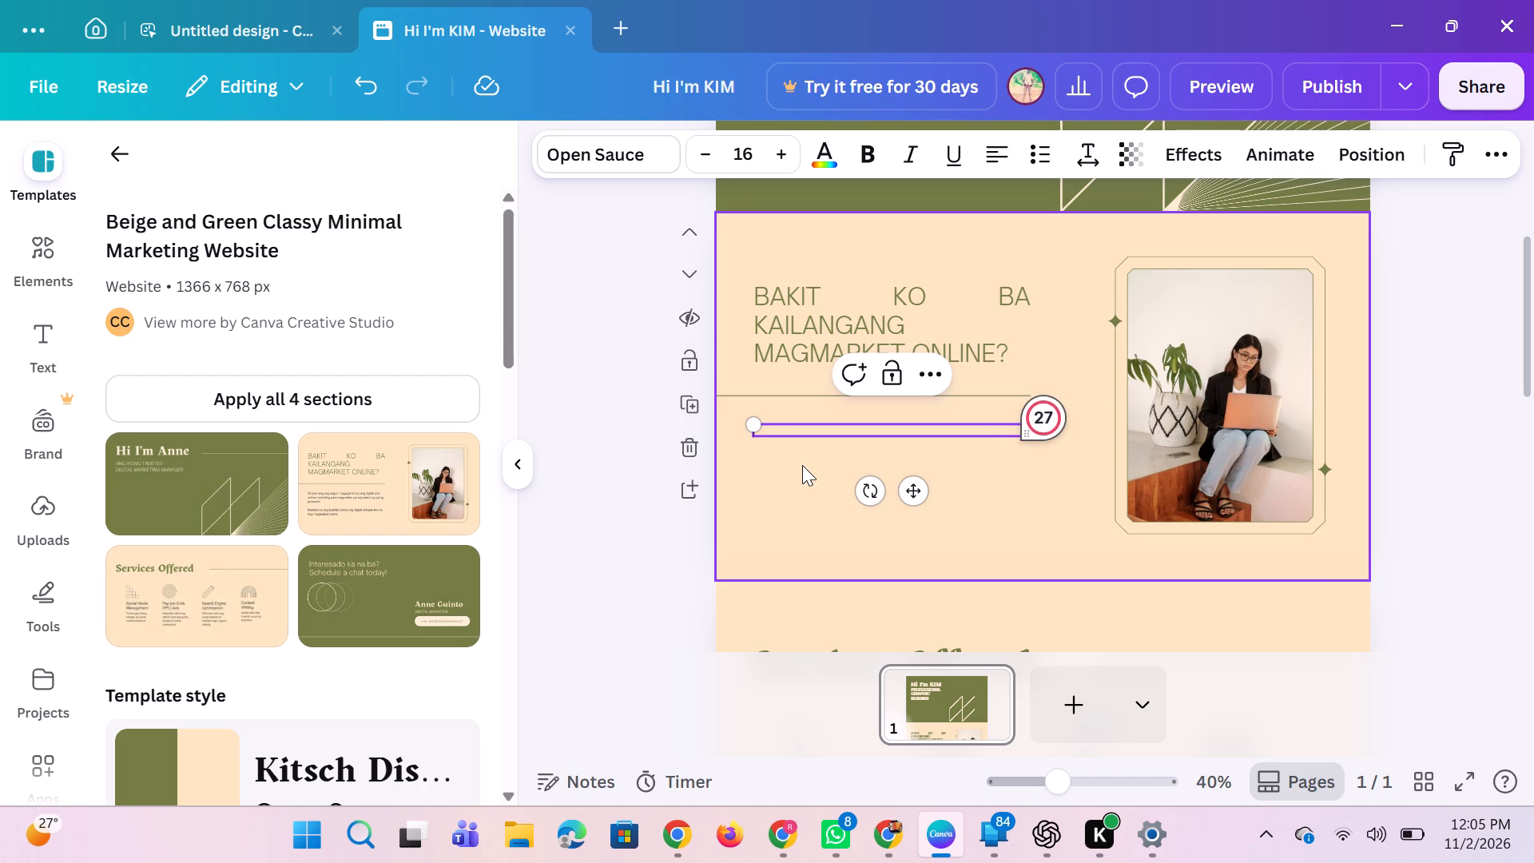
{"action": "key", "text": "ctrl+v"}
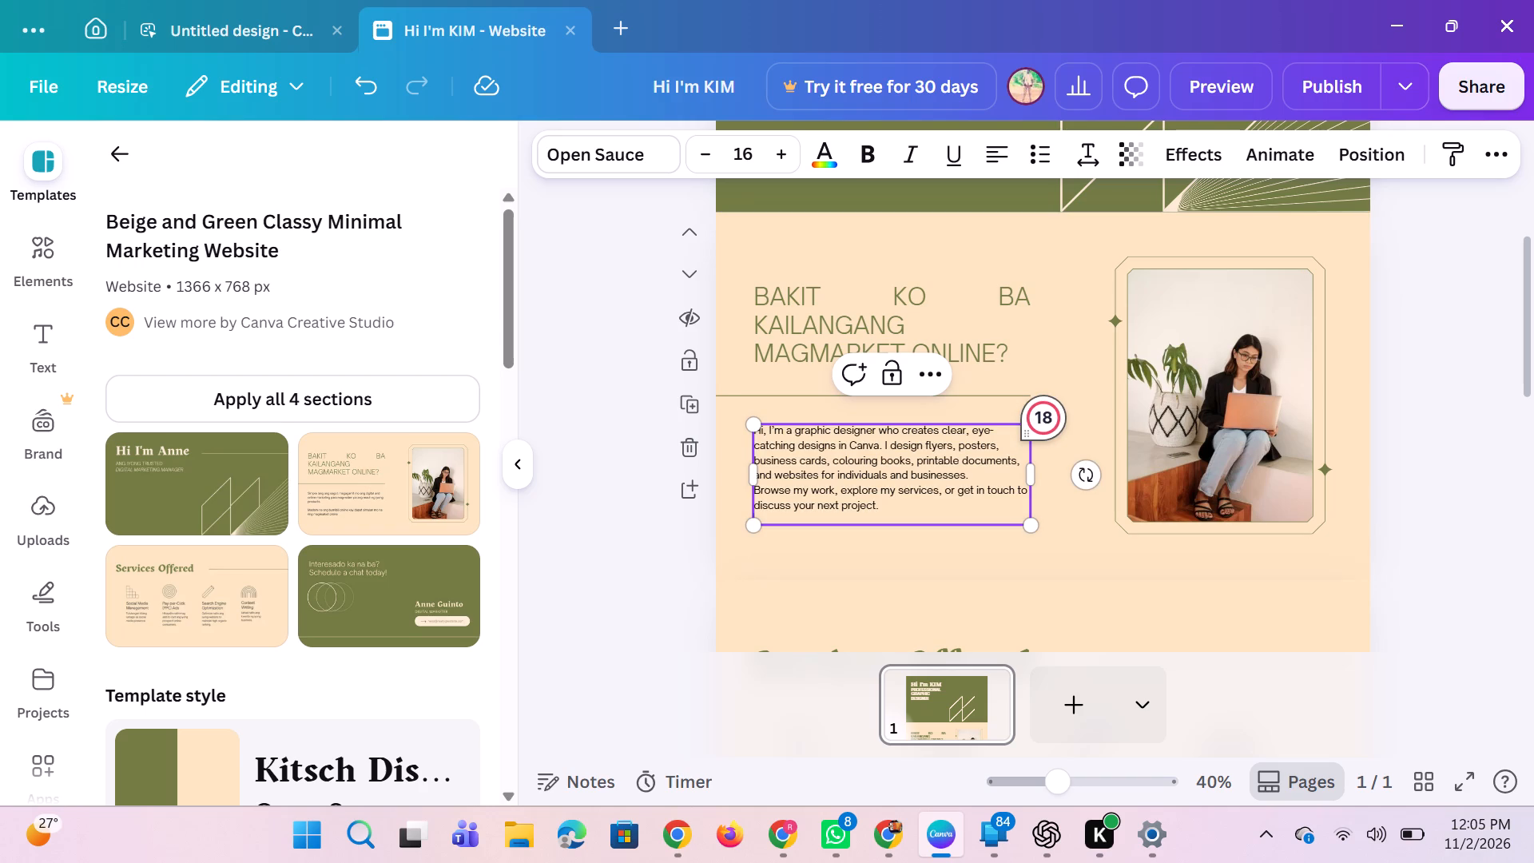
Replace the heading above the introduction with "TAP INTO THE FUTURE" and, on a new line, "TURN ON THE PROFESSIONAL MODE".
{"action": "left_click", "coordinate": [807, 321]}
{"action": "double_click", "coordinate": [807, 321]}
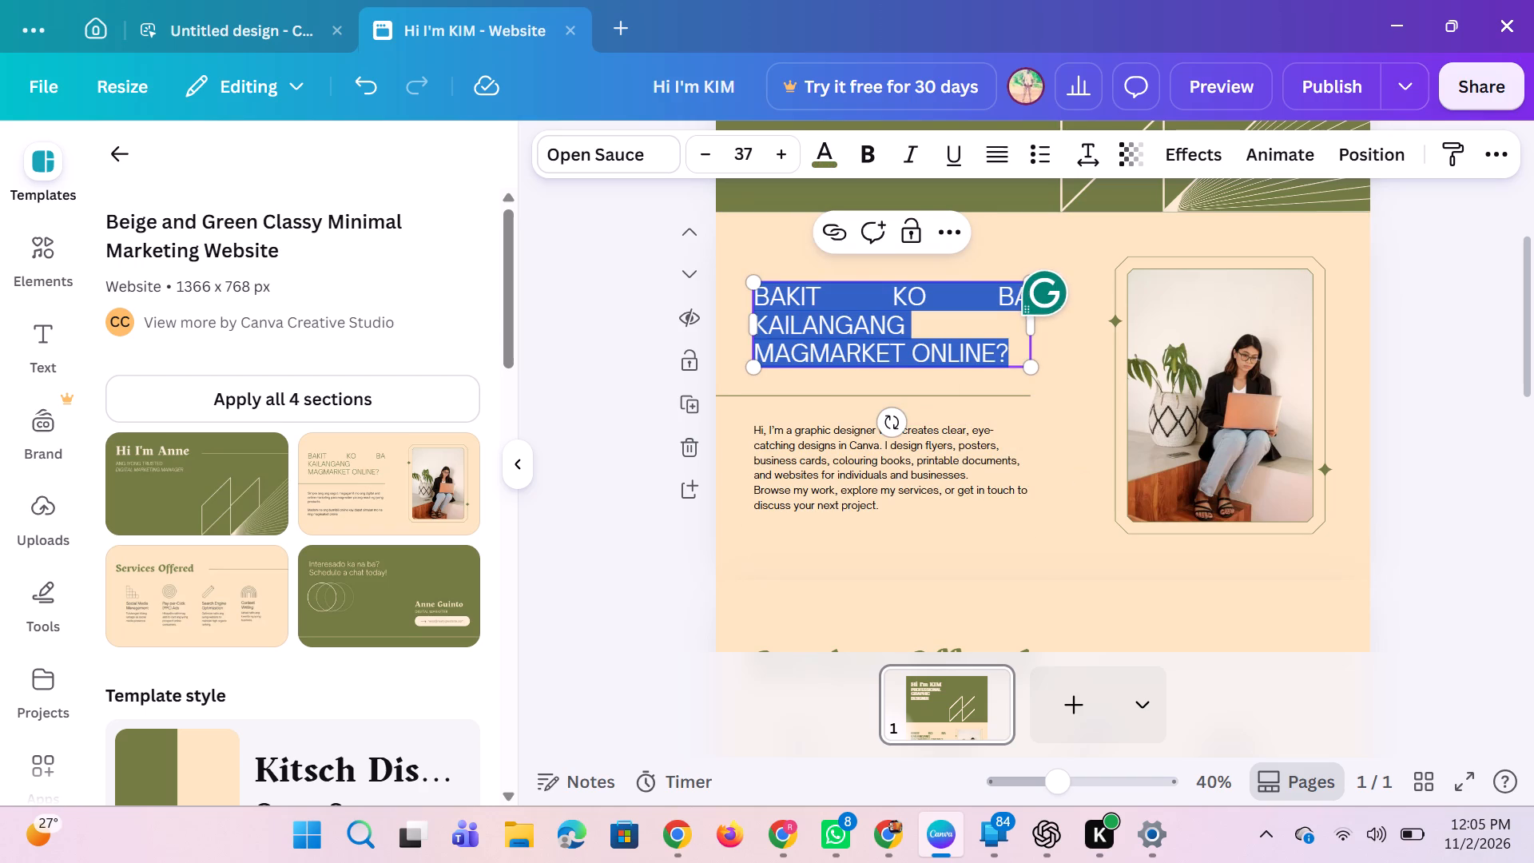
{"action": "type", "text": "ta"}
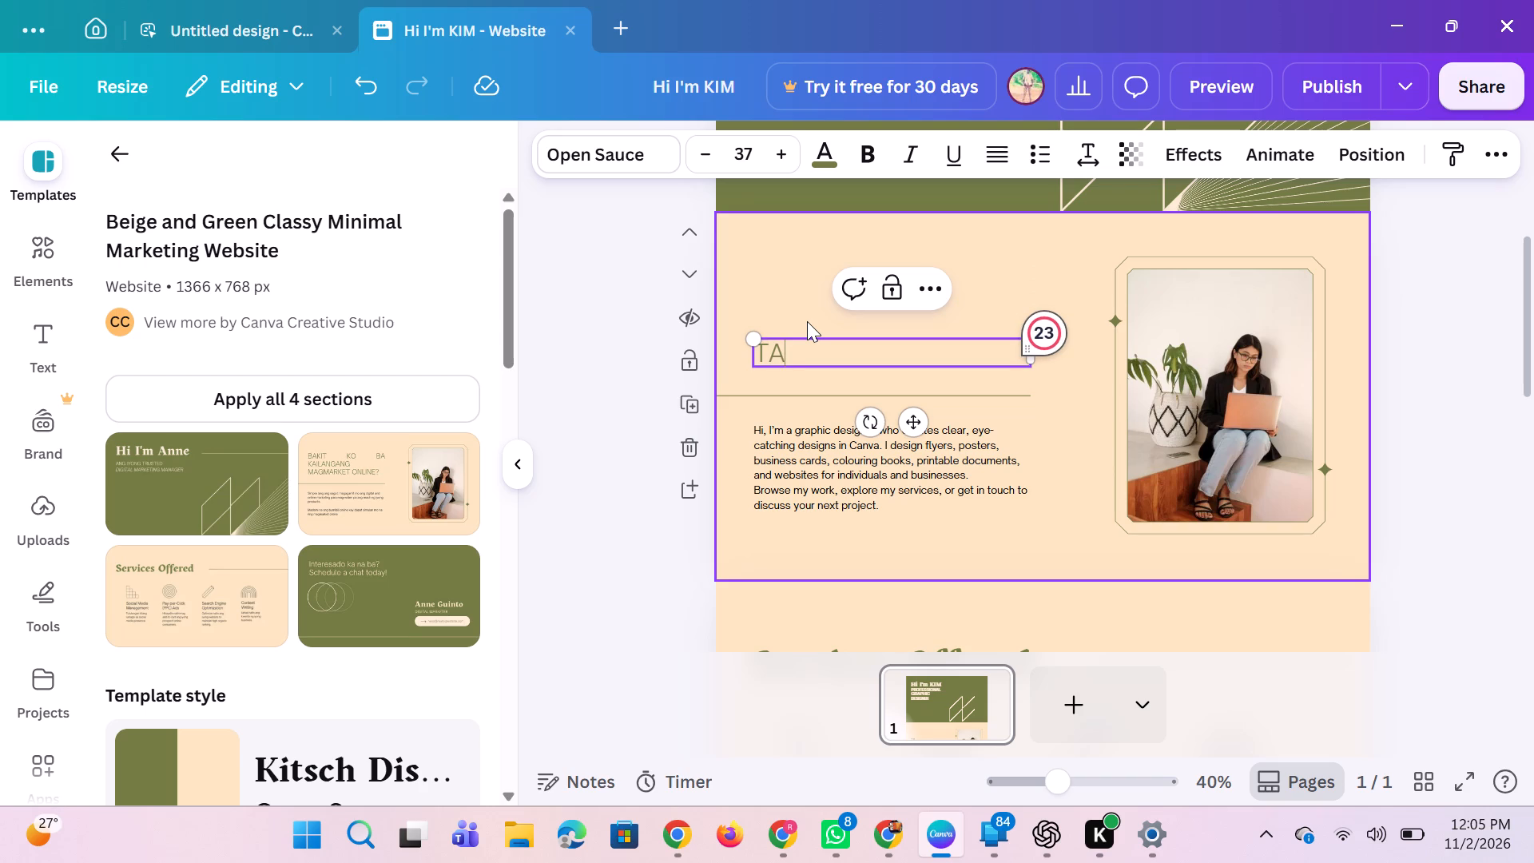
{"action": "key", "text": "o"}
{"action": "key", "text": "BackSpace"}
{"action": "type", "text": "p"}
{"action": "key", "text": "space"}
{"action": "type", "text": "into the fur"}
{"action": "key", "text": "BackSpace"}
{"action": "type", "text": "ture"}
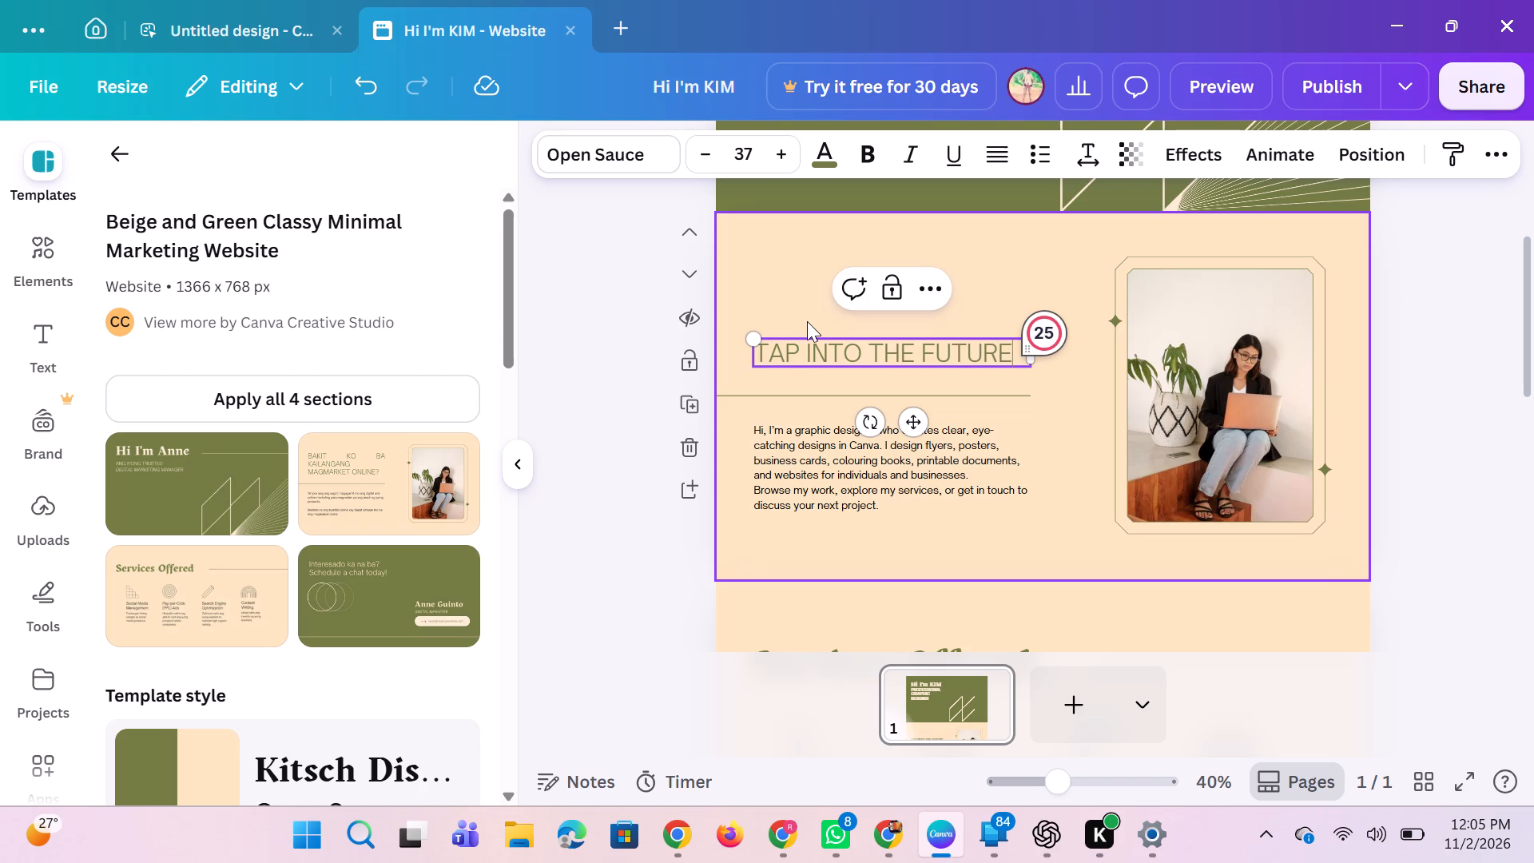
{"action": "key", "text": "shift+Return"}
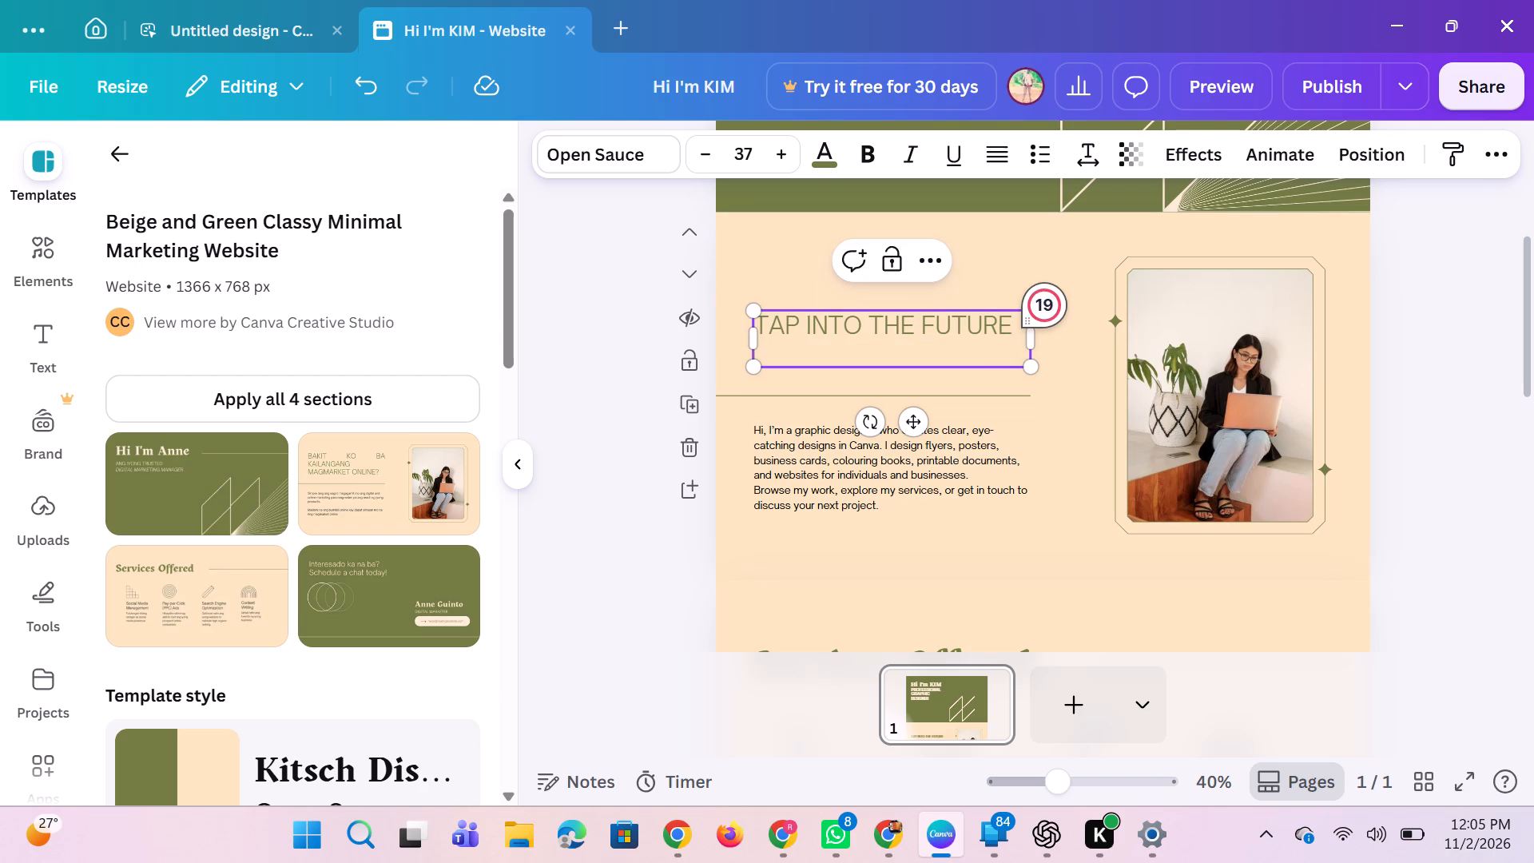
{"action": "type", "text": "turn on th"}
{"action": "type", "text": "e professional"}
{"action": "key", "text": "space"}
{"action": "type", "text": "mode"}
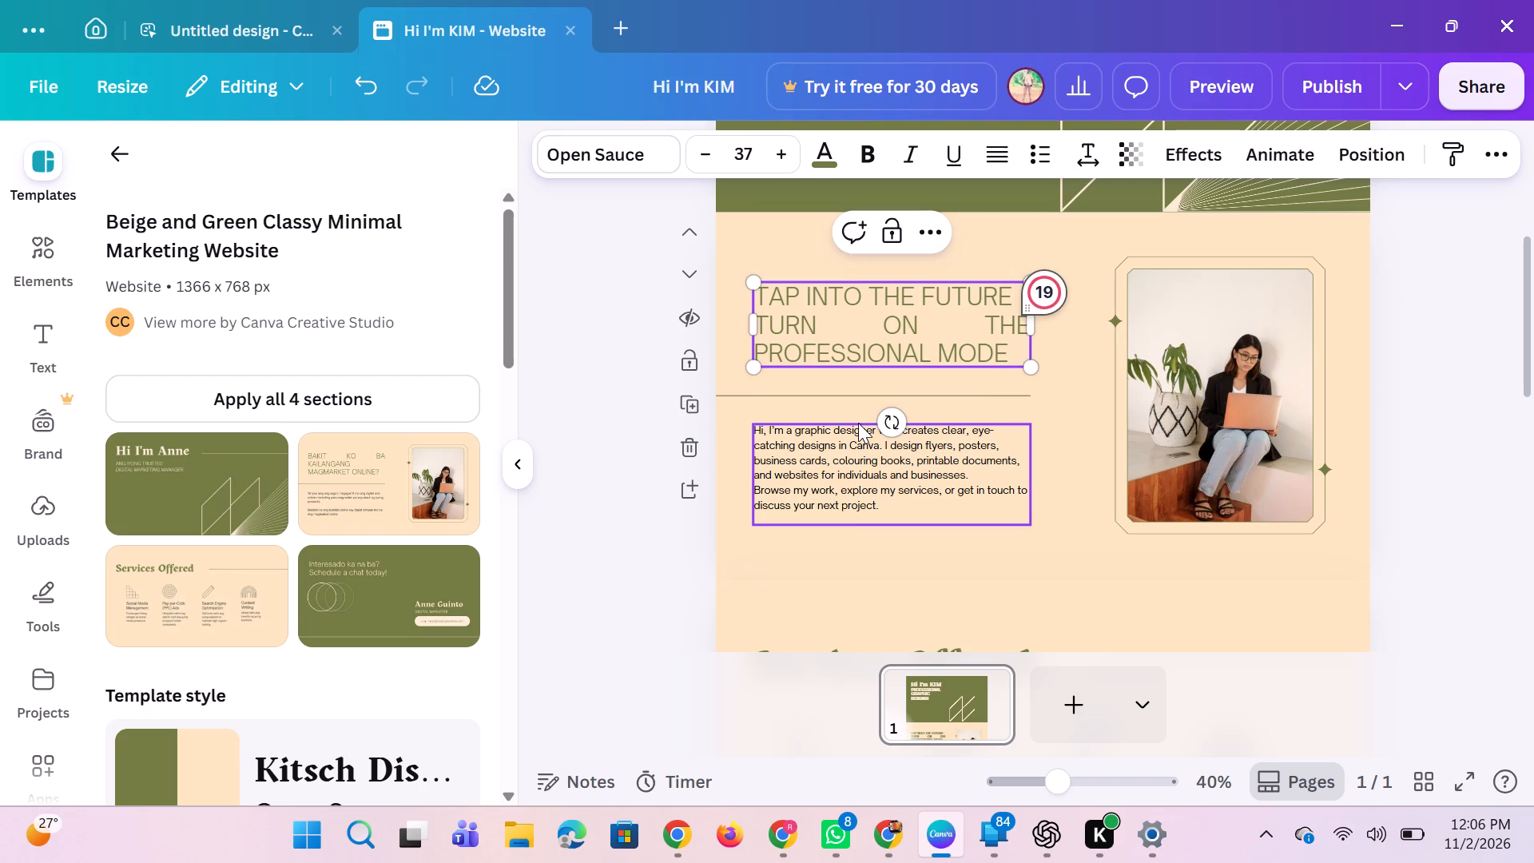
Make the whole introduction paragraph bold and enlarge its text box to a font size of about 19.9.
{"action": "left_click", "coordinate": [858, 423]}
{"action": "triple_click", "coordinate": [959, 464]}
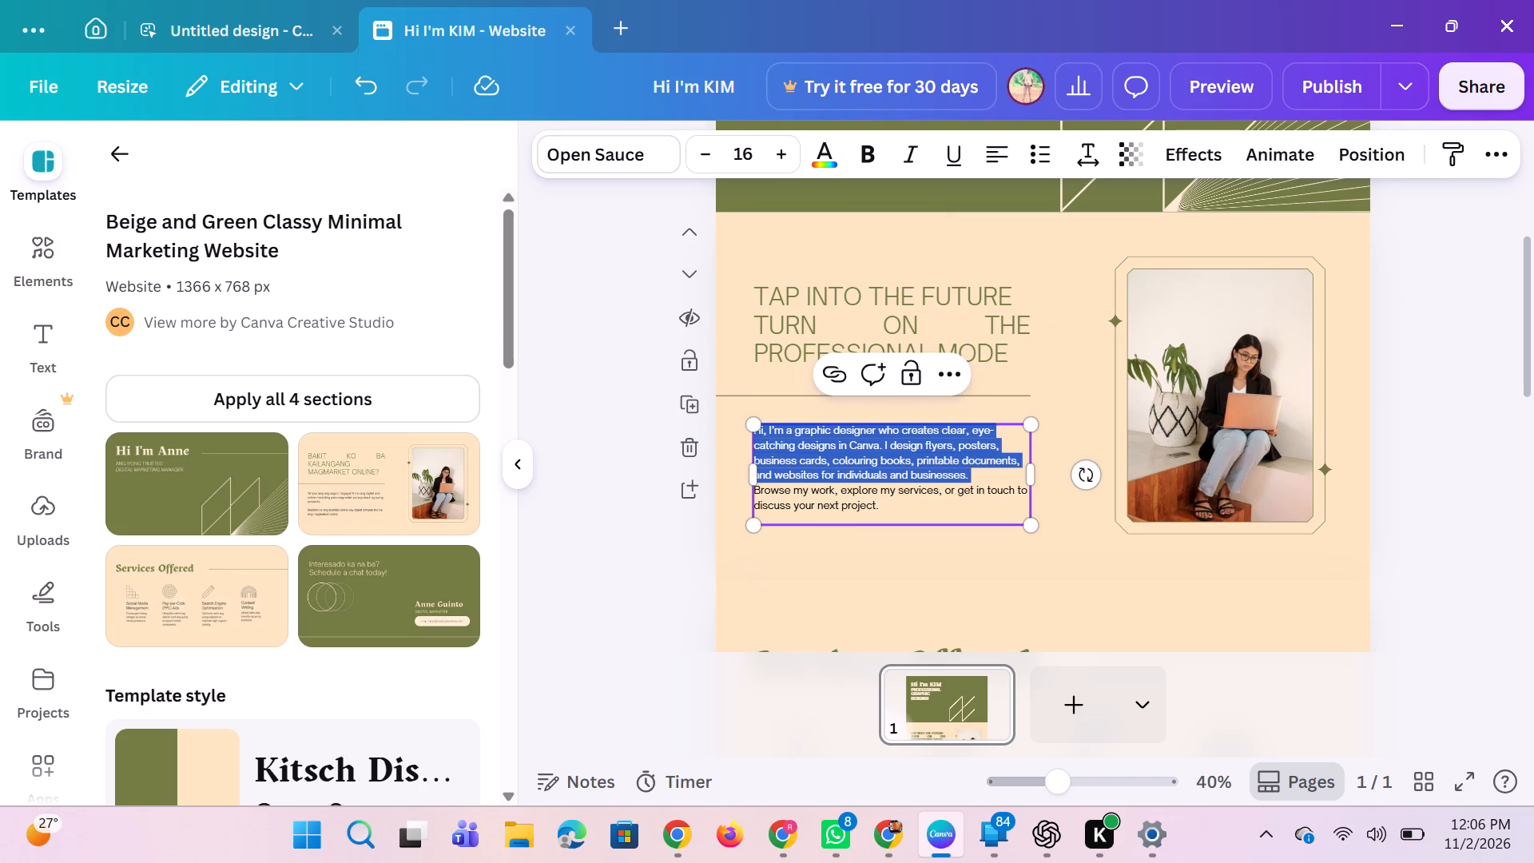
{"action": "triple_click", "coordinate": [959, 464]}
{"action": "left_click", "coordinate": [959, 464]}
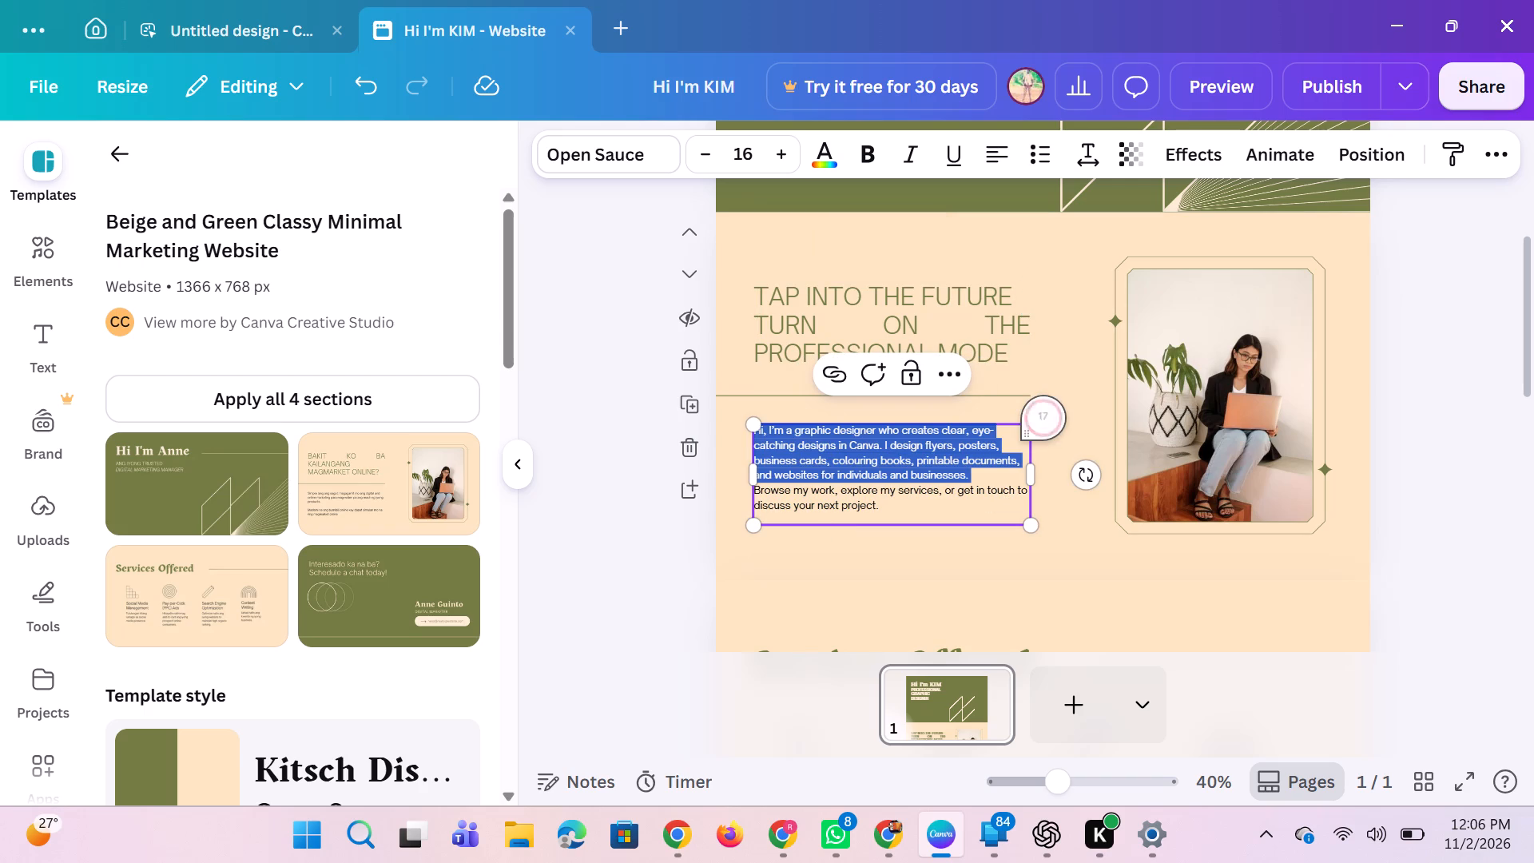
{"action": "left_click", "coordinate": [761, 431]}
{"action": "left_click_drag", "start_coordinate": [761, 431], "coordinate": [912, 528]}
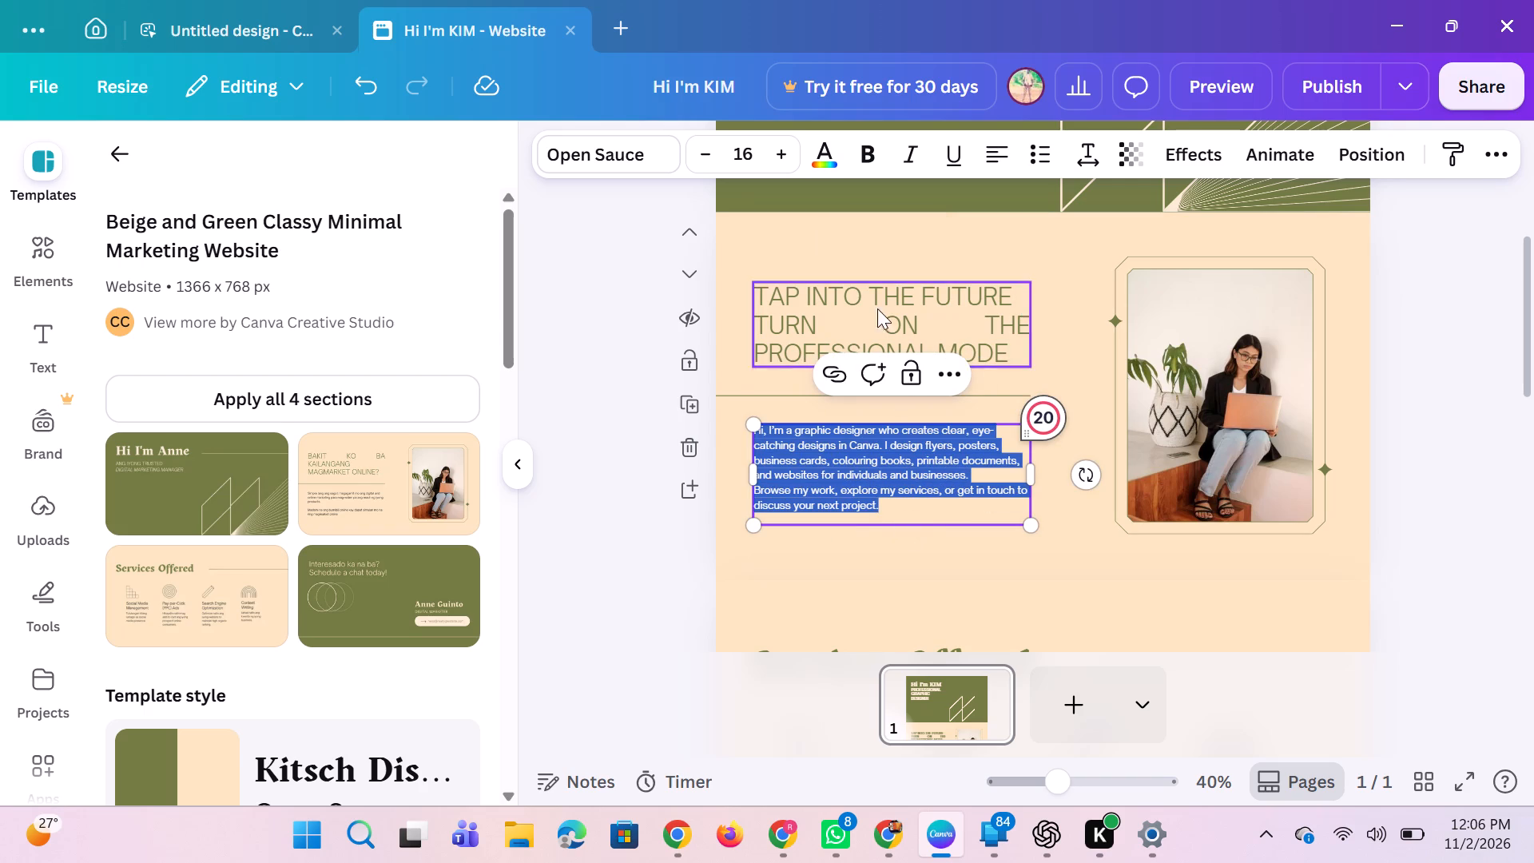
{"action": "left_click", "coordinate": [870, 163]}
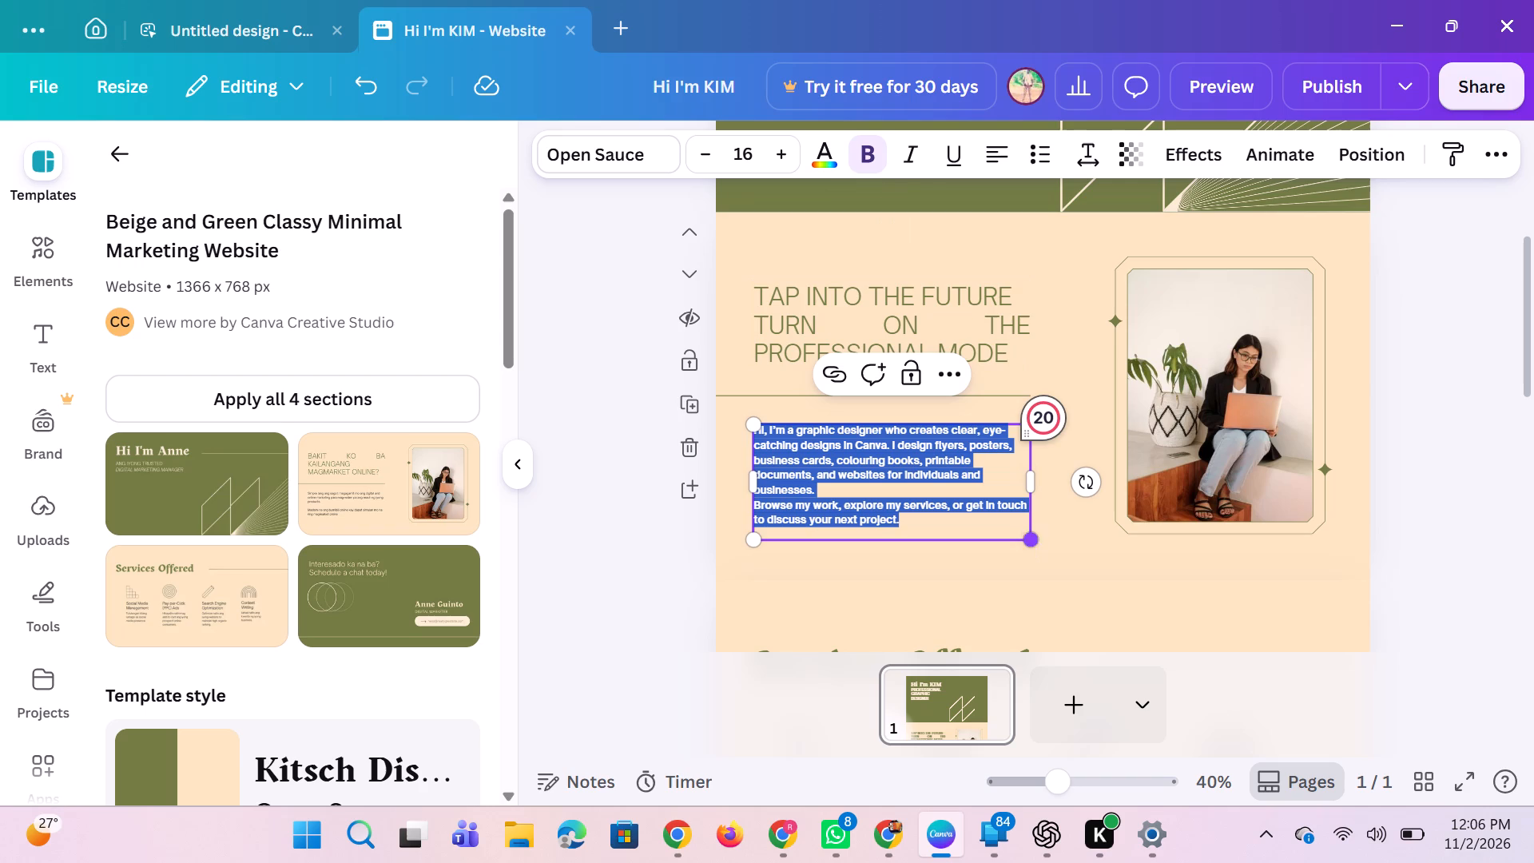
{"action": "left_click_drag", "start_coordinate": [1030, 536], "coordinate": [1106, 599]}
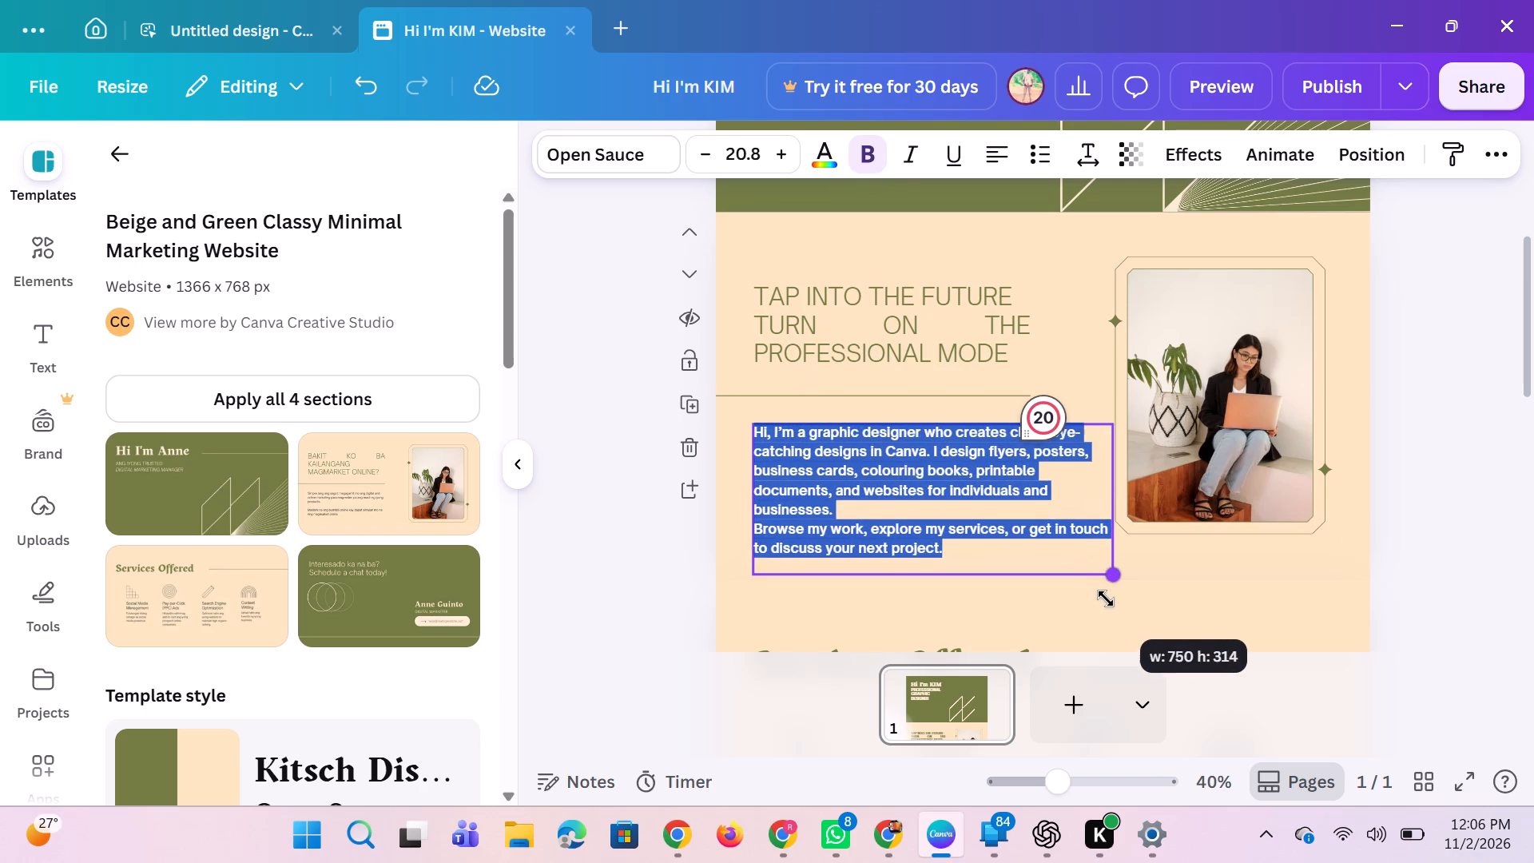
{"action": "left_click_drag", "start_coordinate": [1106, 599], "coordinate": [1083, 595]}
{"action": "left_click", "coordinate": [1409, 567]}
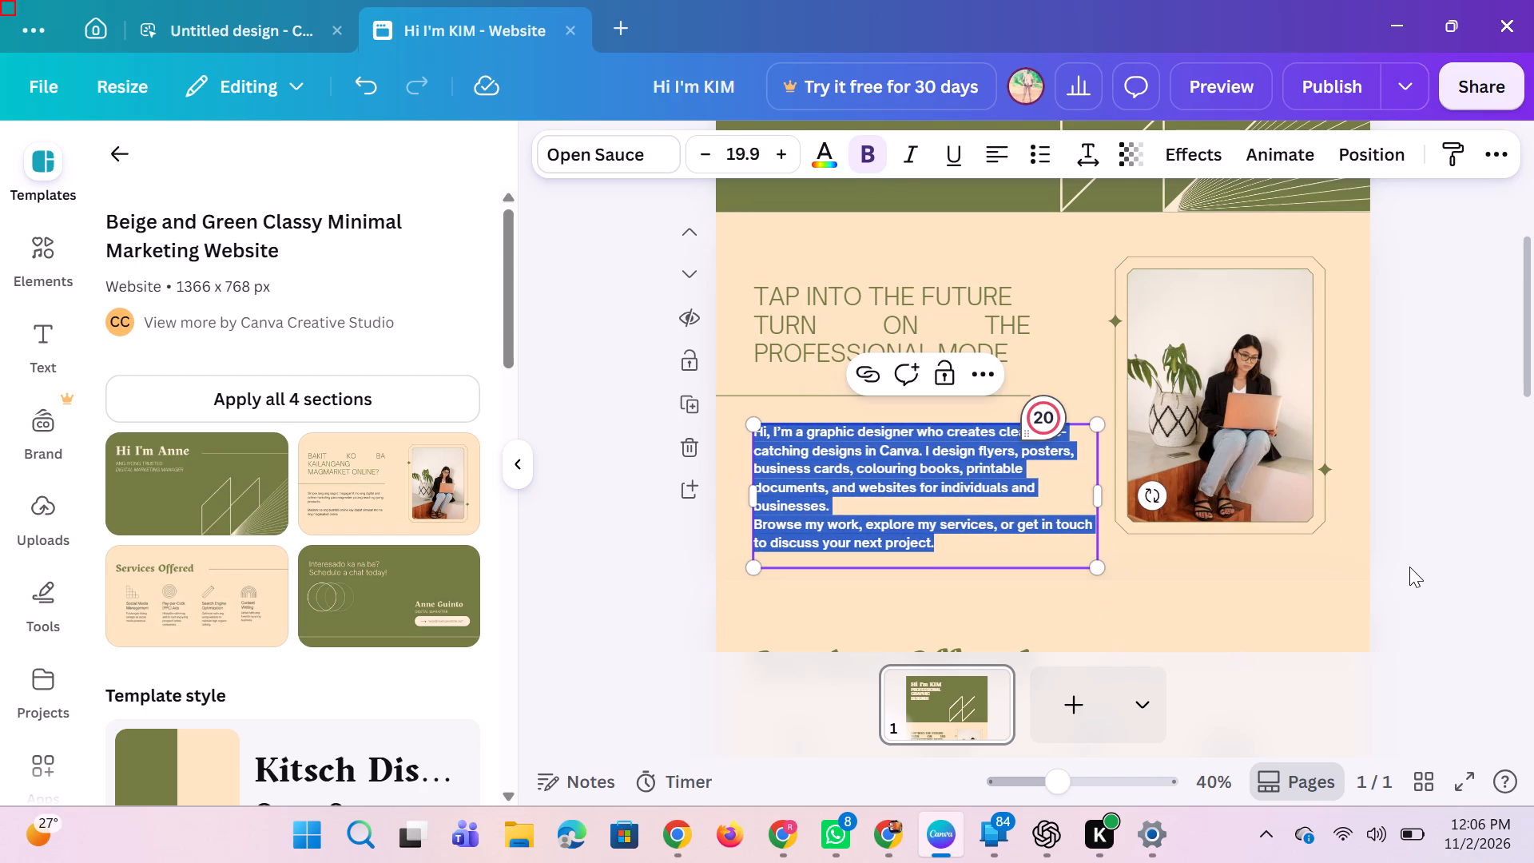
Select all four service text blocks in the Services Offered section and enlarge them together slightly, extending them leftward.
{"action": "scroll", "coordinate": [1230, 174], "scroll_direction": "down", "scroll_amount": 1}
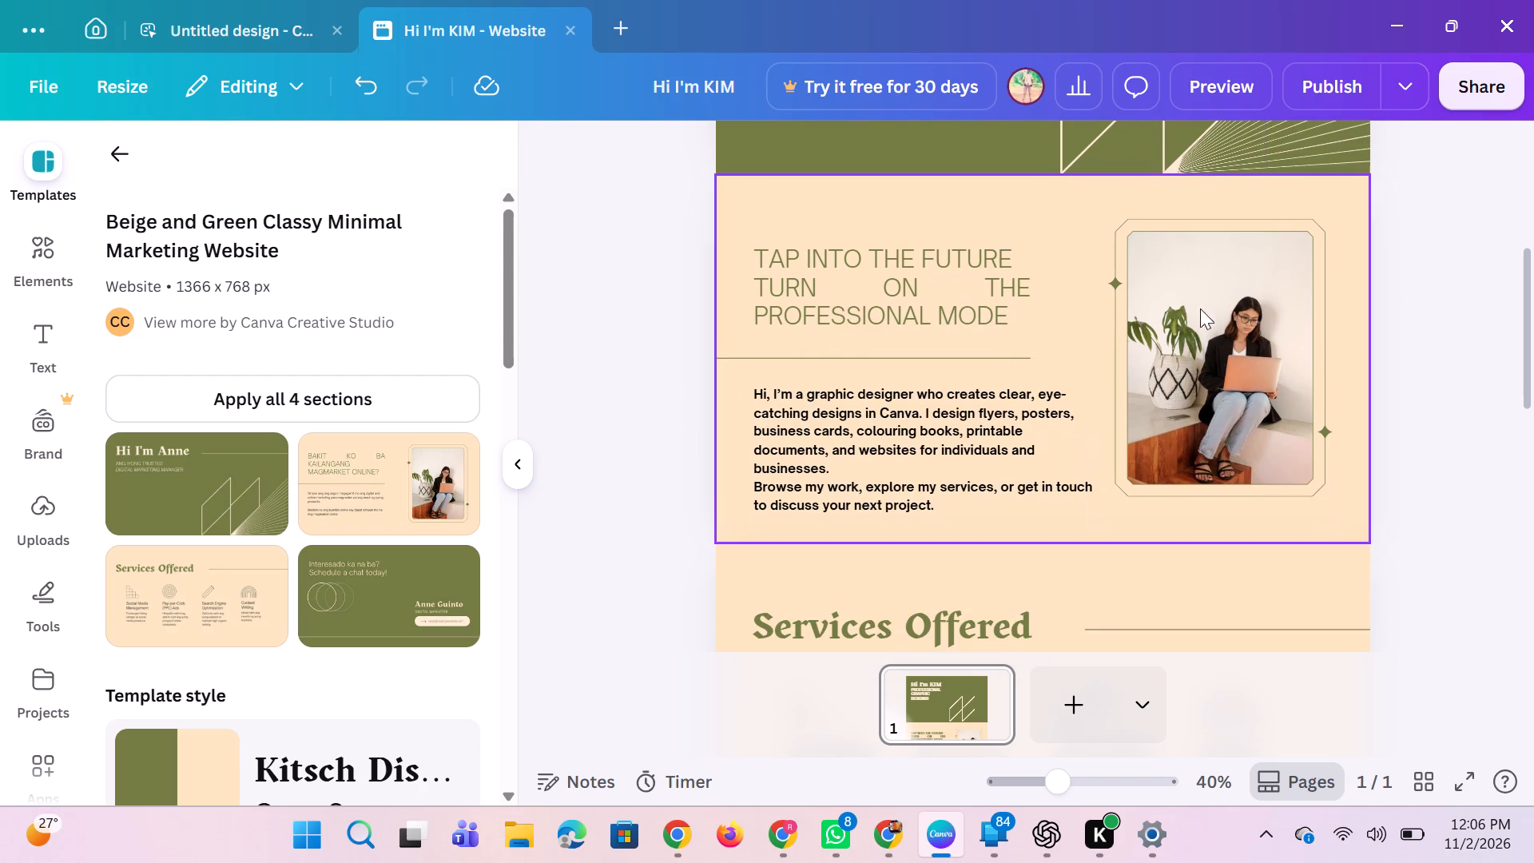
{"action": "scroll", "coordinate": [1091, 447], "scroll_direction": "down", "scroll_amount": 2}
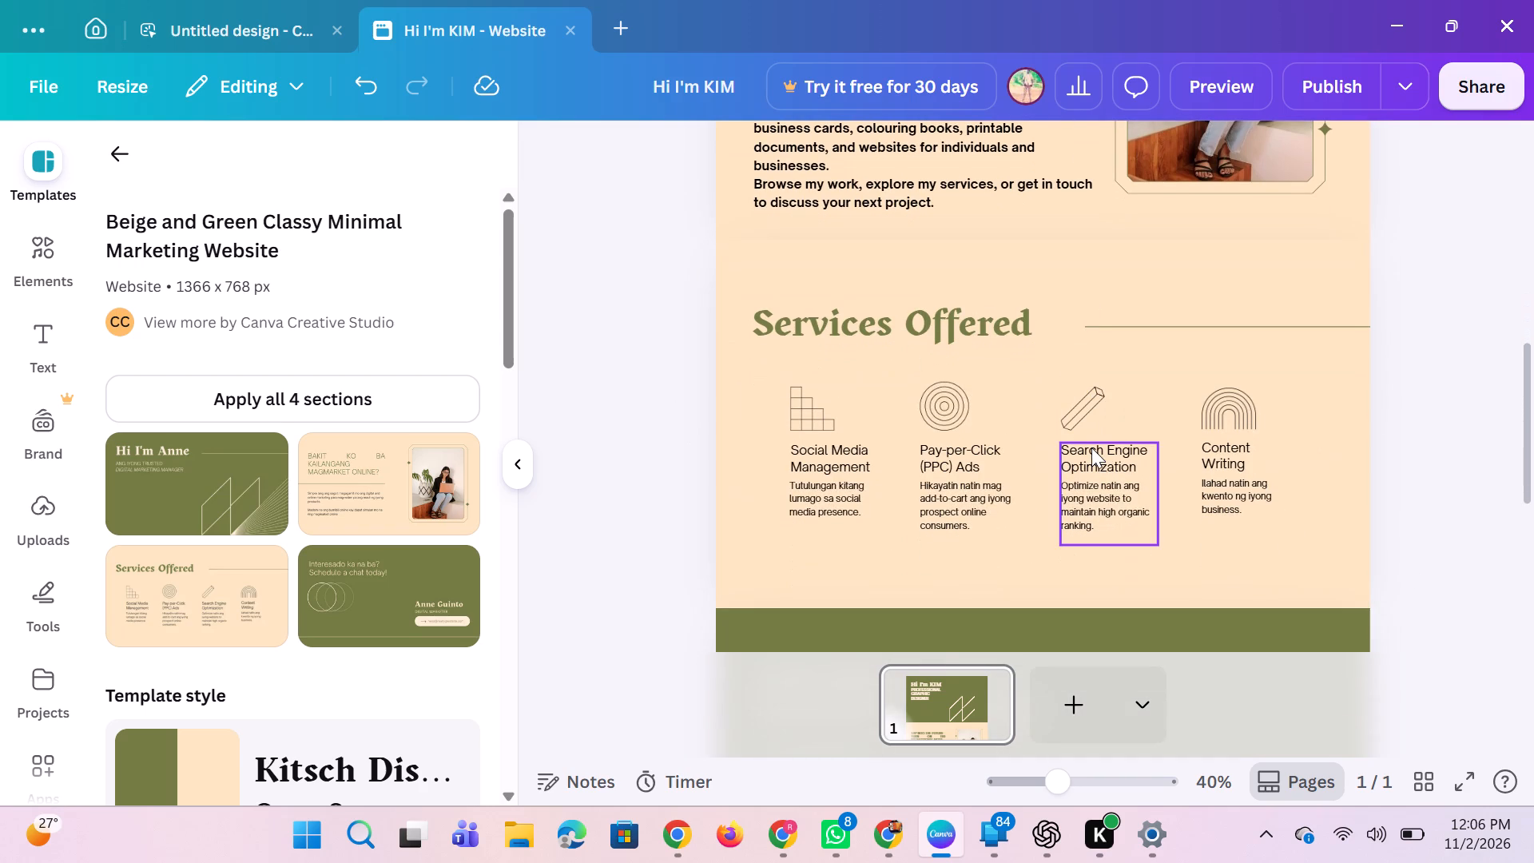
{"action": "left_click", "coordinate": [835, 451]}
{"action": "left_click", "coordinate": [835, 451]}
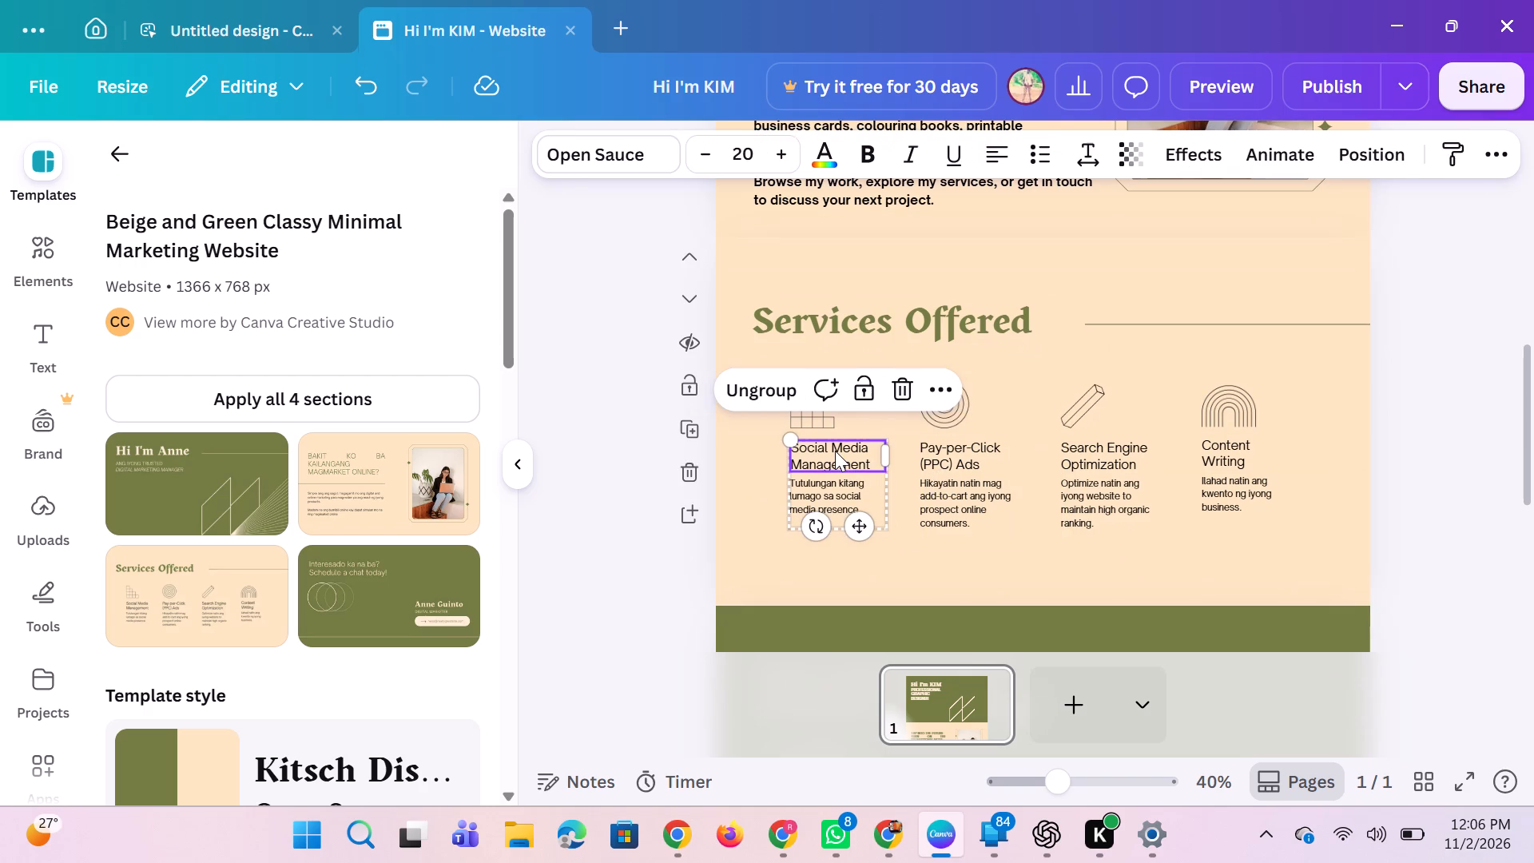
{"action": "double_click", "coordinate": [838, 460]}
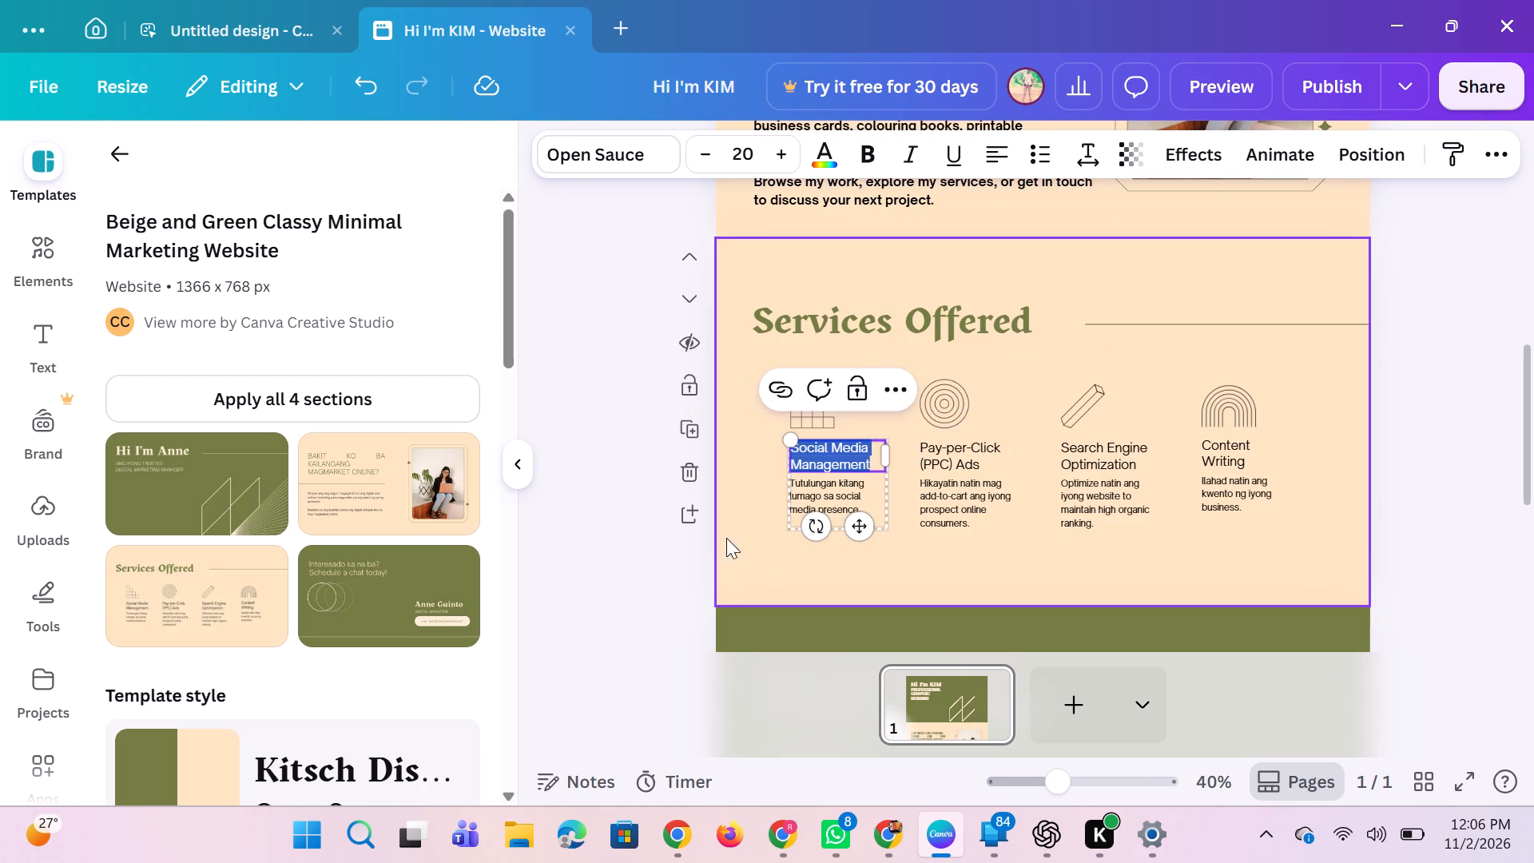
{"action": "left_click", "coordinate": [761, 530]}
{"action": "left_click", "coordinate": [745, 455]}
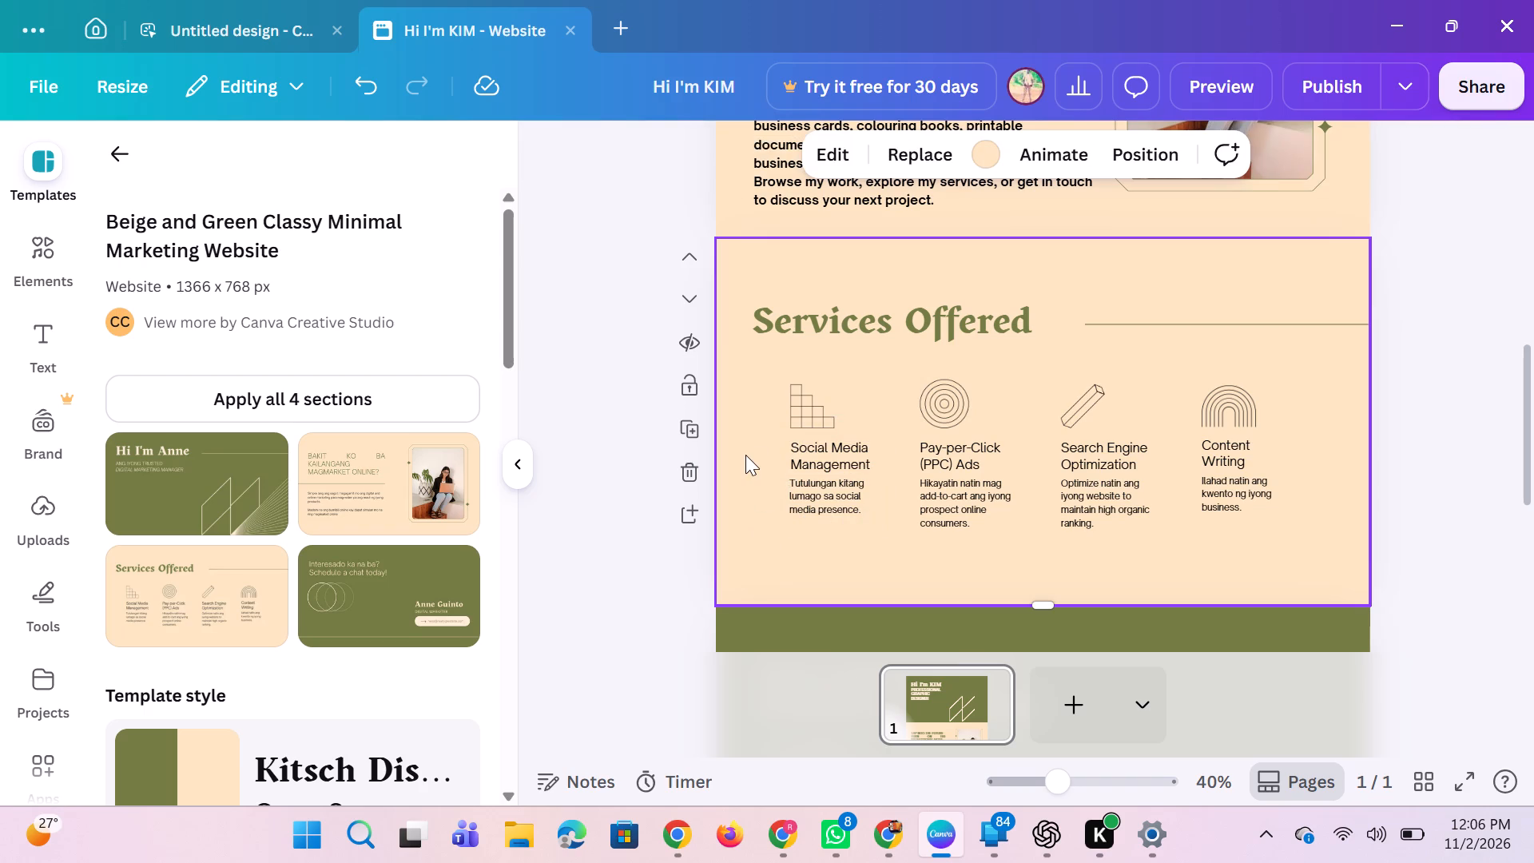
{"action": "left_click_drag", "start_coordinate": [748, 435], "coordinate": [1290, 483]}
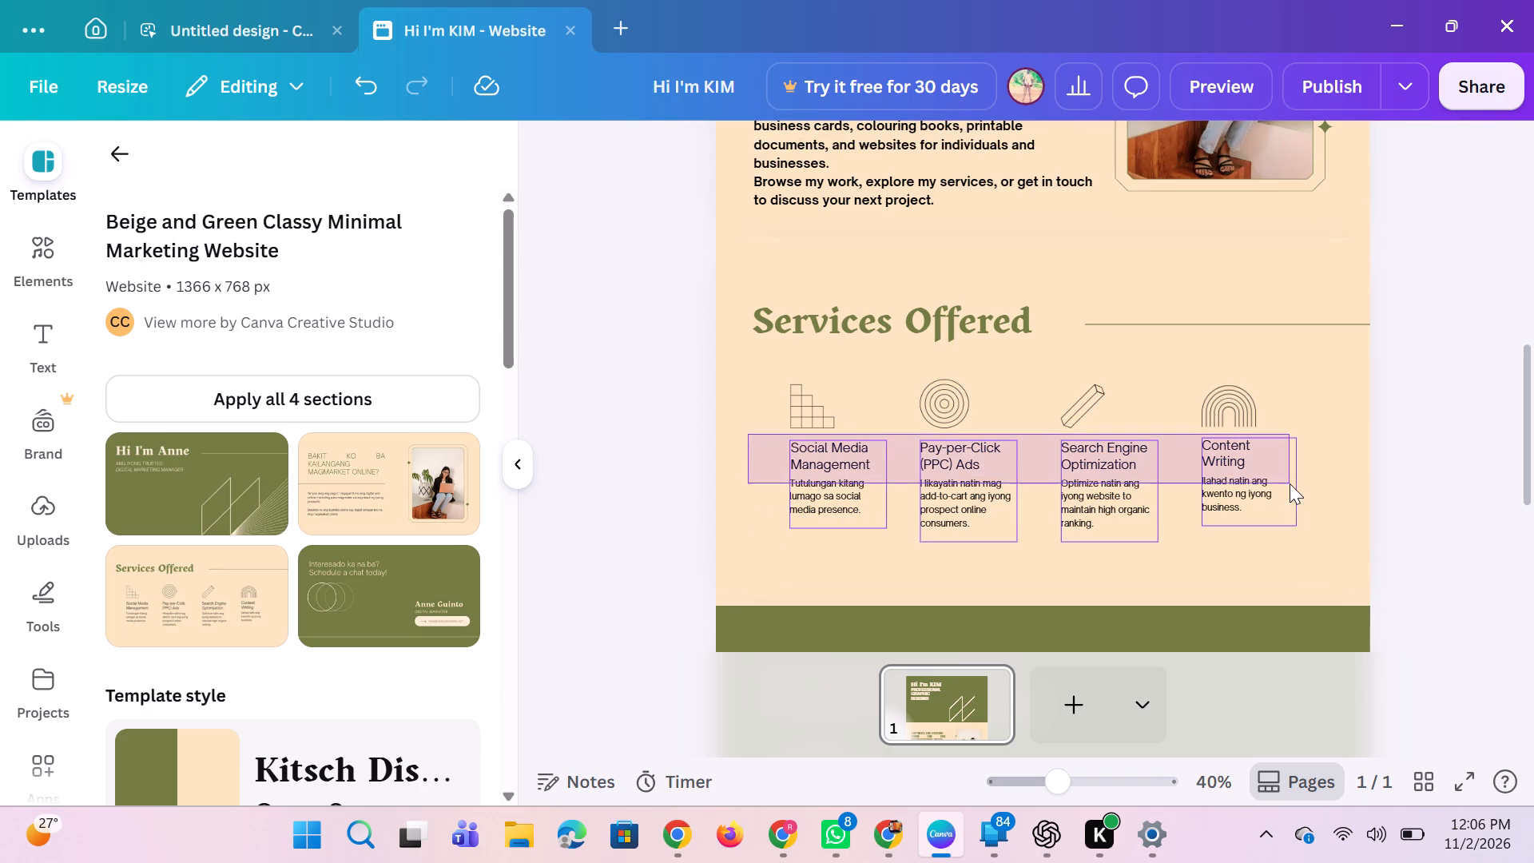
{"action": "left_click_drag", "start_coordinate": [1290, 483], "coordinate": [1287, 535]}
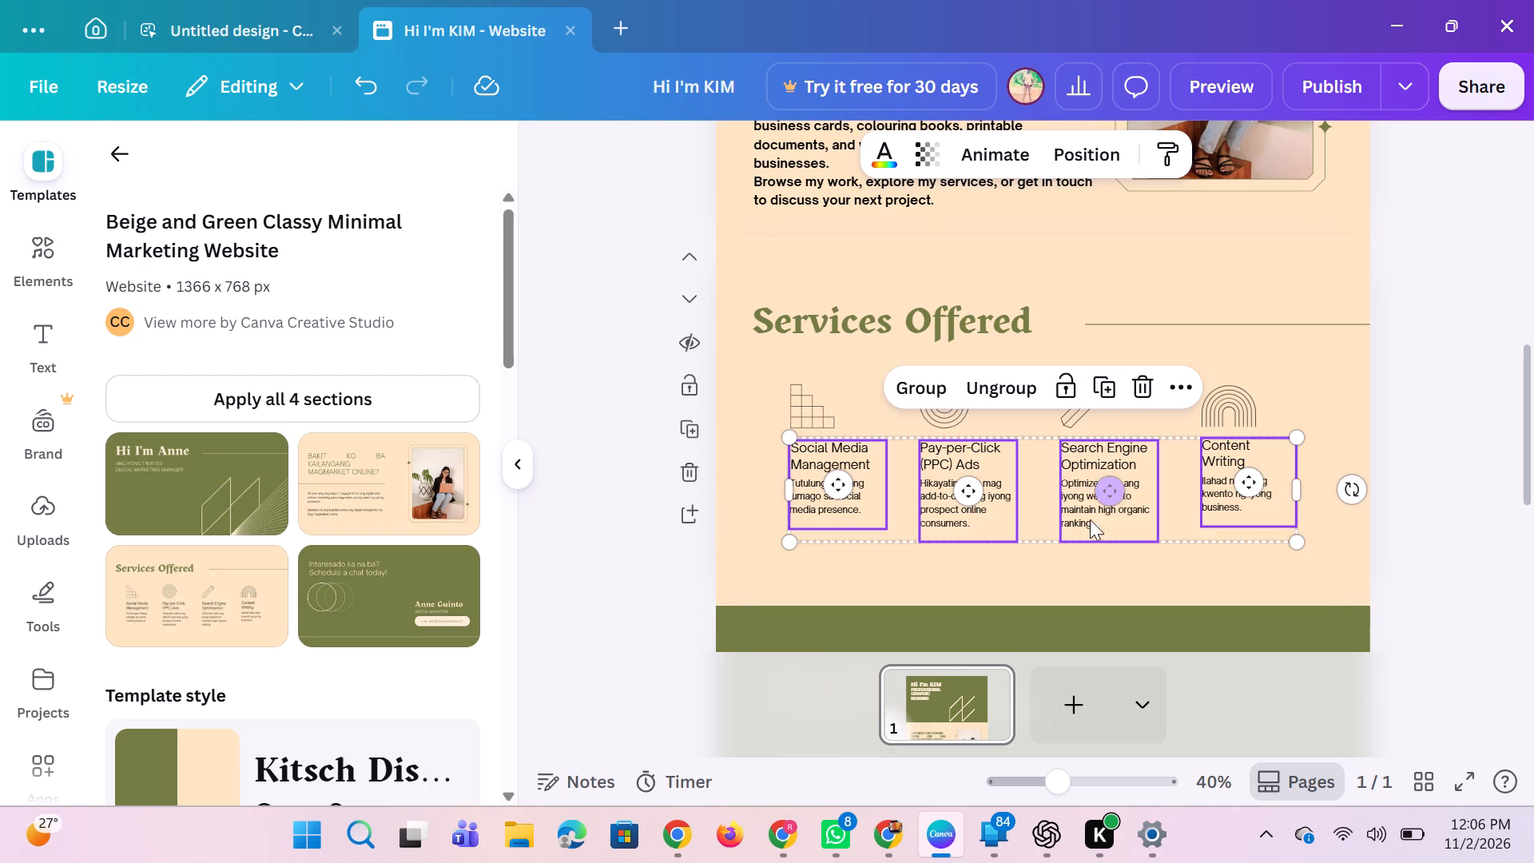
{"action": "left_click_drag", "start_coordinate": [785, 535], "coordinate": [753, 535]}
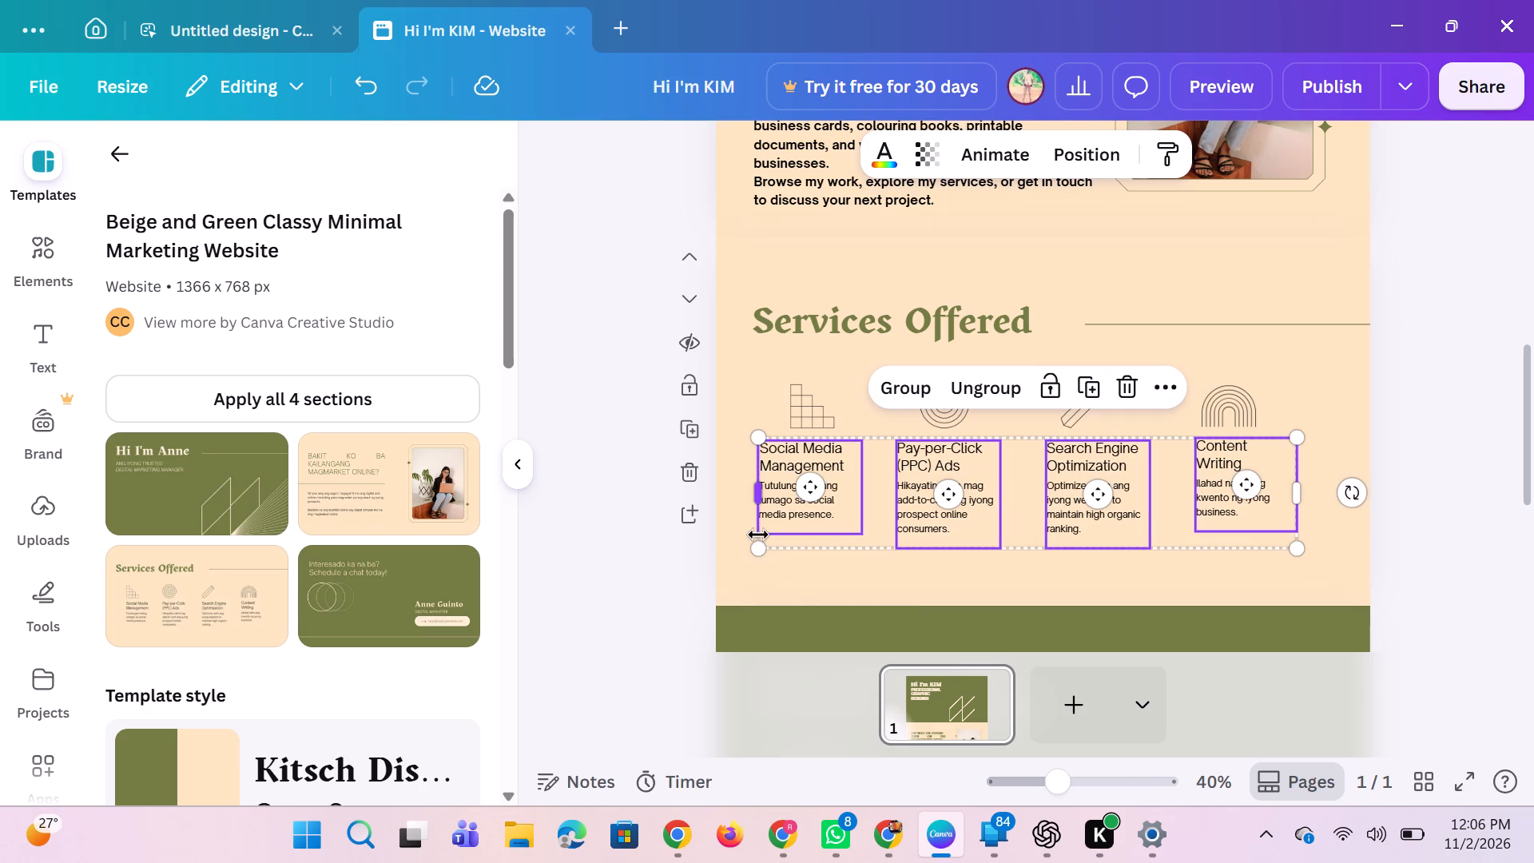
{"action": "left_click", "coordinate": [932, 594]}
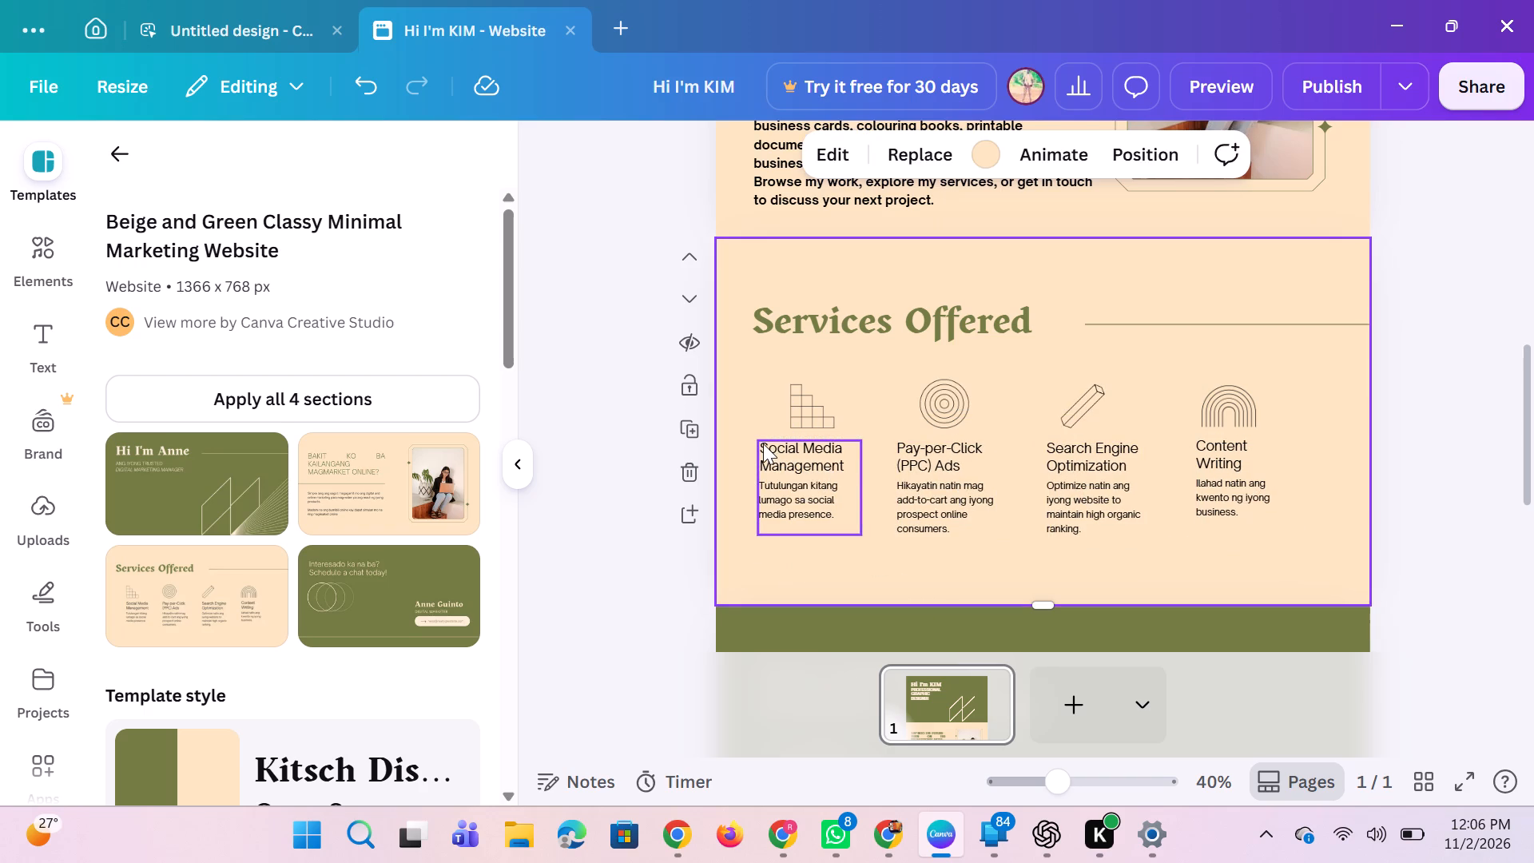
Resize the Social Media Management text group to a title size of about 22.4 and align it with the Services Offered heading's left edge.
{"action": "left_click", "coordinate": [763, 443]}
{"action": "double_click", "coordinate": [766, 448]}
{"action": "left_click_drag", "start_coordinate": [766, 448], "coordinate": [777, 450]}
{"action": "left_click_drag", "start_coordinate": [777, 450], "coordinate": [794, 459]}
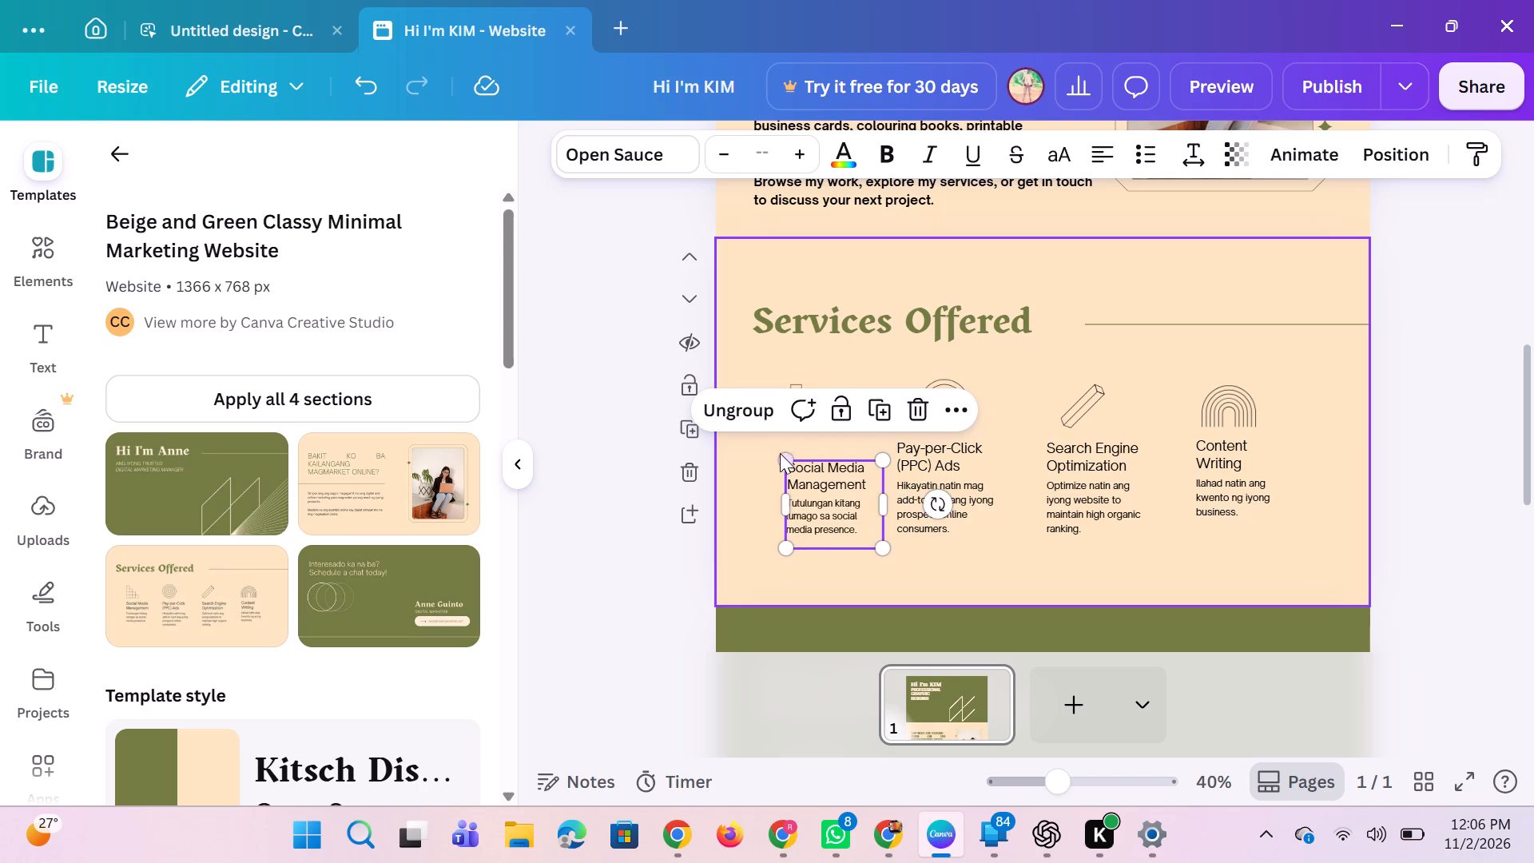
{"action": "left_click_drag", "start_coordinate": [790, 455], "coordinate": [775, 448]}
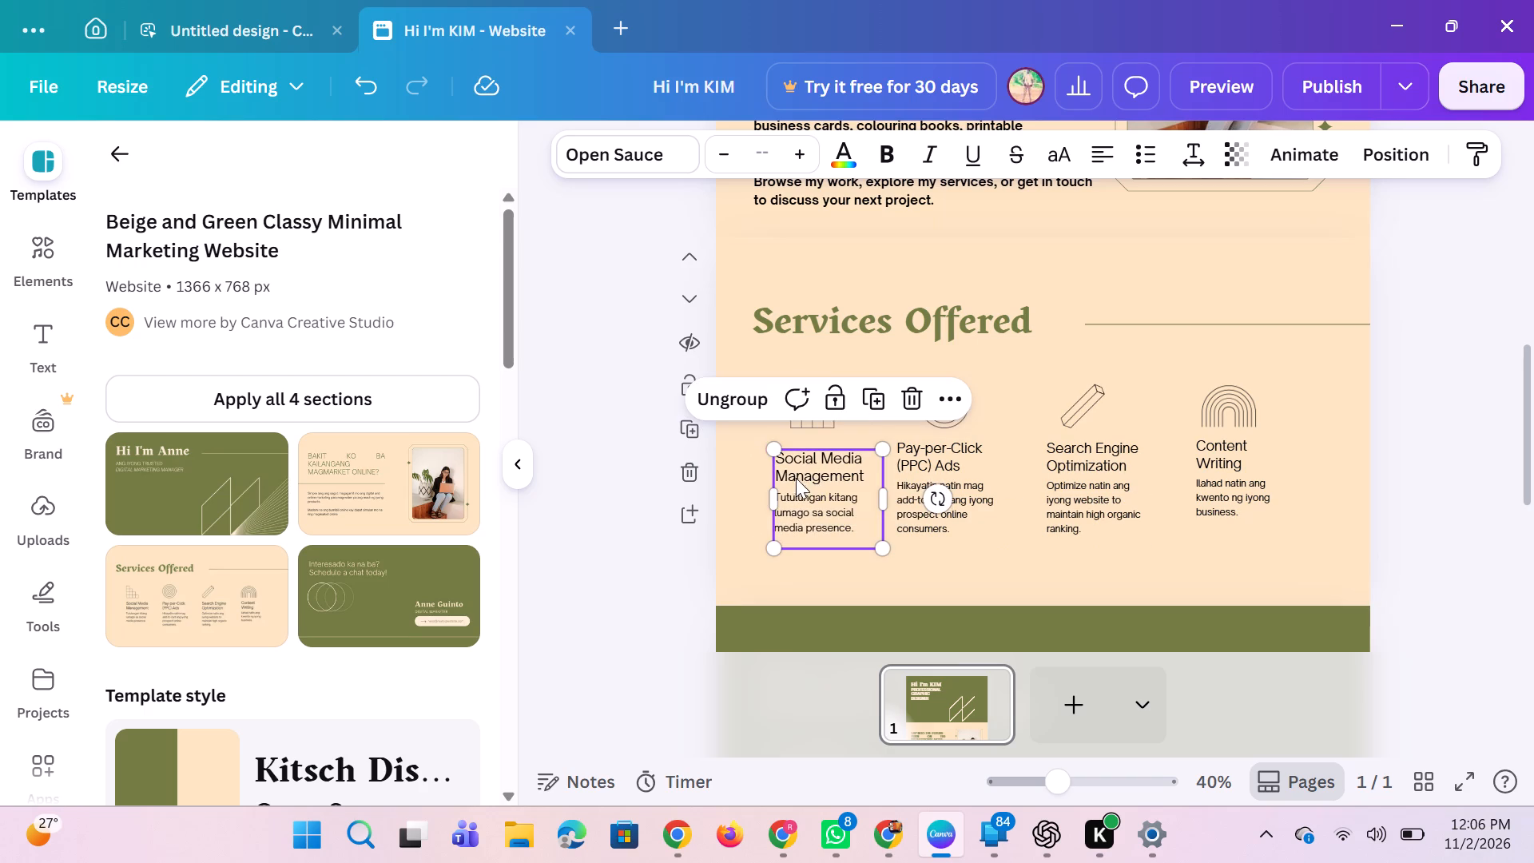
{"action": "left_click_drag", "start_coordinate": [825, 483], "coordinate": [805, 480]}
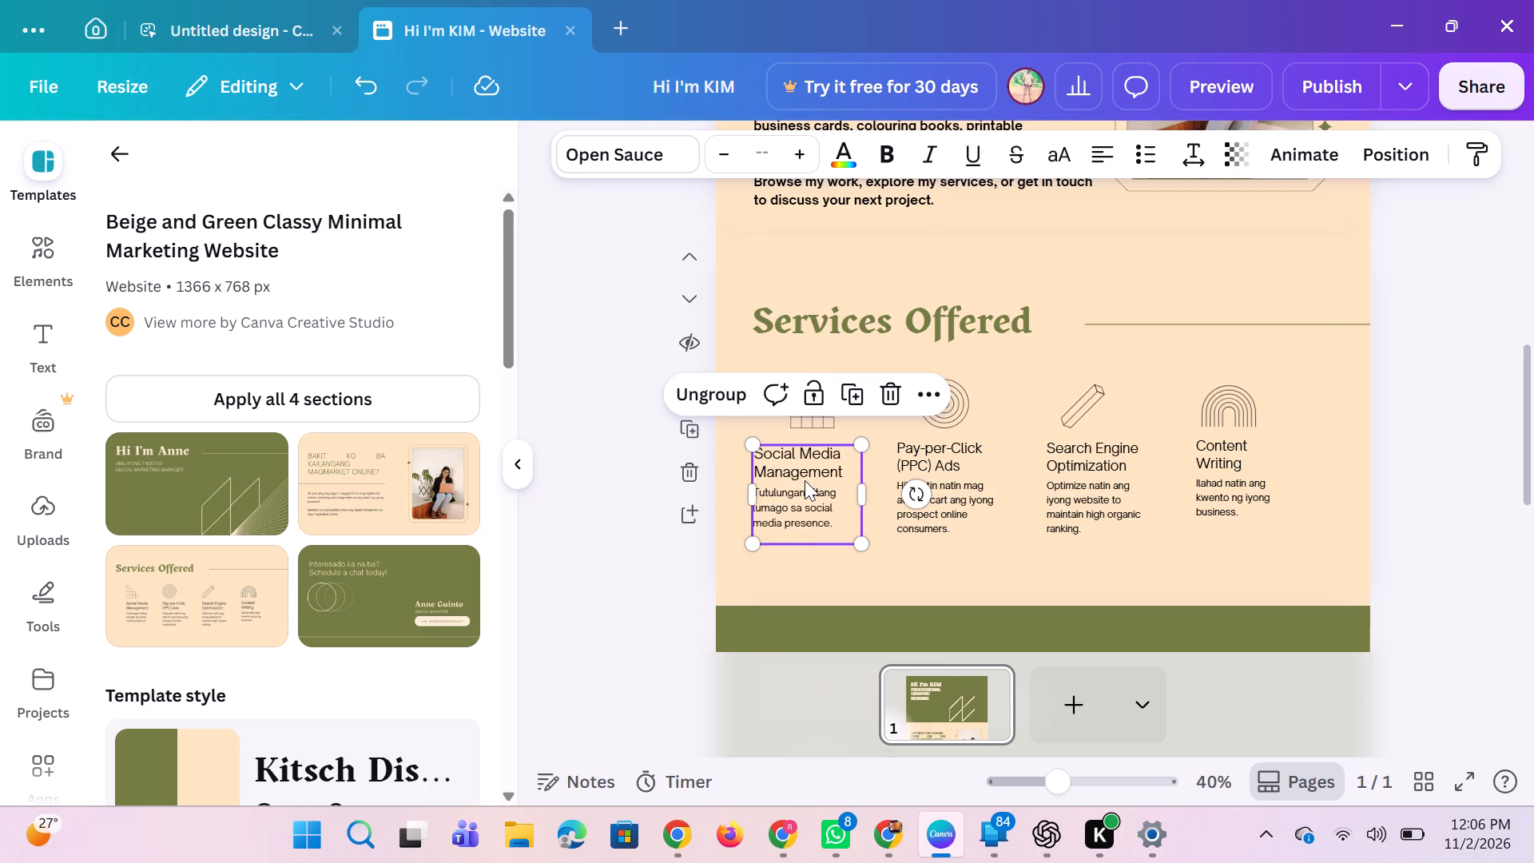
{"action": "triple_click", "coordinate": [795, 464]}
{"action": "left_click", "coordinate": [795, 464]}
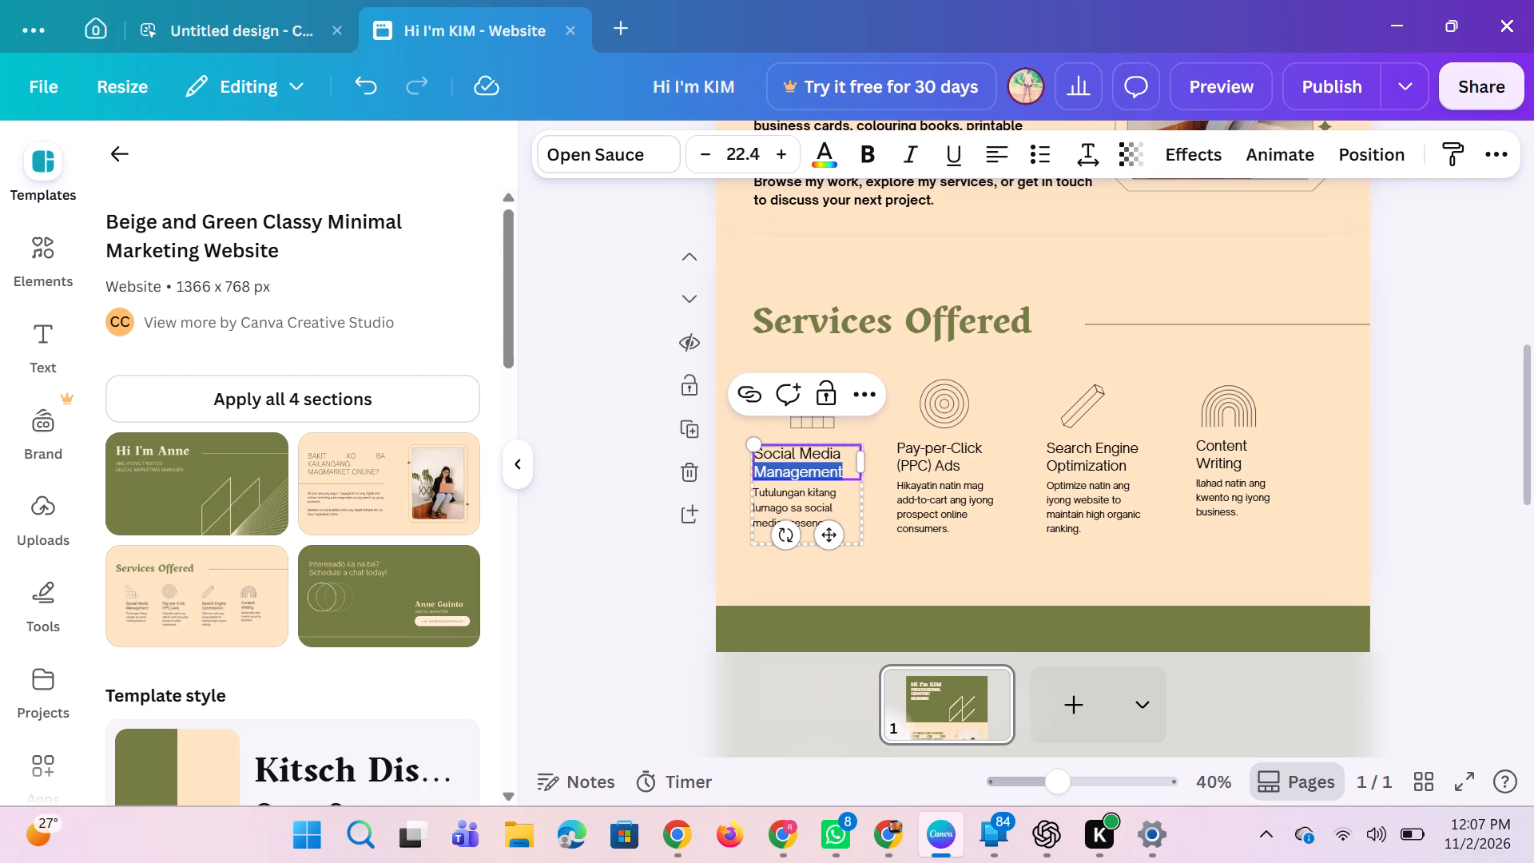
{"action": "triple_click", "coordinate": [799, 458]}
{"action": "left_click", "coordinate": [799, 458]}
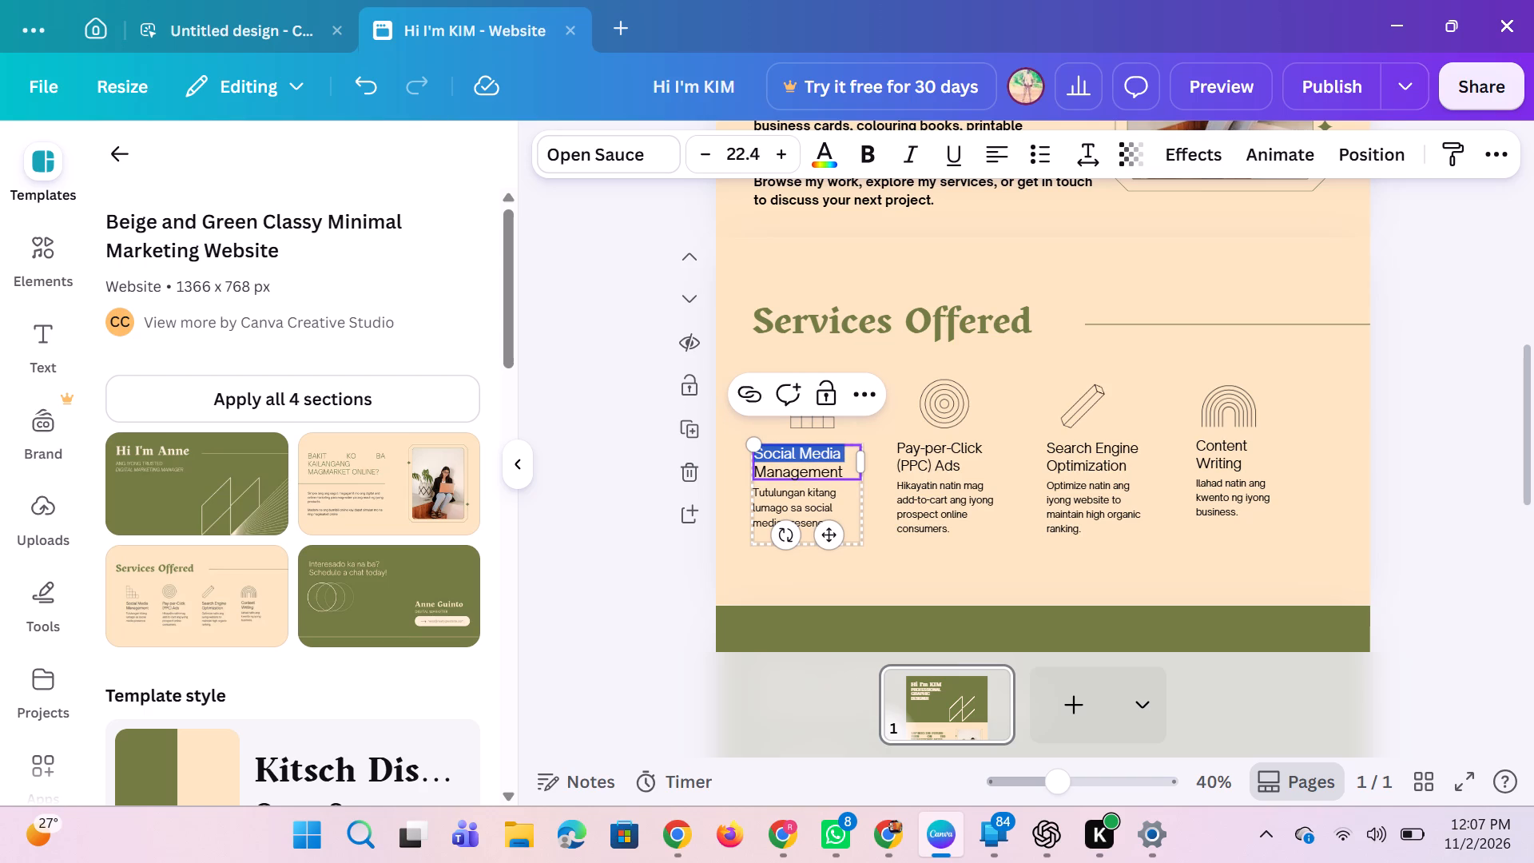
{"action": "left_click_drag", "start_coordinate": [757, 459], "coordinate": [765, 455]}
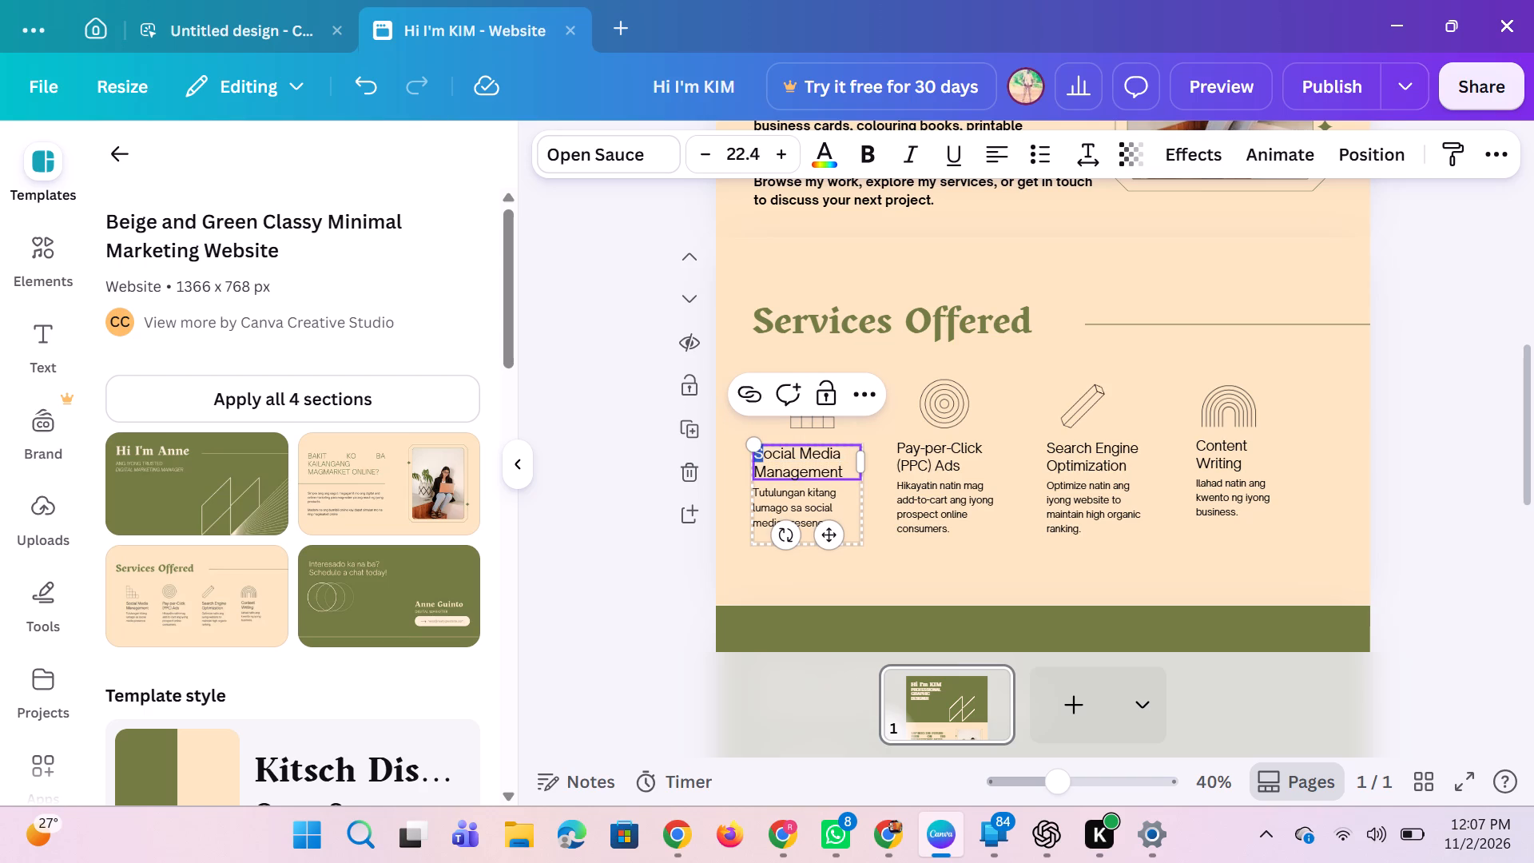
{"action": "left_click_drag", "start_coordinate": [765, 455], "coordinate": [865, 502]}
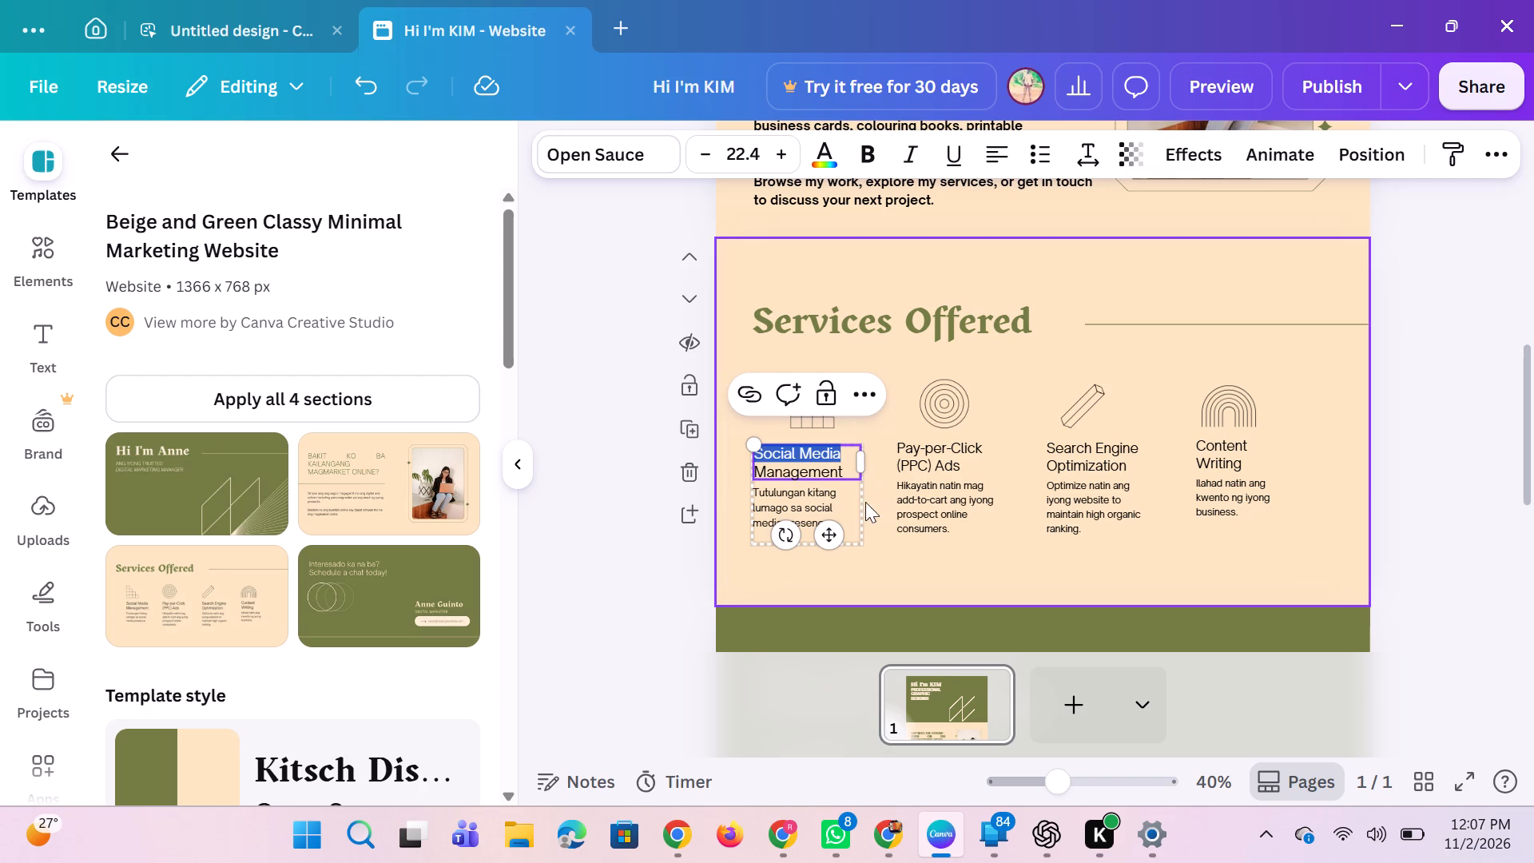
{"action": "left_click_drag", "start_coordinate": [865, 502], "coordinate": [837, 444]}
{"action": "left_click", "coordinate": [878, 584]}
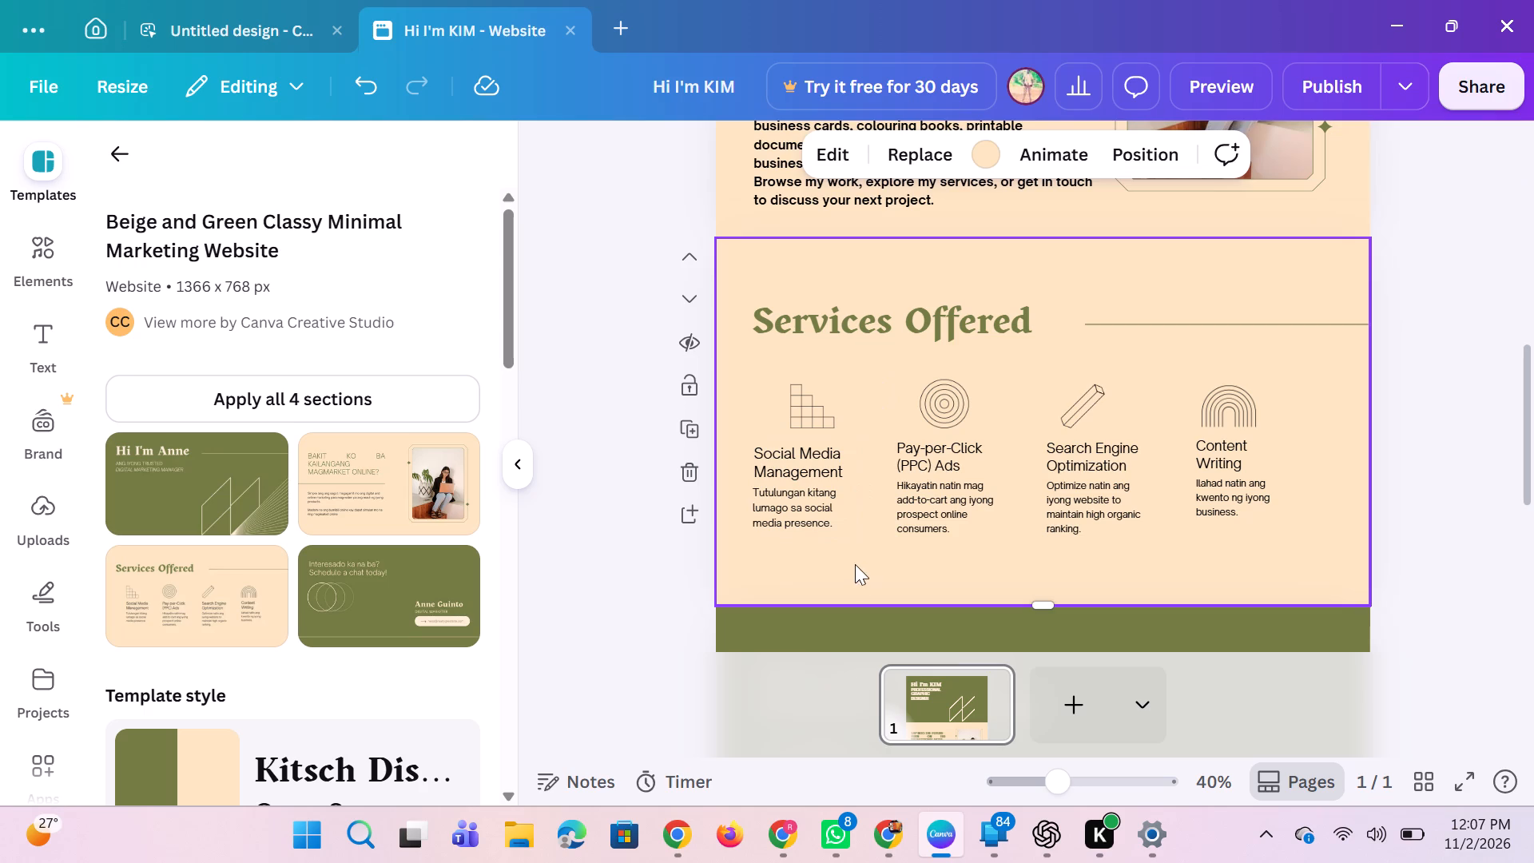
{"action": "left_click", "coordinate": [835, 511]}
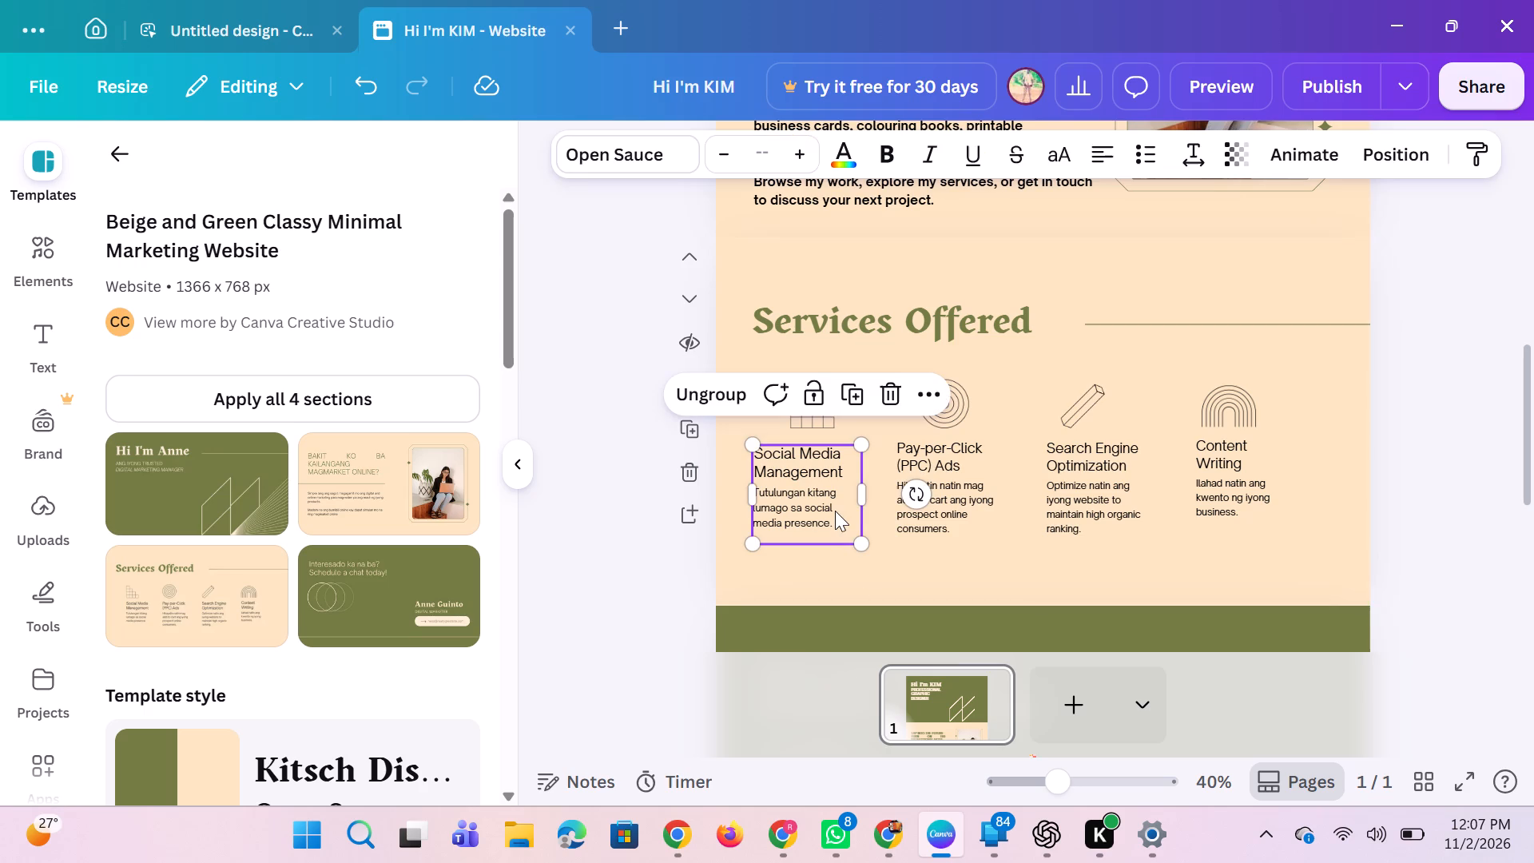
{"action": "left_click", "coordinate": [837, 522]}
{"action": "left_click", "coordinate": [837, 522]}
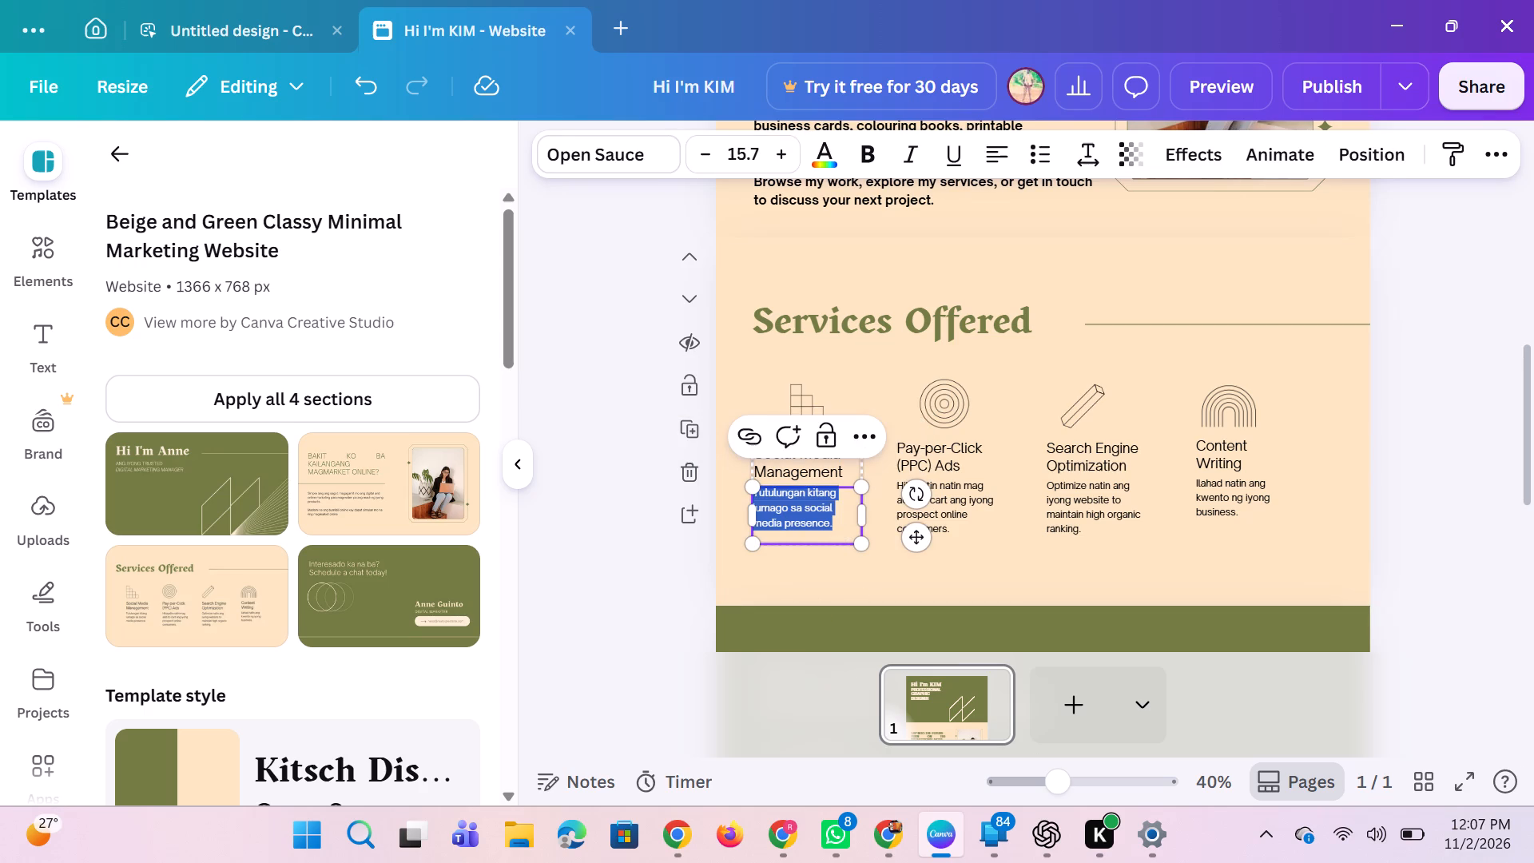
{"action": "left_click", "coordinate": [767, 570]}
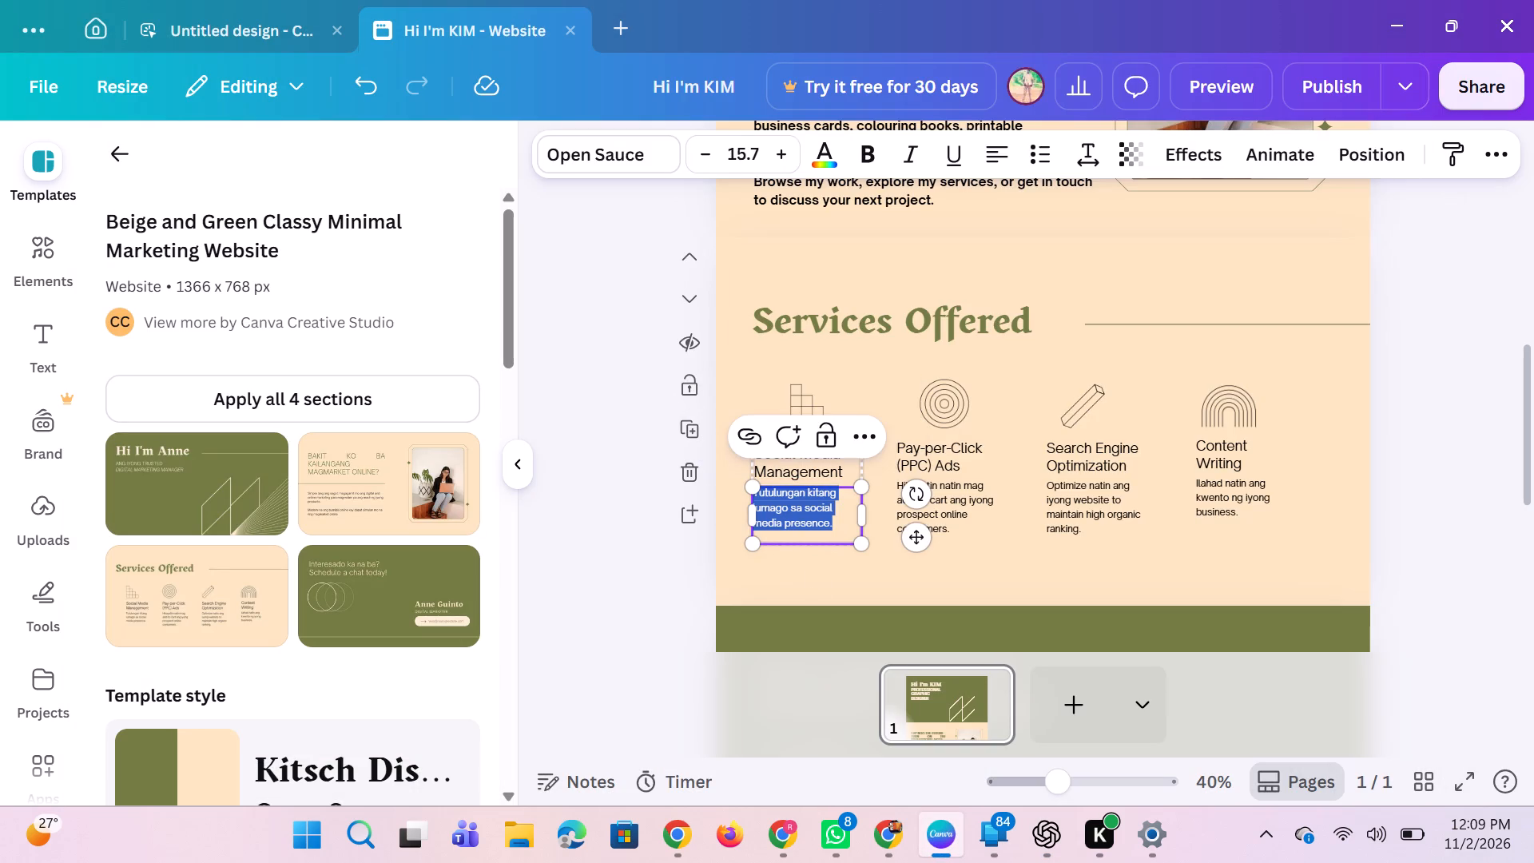
{"action": "key", "text": "BackSpace"}
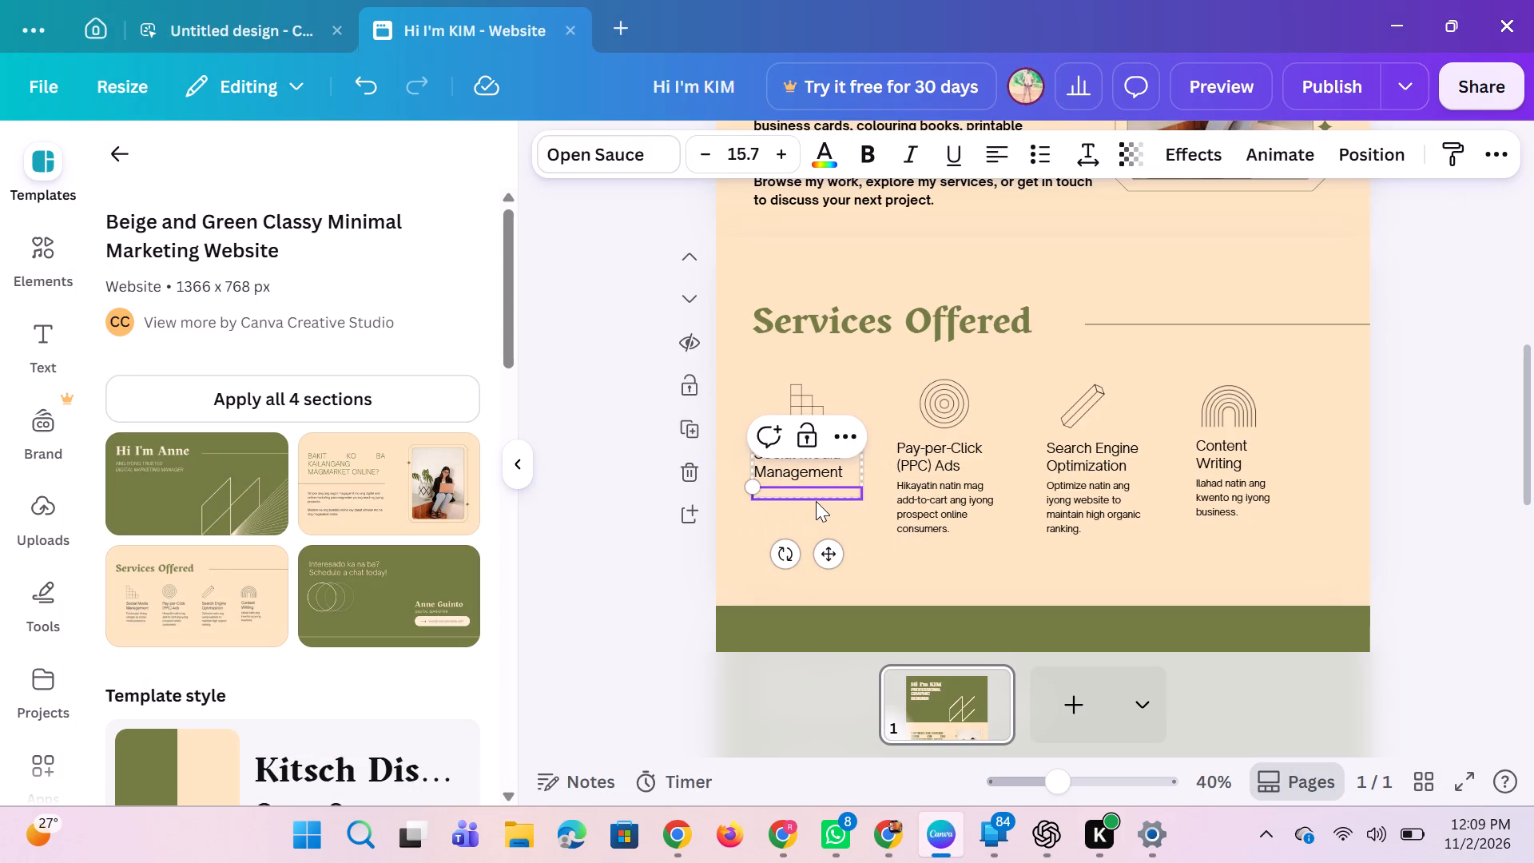
{"action": "key", "text": "ctrl+v"}
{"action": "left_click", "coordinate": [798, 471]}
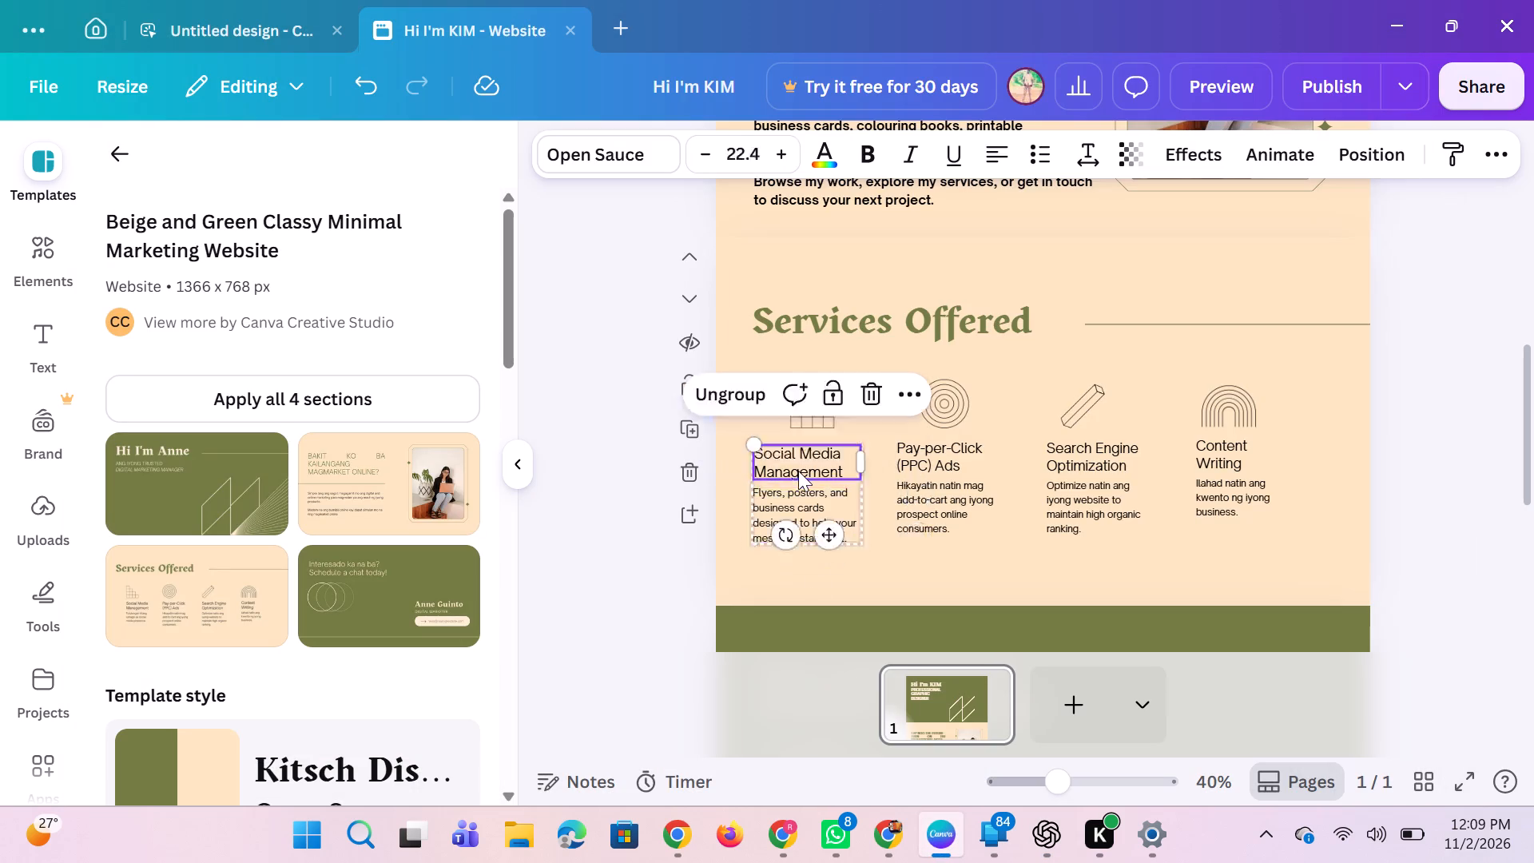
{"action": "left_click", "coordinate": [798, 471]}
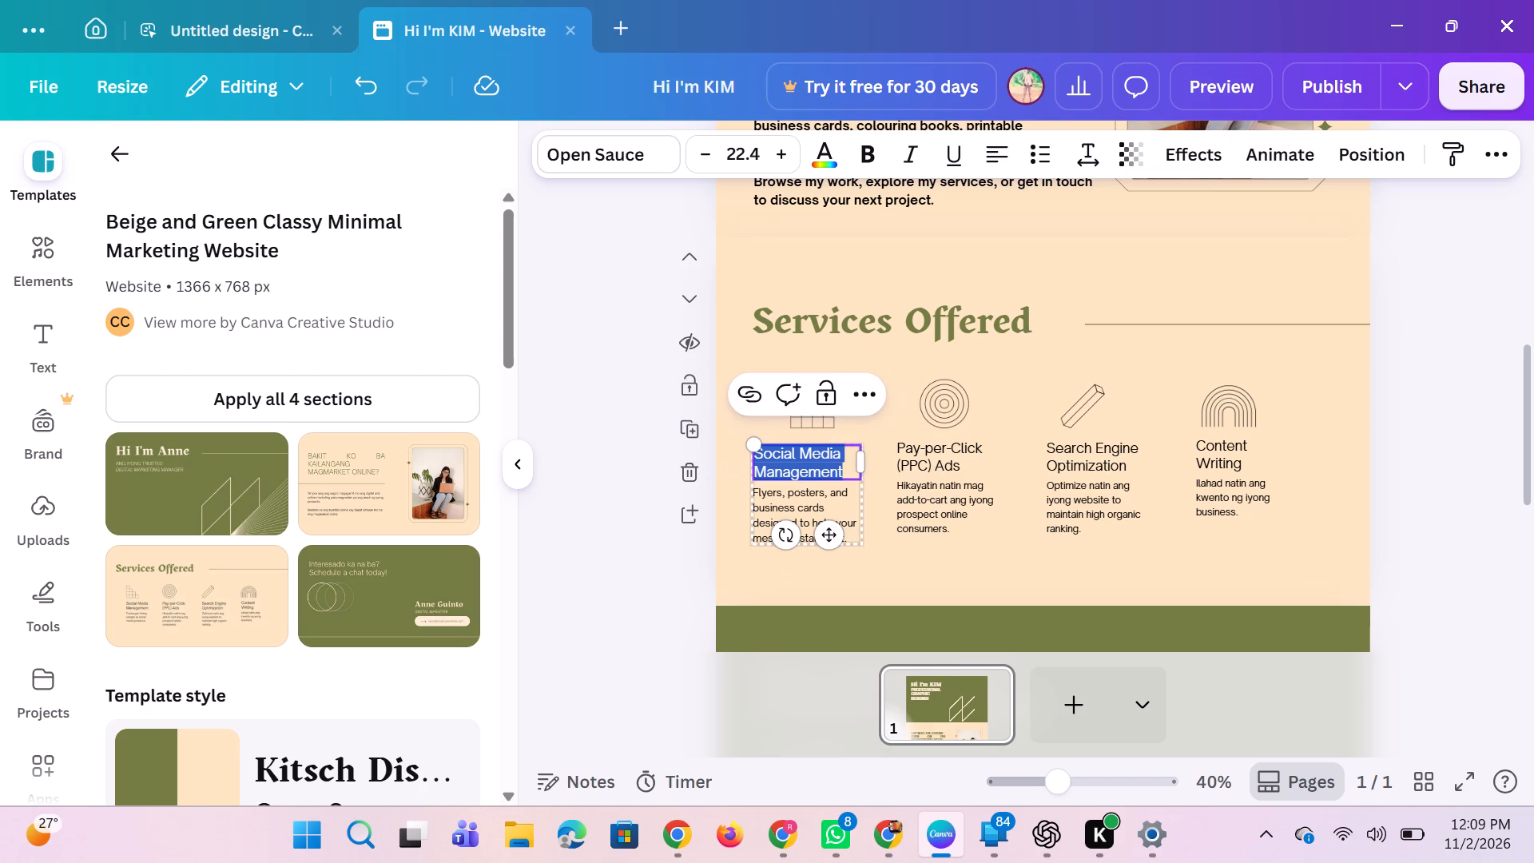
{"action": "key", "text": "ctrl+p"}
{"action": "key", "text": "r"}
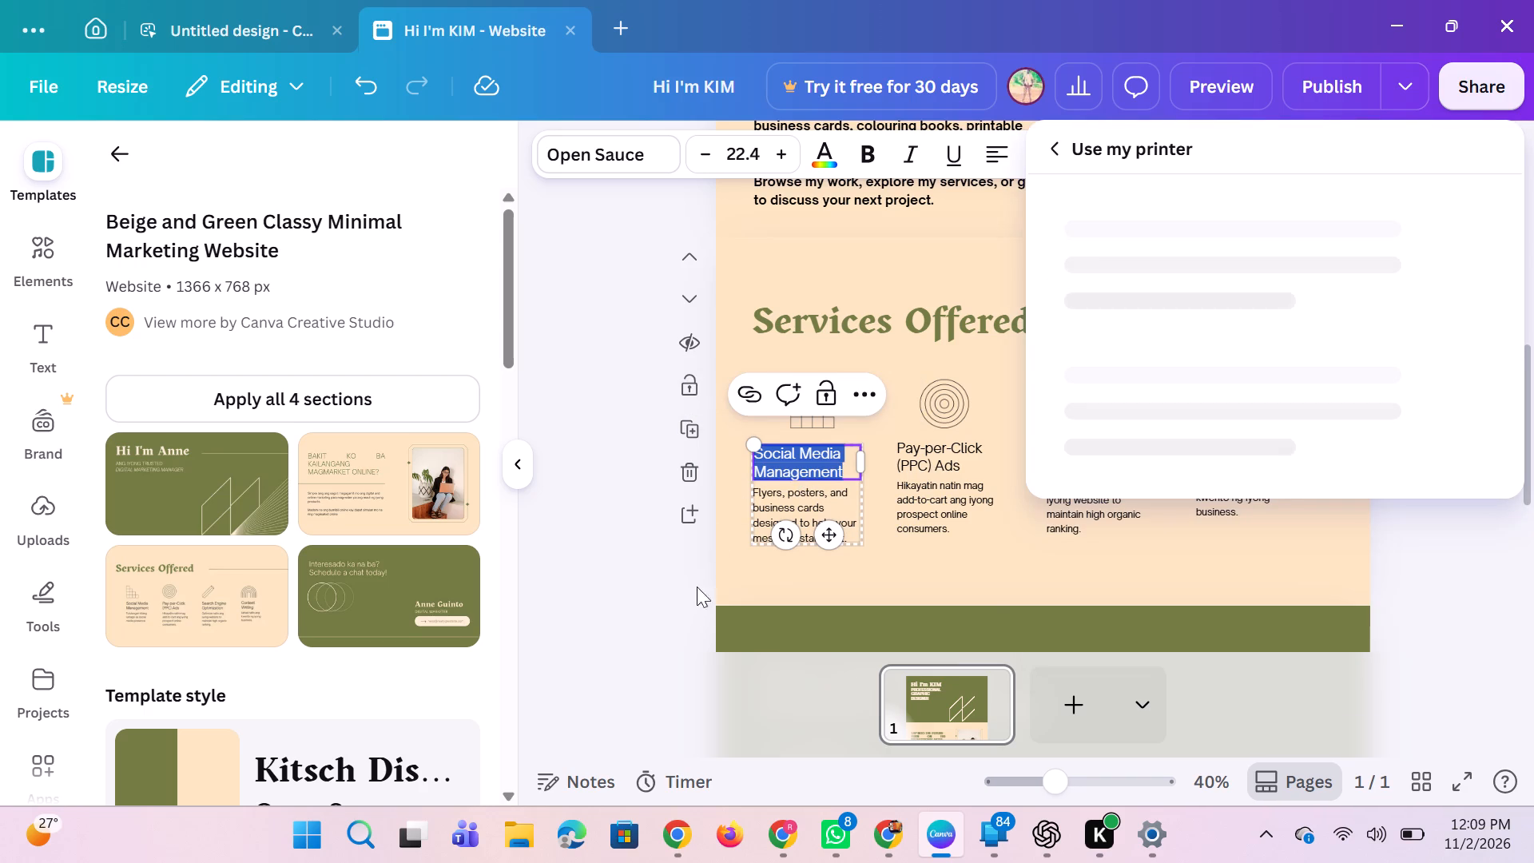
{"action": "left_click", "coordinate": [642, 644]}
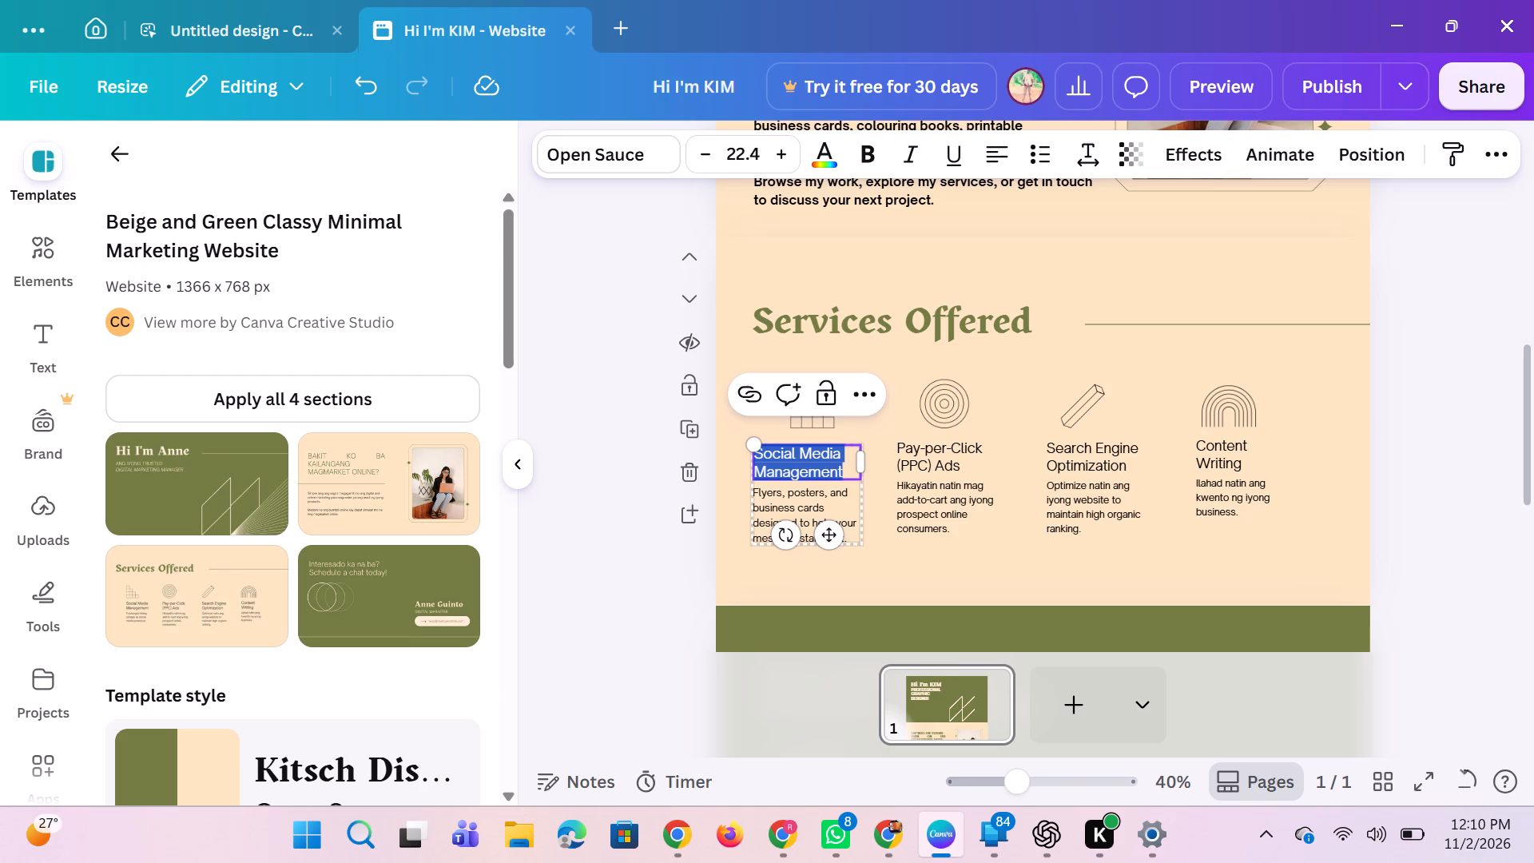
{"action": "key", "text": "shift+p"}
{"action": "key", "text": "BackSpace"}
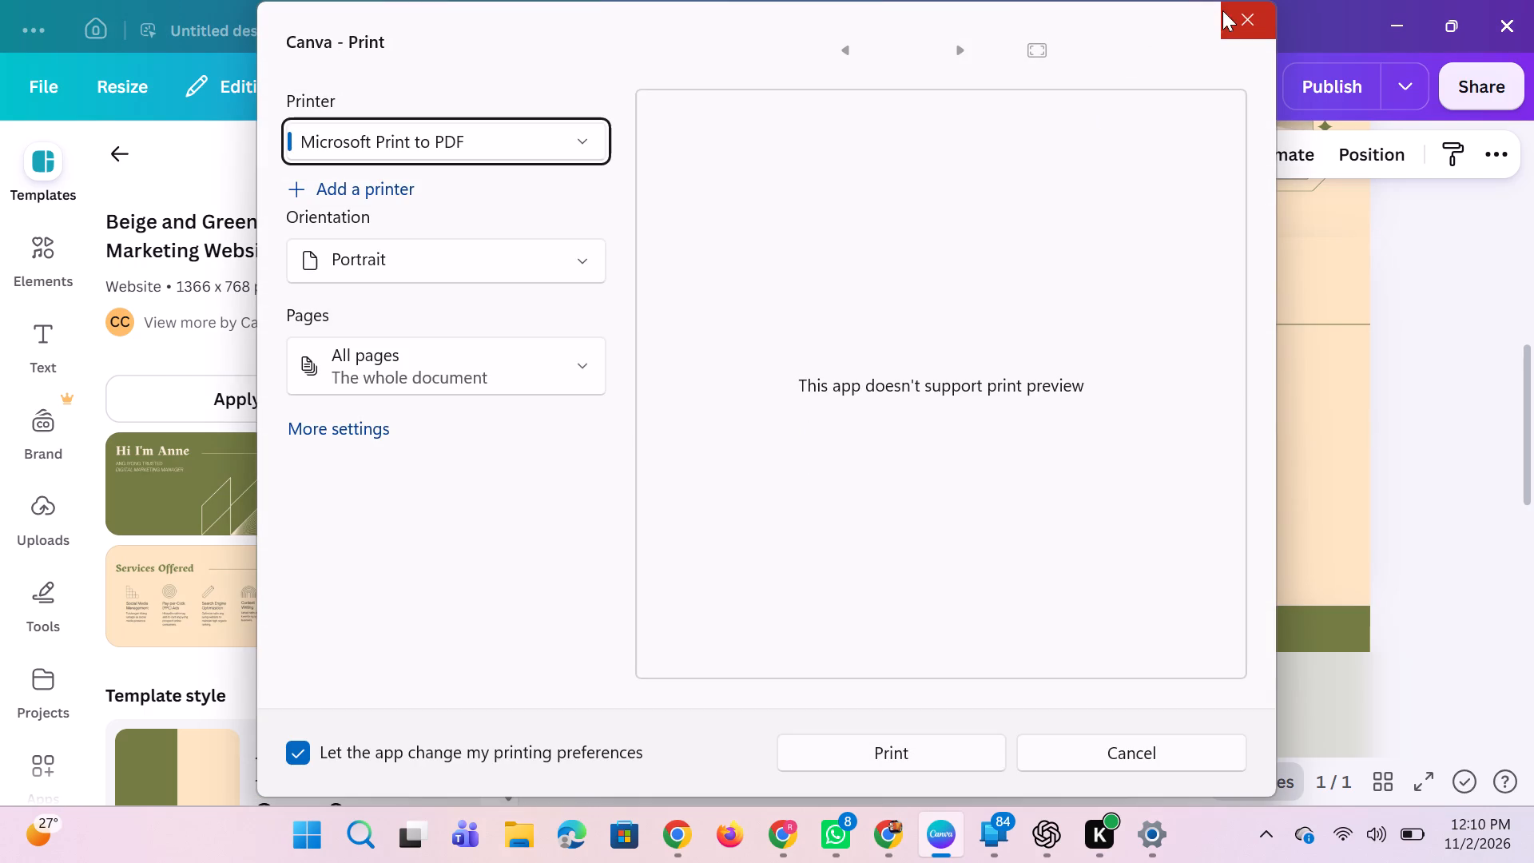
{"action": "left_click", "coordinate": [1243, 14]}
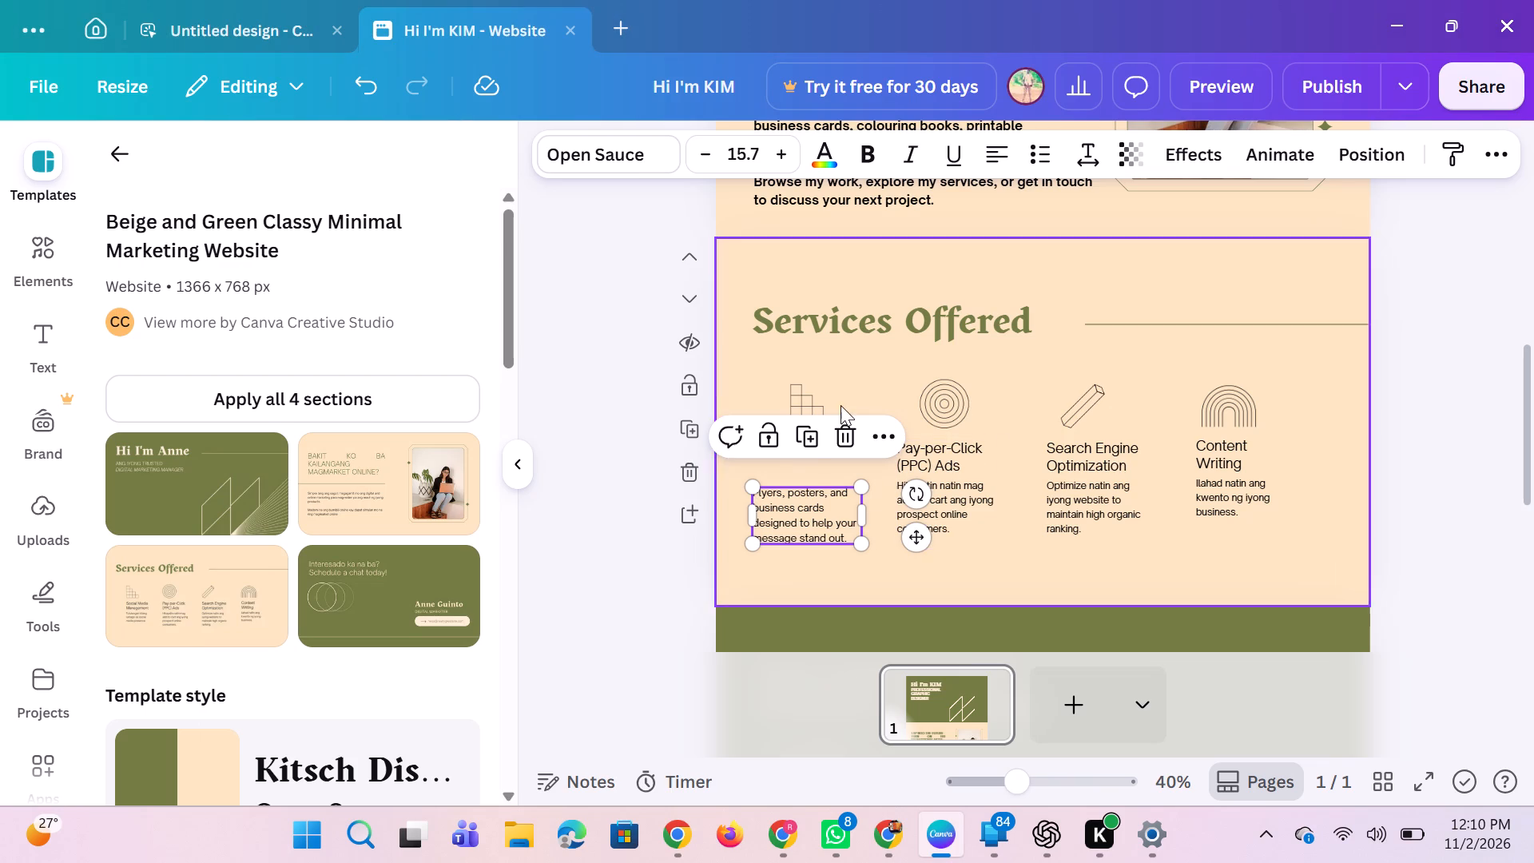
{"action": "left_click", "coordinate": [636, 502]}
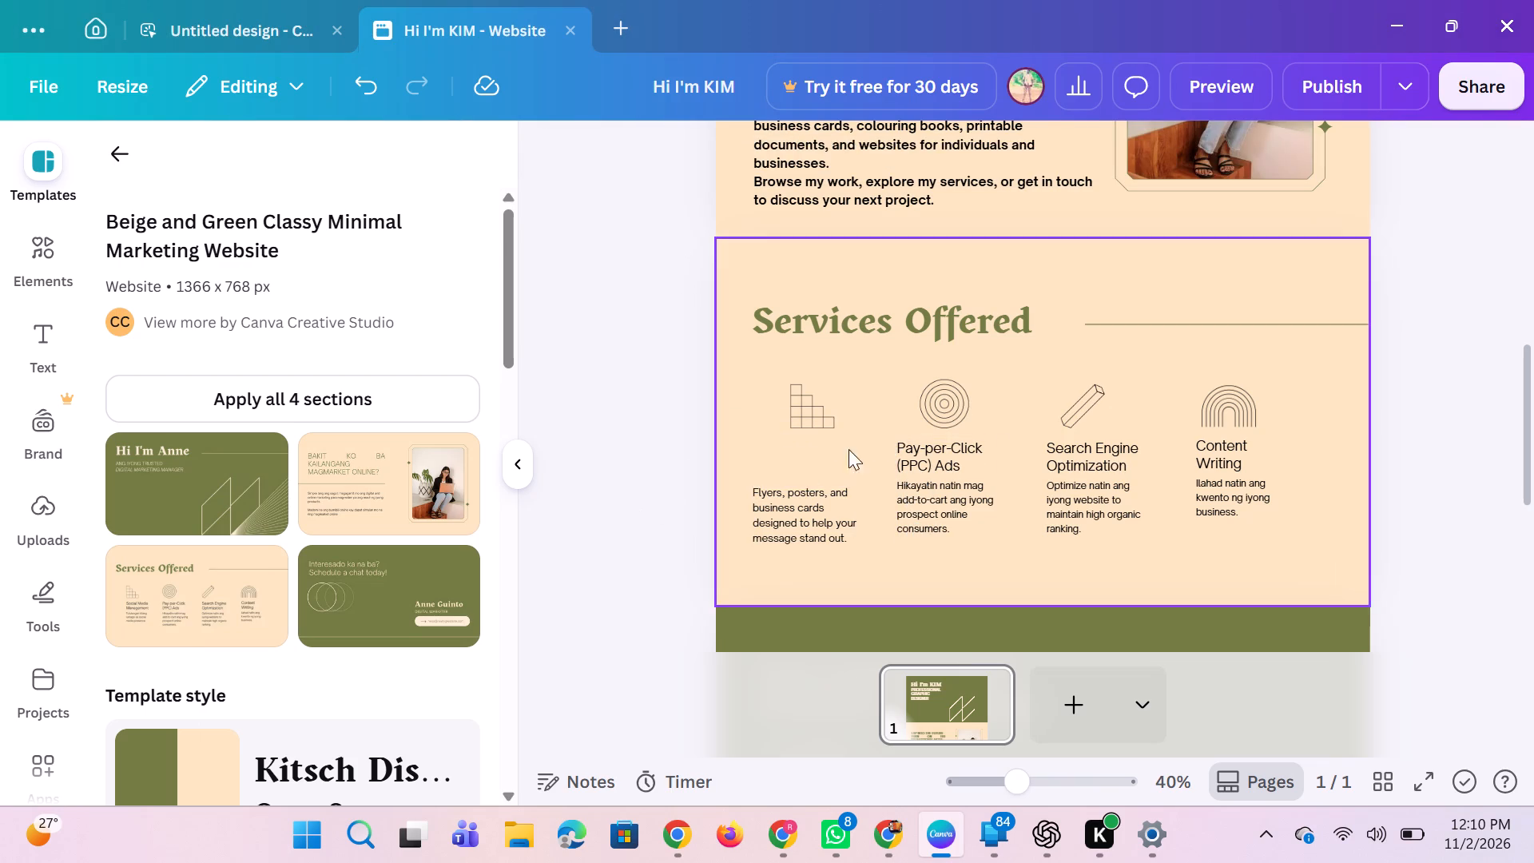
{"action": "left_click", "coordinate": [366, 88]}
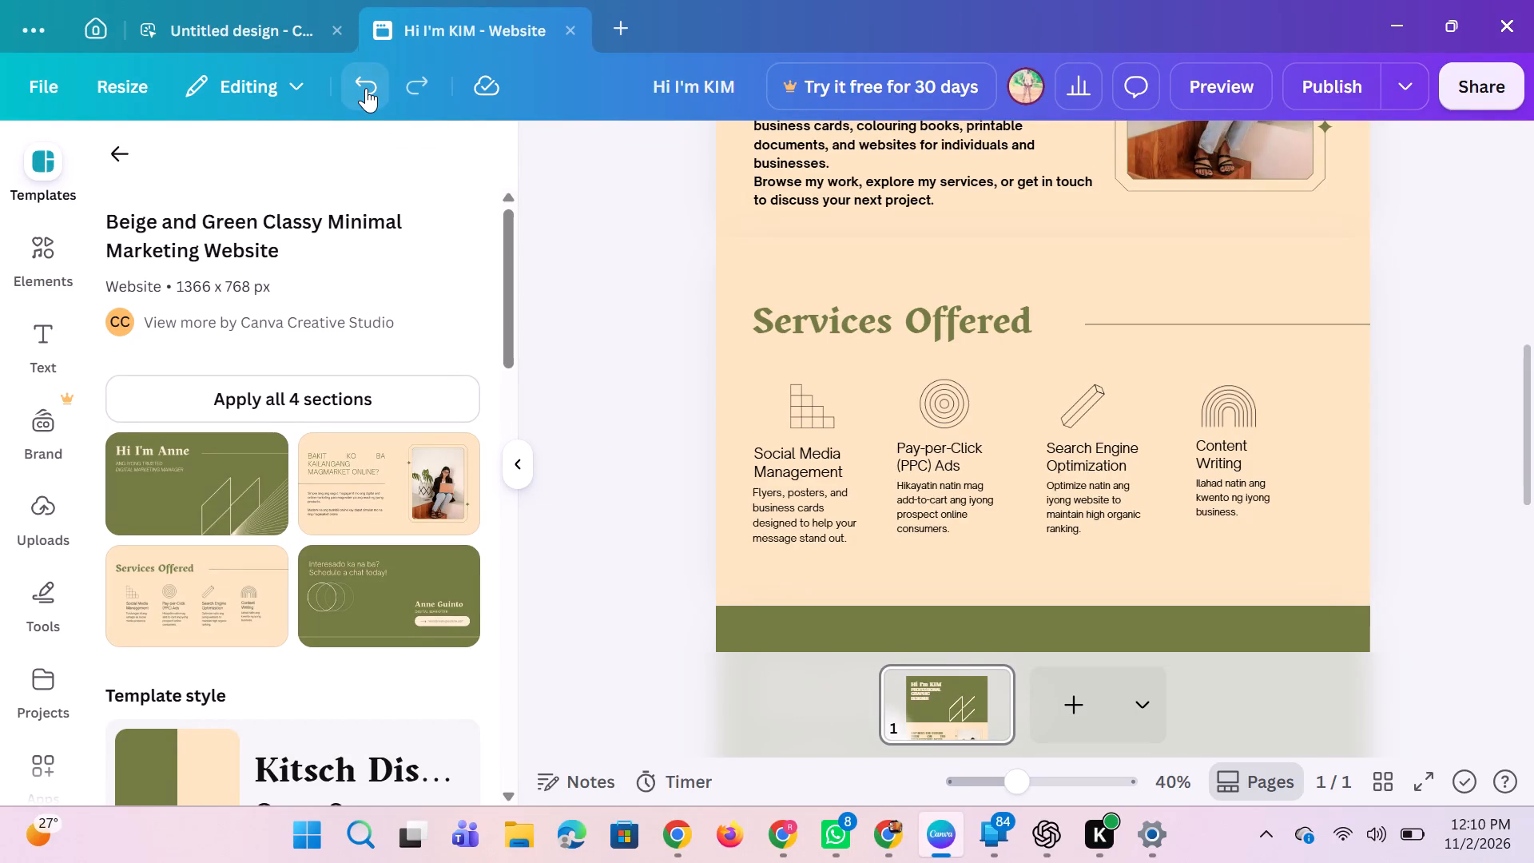
Replace the Social Media Management title in the Services Offered section with "Print Design".
{"action": "left_click", "coordinate": [789, 449]}
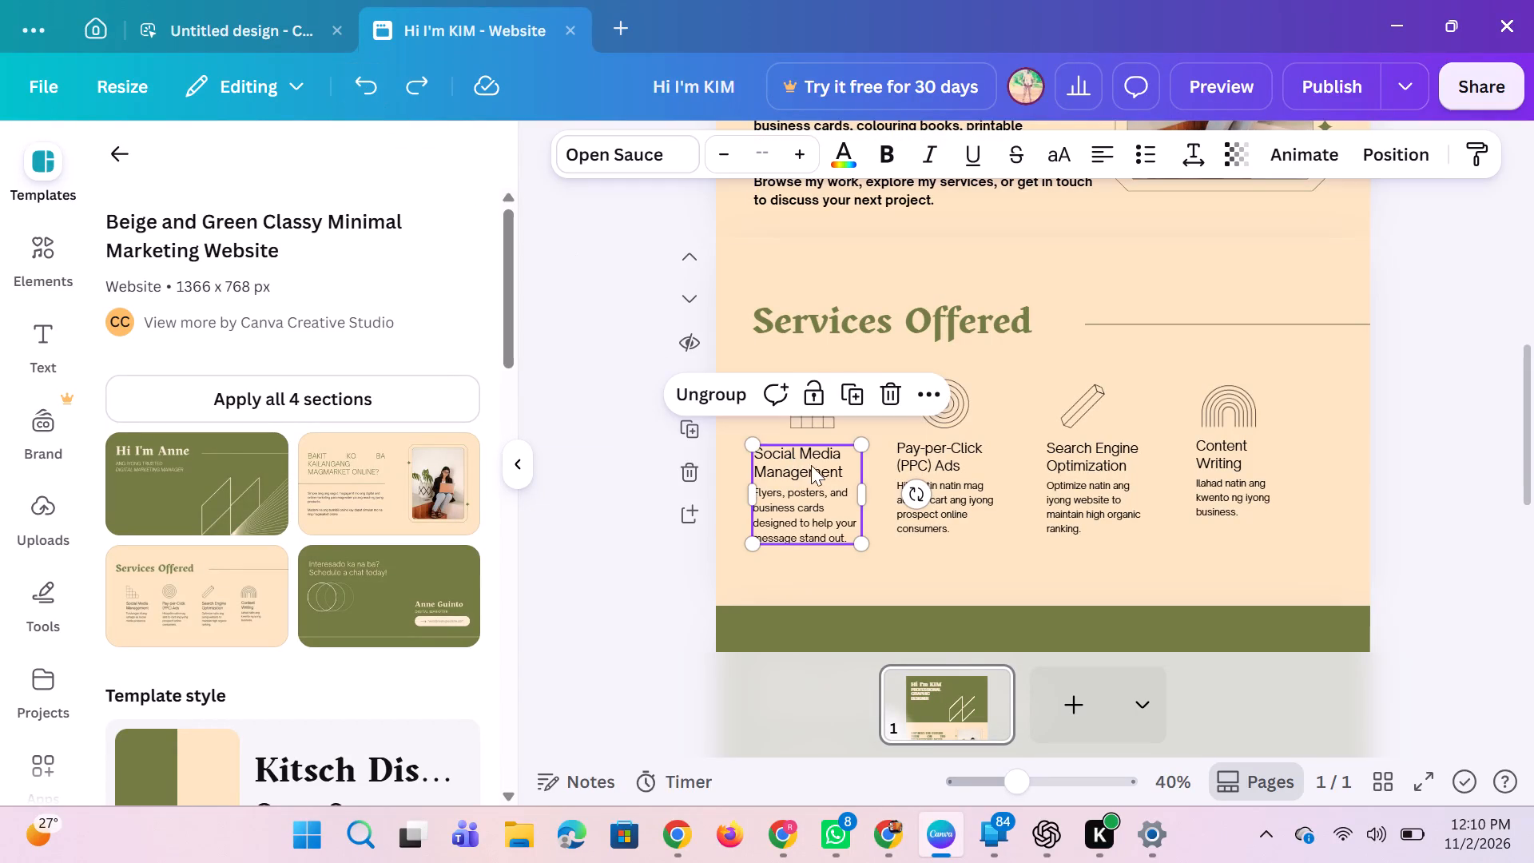
{"action": "left_click", "coordinate": [817, 467]}
{"action": "left_click", "coordinate": [783, 467]}
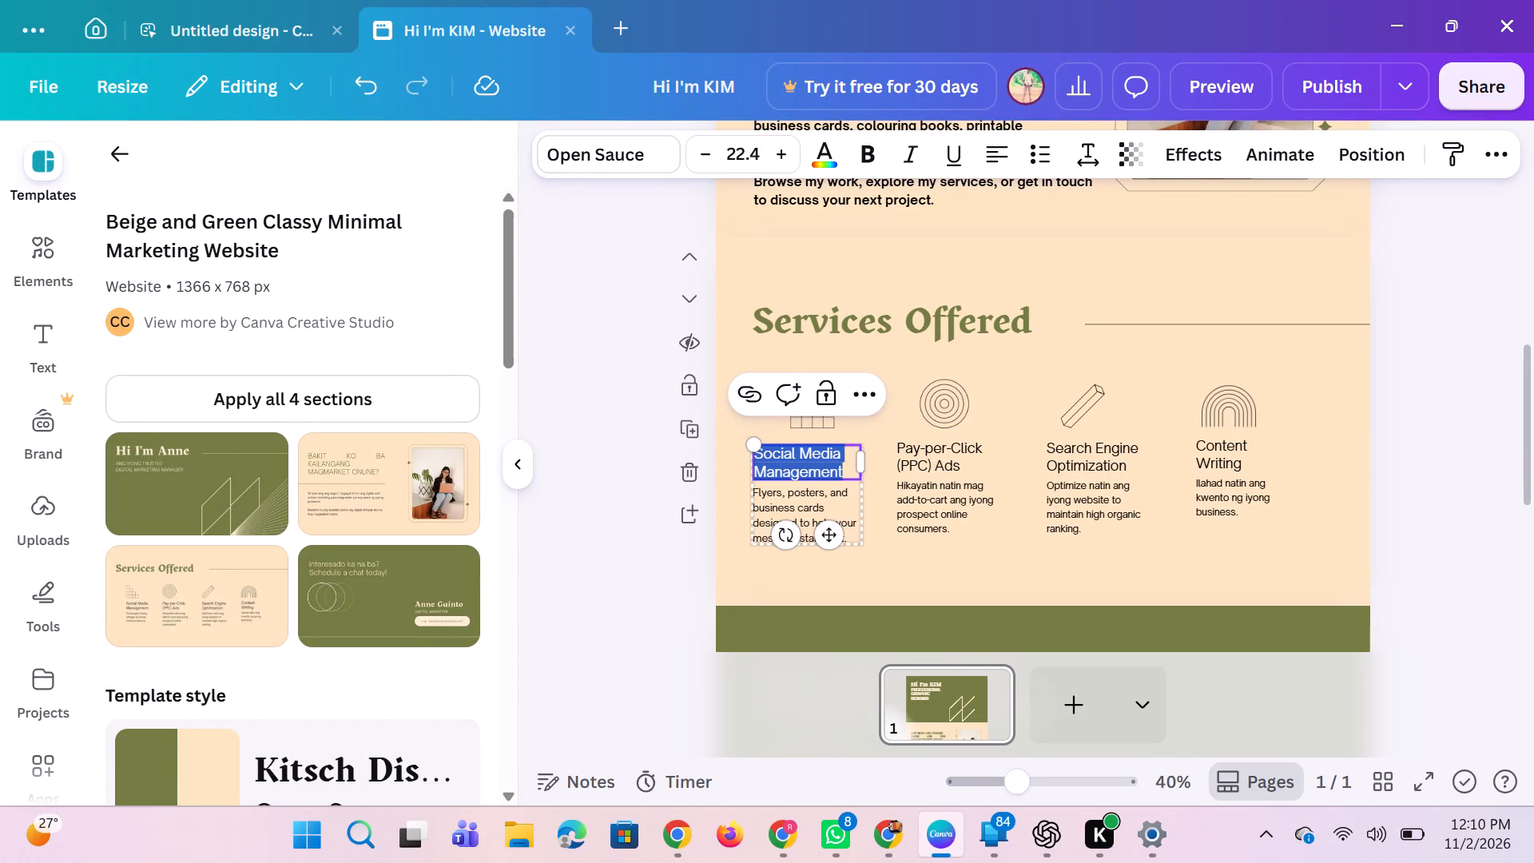
{"action": "left_click", "coordinate": [843, 467]}
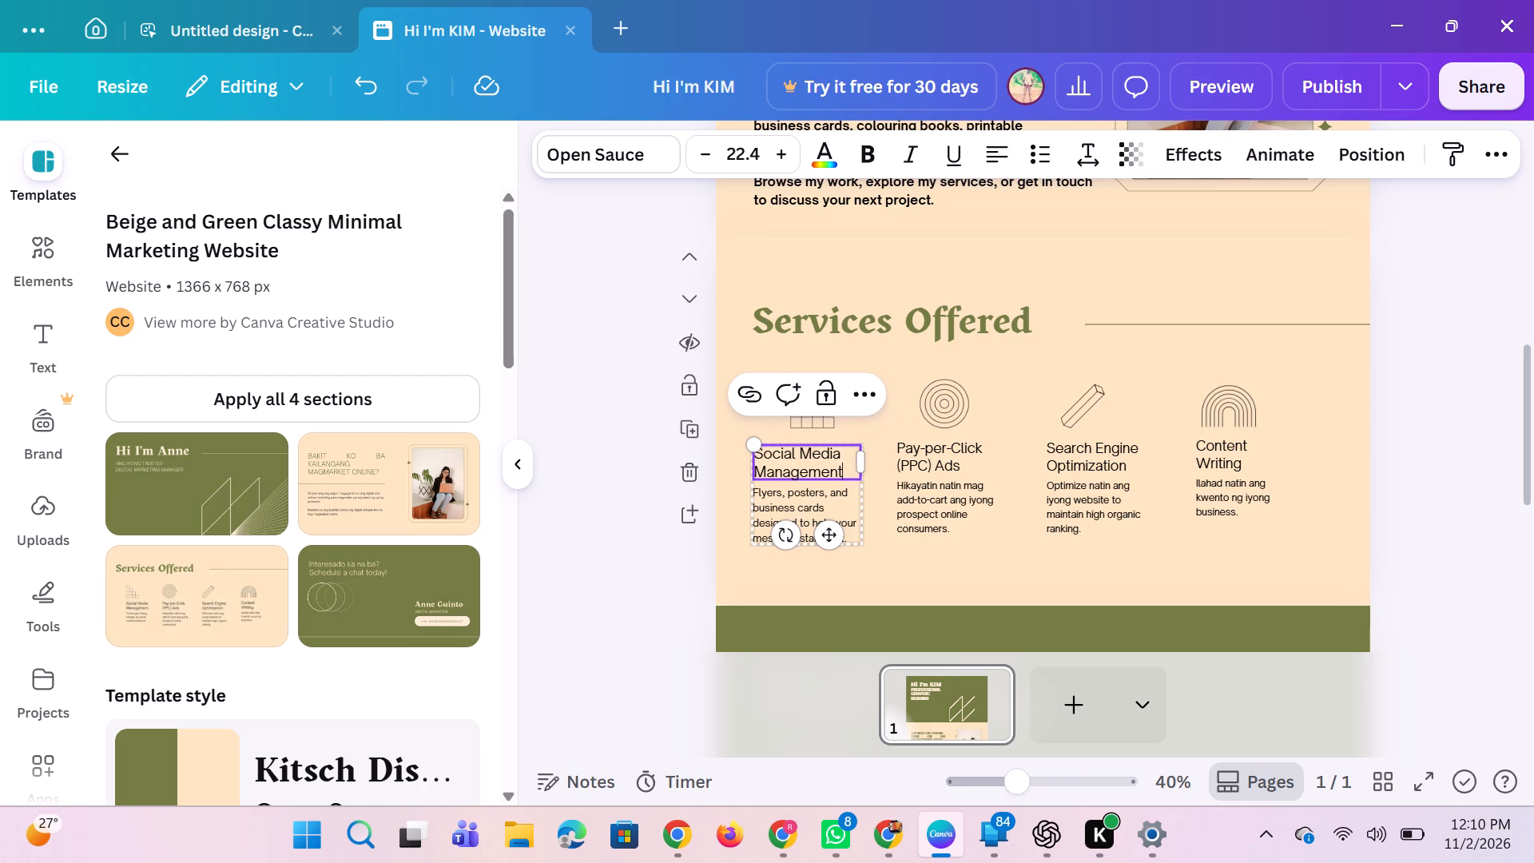
{"action": "key", "text": "BackSpace"}
{"action": "key", "text": "BackSpace"}
{"action": "key", "text": "BackSpace"}
{"action": "key", "text": "BackSpace"}
{"action": "key", "text": "BackSpace"}
{"action": "key", "text": "BackSpace"}
{"action": "key", "text": "BackSpace"}
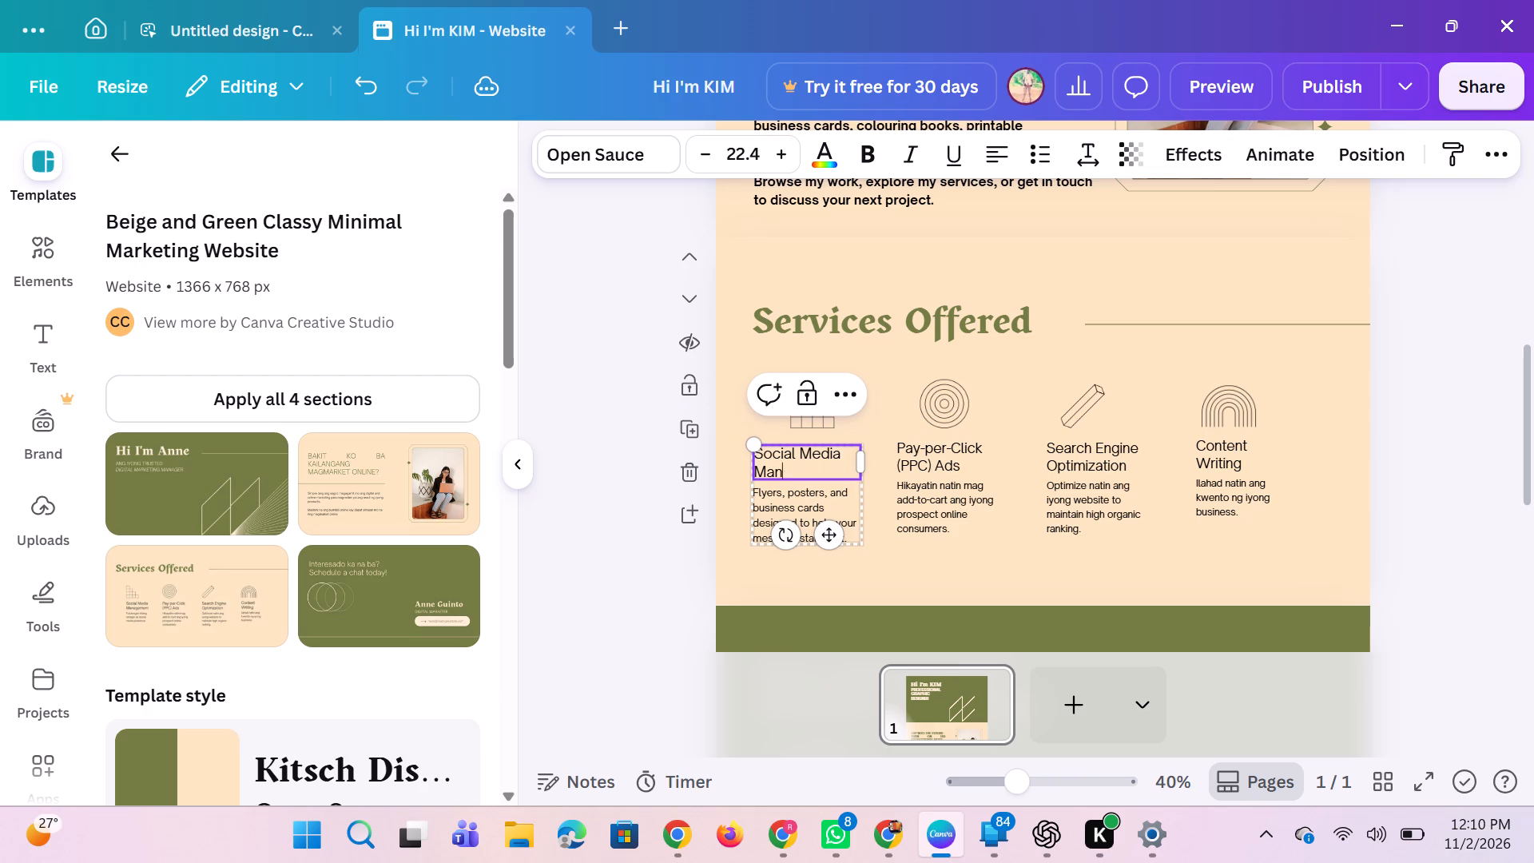
{"action": "key", "text": "BackSpace"}
{"action": "key", "text": "BackSpace"}
{"action": "key", "text": "BackSpace"}
{"action": "key", "text": "BackSpace"}
{"action": "key", "text": "BackSpace"}
{"action": "key", "text": "BackSpace"}
{"action": "key", "text": "BackSpace"}
{"action": "key", "text": "BackSpace"}
{"action": "key", "text": "BackSpace"}
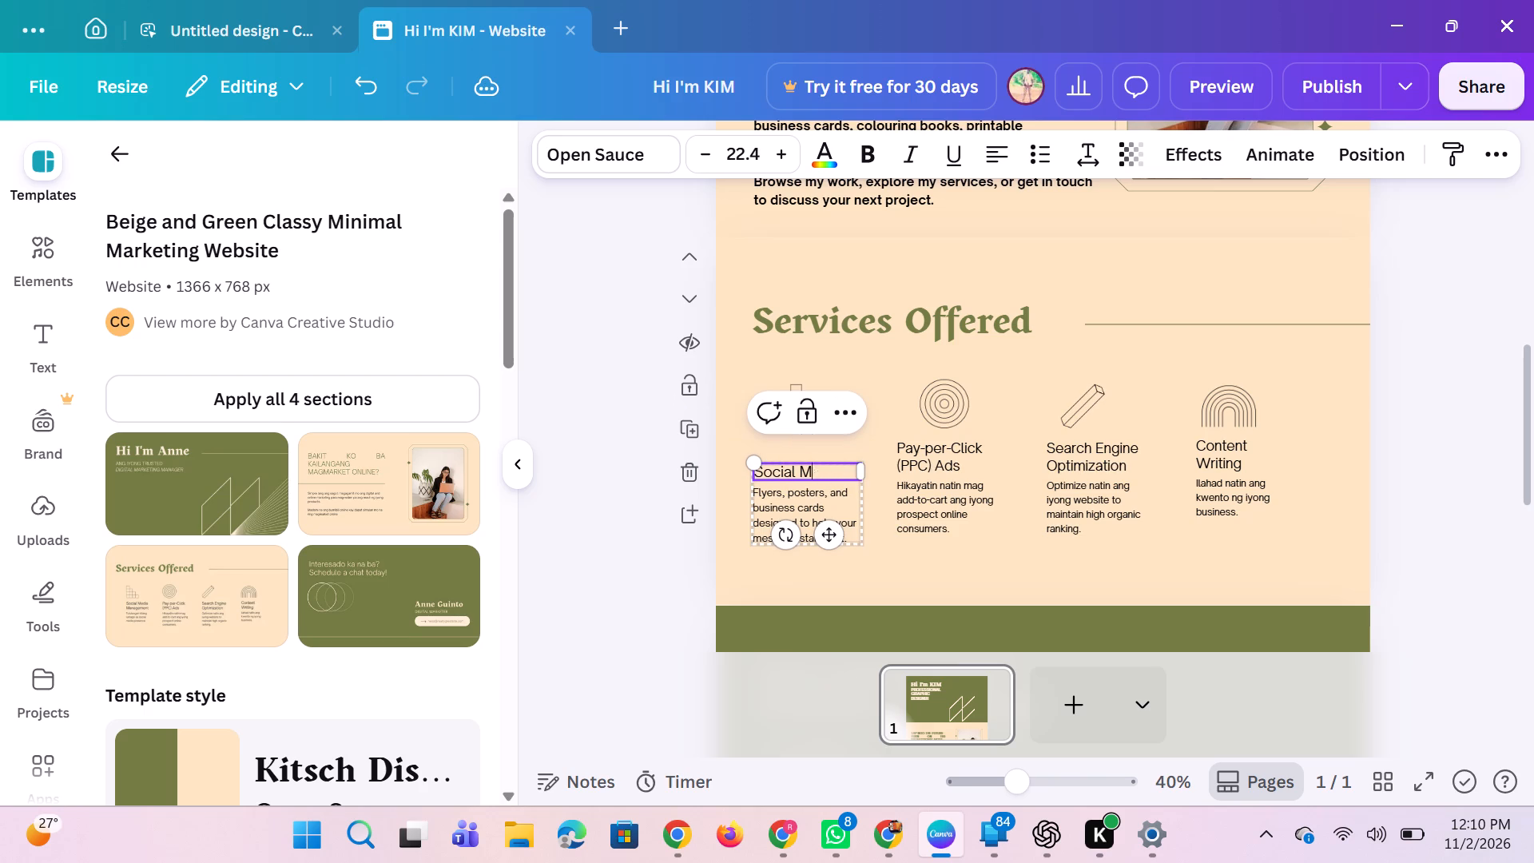
{"action": "key", "text": "BackSpace"}
{"action": "key", "text": "BackSpace"}
{"action": "key", "text": "BackSpace"}
{"action": "key", "text": "BackSpace"}
{"action": "key", "text": "BackSpace"}
{"action": "key", "text": "BackSpace"}
{"action": "key", "text": "BackSpace"}
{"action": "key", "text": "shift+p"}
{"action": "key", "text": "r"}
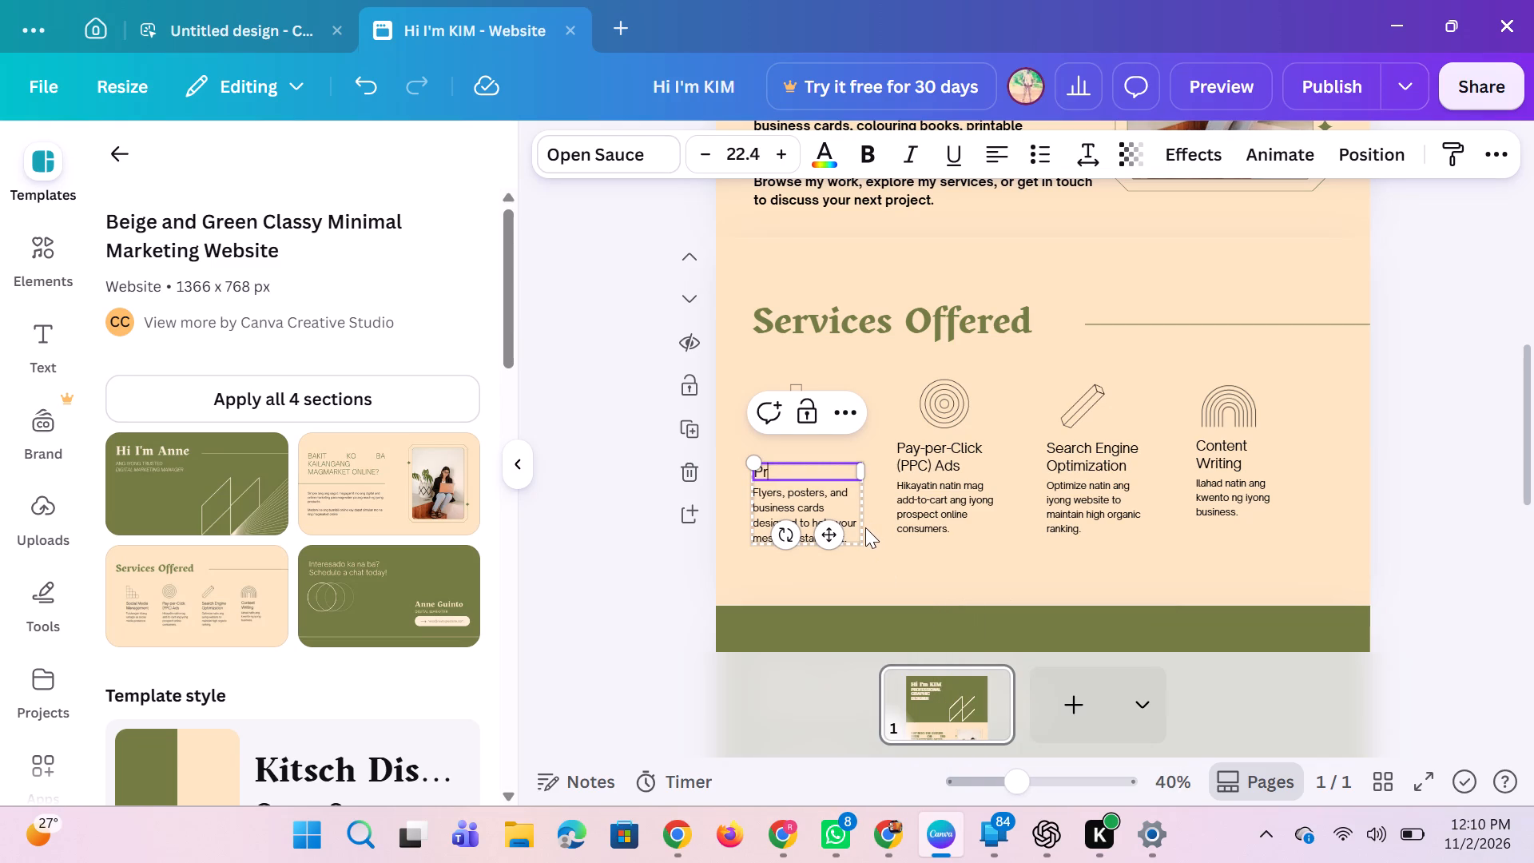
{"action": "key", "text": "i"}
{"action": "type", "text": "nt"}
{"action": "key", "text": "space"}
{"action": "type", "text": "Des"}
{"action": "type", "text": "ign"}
Resize the Print Design title to about 20.8 and move it up, centred more closely beneath the grid illustration.
{"action": "left_click_drag", "start_coordinate": [754, 464], "coordinate": [714, 447]}
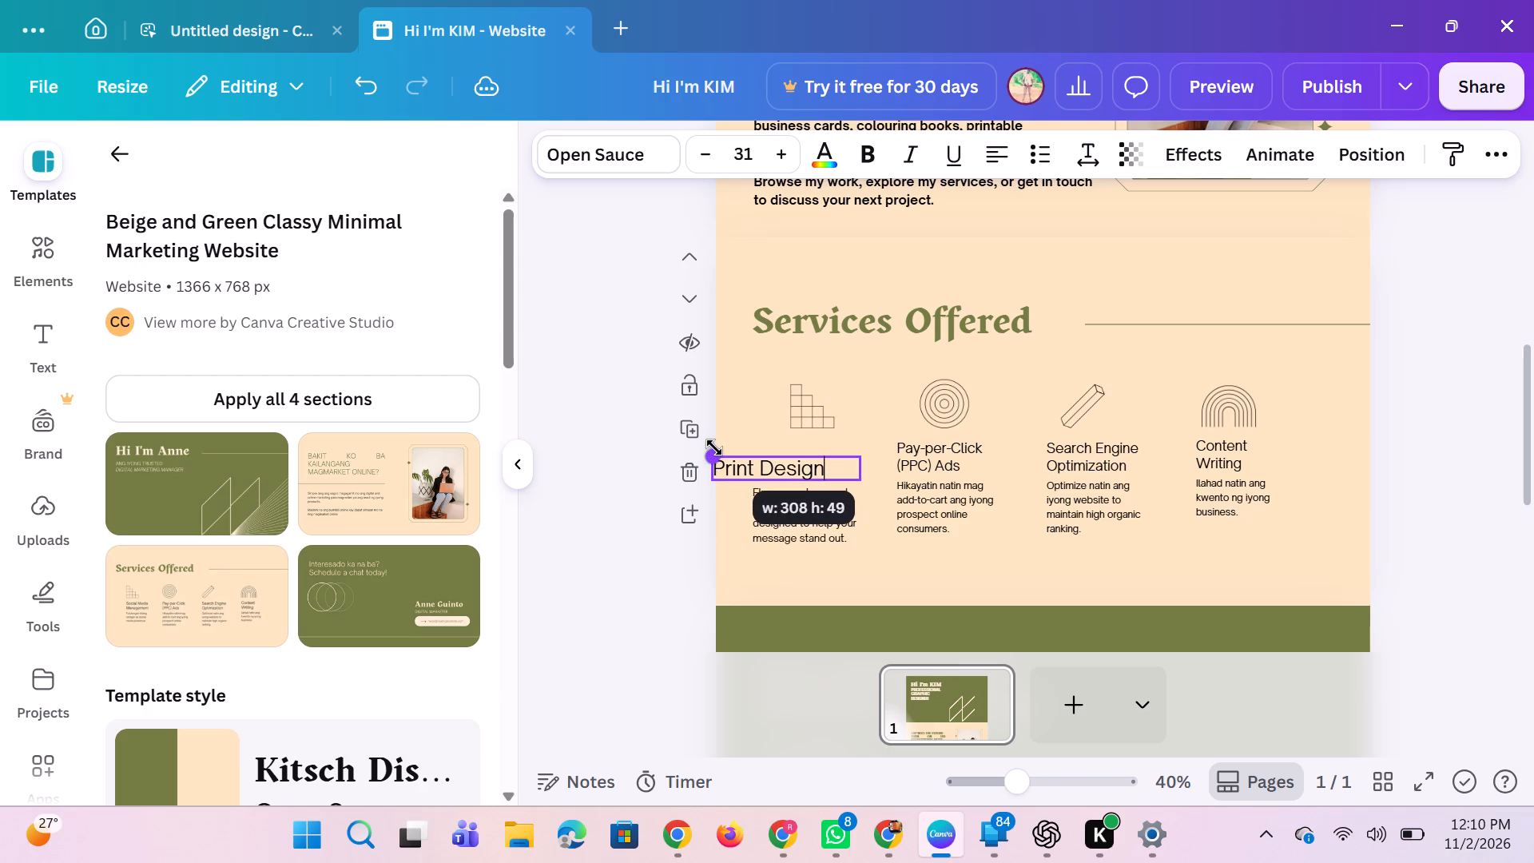
{"action": "left_click_drag", "start_coordinate": [714, 447], "coordinate": [744, 451]}
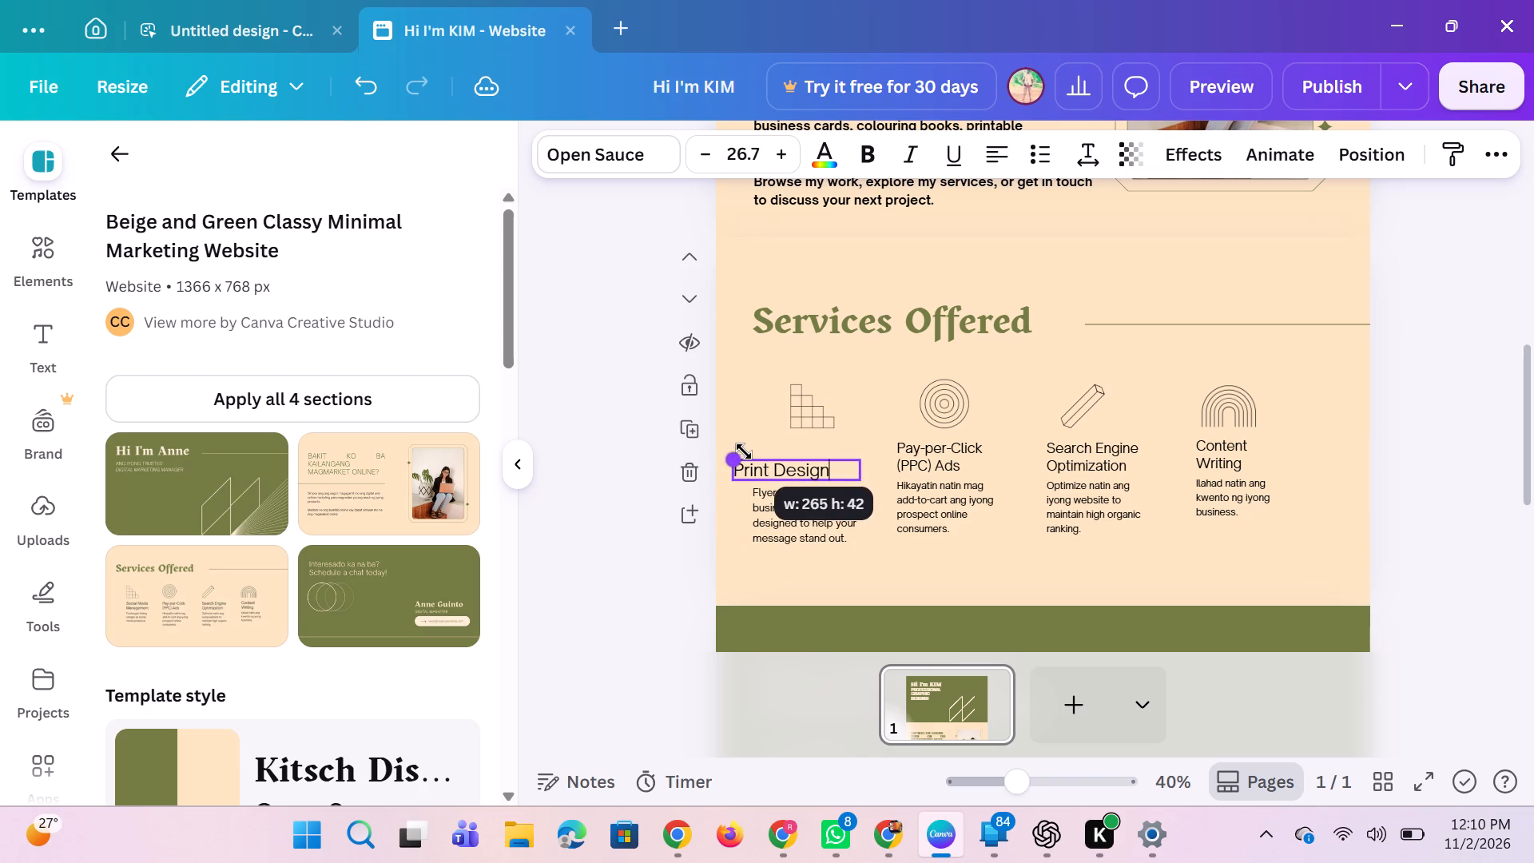
{"action": "left_click_drag", "start_coordinate": [744, 451], "coordinate": [761, 467]}
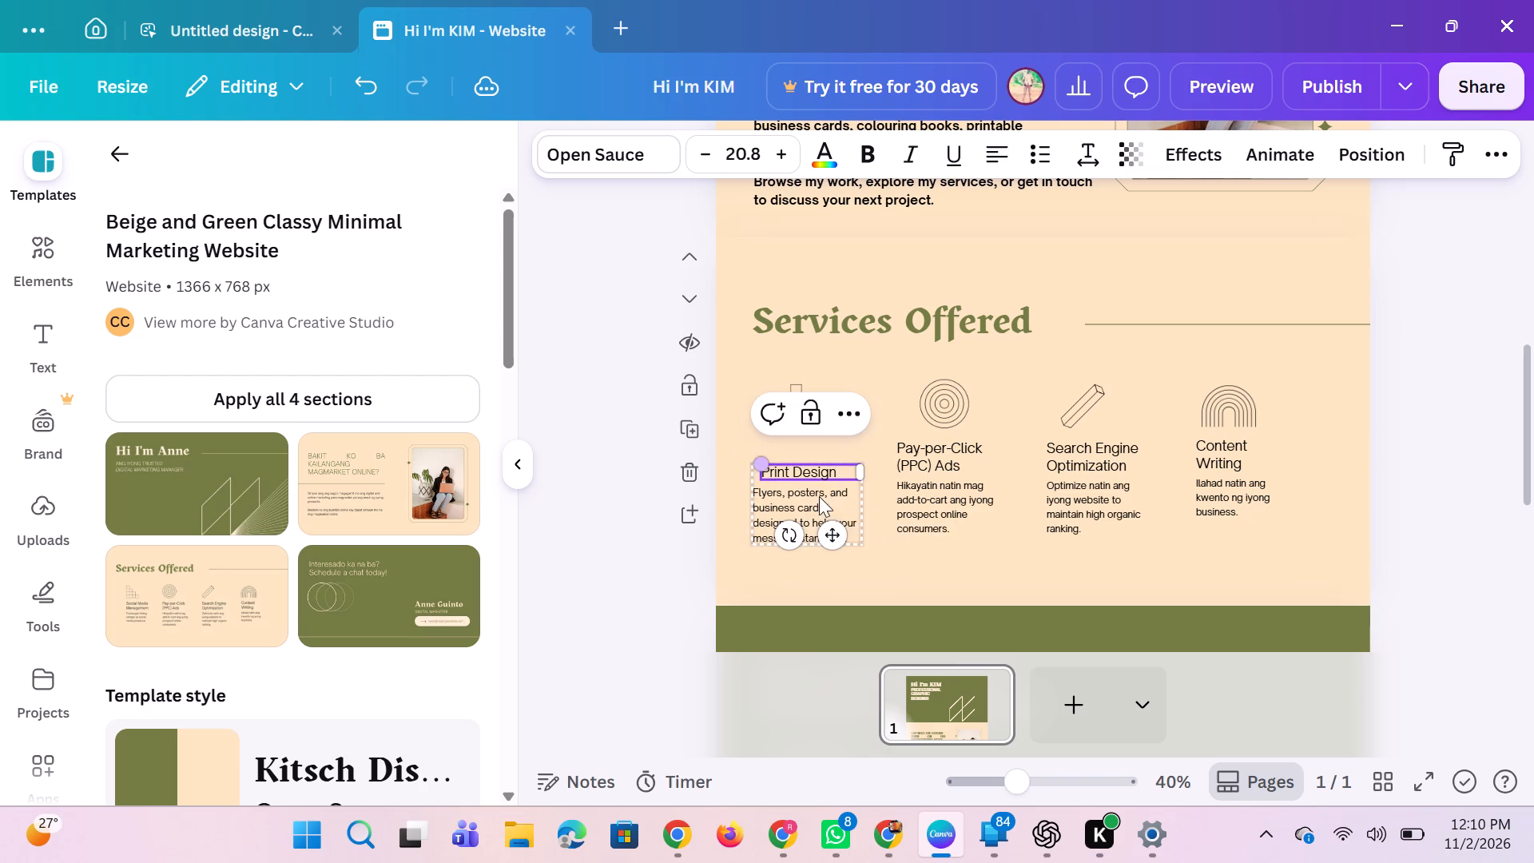
{"action": "left_click_drag", "start_coordinate": [831, 539], "coordinate": [834, 527]}
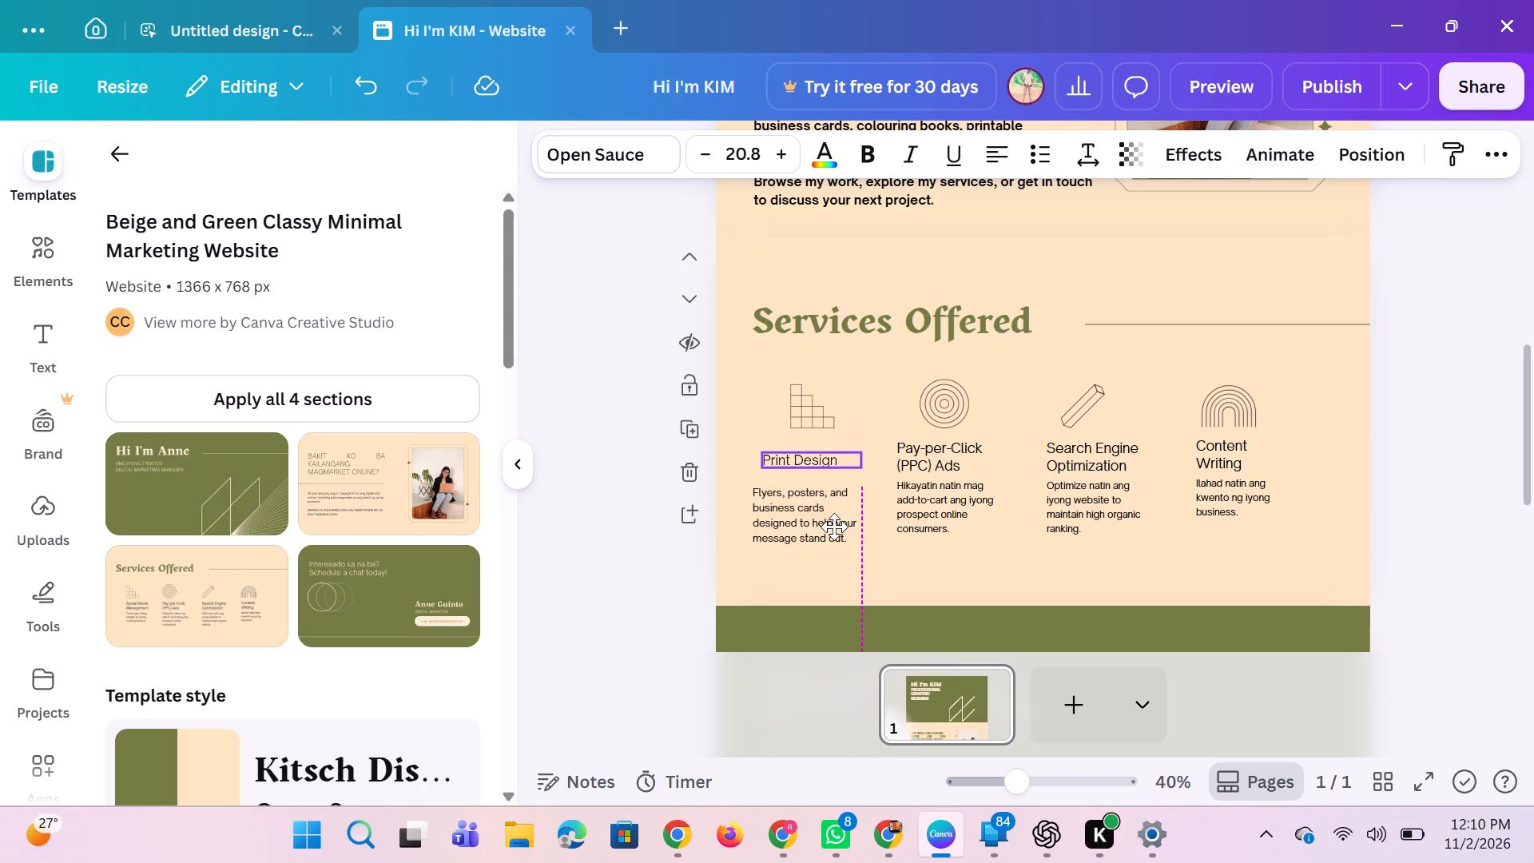
{"action": "left_click_drag", "start_coordinate": [834, 527], "coordinate": [841, 524]}
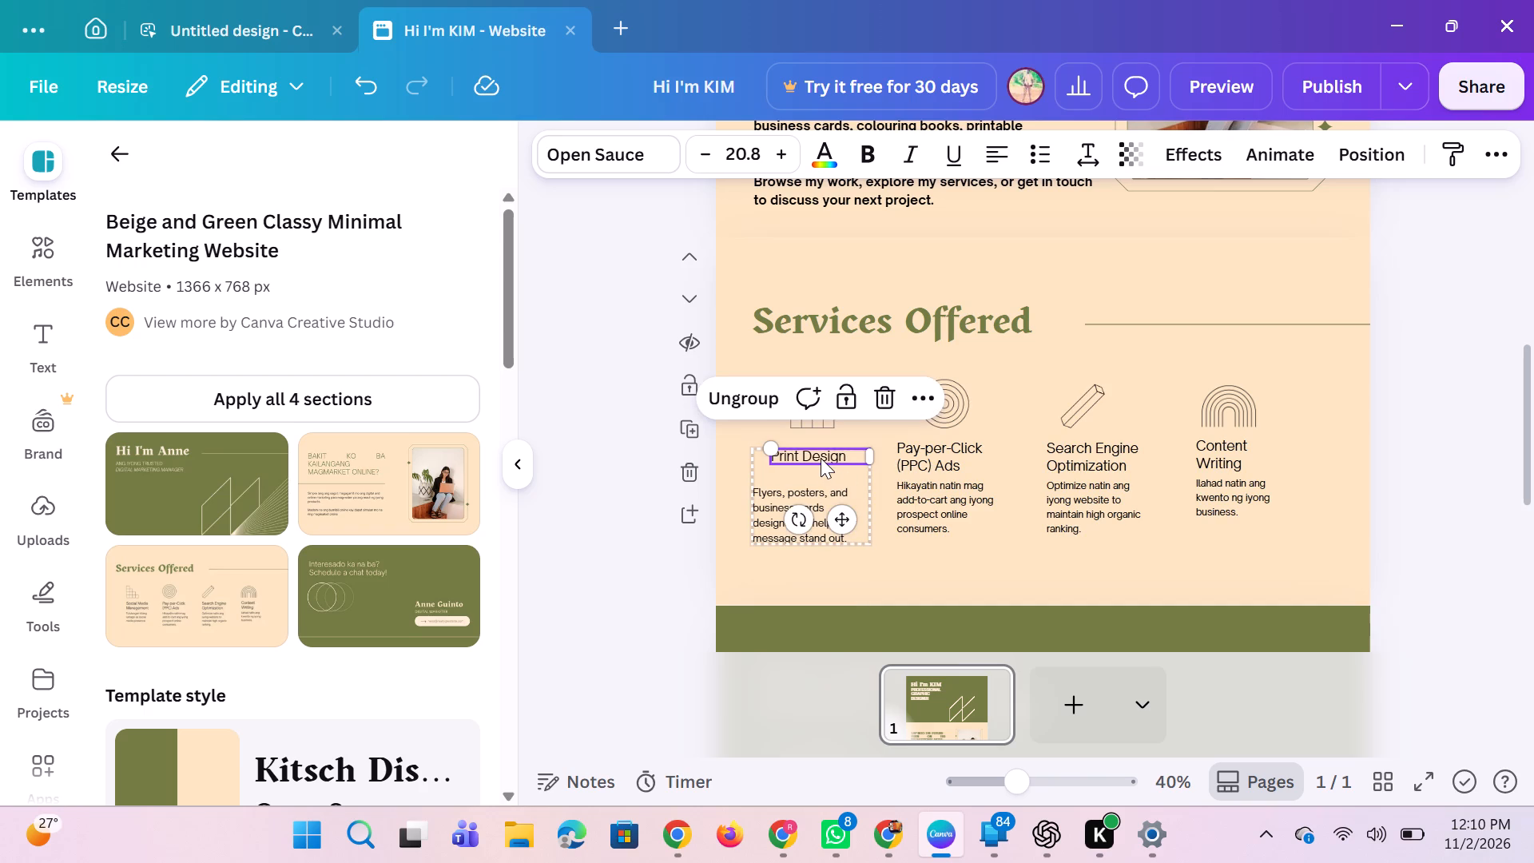
Make the Print Design title bold and deselect the service text.
{"action": "left_click", "coordinate": [821, 458]}
{"action": "triple_click", "coordinate": [821, 458]}
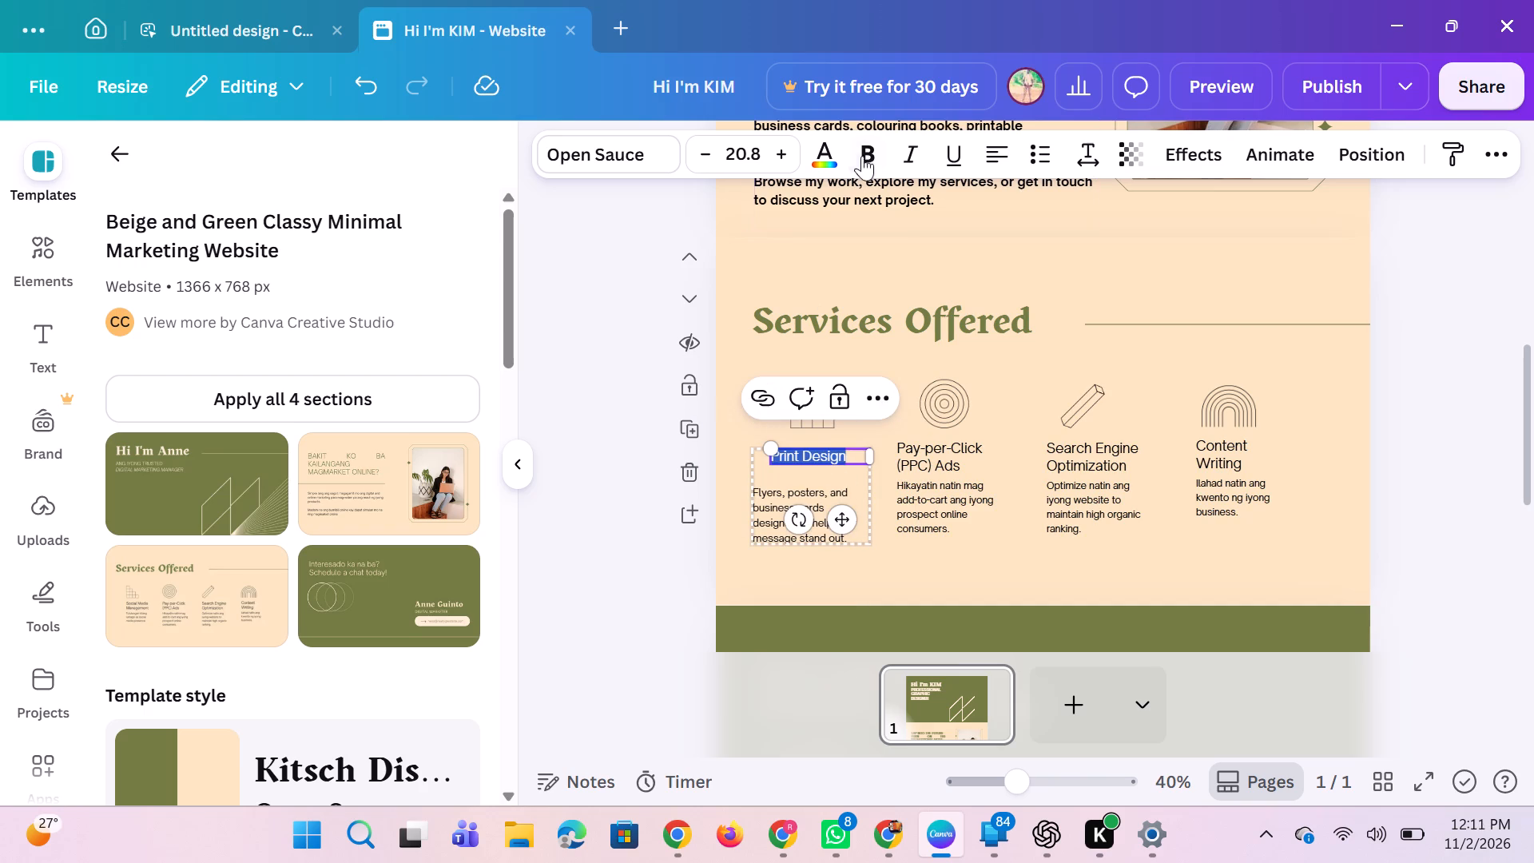
{"action": "left_click", "coordinate": [863, 150]}
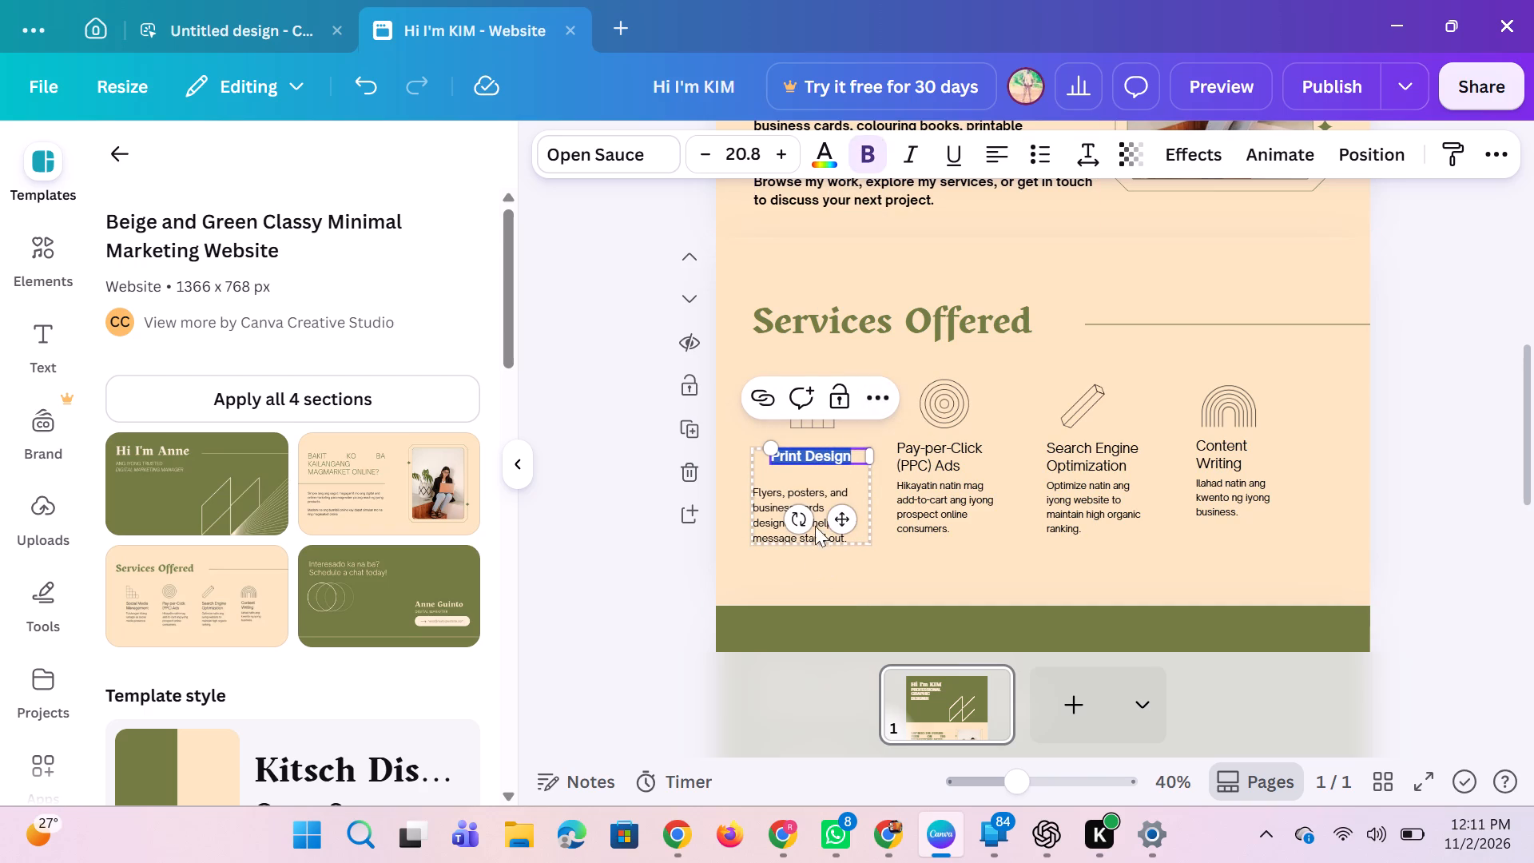
{"action": "left_click", "coordinate": [787, 489]}
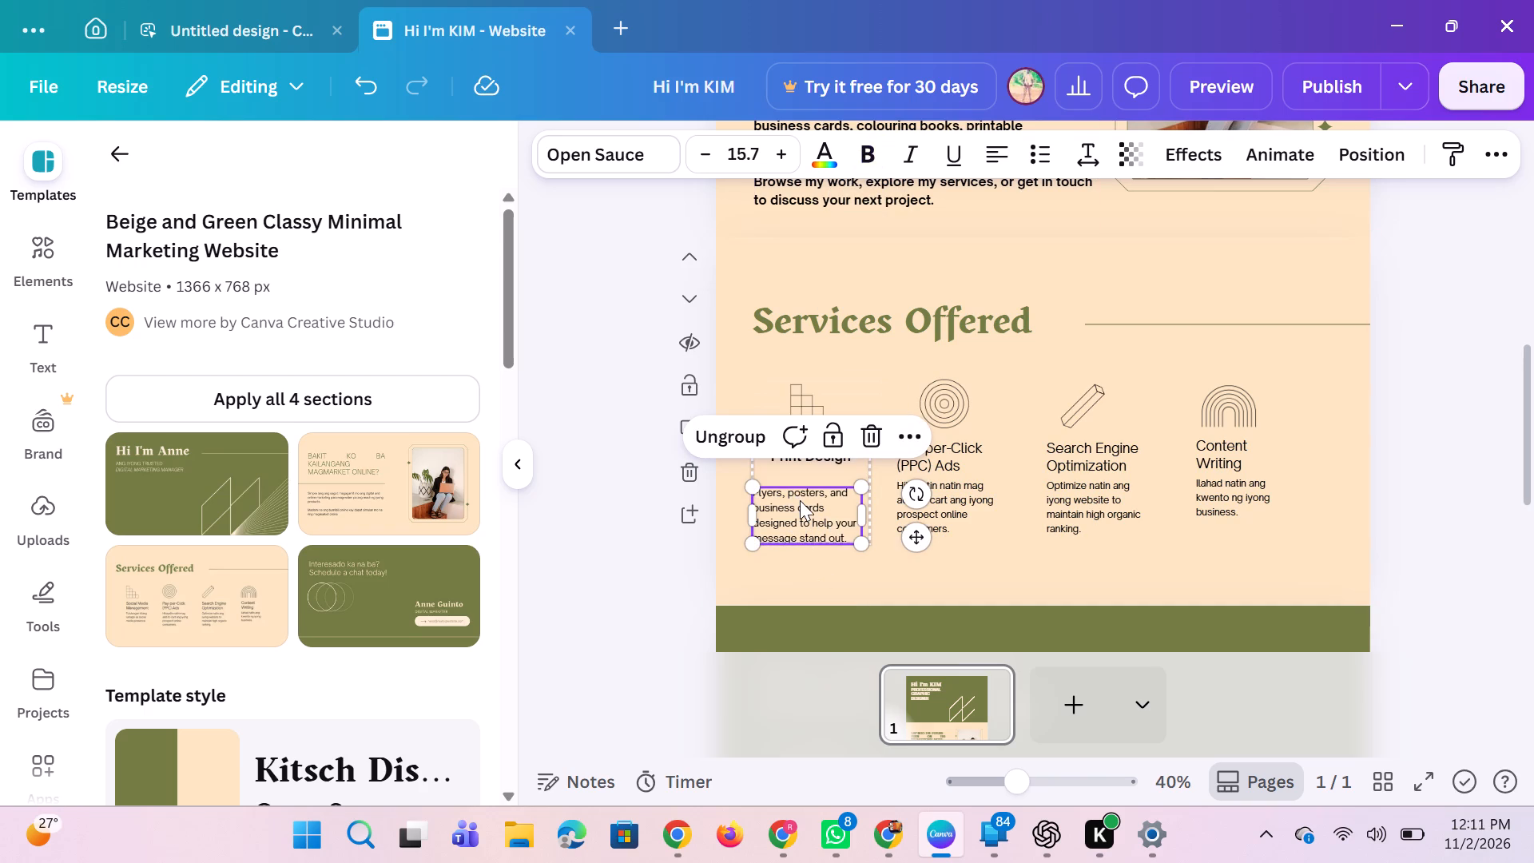
{"action": "left_click", "coordinate": [800, 500]}
{"action": "left_click", "coordinate": [733, 584]}
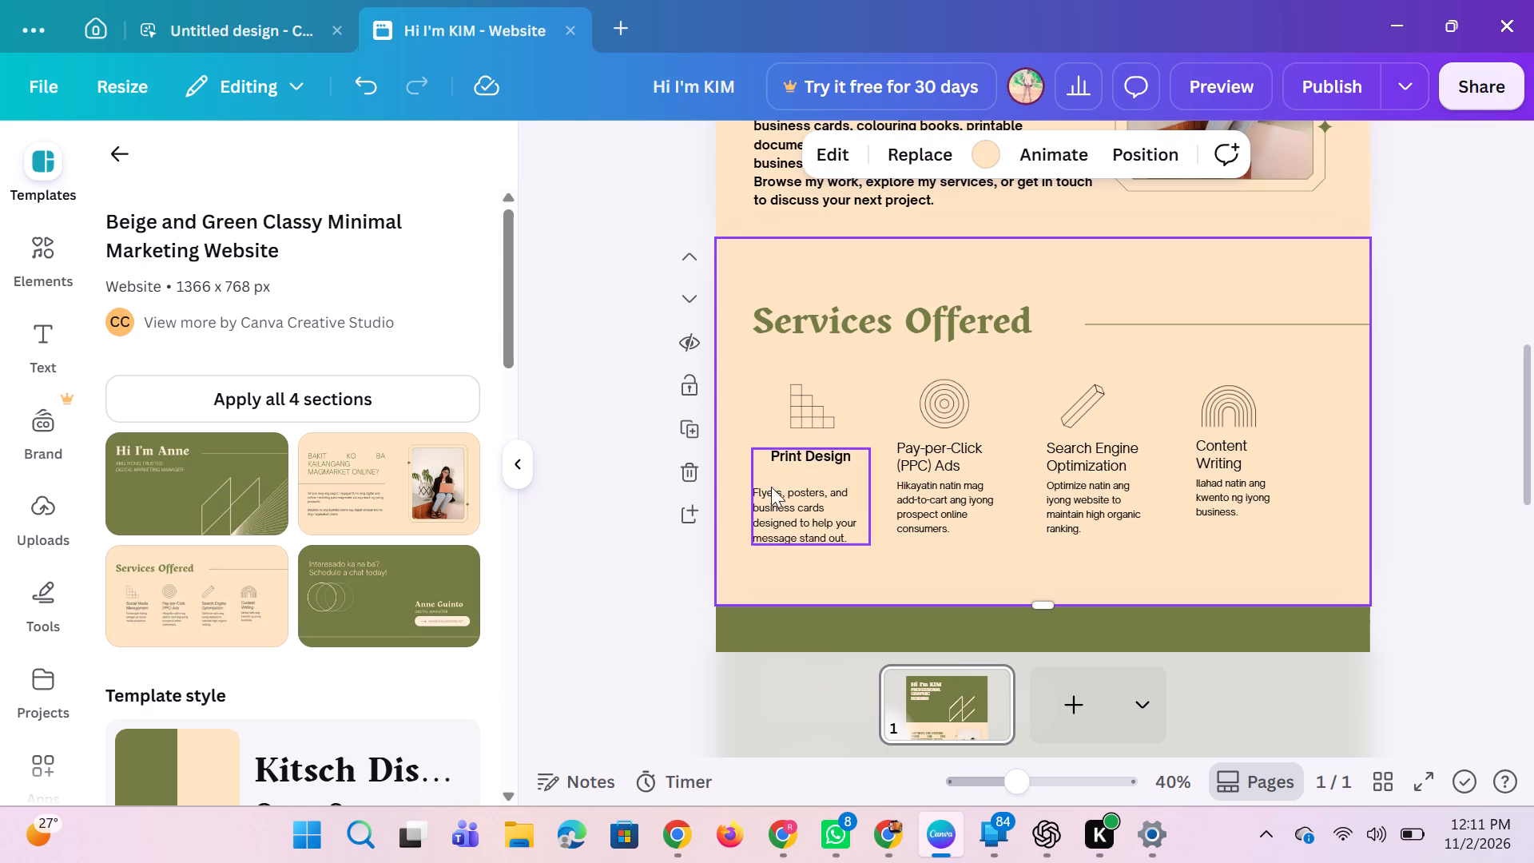
Enlarge the Print Design title to about 24.7 so its left edge lines up with the description below.
{"action": "left_click", "coordinate": [782, 462]}
{"action": "left_click", "coordinate": [781, 458]}
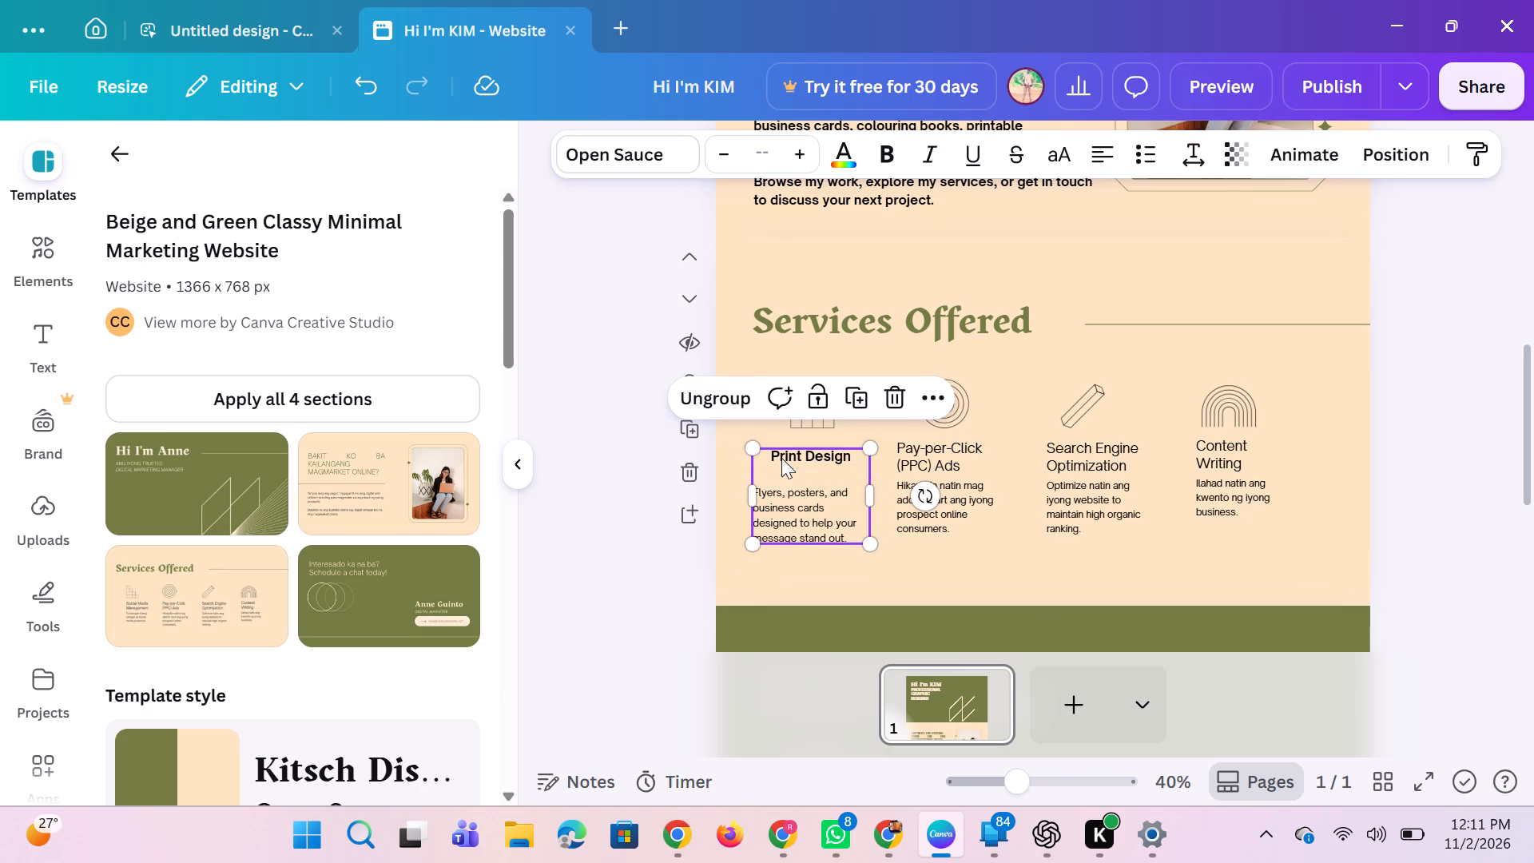
{"action": "left_click_drag", "start_coordinate": [771, 447], "coordinate": [749, 447]}
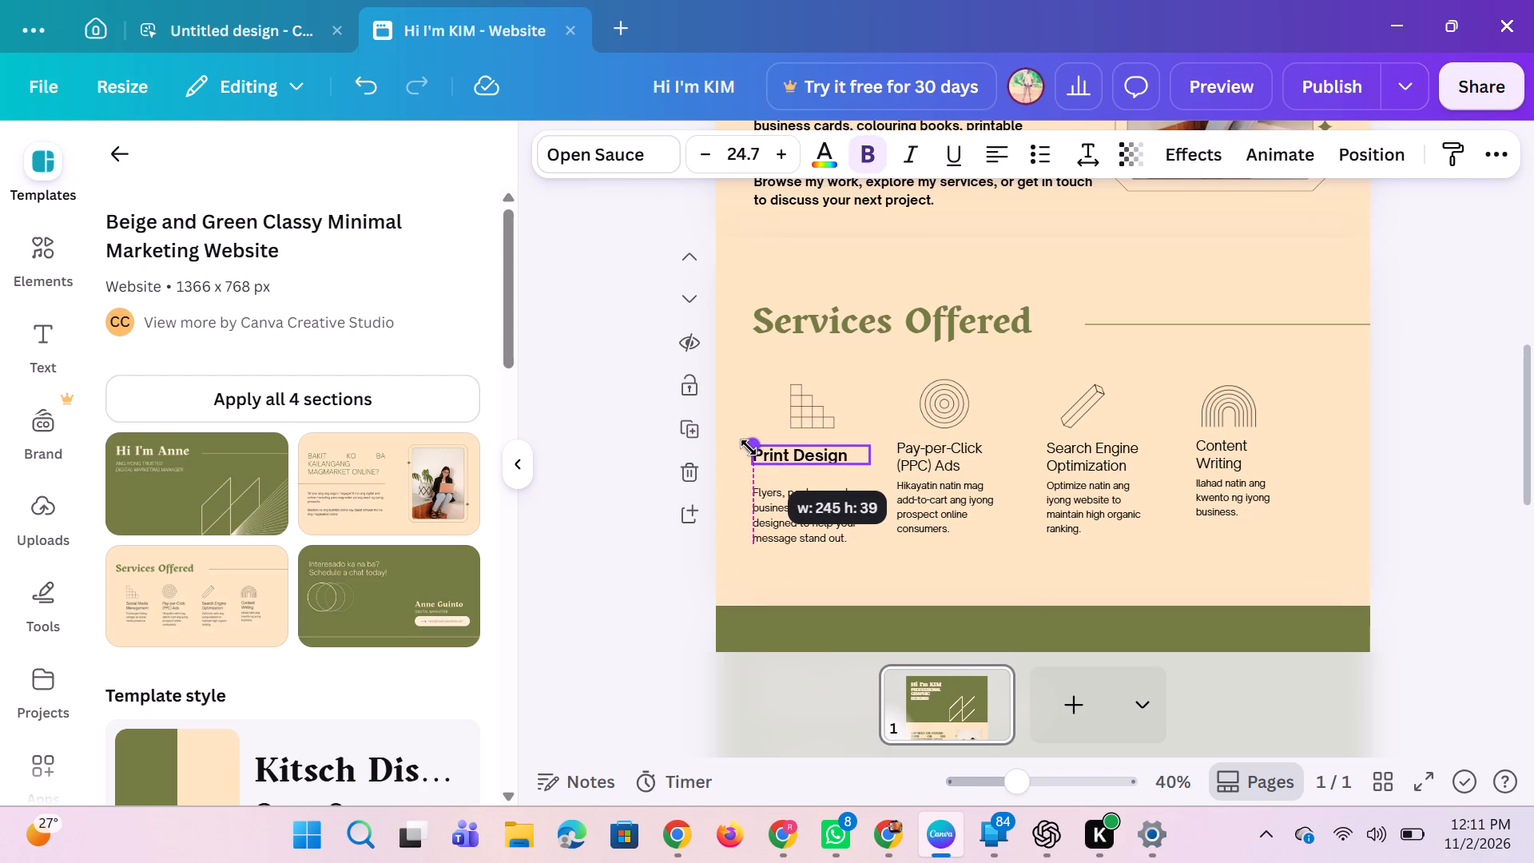
{"action": "left_click_drag", "start_coordinate": [749, 447], "coordinate": [748, 452]}
Make the description under Print Design bold and enlarge its text to about 19.3.
{"action": "left_click", "coordinate": [761, 497]}
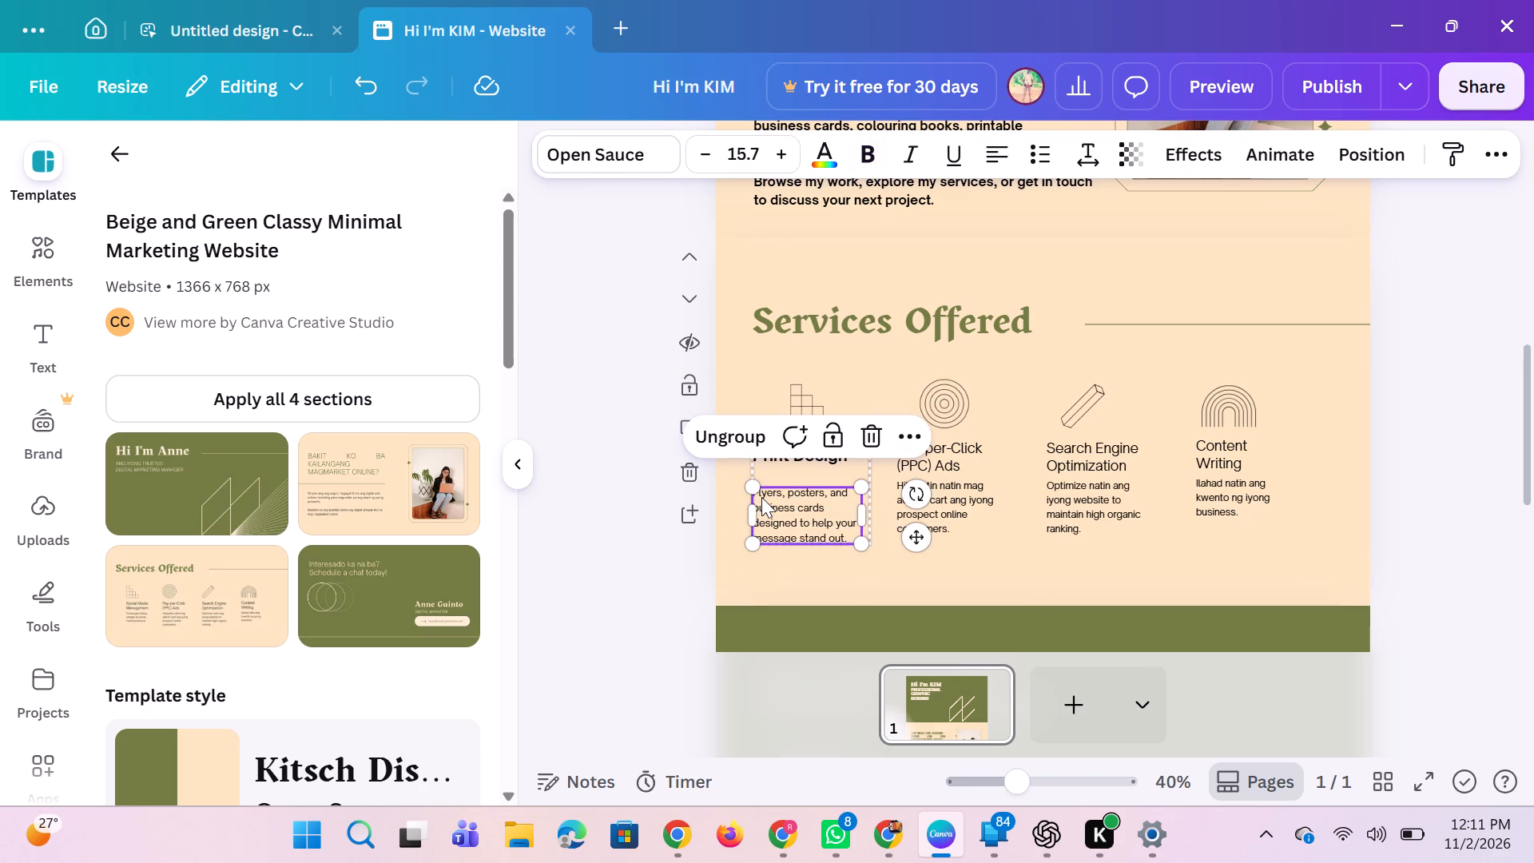
{"action": "triple_click", "coordinate": [774, 499]}
{"action": "left_click", "coordinate": [774, 499]}
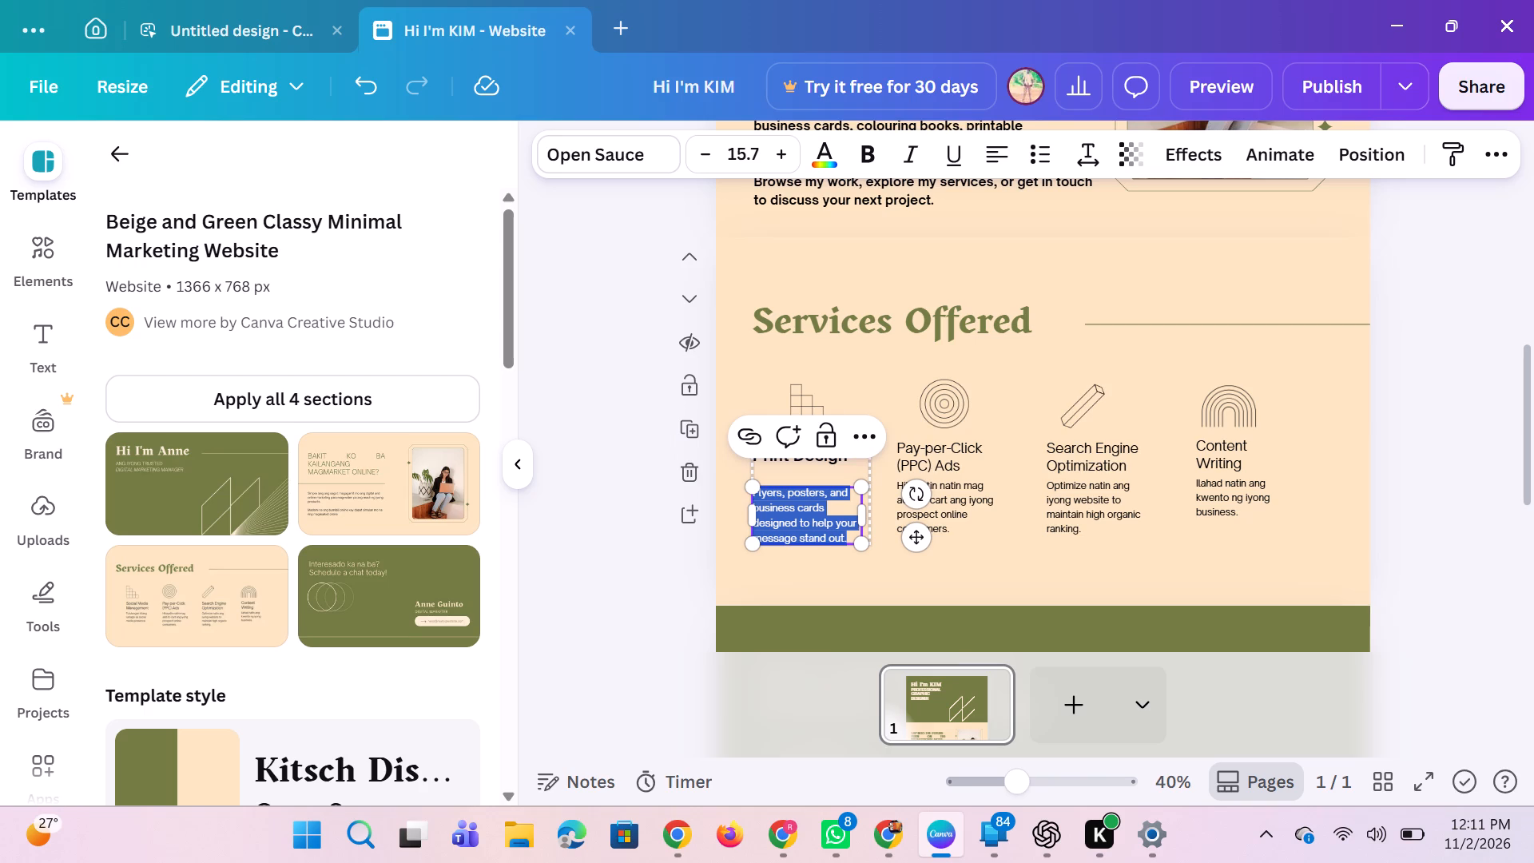
{"action": "left_click", "coordinate": [868, 157]}
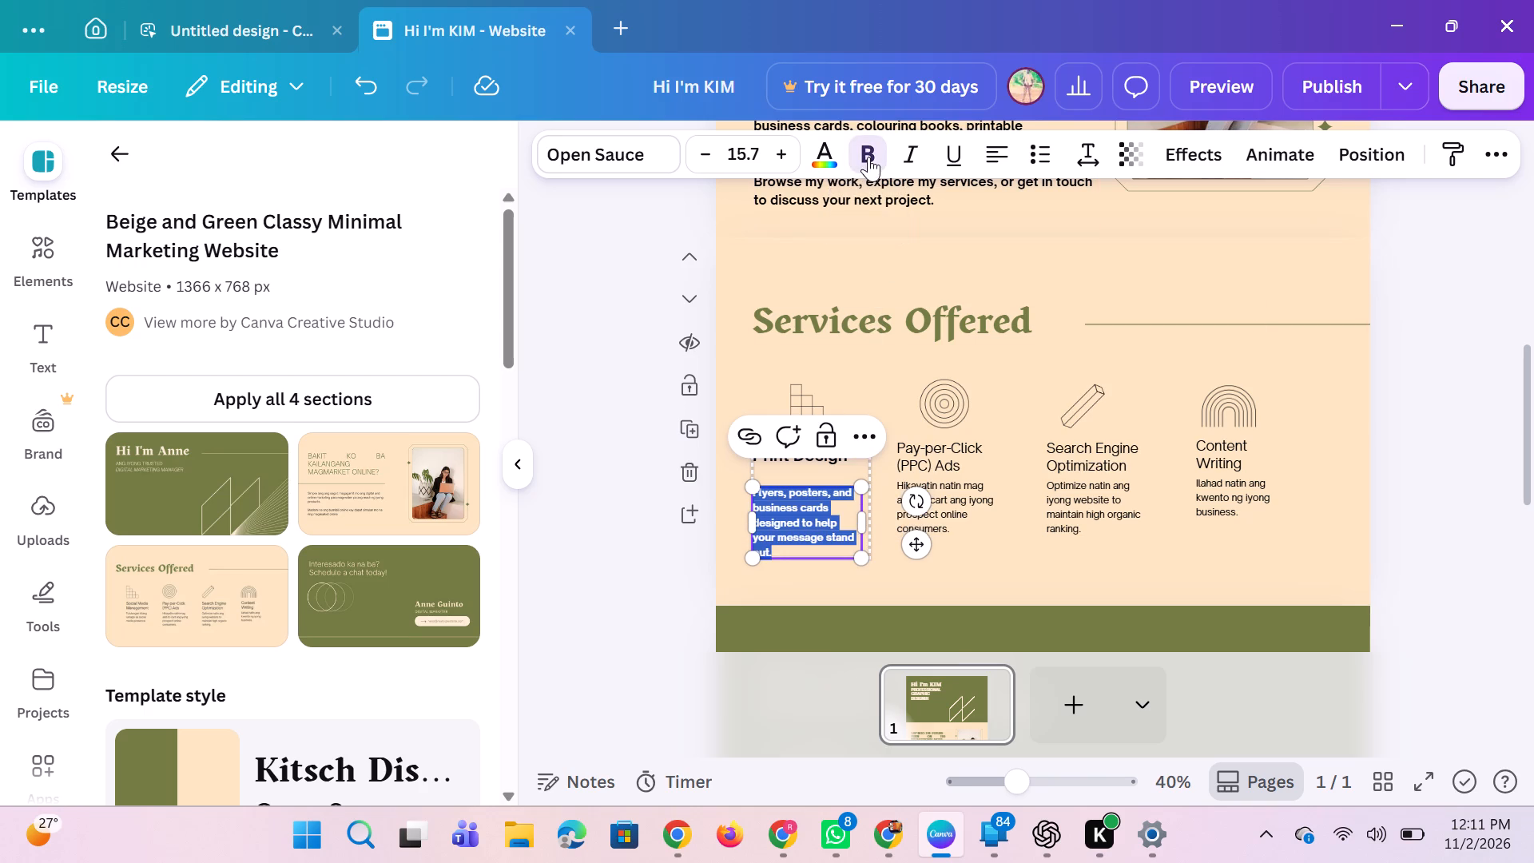
{"action": "left_click_drag", "start_coordinate": [860, 563], "coordinate": [861, 563]}
{"action": "left_click_drag", "start_coordinate": [861, 563], "coordinate": [888, 577]}
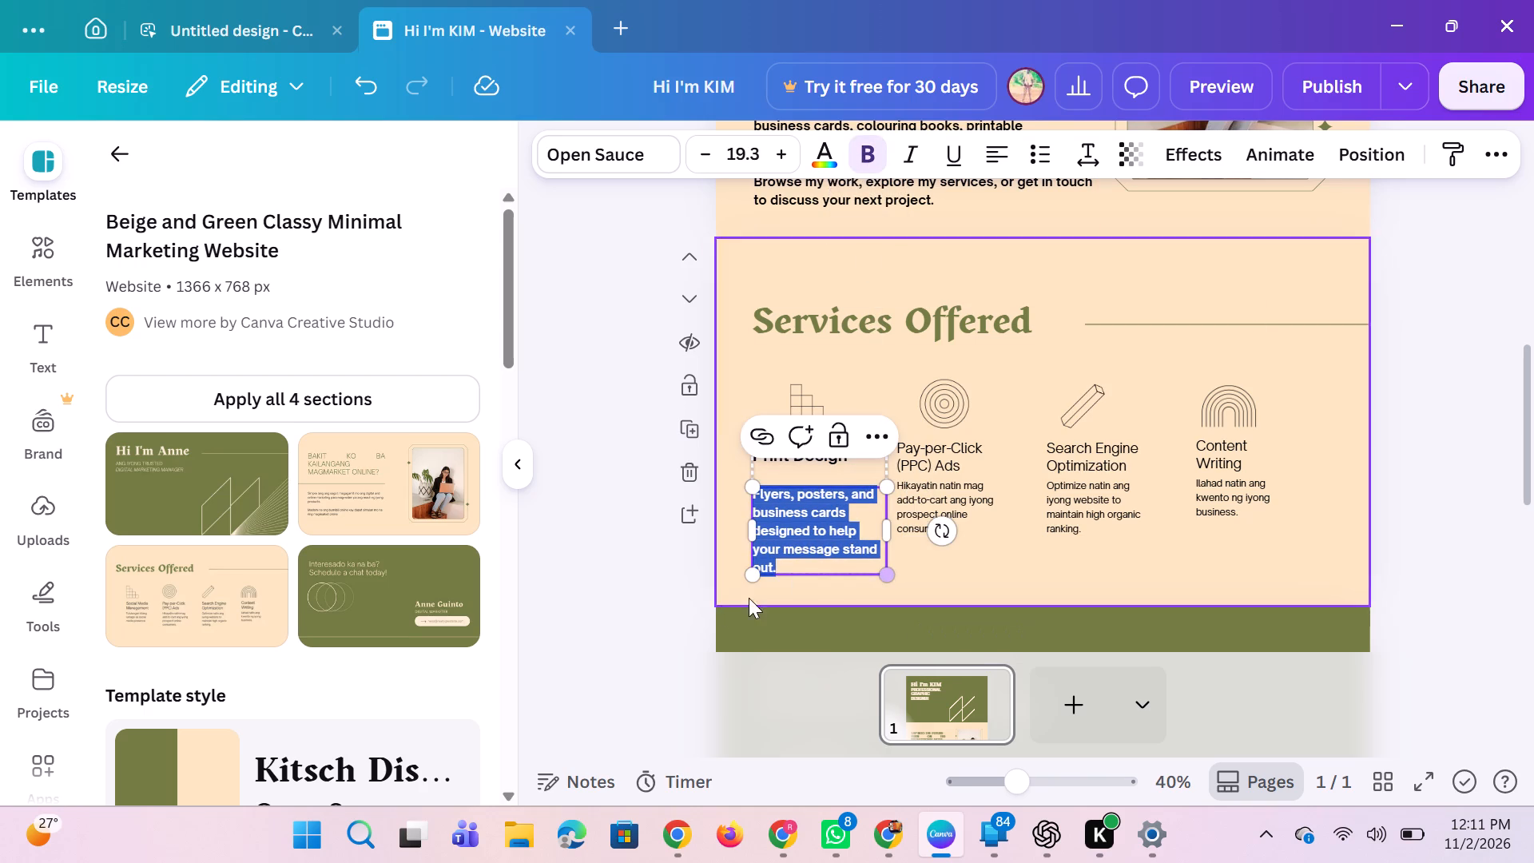
{"action": "left_click", "coordinate": [656, 606]}
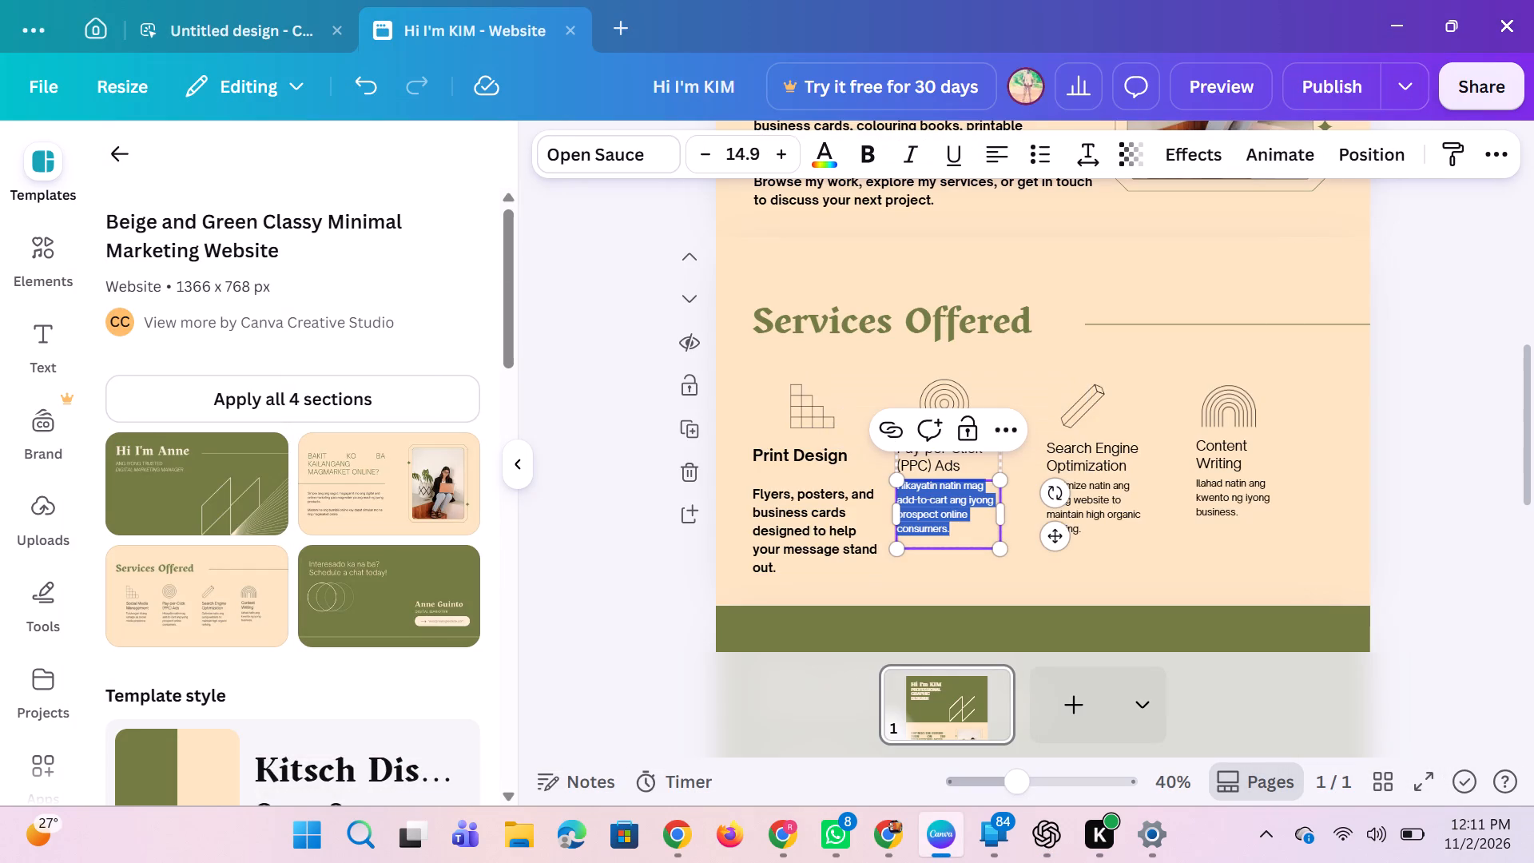
{"action": "key", "text": "BackSpace"}
{"action": "key", "text": "ctrl+v"}
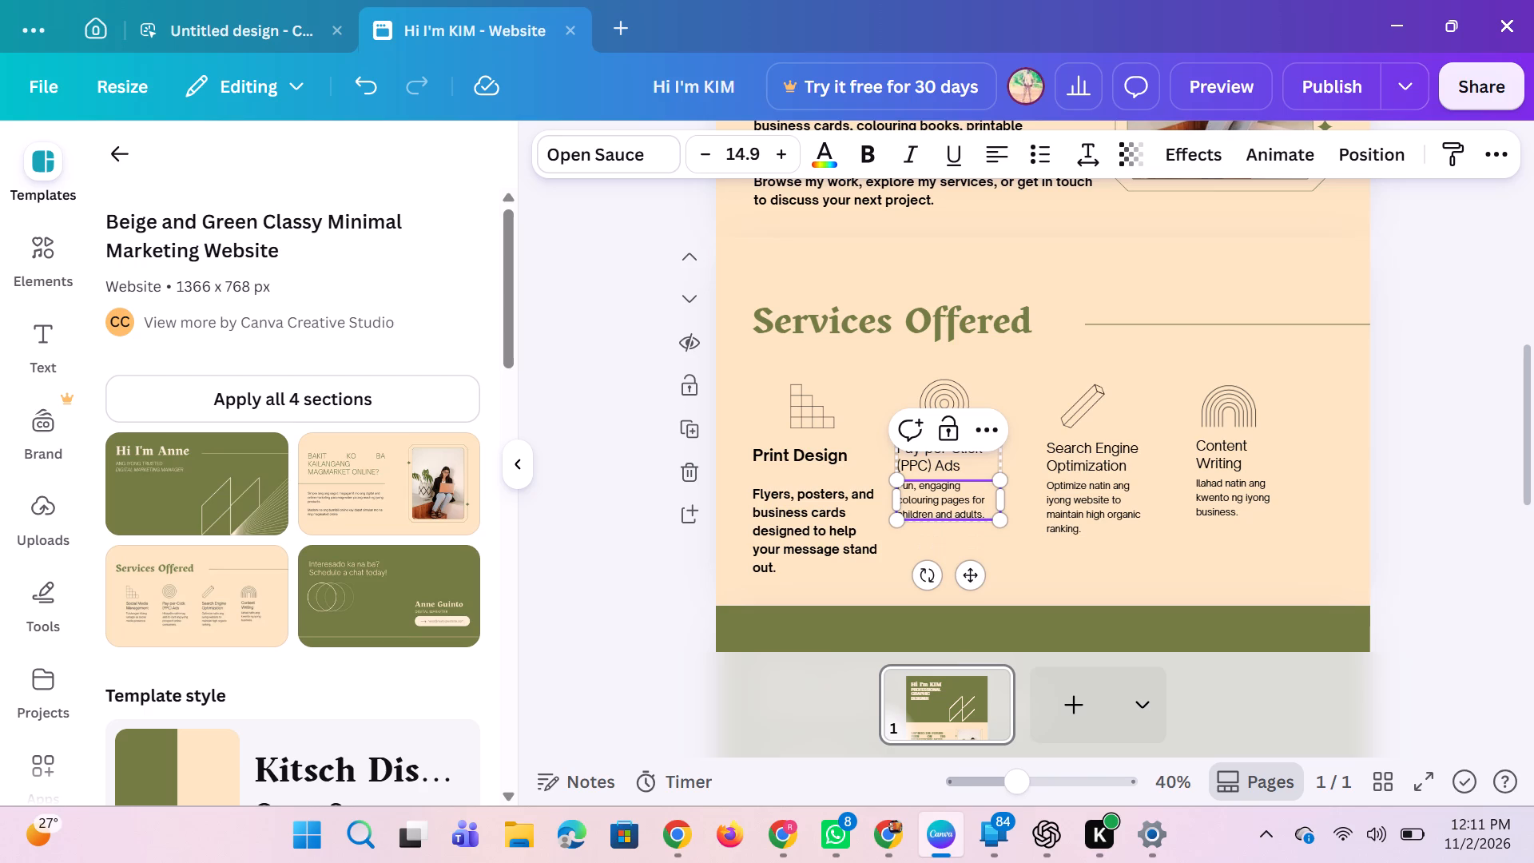
Replace the Pay-per-Click (PPC) Ads title in the Services Offered section with "Colouring Books".
{"action": "left_click", "coordinate": [944, 455]}
{"action": "left_click", "coordinate": [944, 455]}
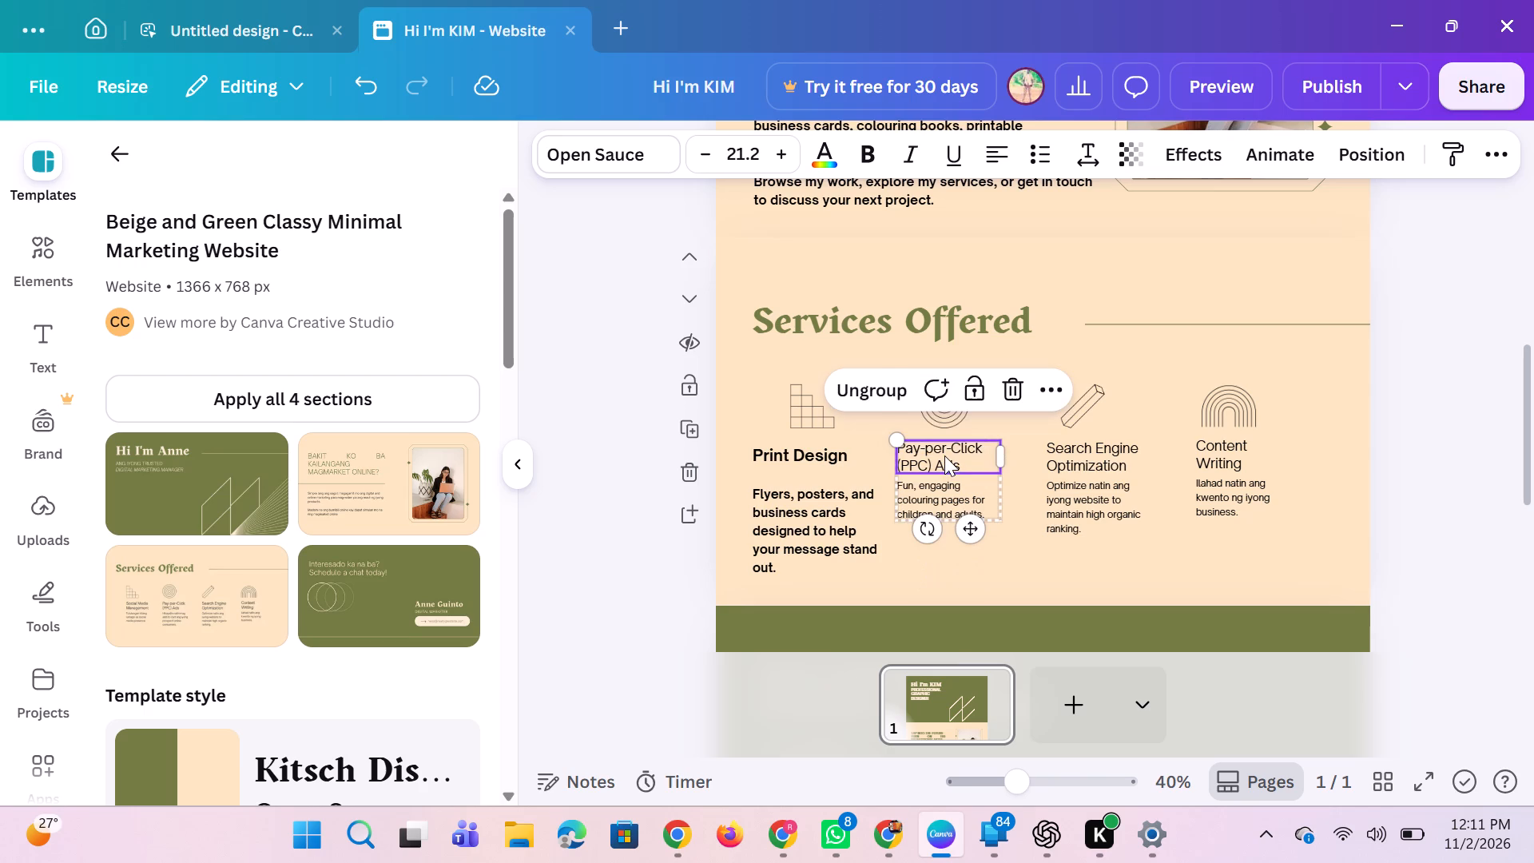
{"action": "key", "text": "BackSpace"}
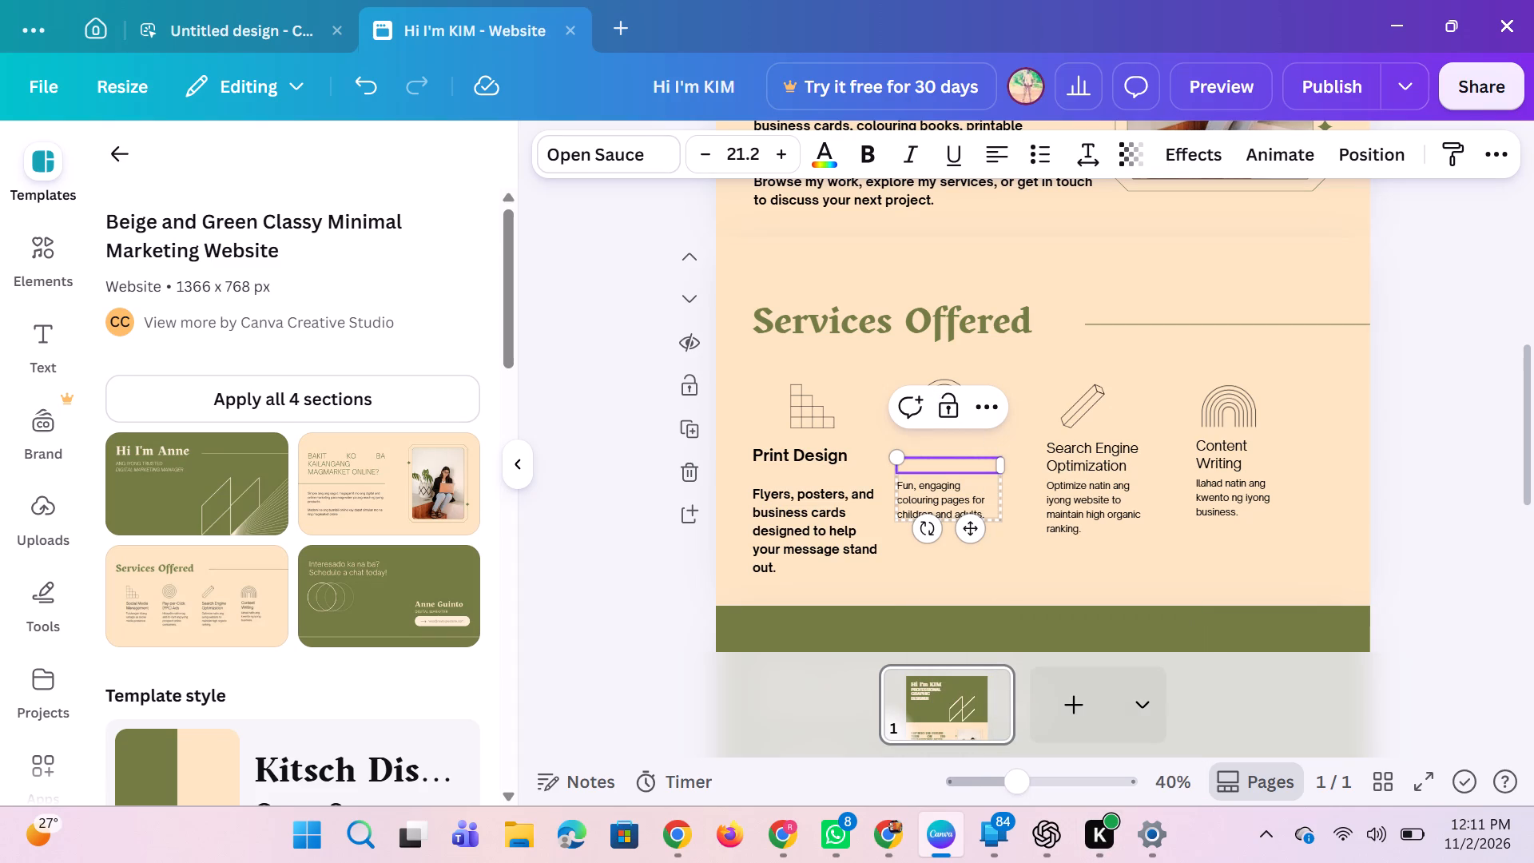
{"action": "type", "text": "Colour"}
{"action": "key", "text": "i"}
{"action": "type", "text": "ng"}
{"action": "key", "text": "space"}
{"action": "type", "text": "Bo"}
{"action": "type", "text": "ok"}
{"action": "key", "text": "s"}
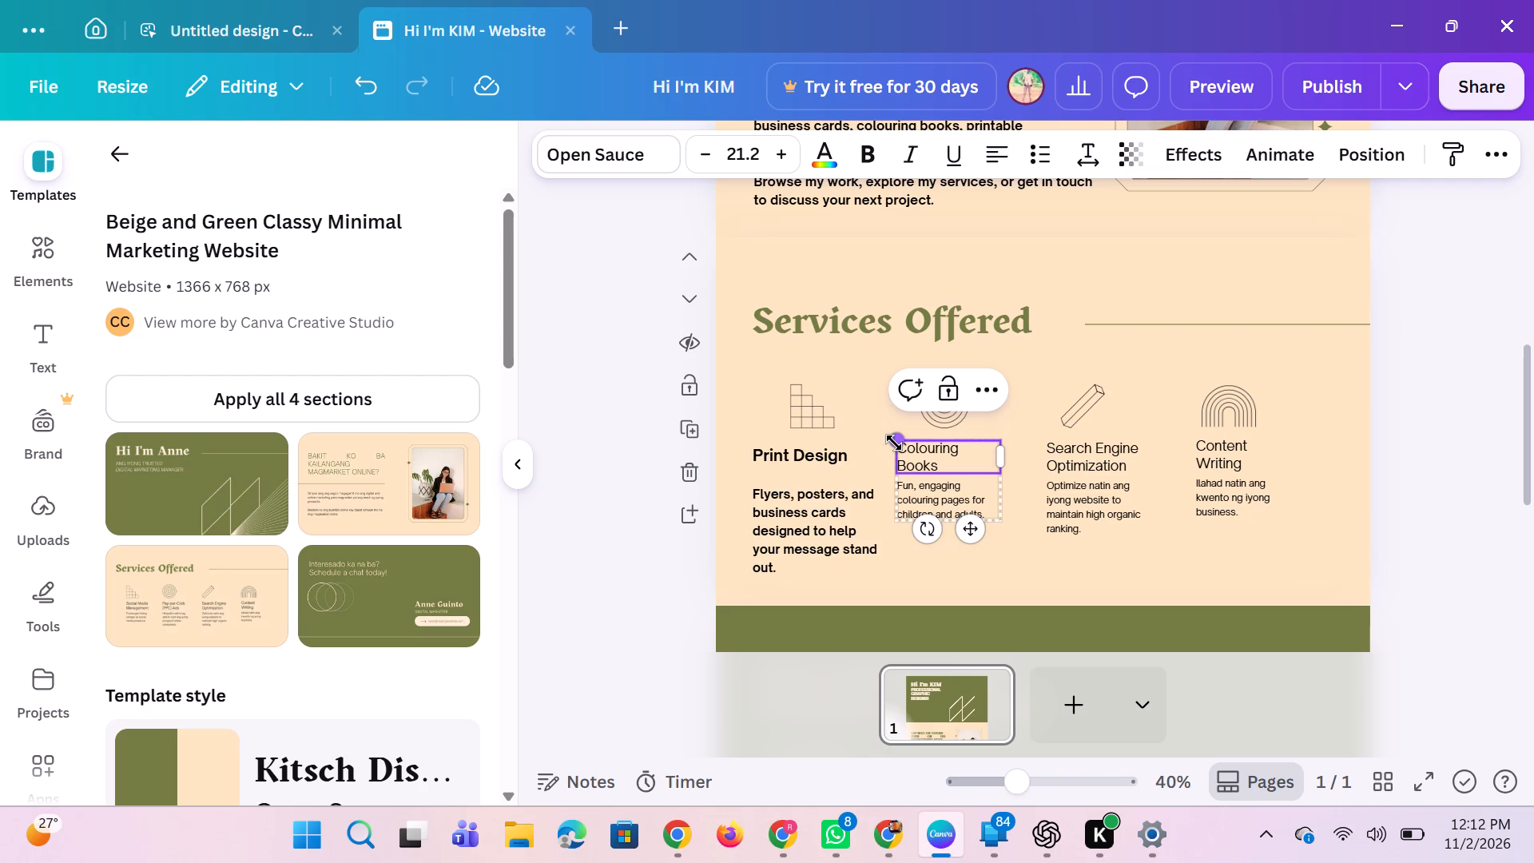
Make the description under Colouring Books bold.
{"action": "left_click", "coordinate": [943, 493]}
{"action": "double_click", "coordinate": [943, 493]}
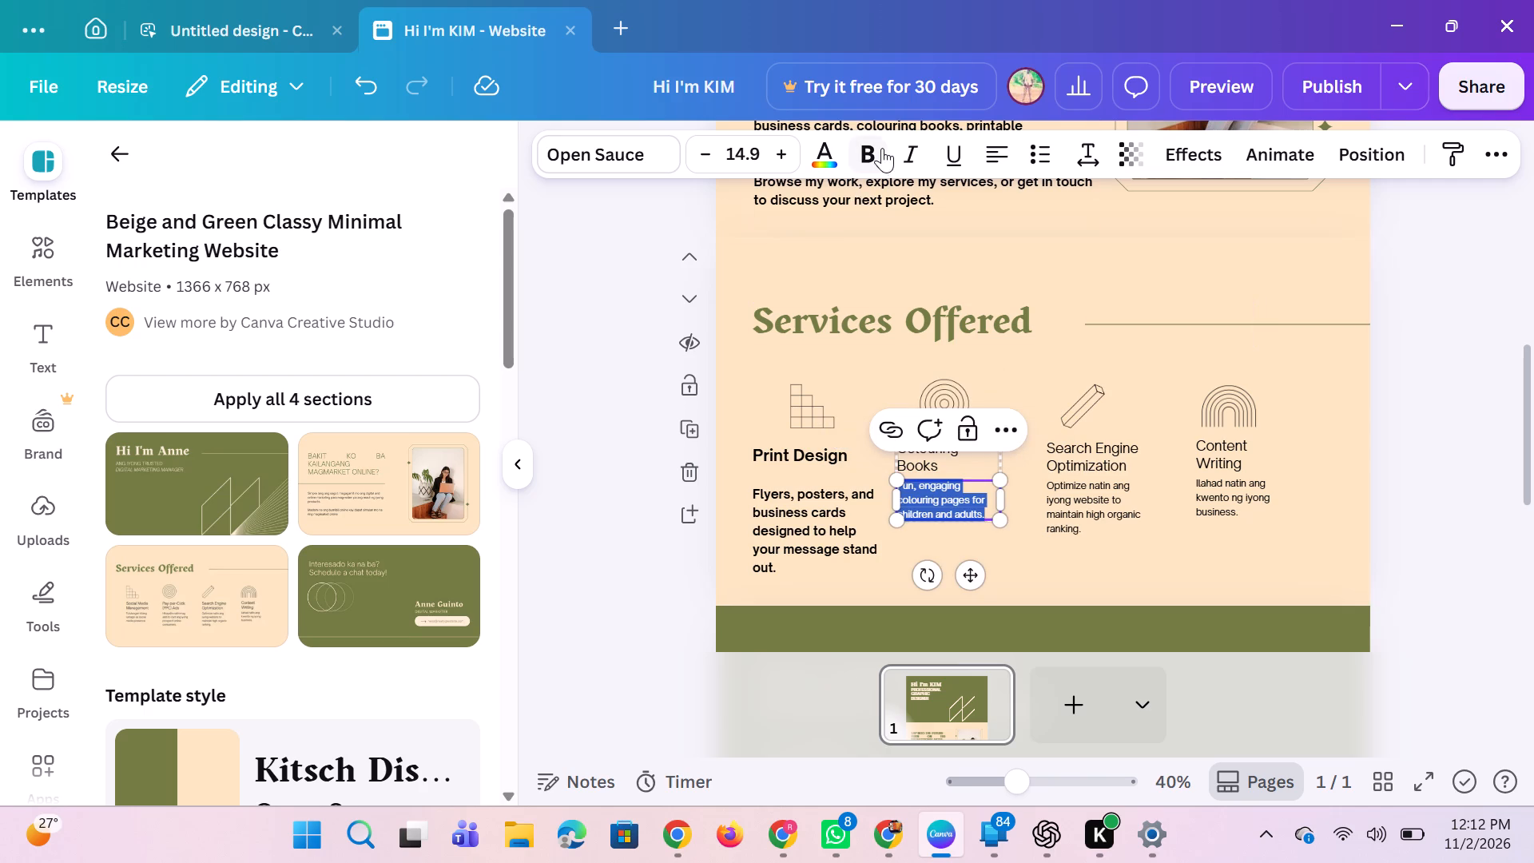
{"action": "left_click", "coordinate": [880, 145]}
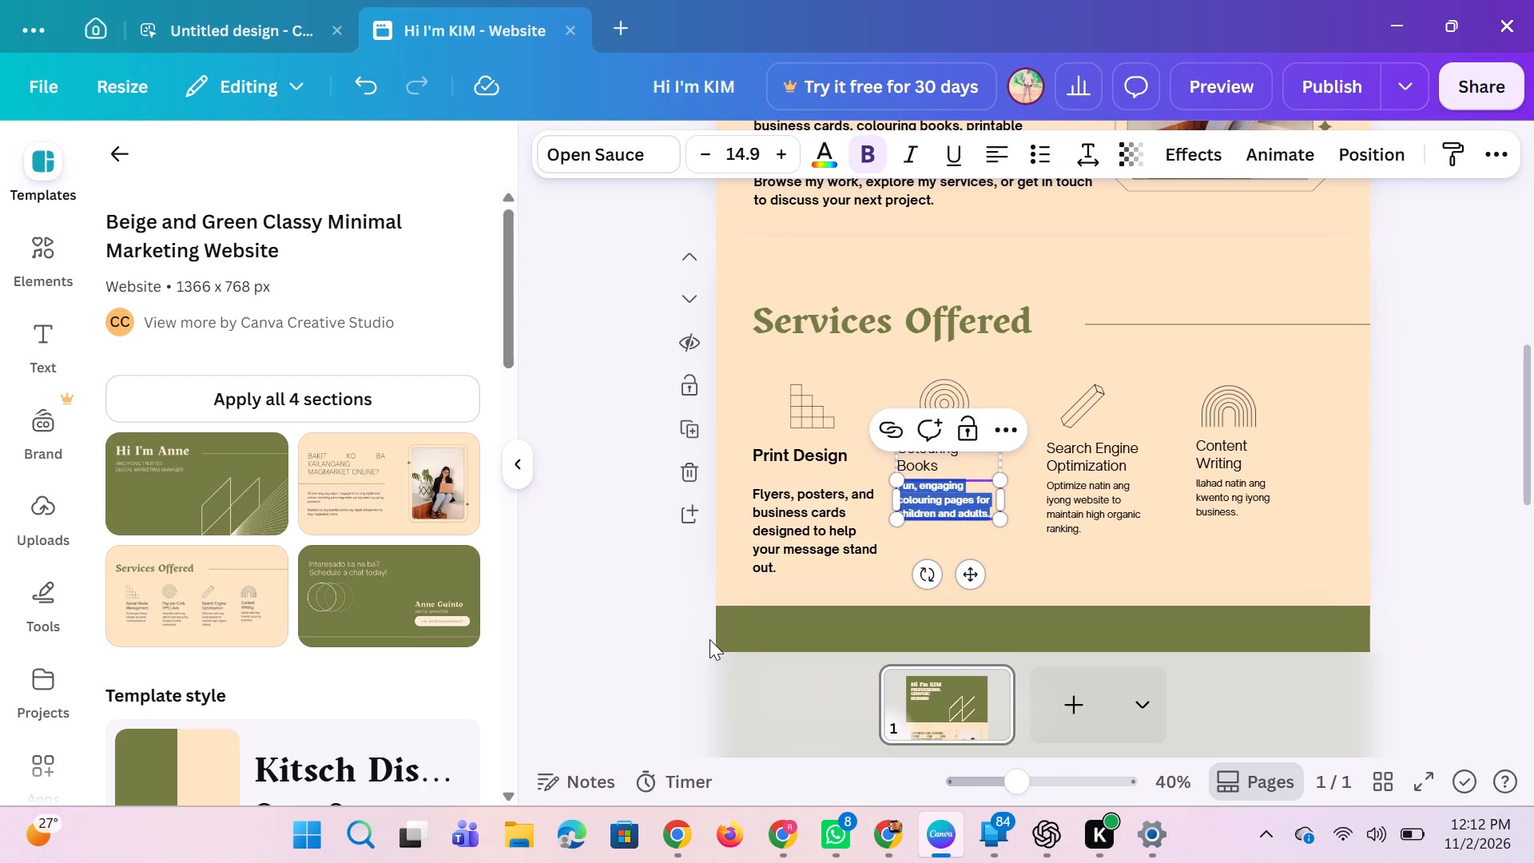
{"action": "left_click", "coordinate": [639, 615]}
Enlarge the grouped Colouring Books title and description beneath the circles illustration, bringing the title to about size 28.
{"action": "left_click", "coordinate": [937, 512]}
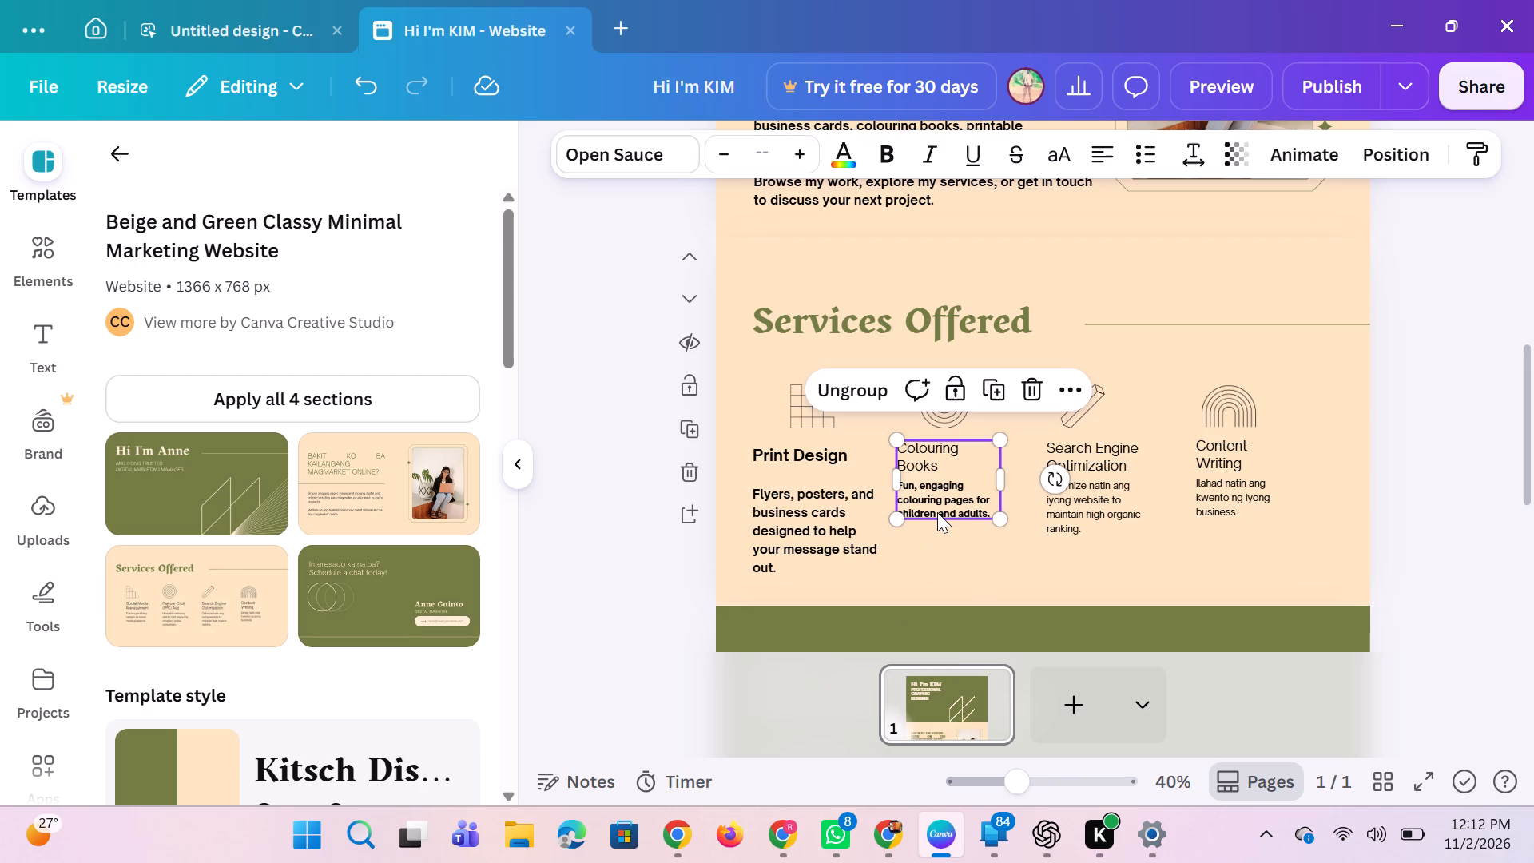
{"action": "left_click_drag", "start_coordinate": [937, 512], "coordinate": [968, 545]}
{"action": "left_click_drag", "start_coordinate": [928, 466], "coordinate": [883, 440]}
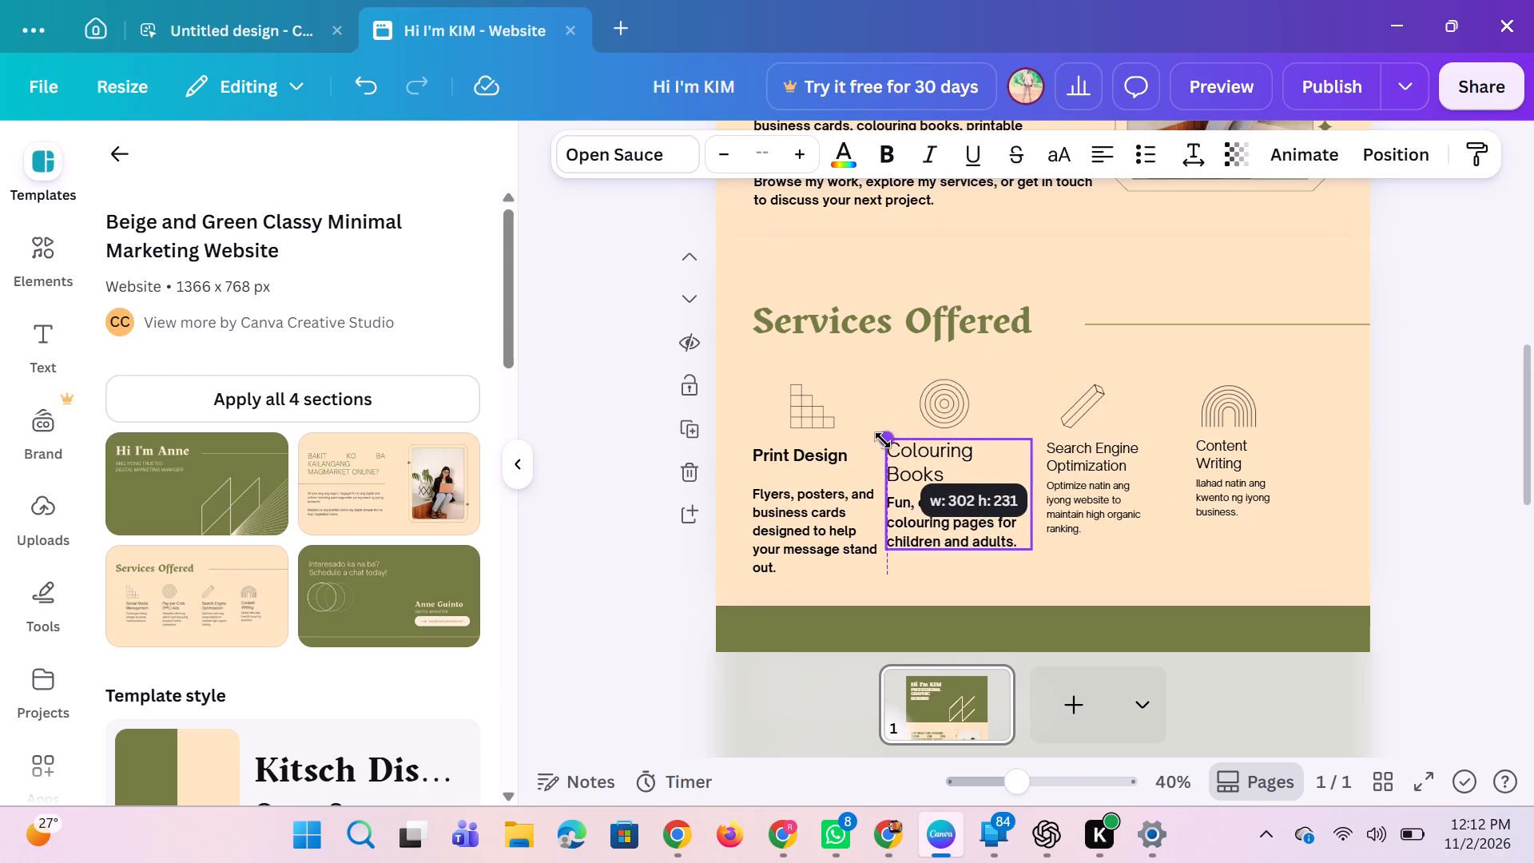
{"action": "left_click_drag", "start_coordinate": [883, 440], "coordinate": [893, 451]}
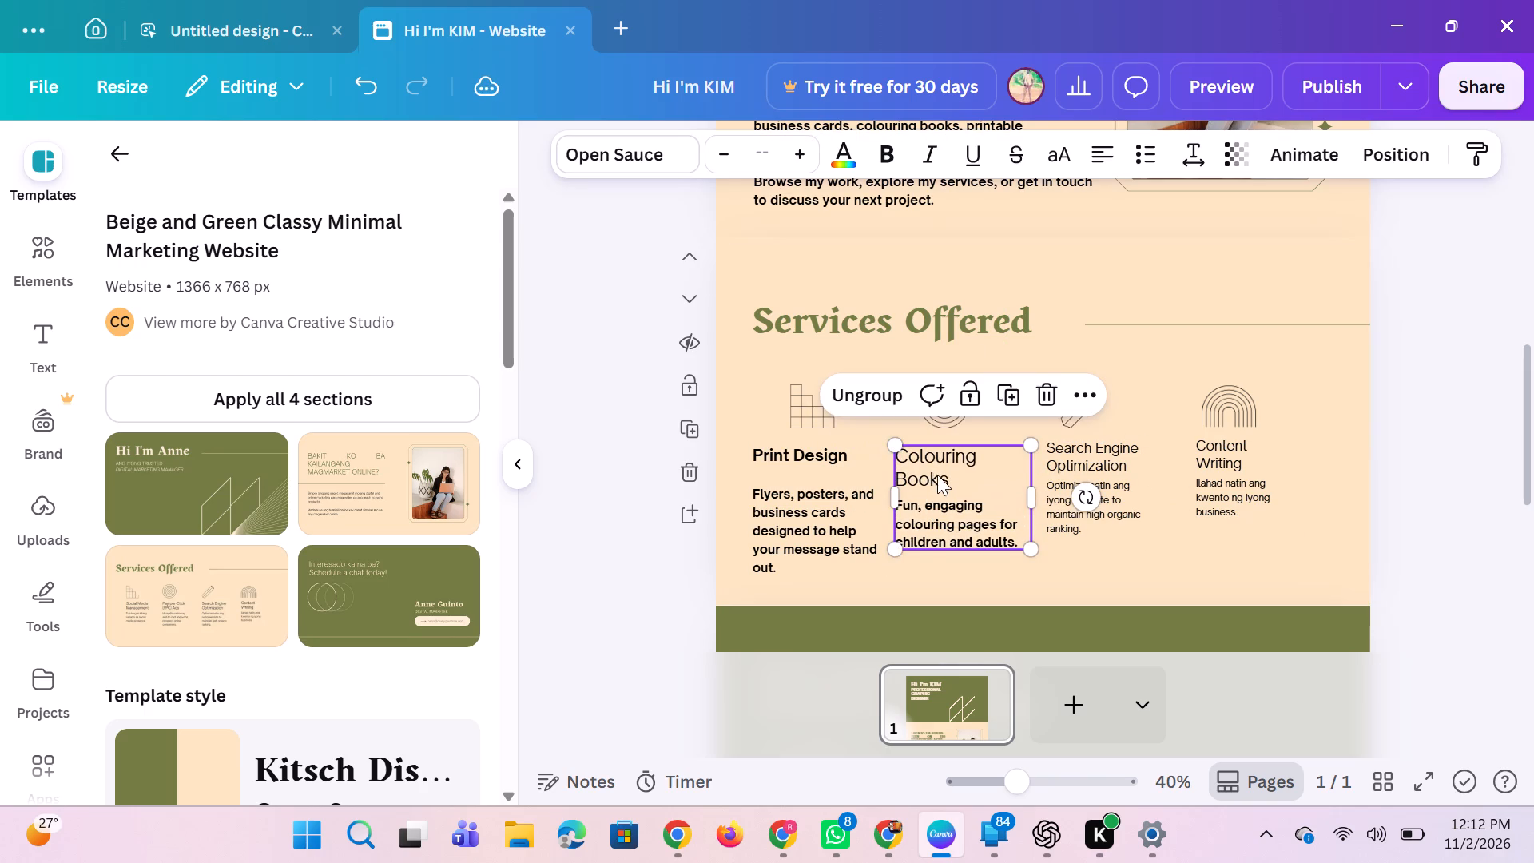
Make the Colouring Books title bold and deselect it.
{"action": "left_click", "coordinate": [939, 475]}
{"action": "double_click", "coordinate": [939, 475]}
{"action": "left_click", "coordinate": [939, 475]}
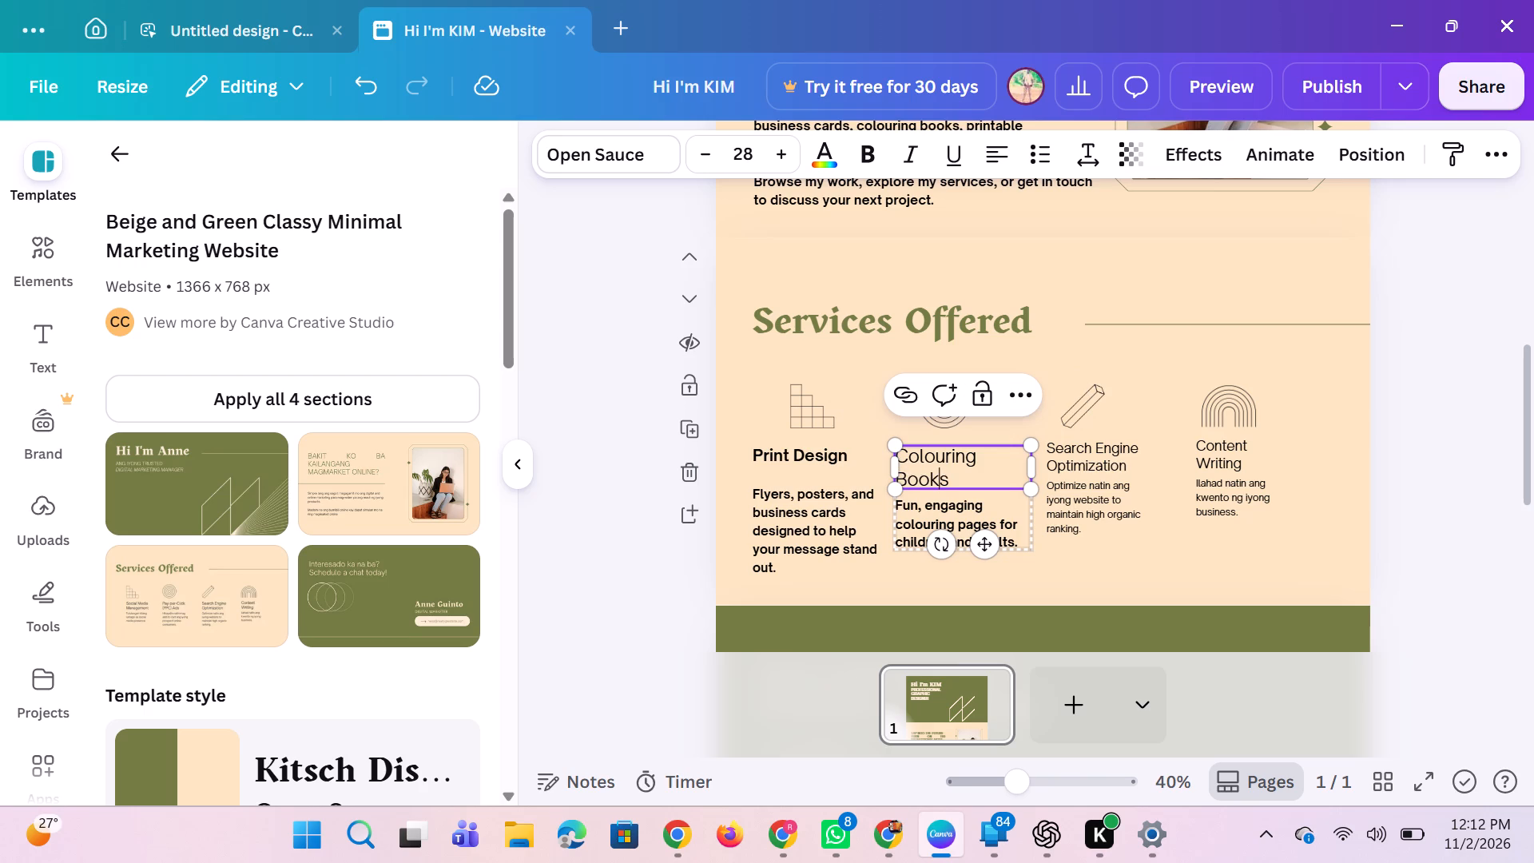
{"action": "triple_click", "coordinate": [939, 475]}
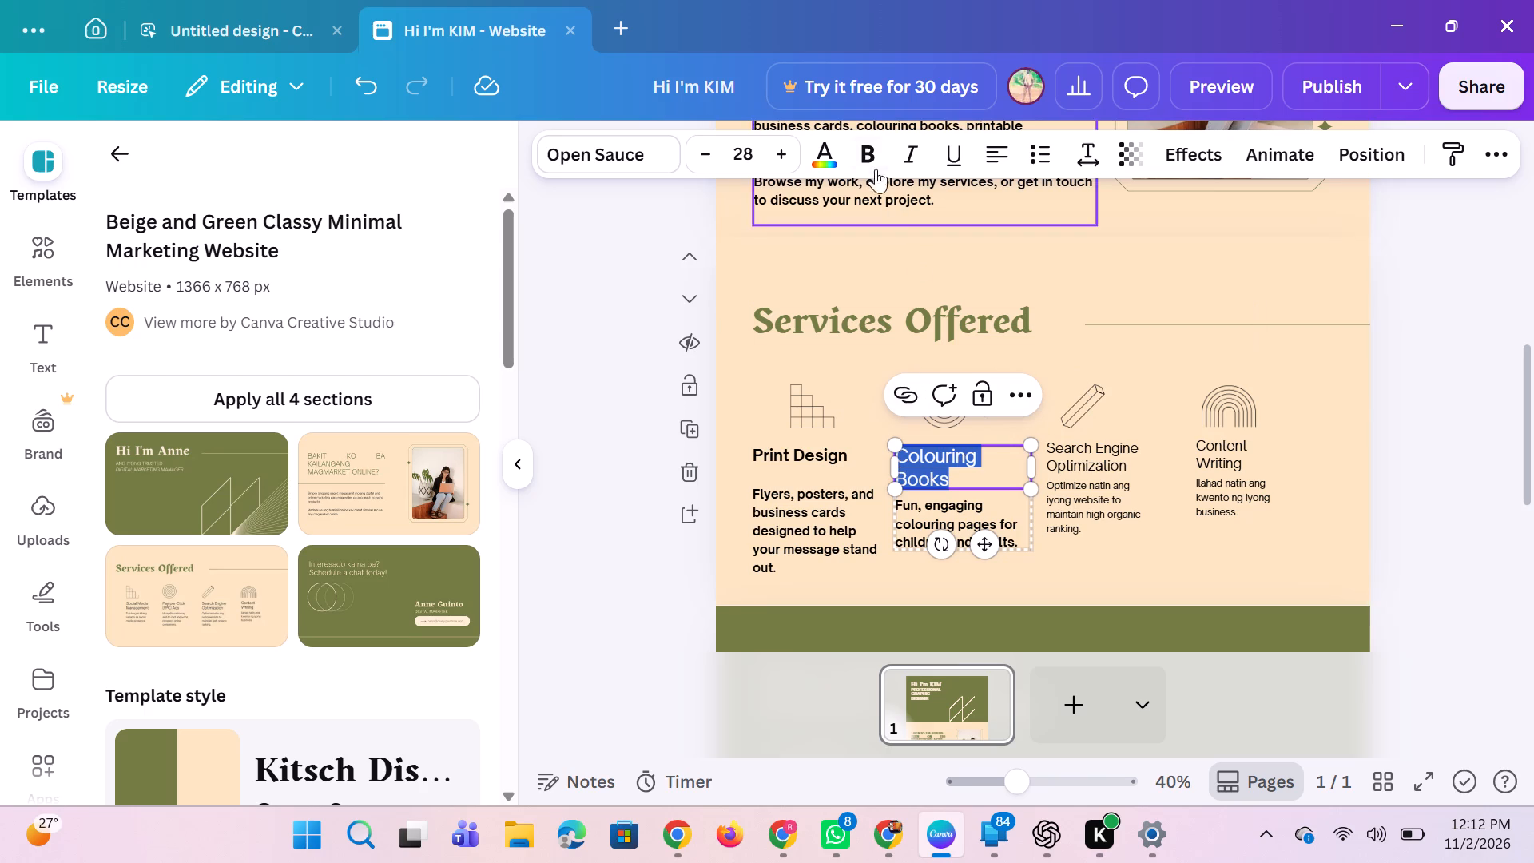
{"action": "left_click", "coordinate": [869, 157]}
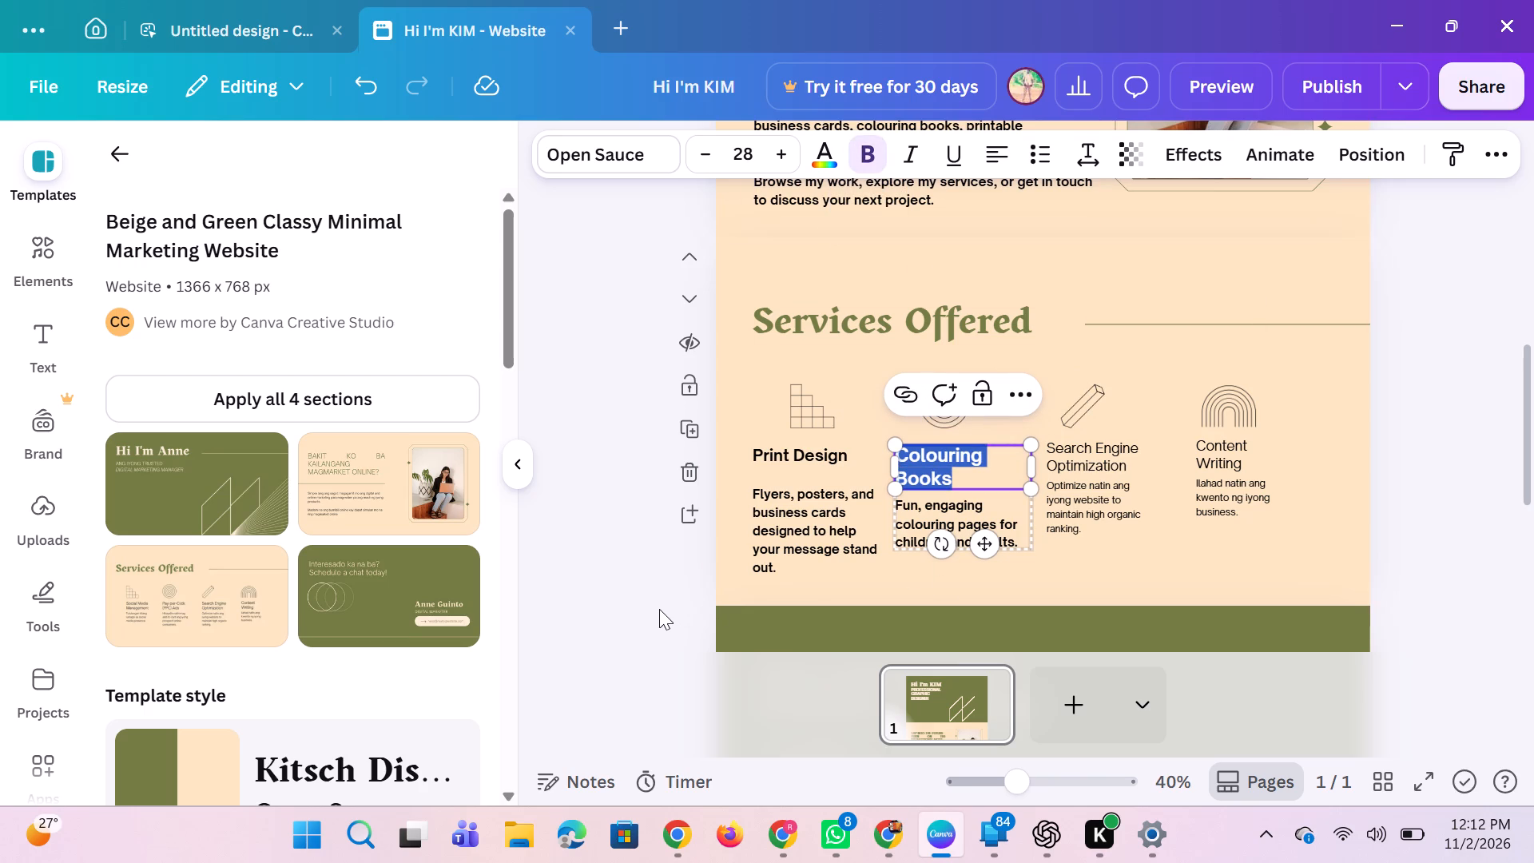
{"action": "left_click", "coordinate": [659, 601]}
Remove the bold formatting from the description under Print Design and deselect it.
{"action": "left_click", "coordinate": [801, 530]}
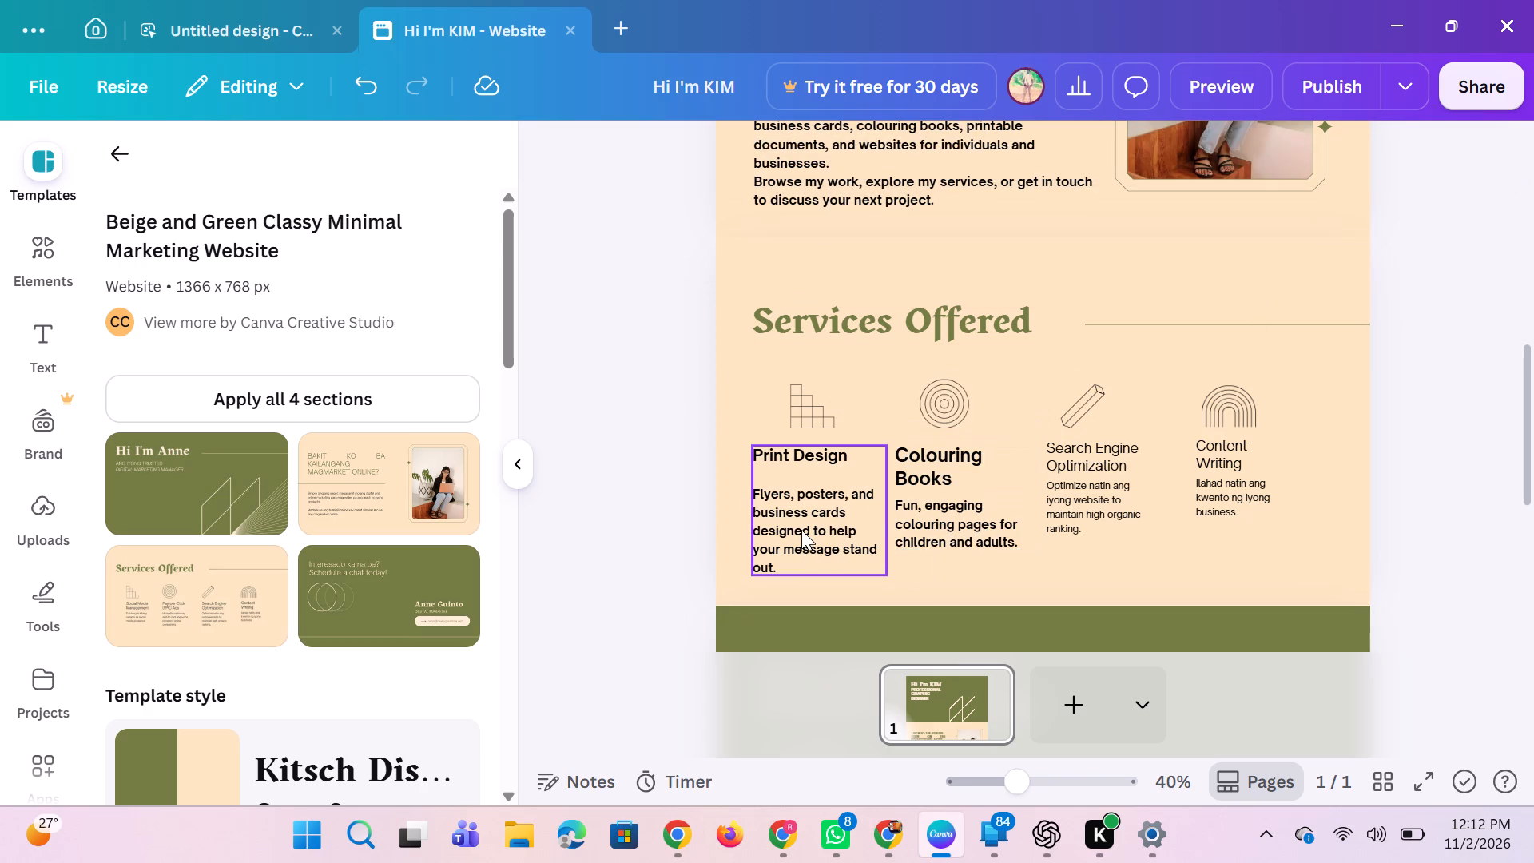
{"action": "left_click", "coordinate": [792, 520]}
{"action": "double_click", "coordinate": [792, 520]}
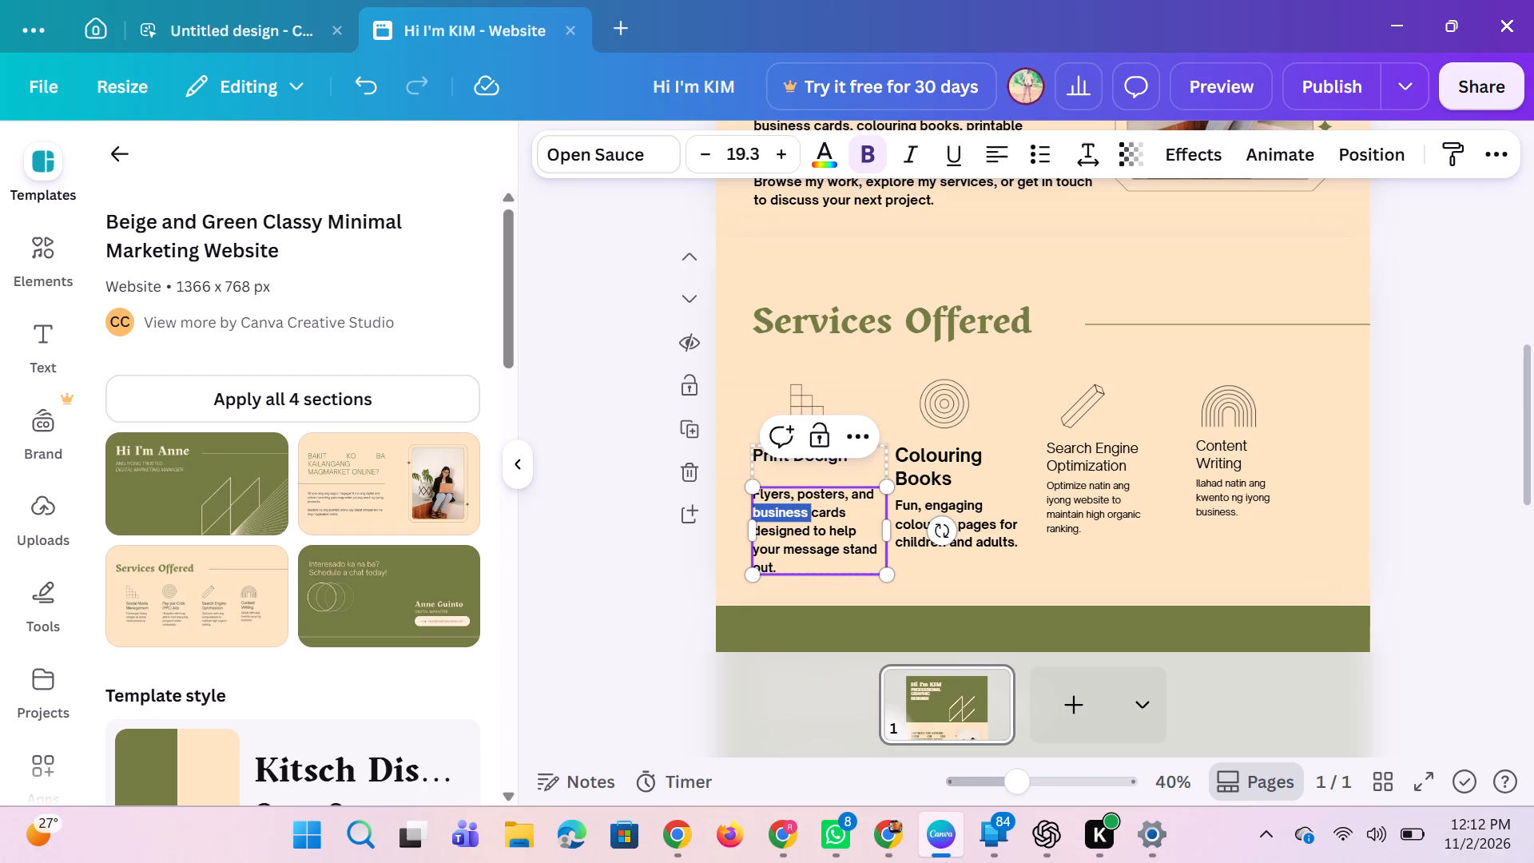
{"action": "triple_click", "coordinate": [792, 520]}
{"action": "left_click", "coordinate": [792, 520]}
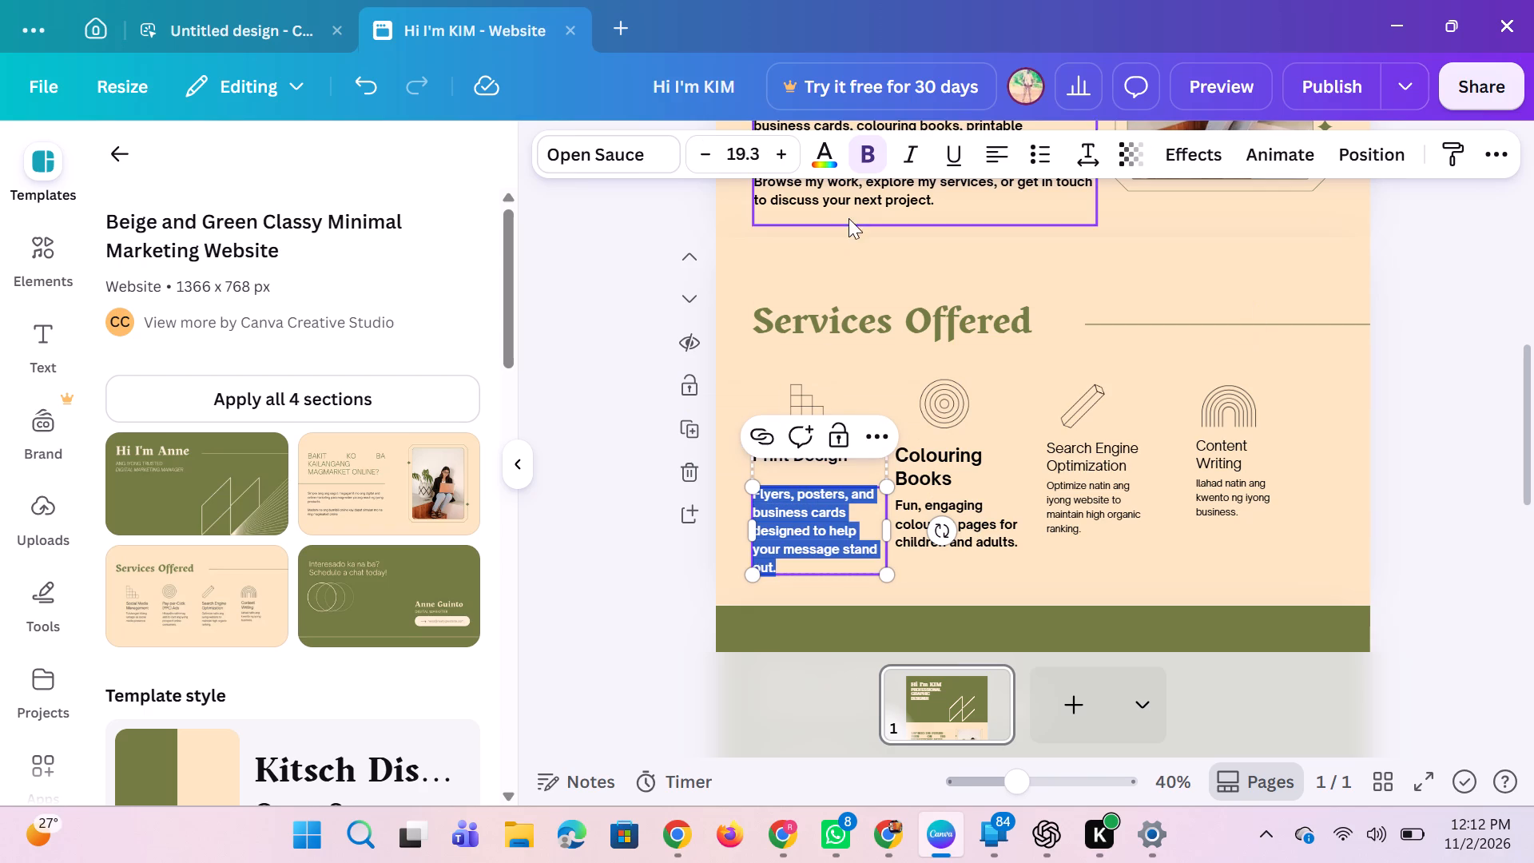
{"action": "left_click", "coordinate": [866, 157]}
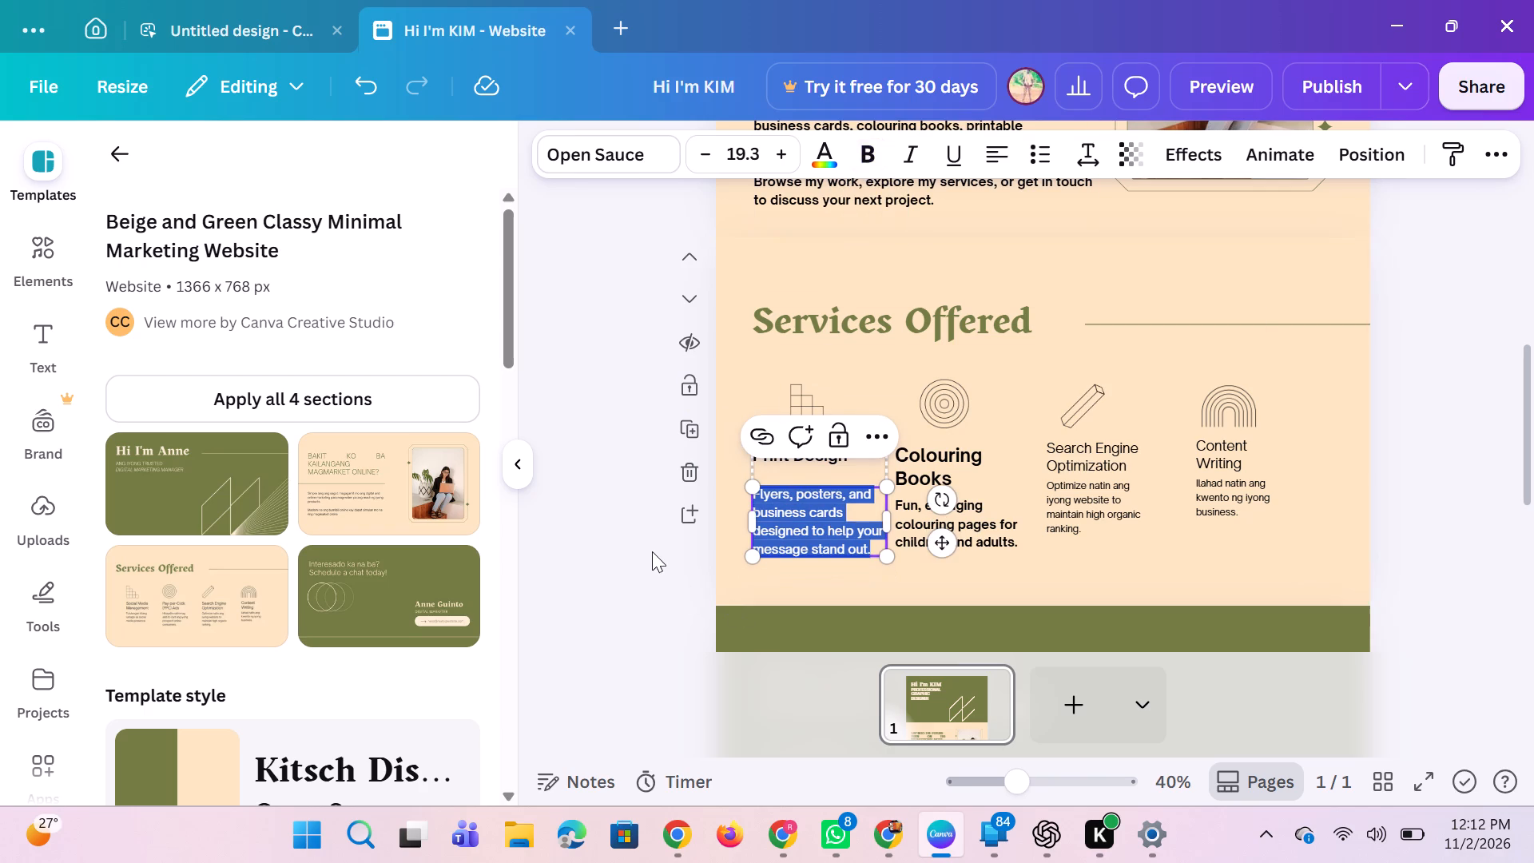
{"action": "left_click", "coordinate": [652, 551]}
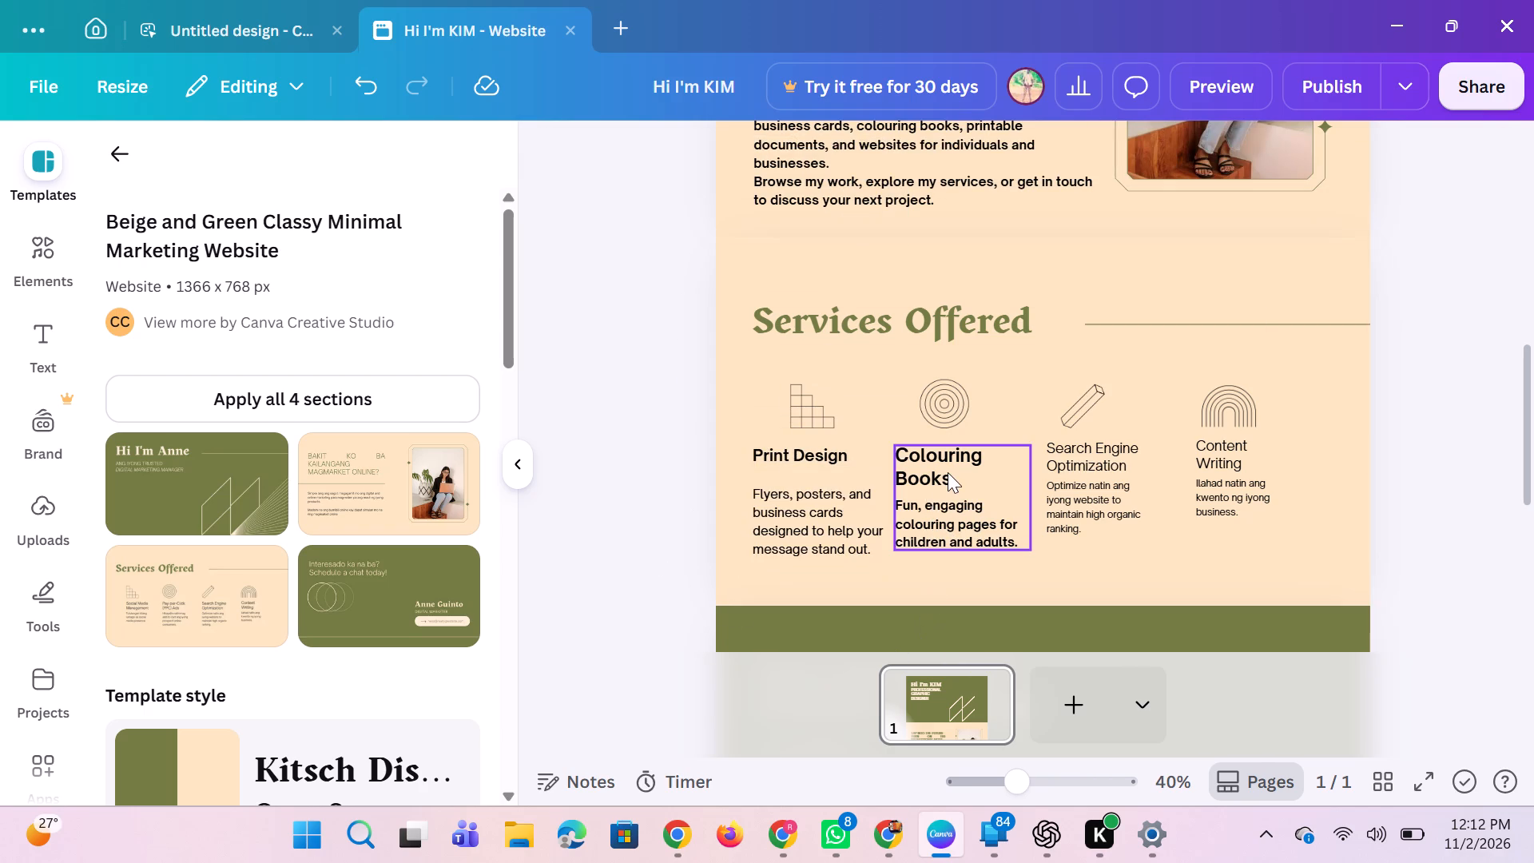
Widen the Colouring Books title's text box to about 394 so the title fits on one line.
{"action": "left_click", "coordinate": [948, 472]}
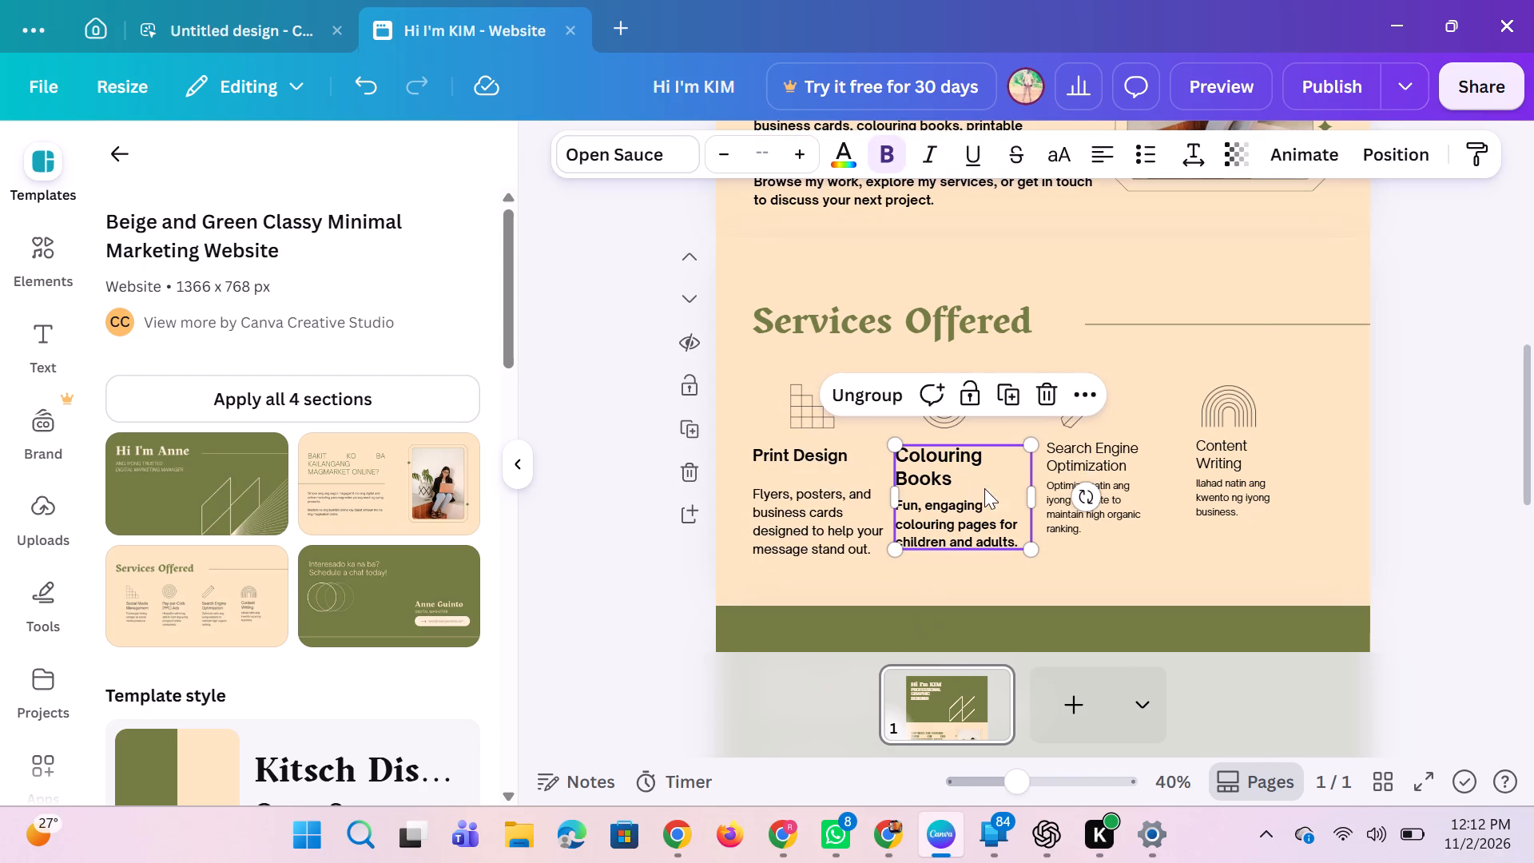
{"action": "left_click", "coordinate": [918, 488]}
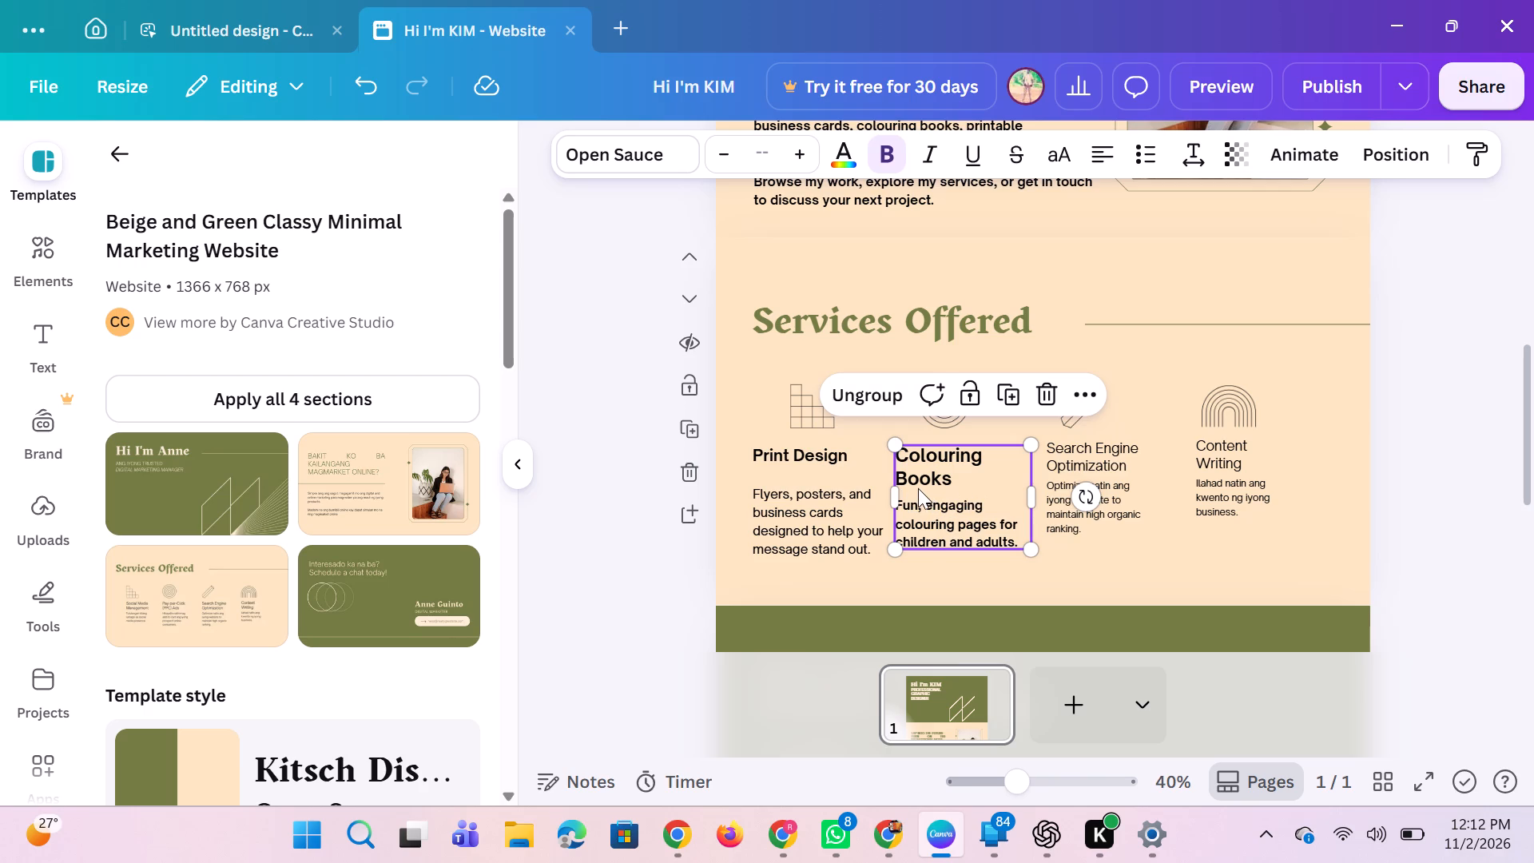
{"action": "left_click", "coordinate": [912, 478]}
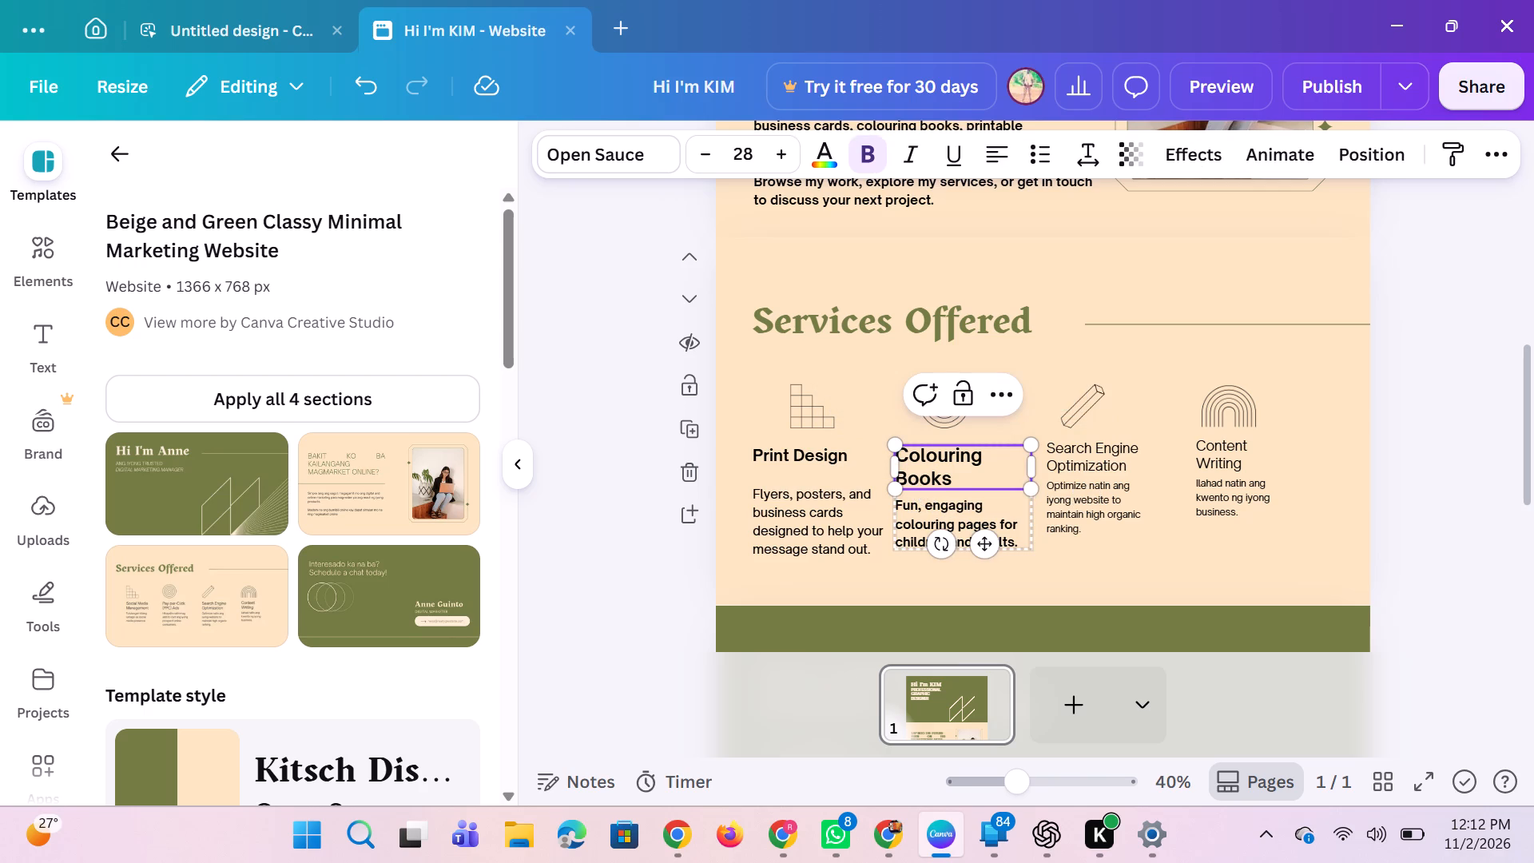
{"action": "key", "text": "Left"}
{"action": "key", "text": "BackSpace"}
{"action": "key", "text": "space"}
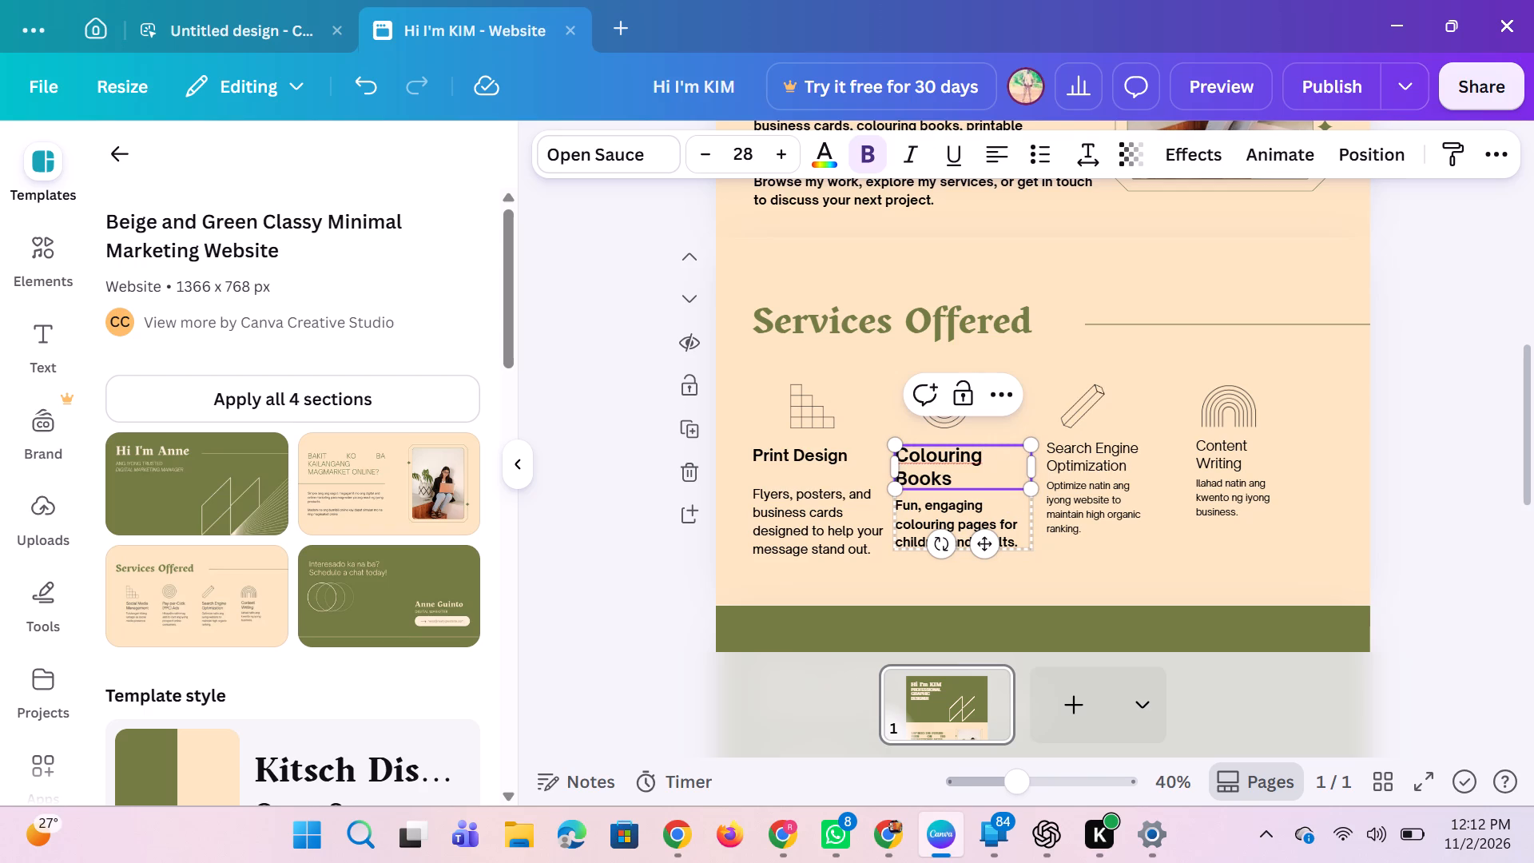
{"action": "left_click_drag", "start_coordinate": [1032, 471], "coordinate": [1085, 464]}
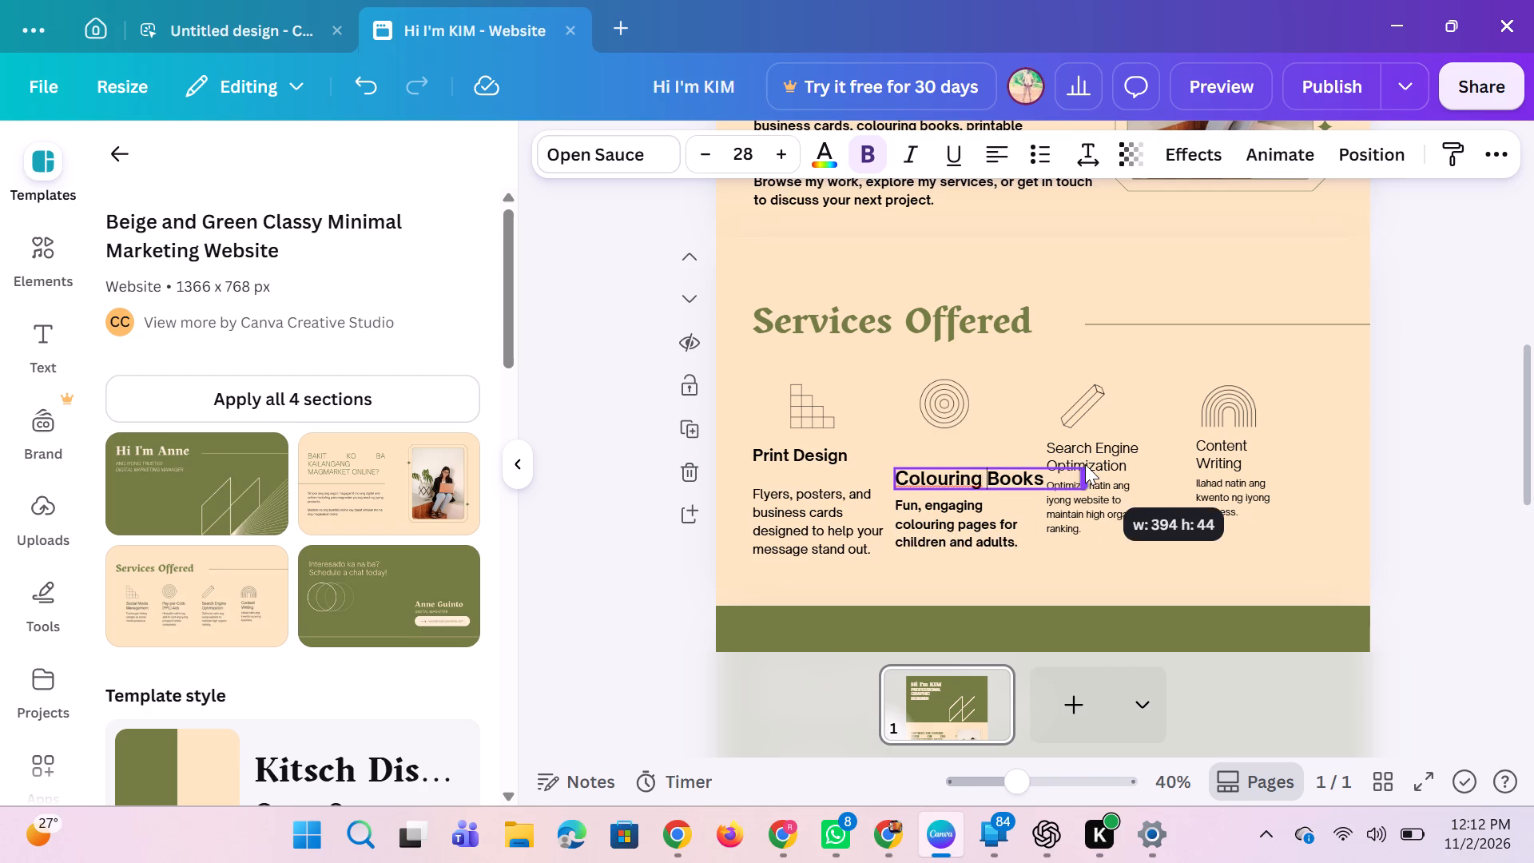
{"action": "left_click_drag", "start_coordinate": [1085, 464], "coordinate": [1083, 463]}
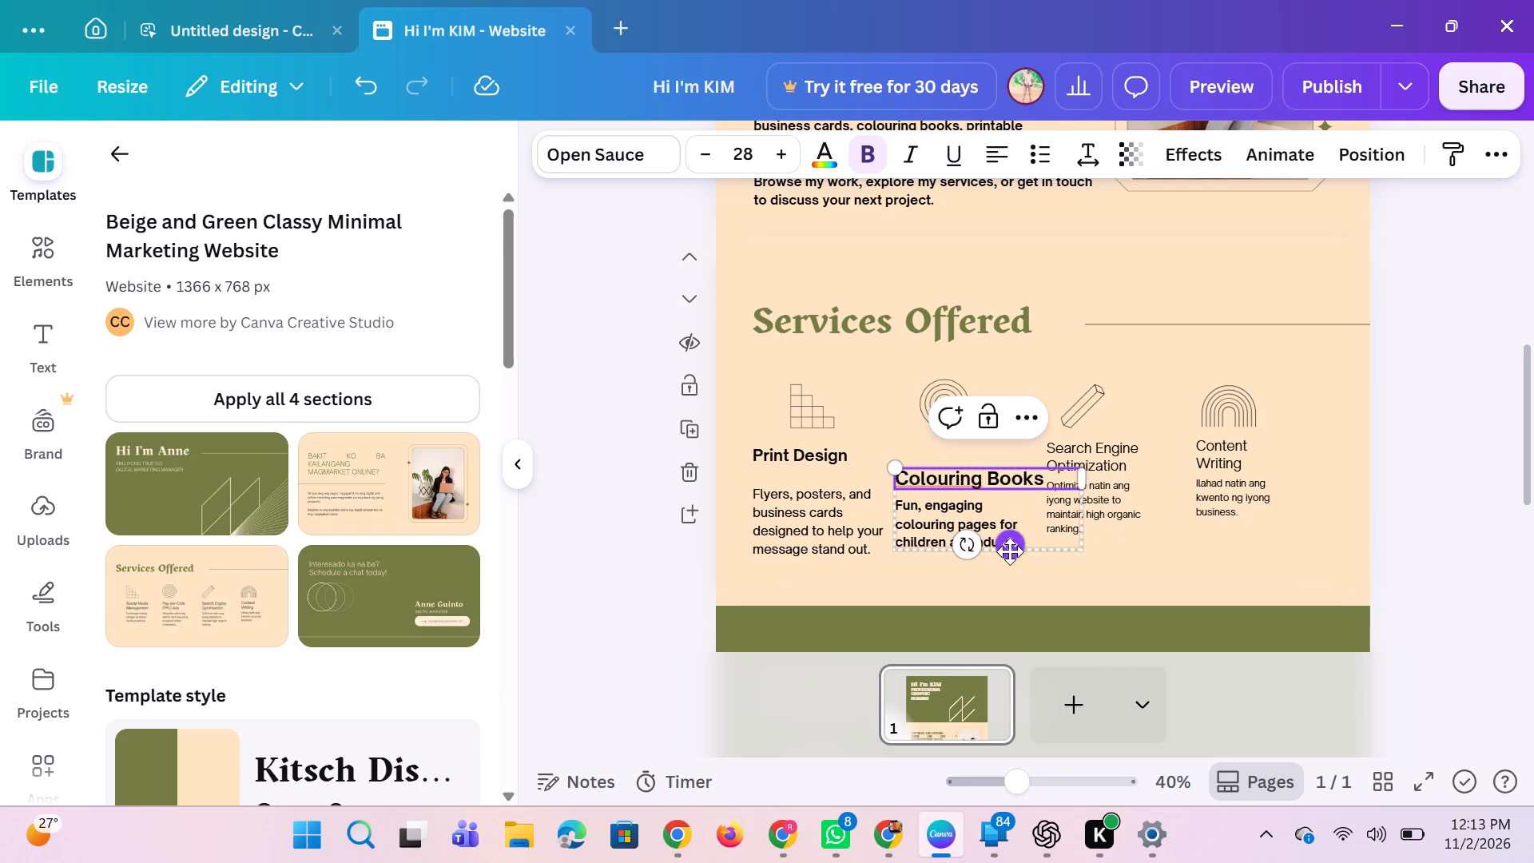
Move the Colouring Books title up beneath the circles illustration and bring its description up directly below it.
{"action": "left_click_drag", "start_coordinate": [1010, 551], "coordinate": [980, 525]}
{"action": "left_click", "coordinate": [908, 514]}
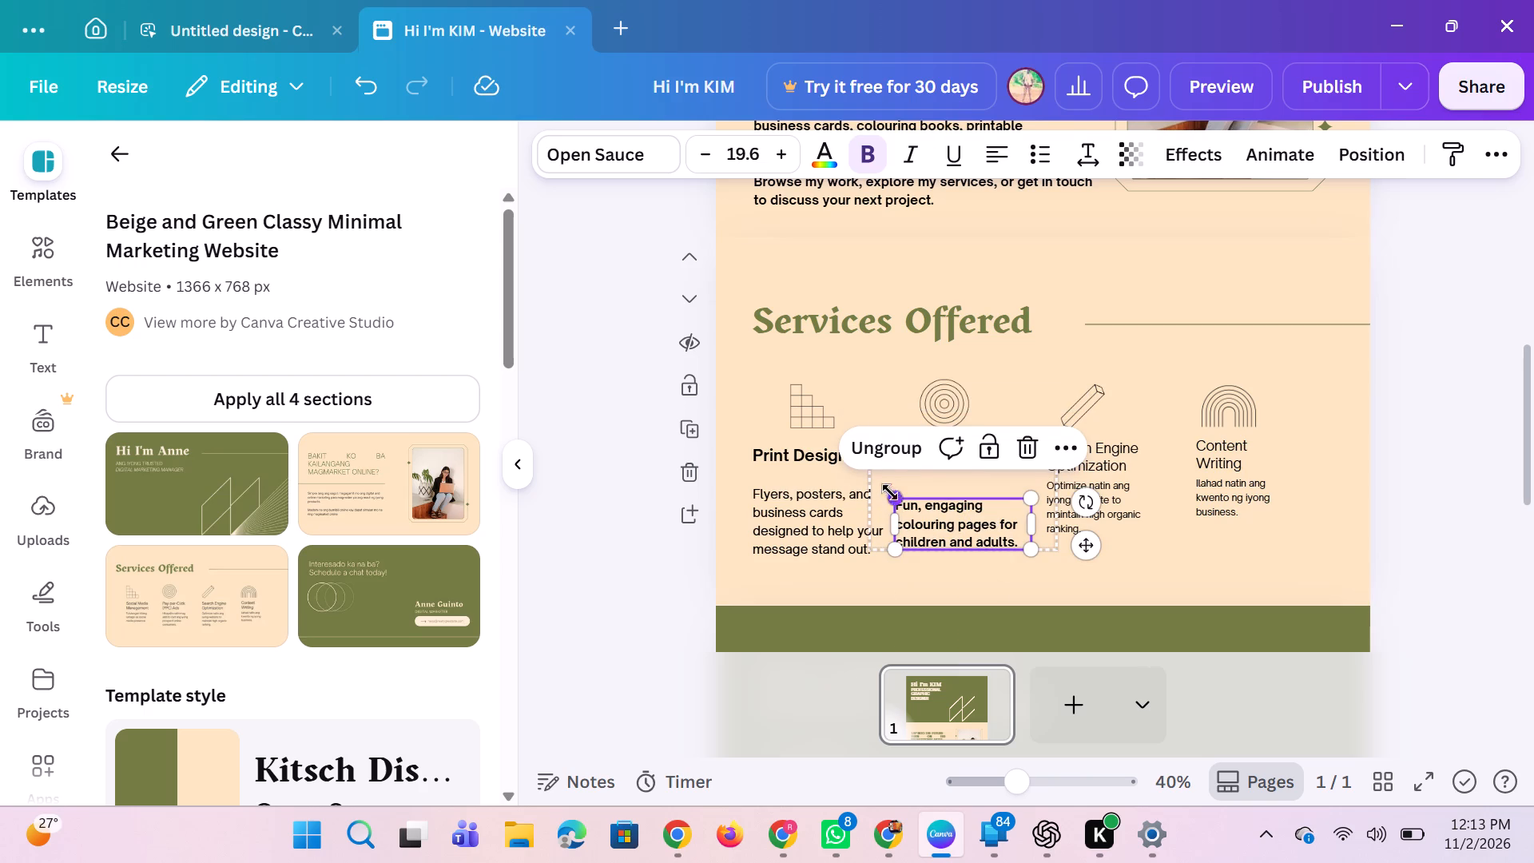
{"action": "left_click_drag", "start_coordinate": [940, 516], "coordinate": [952, 515]}
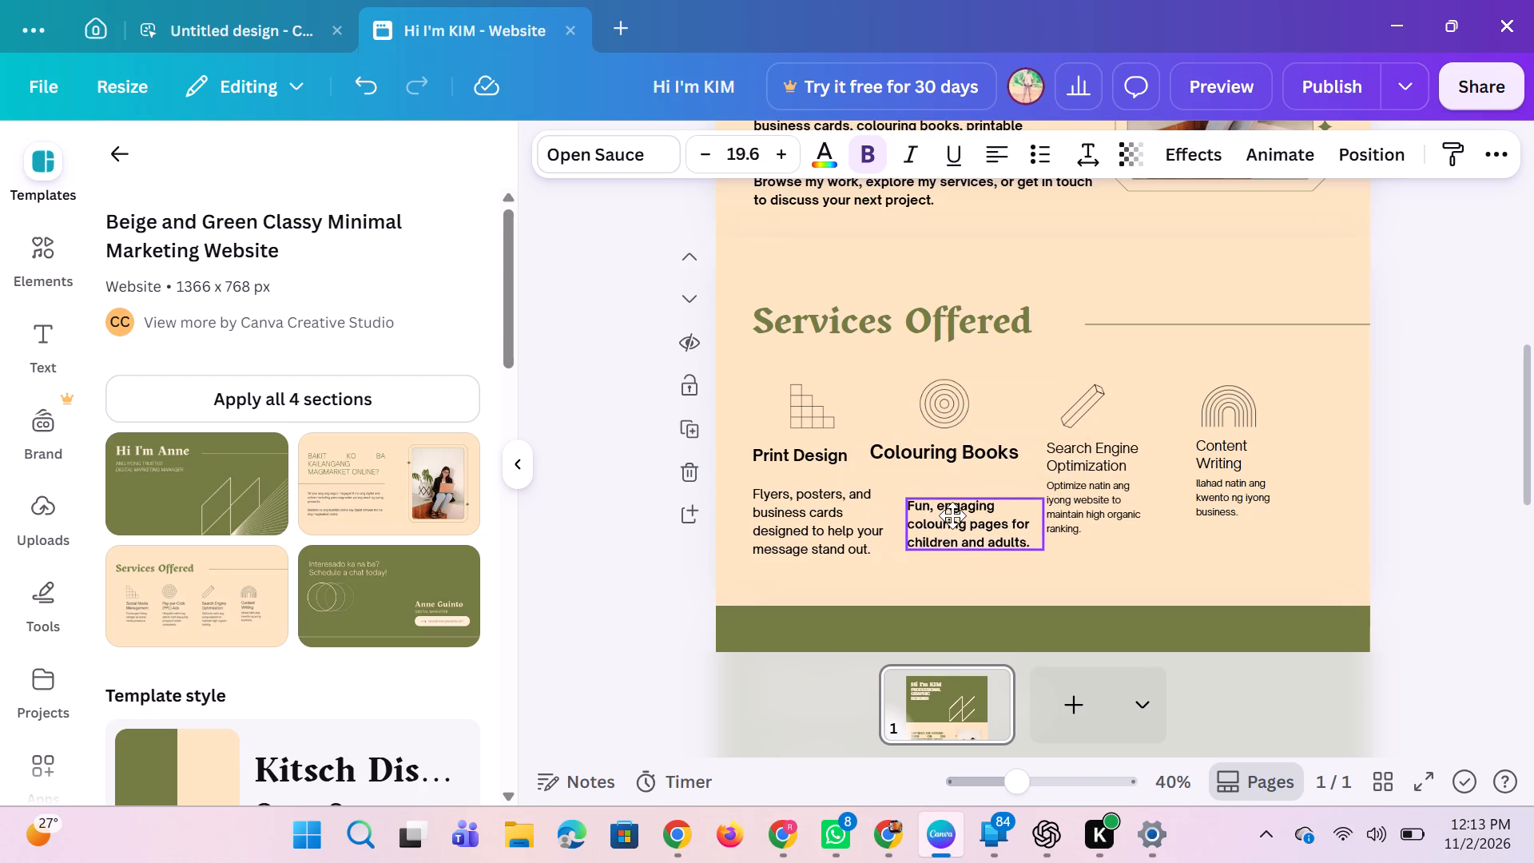
{"action": "left_click_drag", "start_coordinate": [952, 515], "coordinate": [934, 494]}
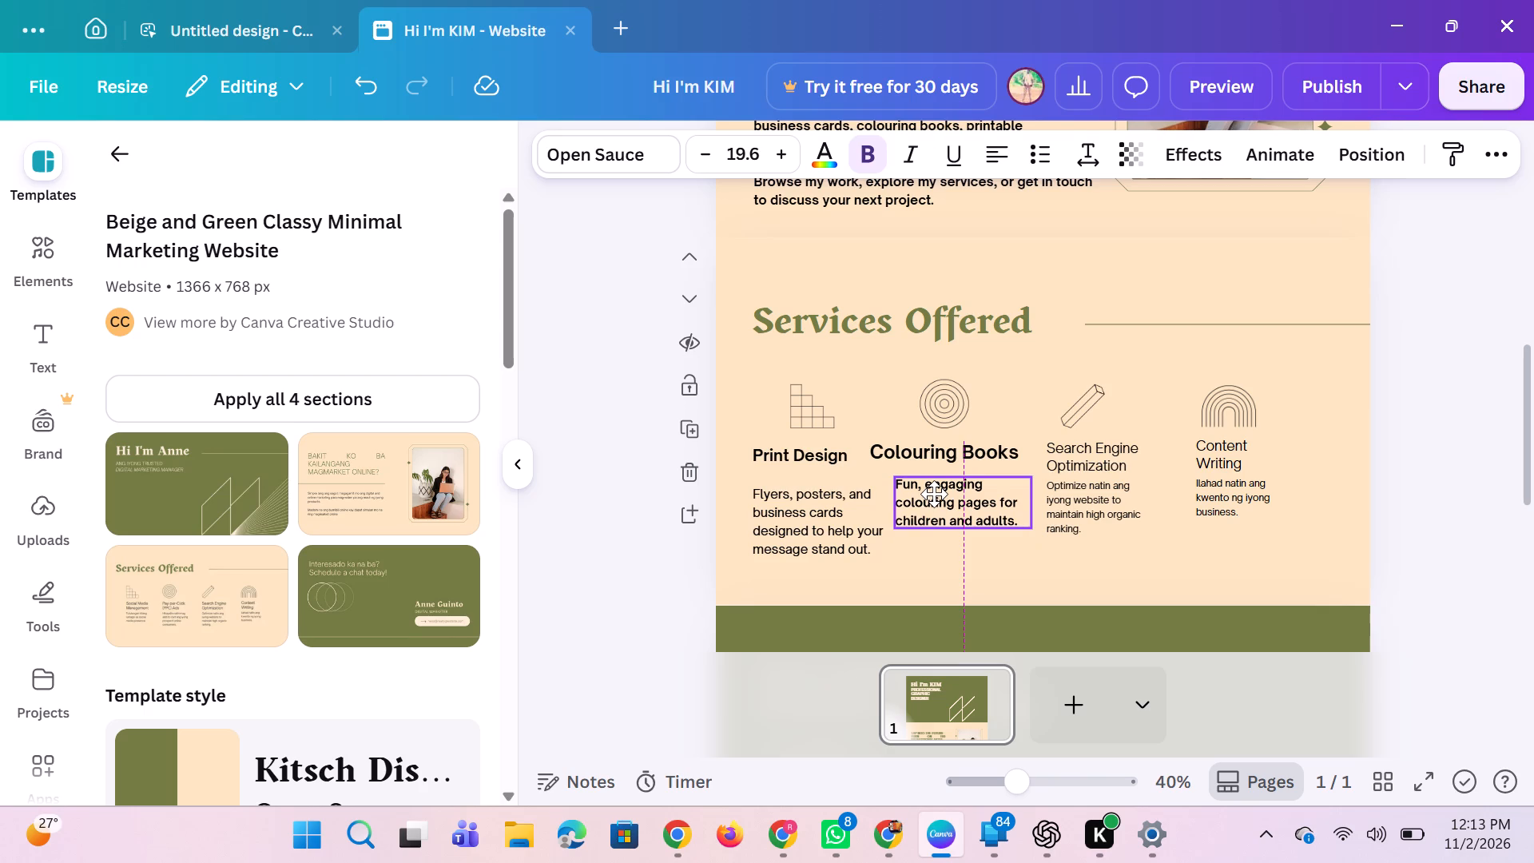
{"action": "left_click_drag", "start_coordinate": [934, 494], "coordinate": [933, 494]}
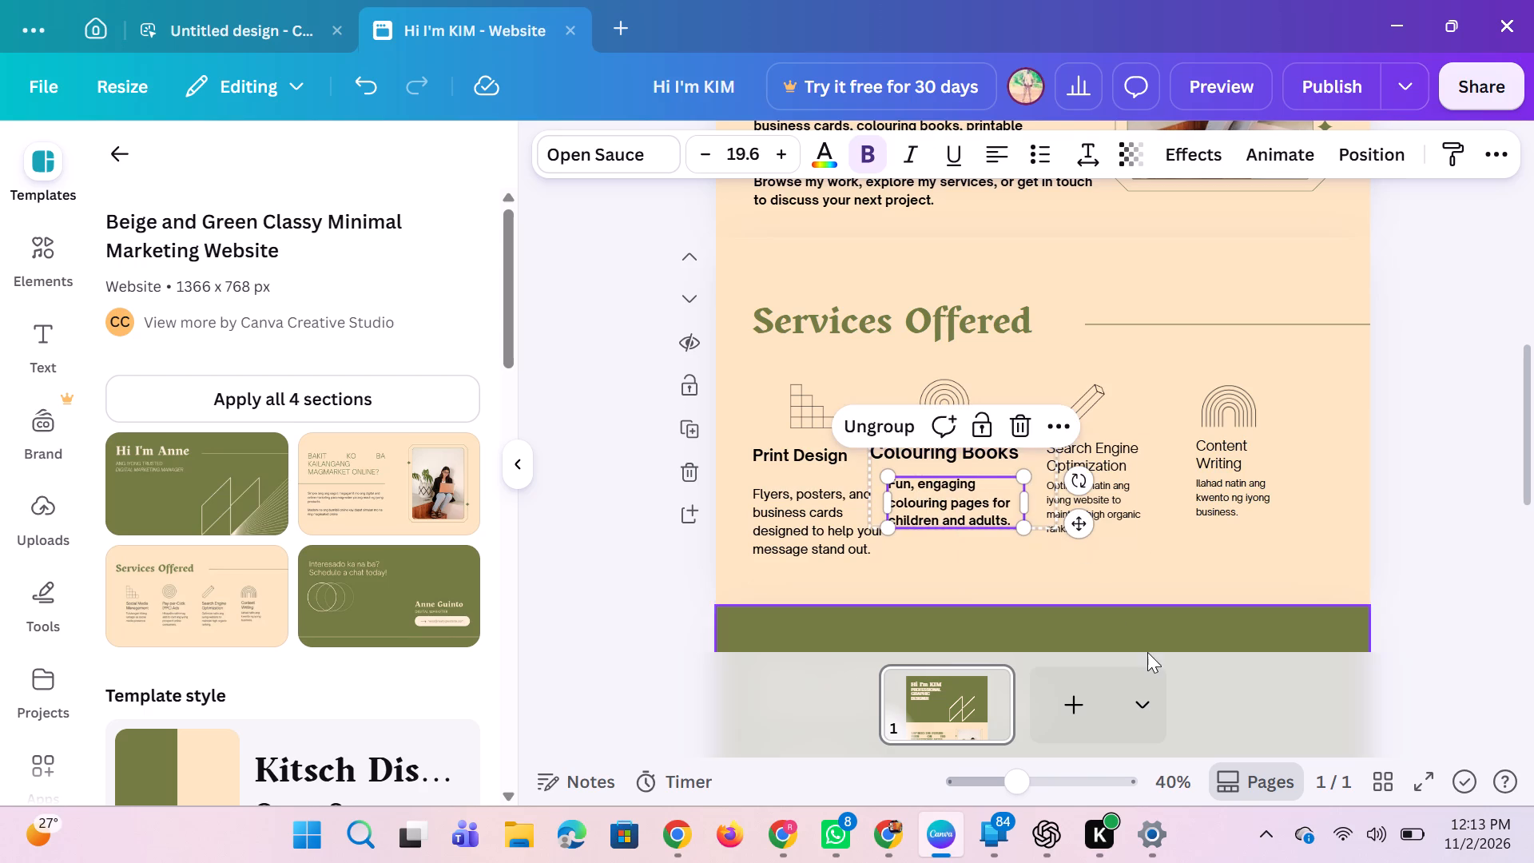
Spread out the service illustrations by moving the arch near the section's right edge and the diagonal bar further right.
{"action": "left_click", "coordinate": [1251, 404]}
{"action": "left_click_drag", "start_coordinate": [1251, 404], "coordinate": [1345, 401]}
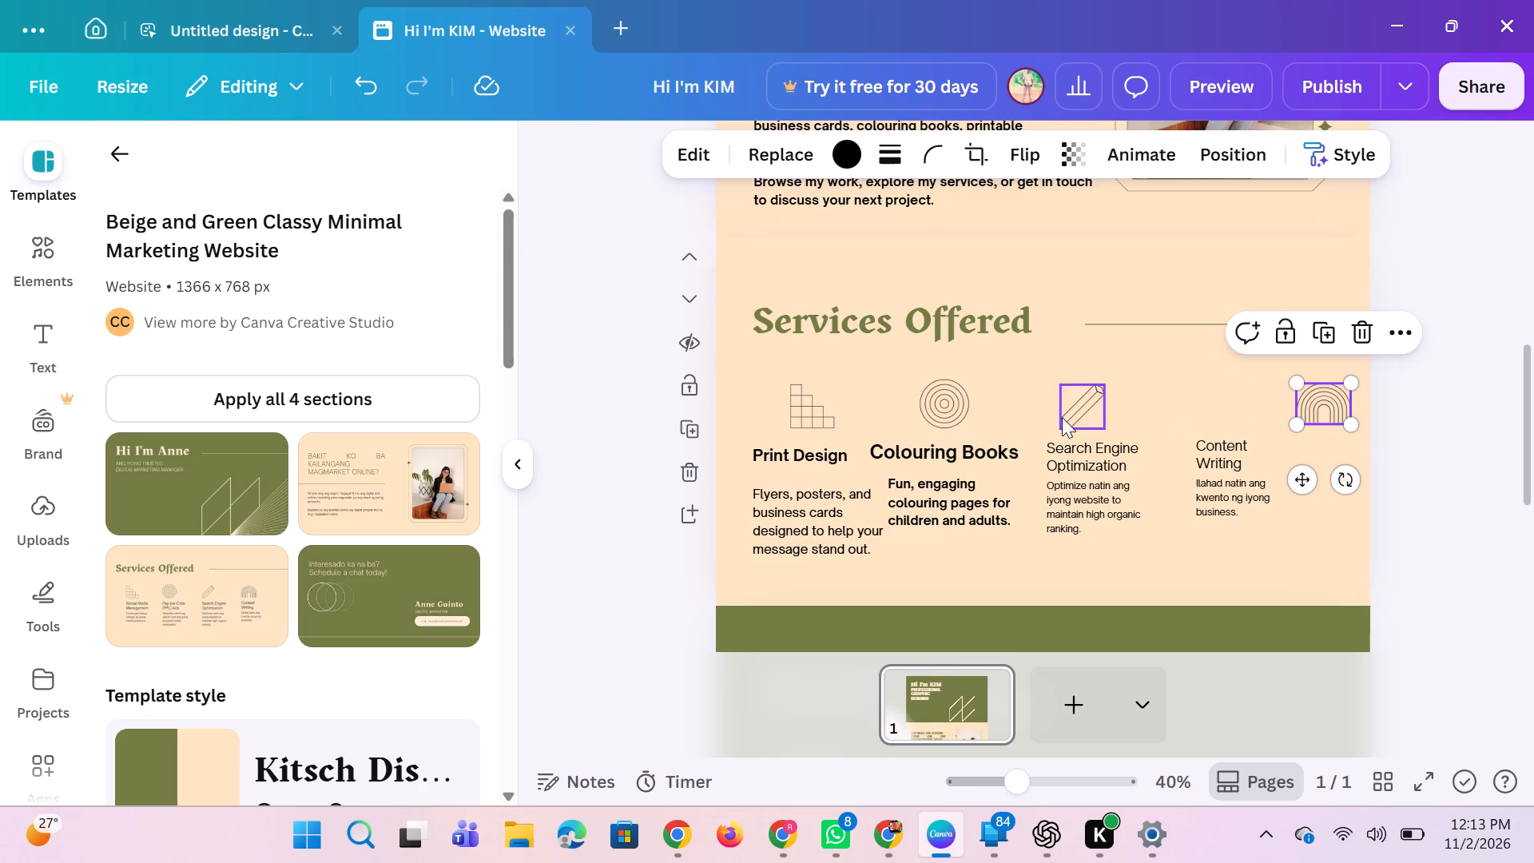
{"action": "left_click_drag", "start_coordinate": [1074, 419], "coordinate": [1144, 416]}
Shift the stepped grid illustration slightly left so it sits above the Print Design title.
{"action": "left_click_drag", "start_coordinate": [804, 415], "coordinate": [791, 413]}
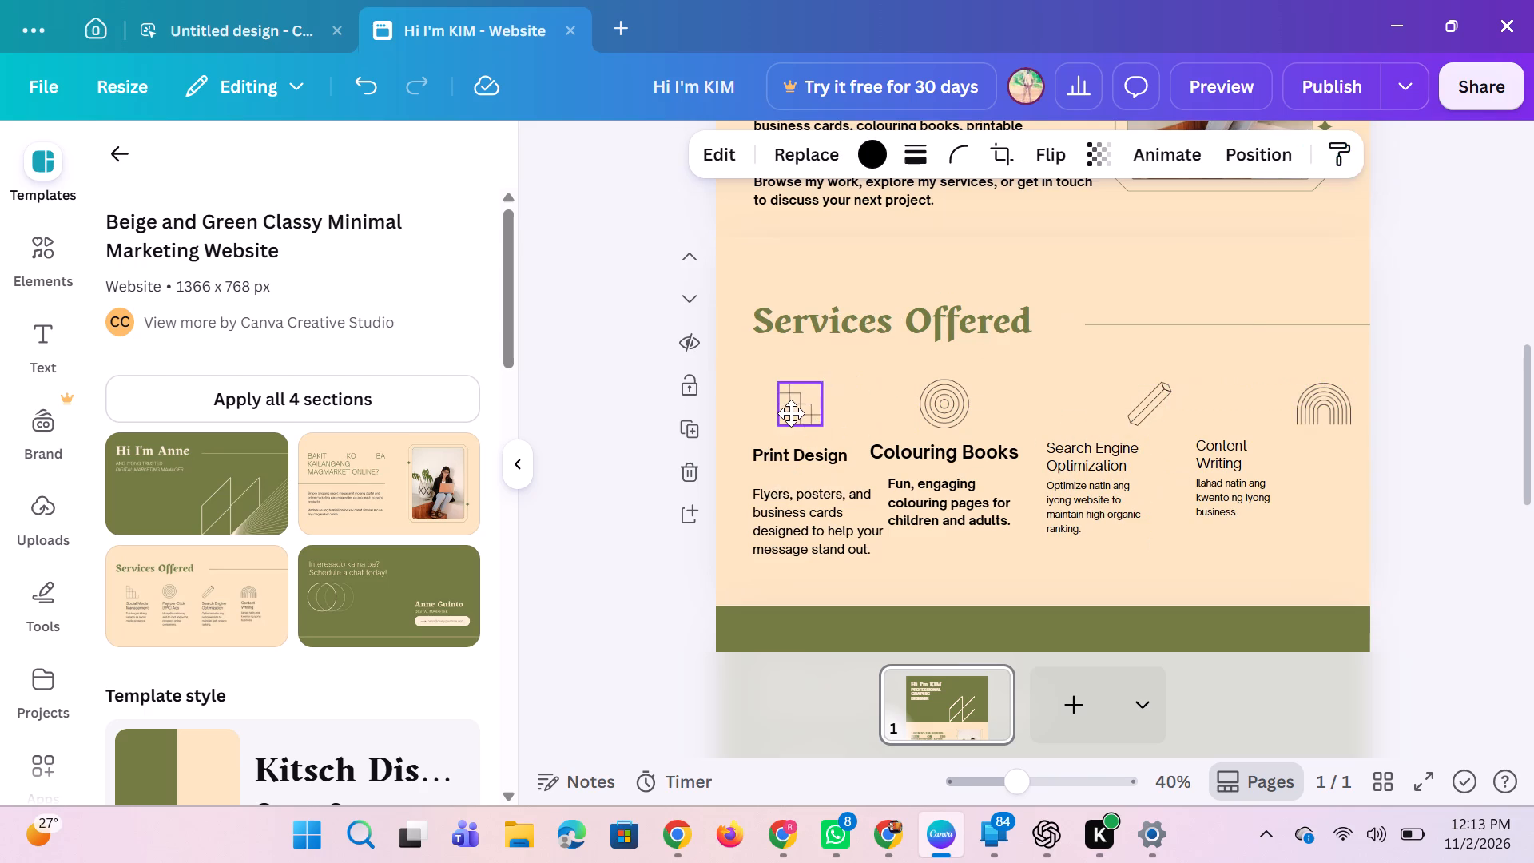
{"action": "left_click_drag", "start_coordinate": [791, 413], "coordinate": [784, 414]}
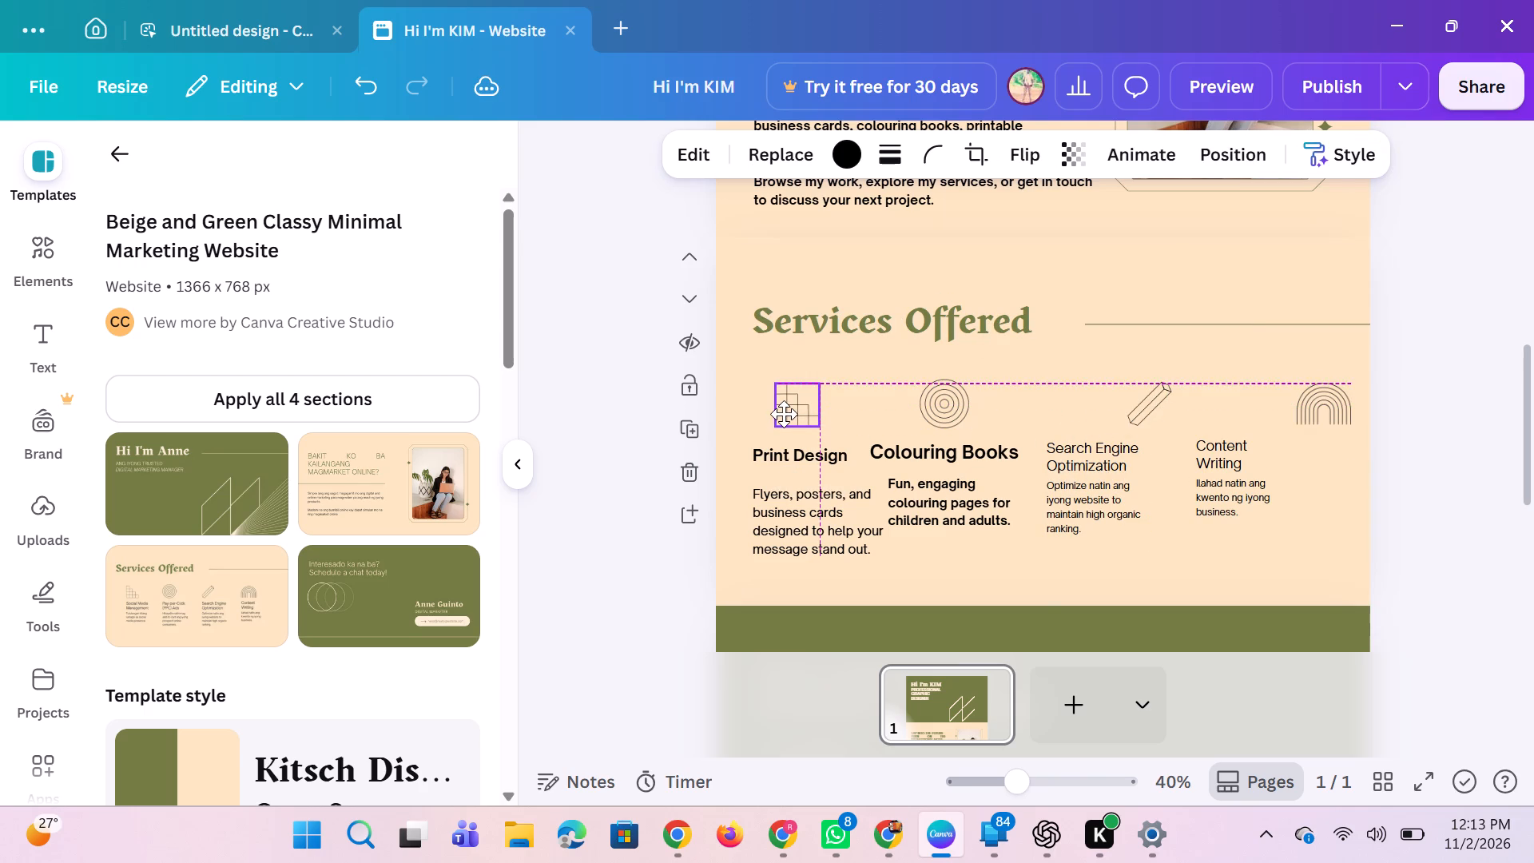
{"action": "left_click_drag", "start_coordinate": [784, 414], "coordinate": [806, 416]}
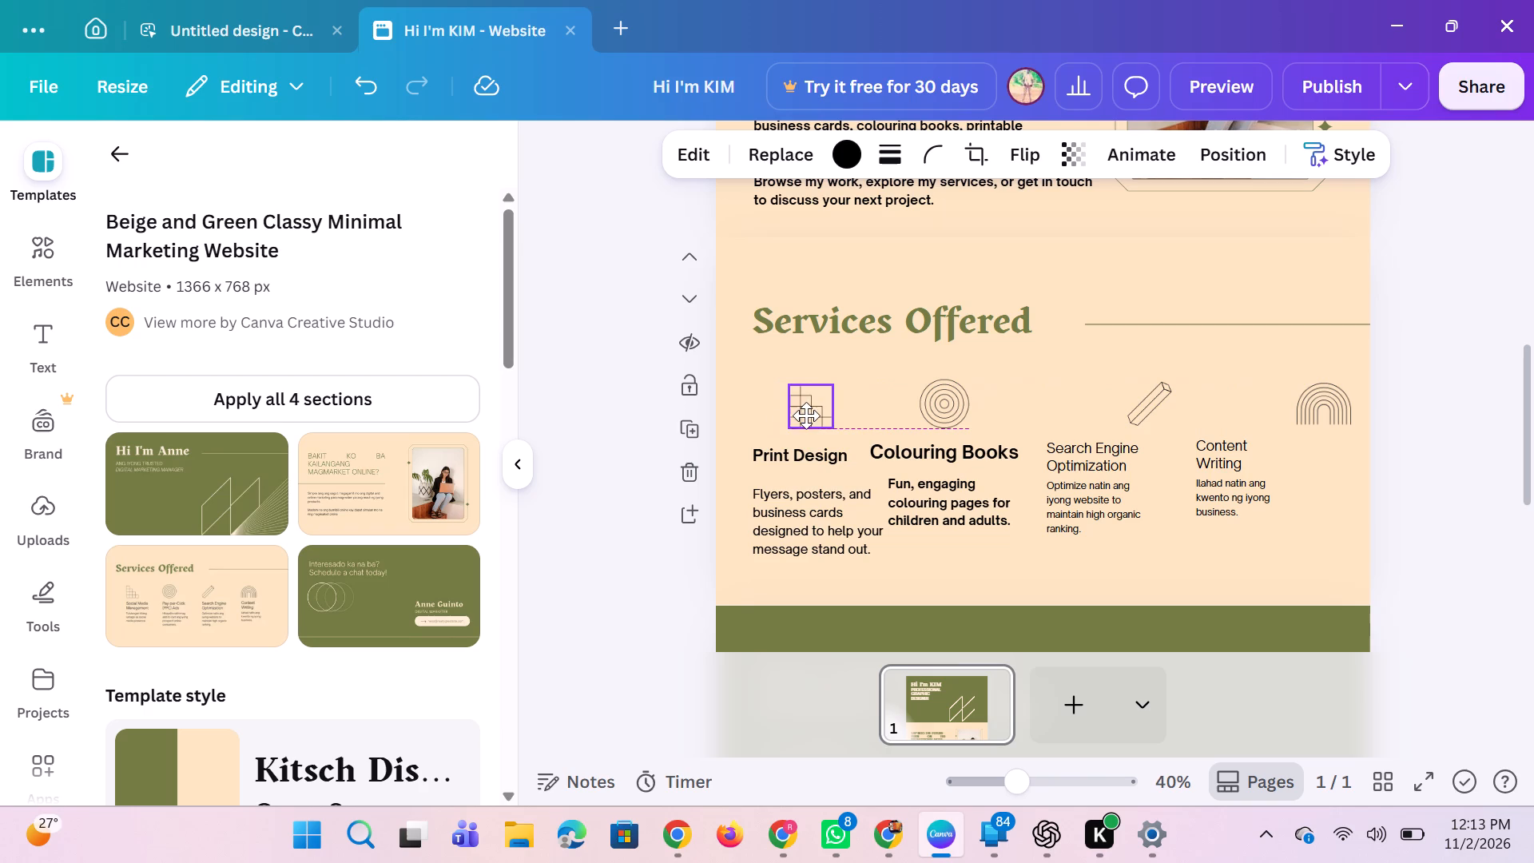
{"action": "left_click_drag", "start_coordinate": [806, 416], "coordinate": [741, 417]}
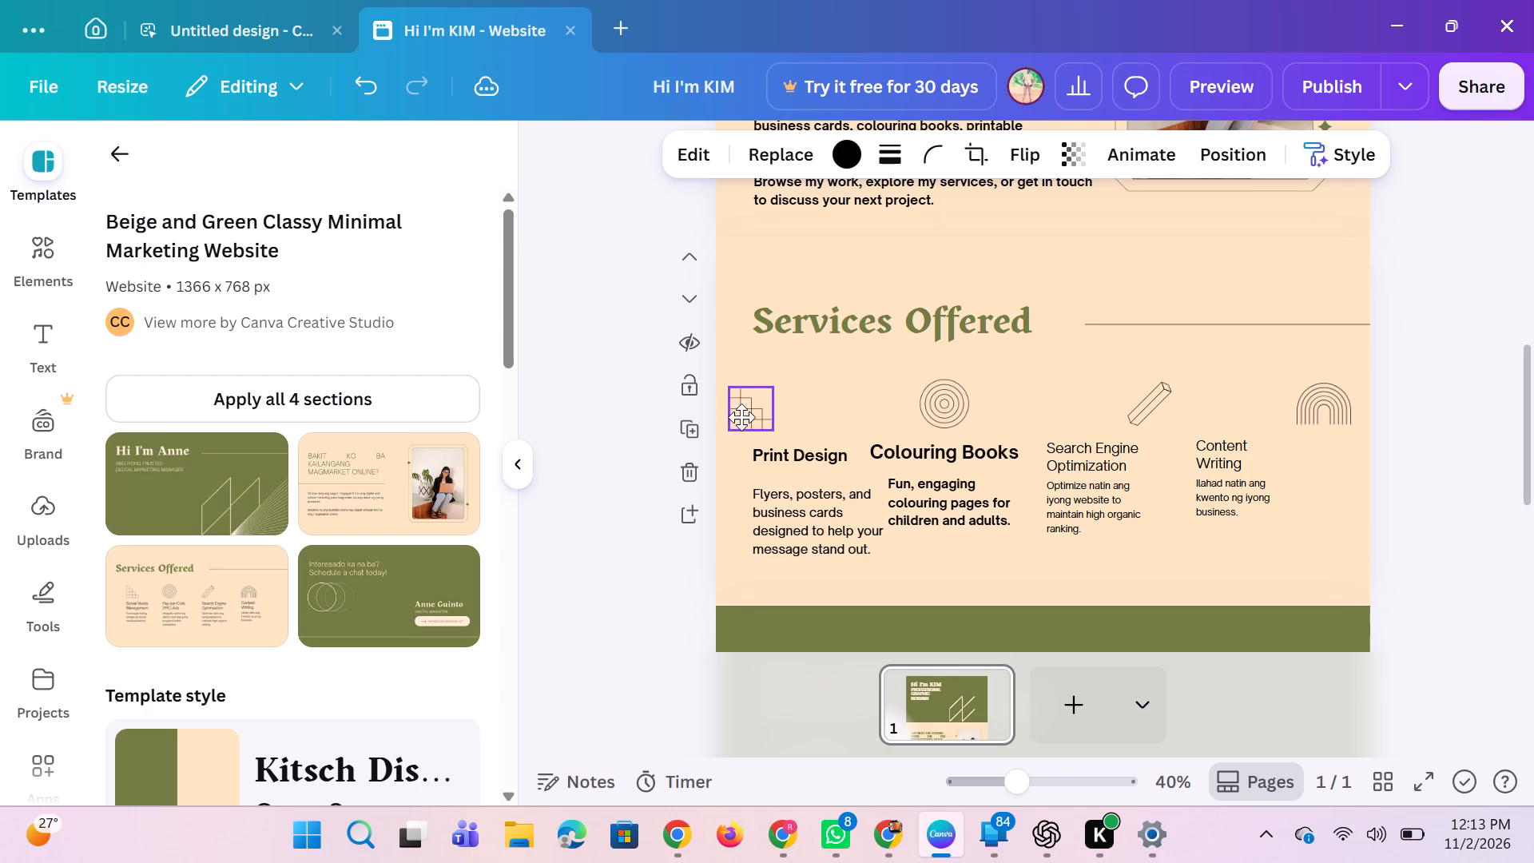
{"action": "left_click_drag", "start_coordinate": [741, 417], "coordinate": [799, 419]}
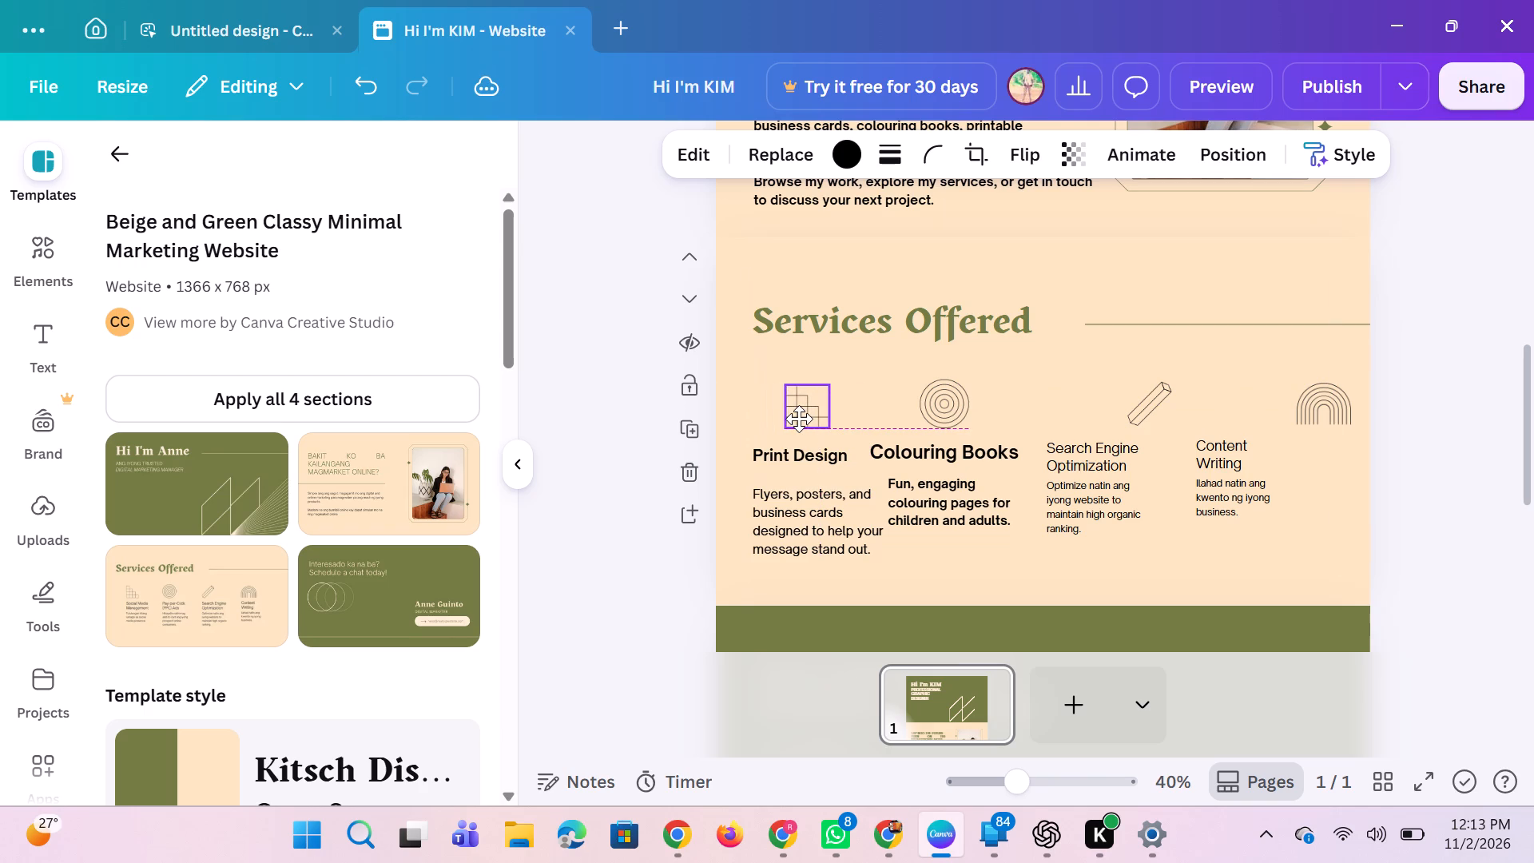
{"action": "left_click_drag", "start_coordinate": [799, 419], "coordinate": [781, 417]}
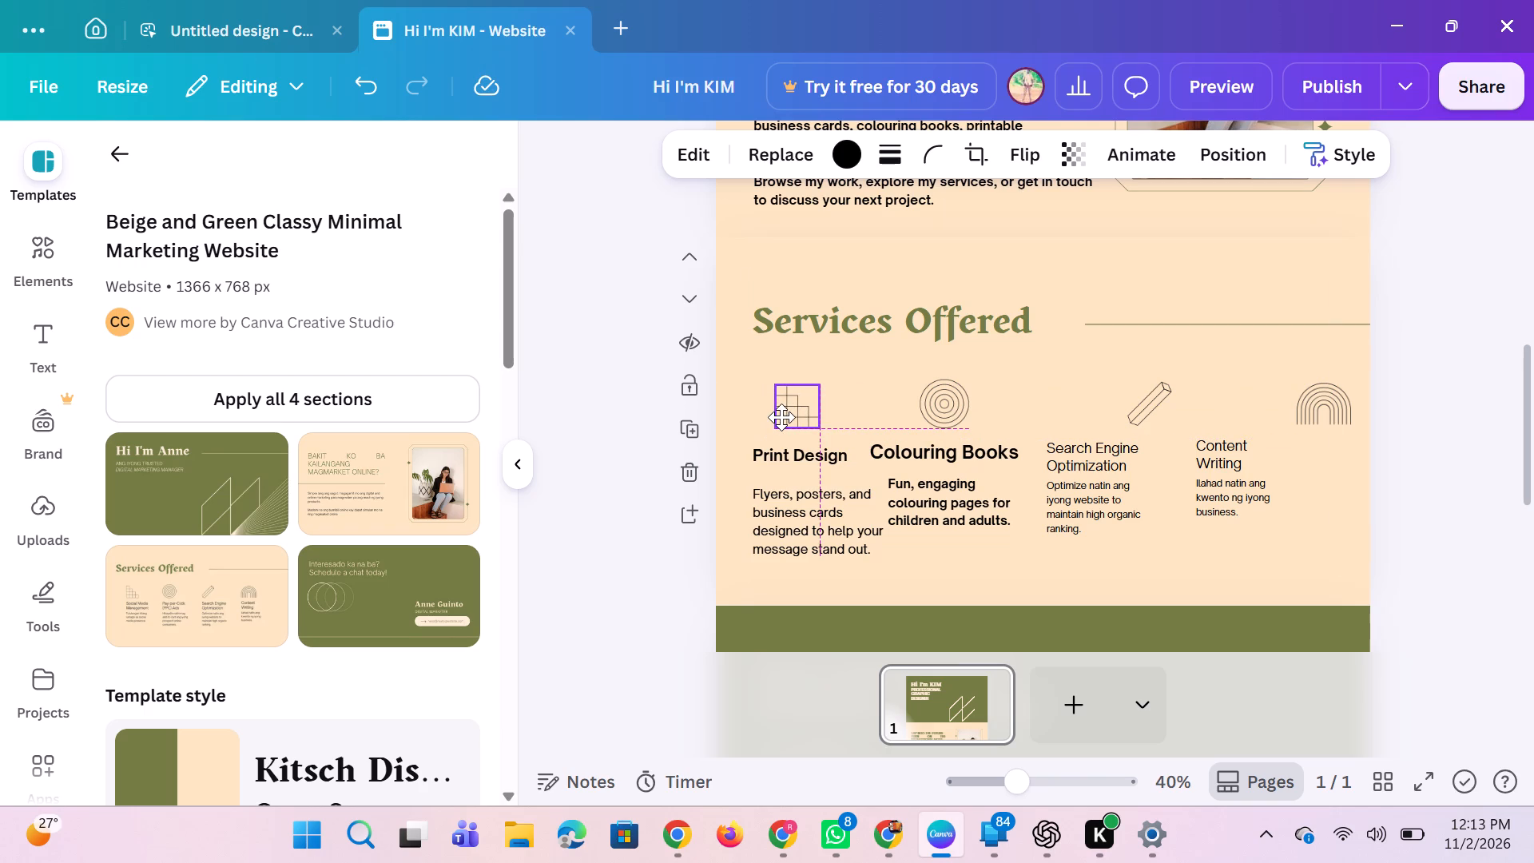
{"action": "left_click_drag", "start_coordinate": [781, 417], "coordinate": [781, 418]}
Even out the illustration spacing by nudging the circles slightly right and the diagonal bar slightly left.
{"action": "left_click_drag", "start_coordinate": [944, 398], "coordinate": [939, 400]}
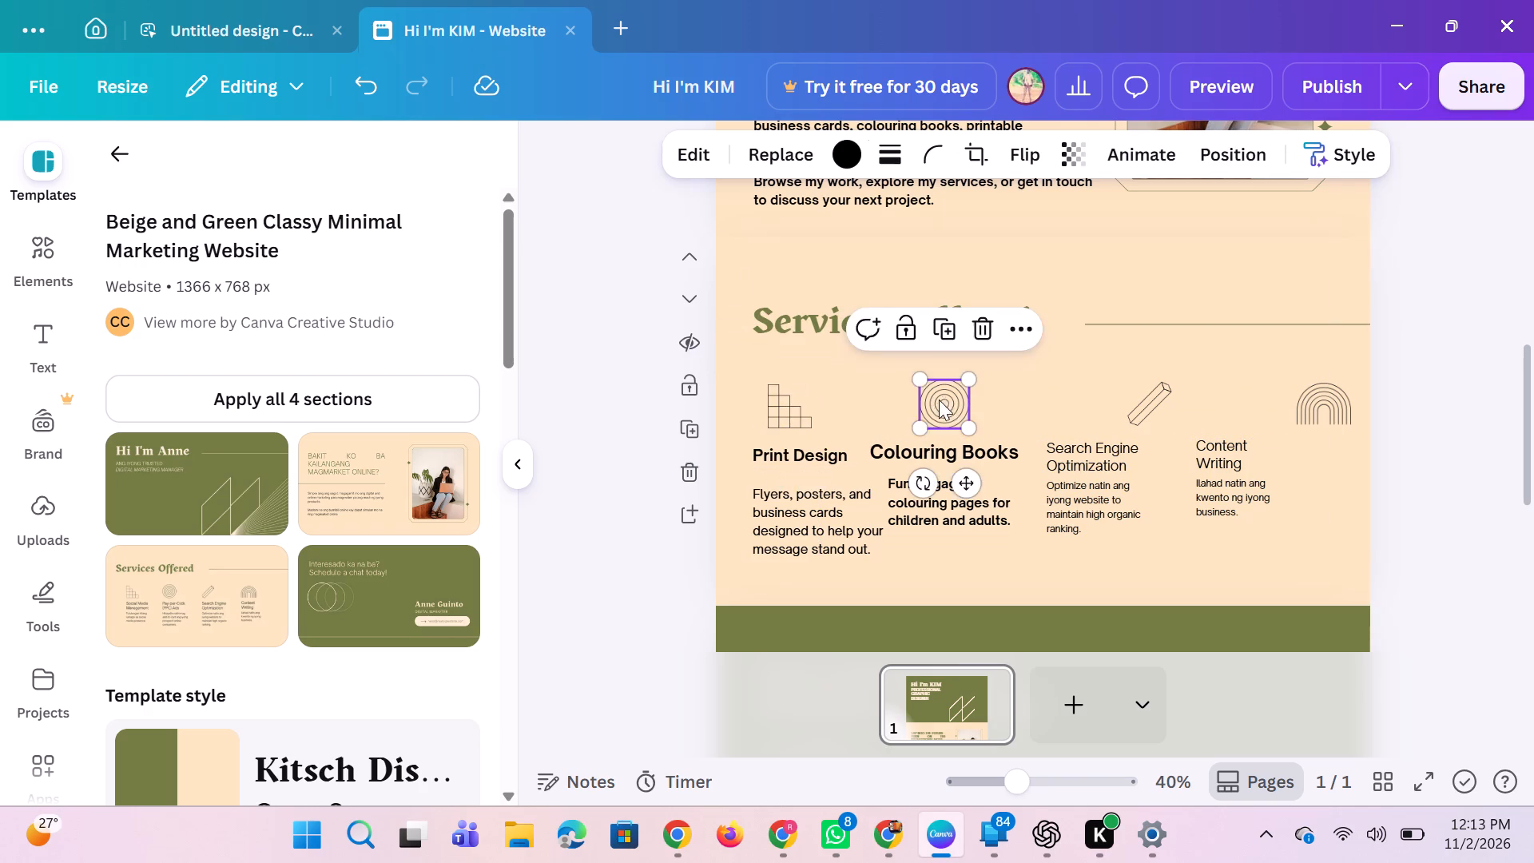
{"action": "left_click_drag", "start_coordinate": [939, 400], "coordinate": [954, 400]}
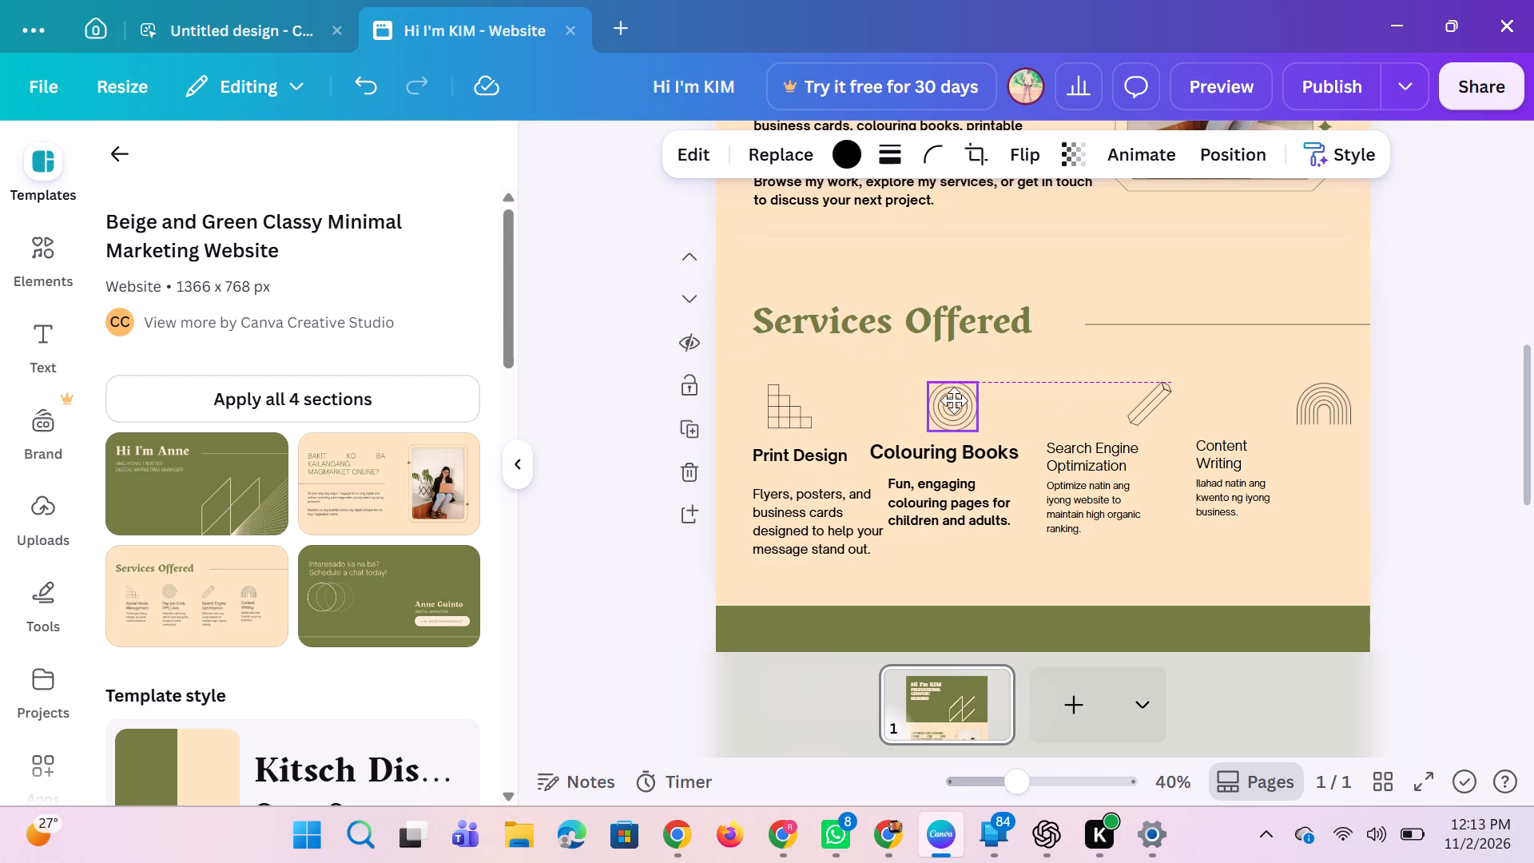
{"action": "left_click_drag", "start_coordinate": [954, 400], "coordinate": [960, 398]}
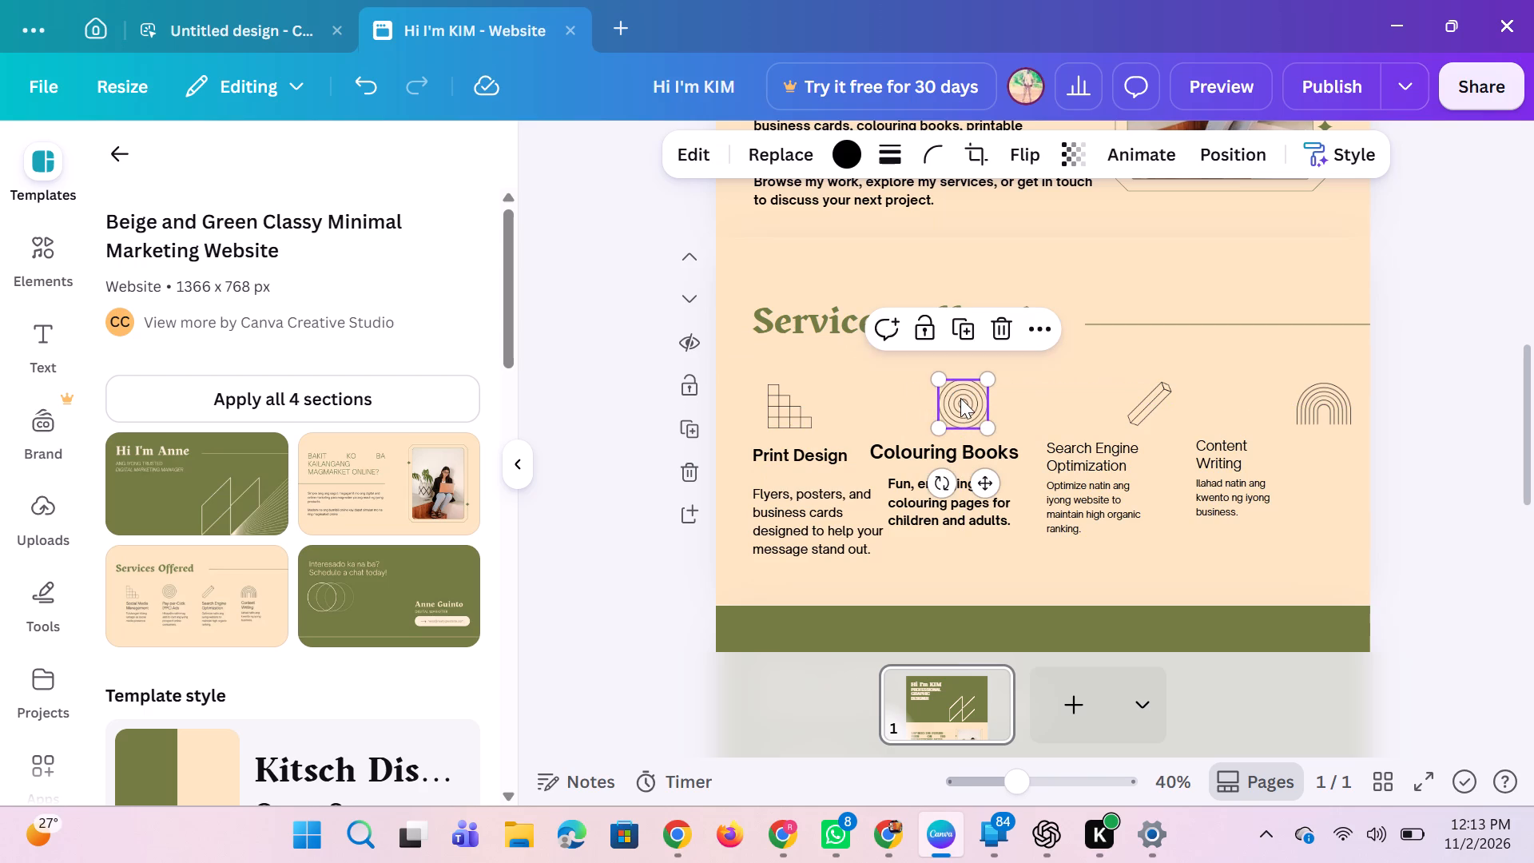
{"action": "left_click_drag", "start_coordinate": [1148, 401], "coordinate": [1137, 401]}
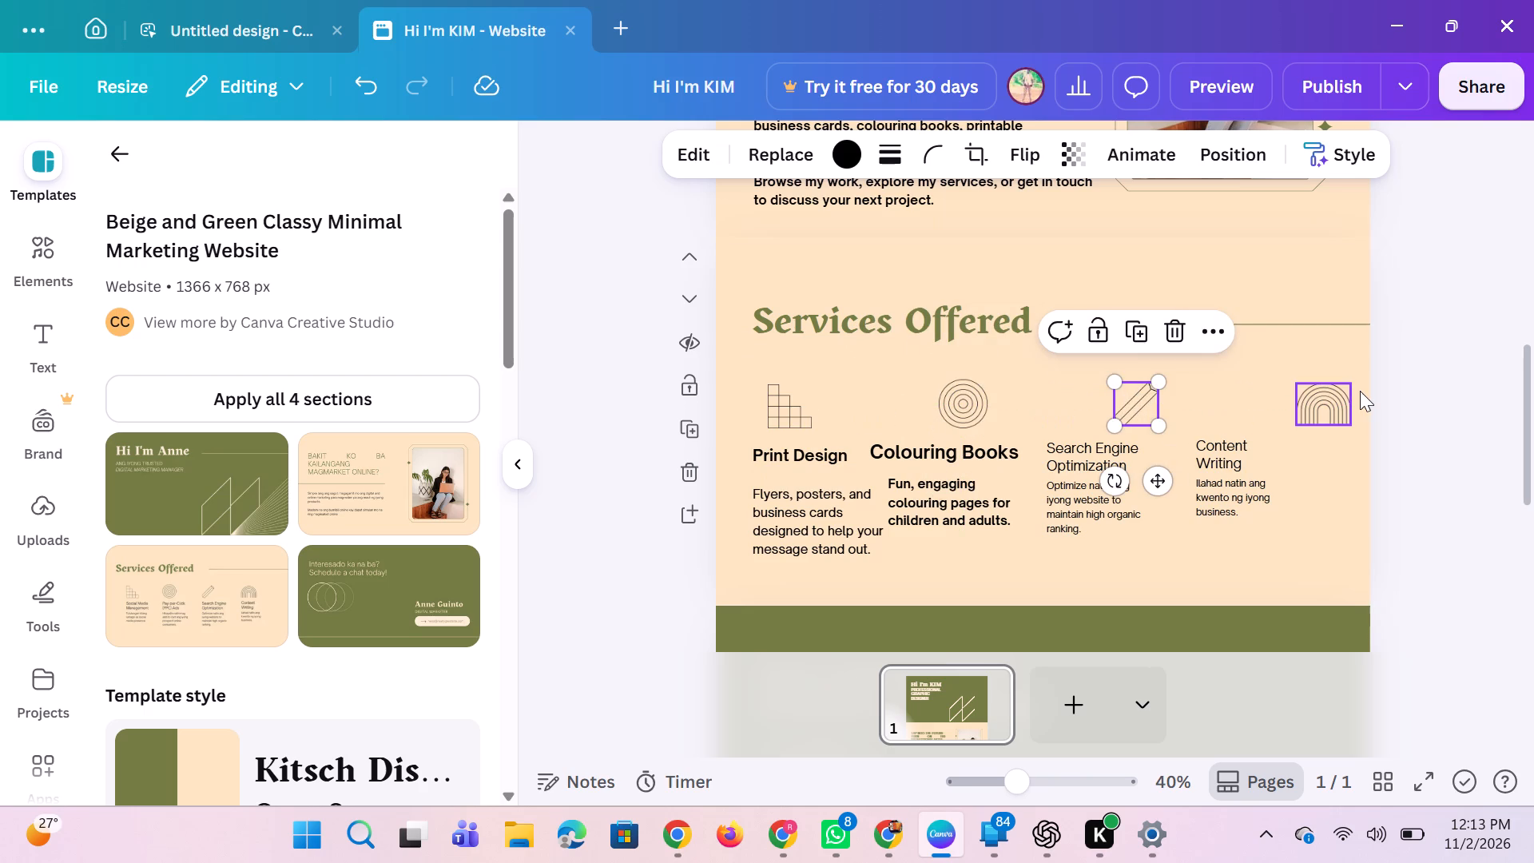
Shift the Content Writing, Colouring Books and Search Engine Optimization text groups right, aligning them beneath their illustrations.
{"action": "left_click_drag", "start_coordinate": [1234, 483], "coordinate": [1302, 481]}
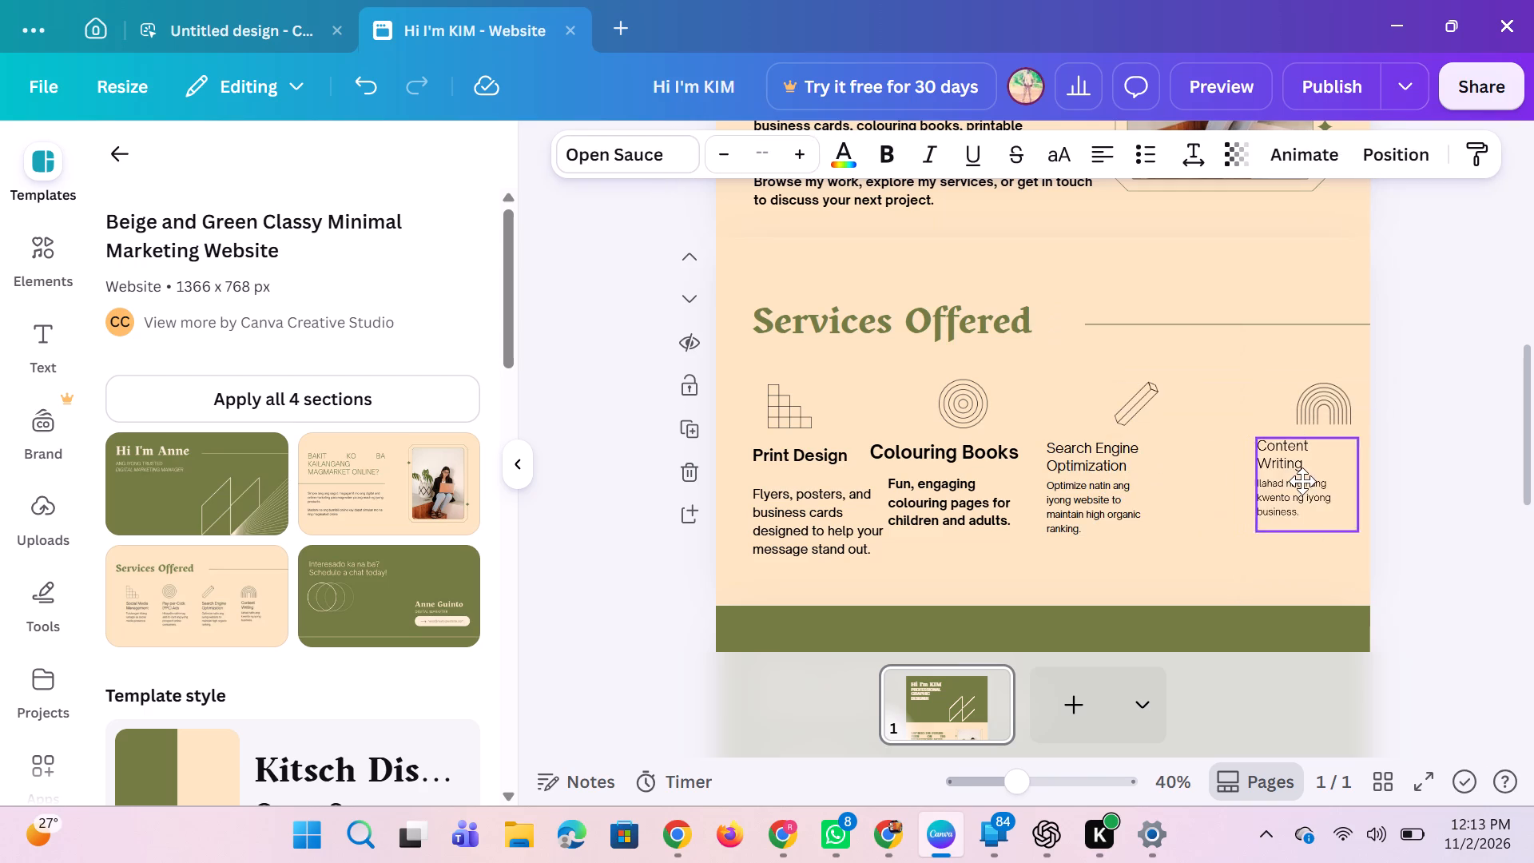
{"action": "left_click_drag", "start_coordinate": [1302, 481], "coordinate": [1310, 481]}
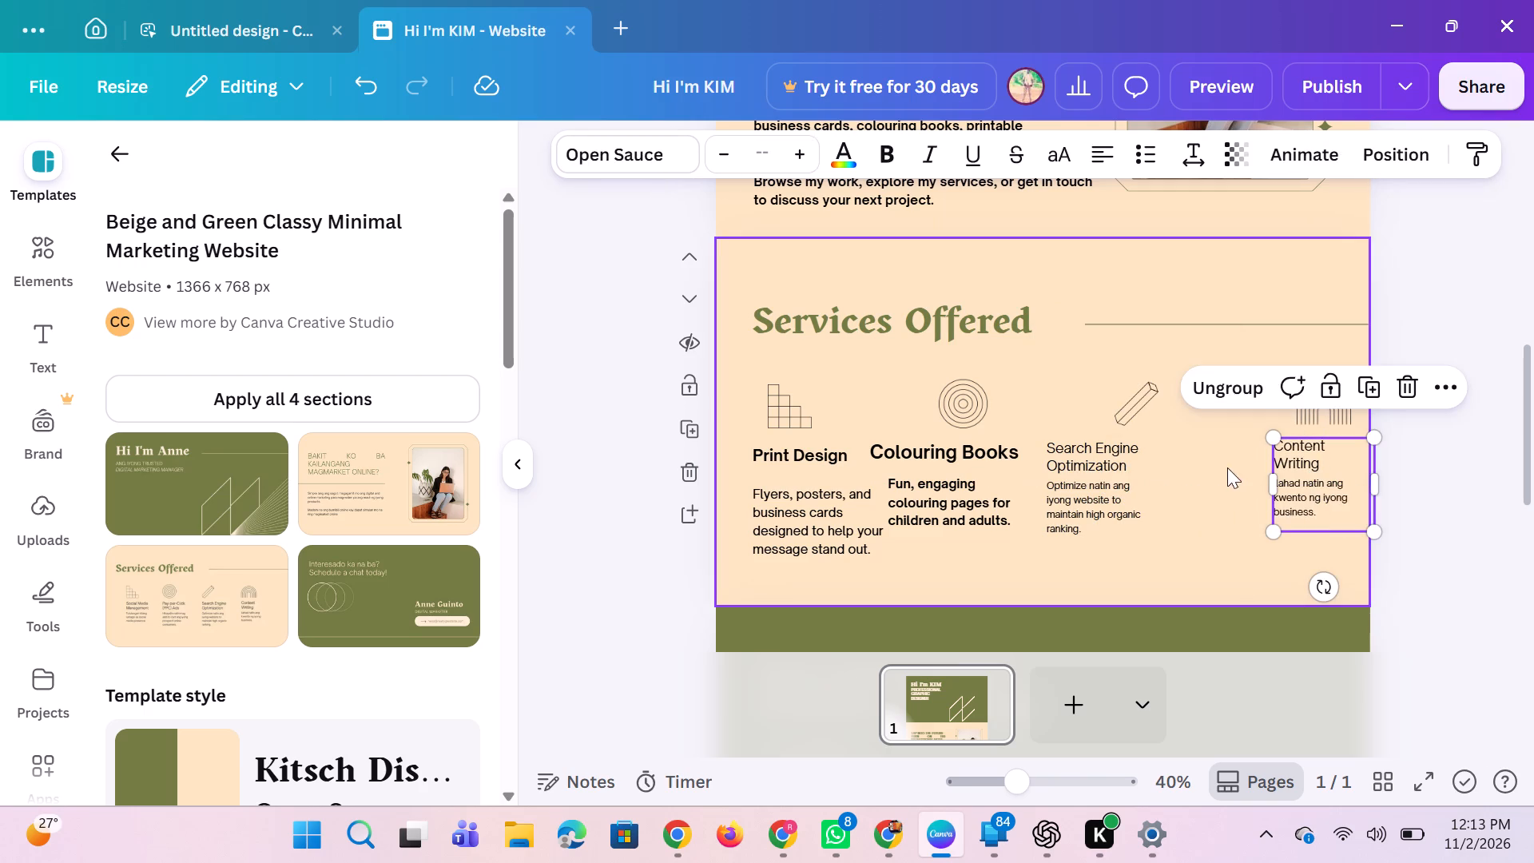
{"action": "left_click_drag", "start_coordinate": [1039, 483], "coordinate": [1037, 484]}
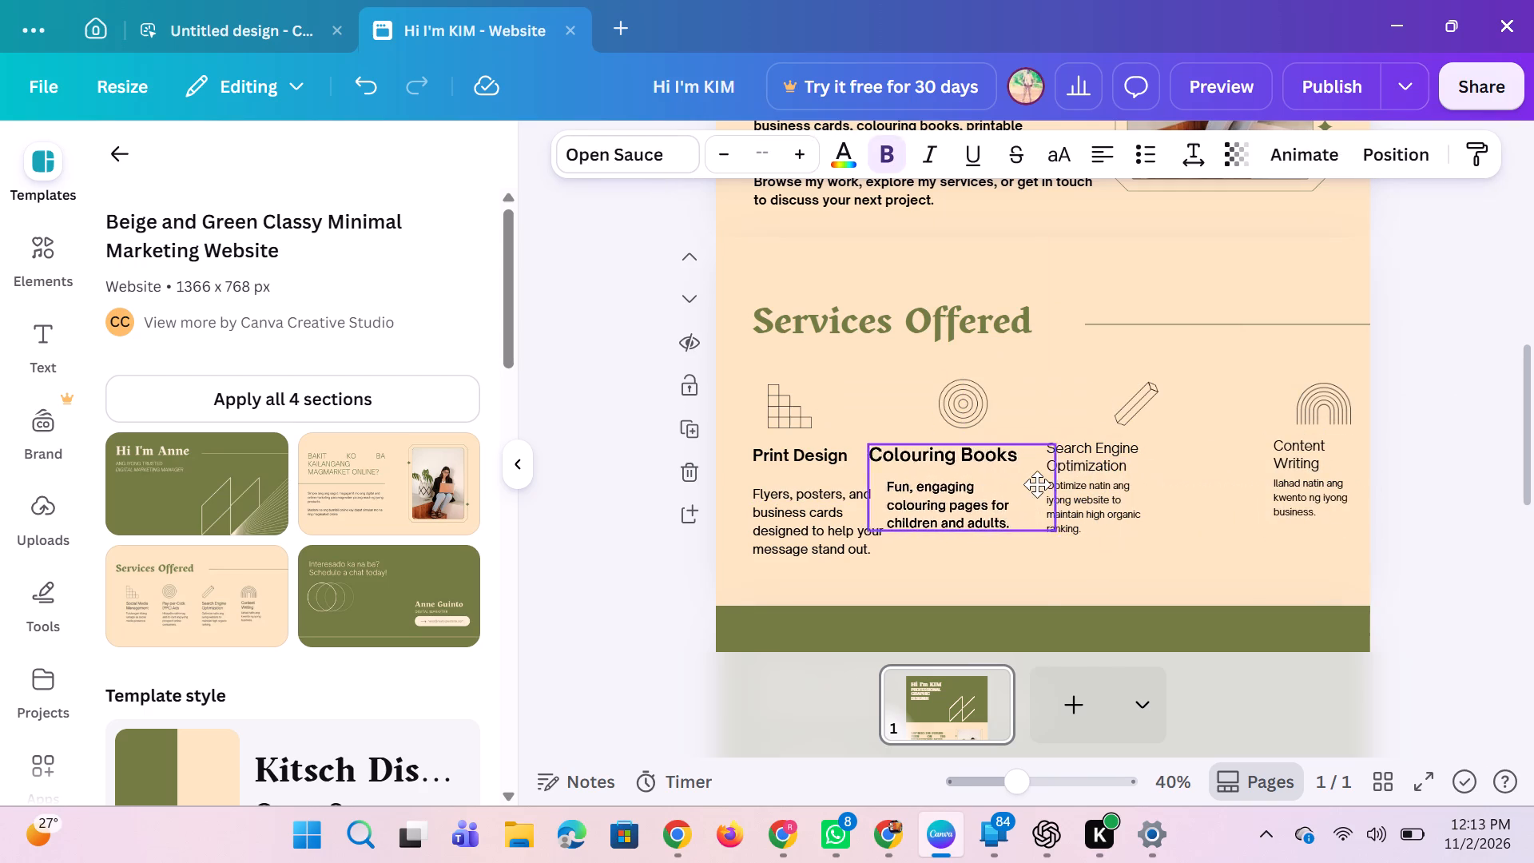
{"action": "left_click_drag", "start_coordinate": [1037, 484], "coordinate": [1062, 487]}
{"action": "left_click", "coordinate": [1117, 473]}
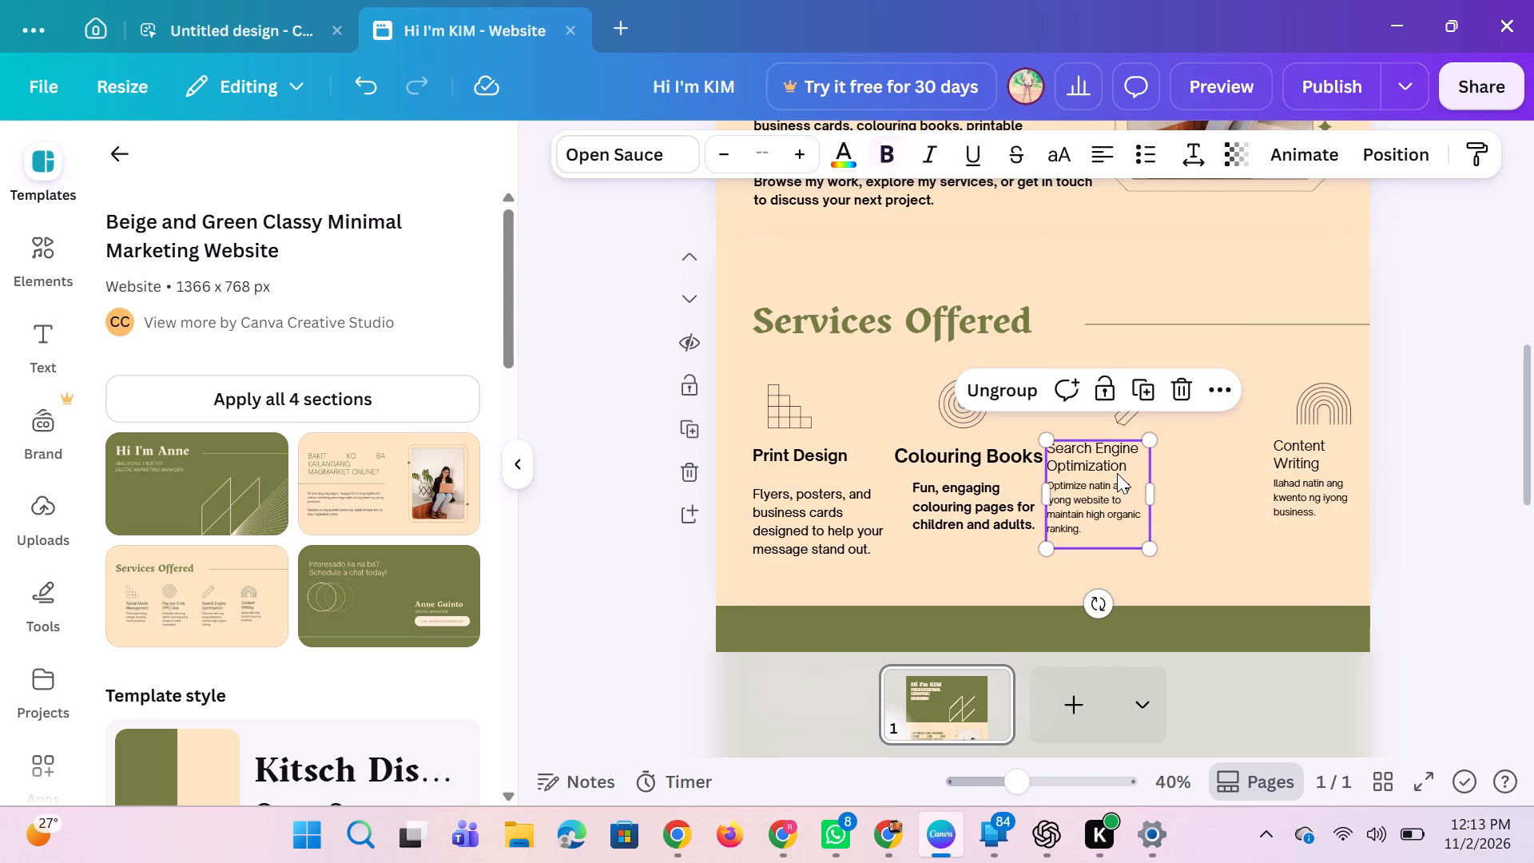
{"action": "left_click_drag", "start_coordinate": [1117, 473], "coordinate": [1173, 477]}
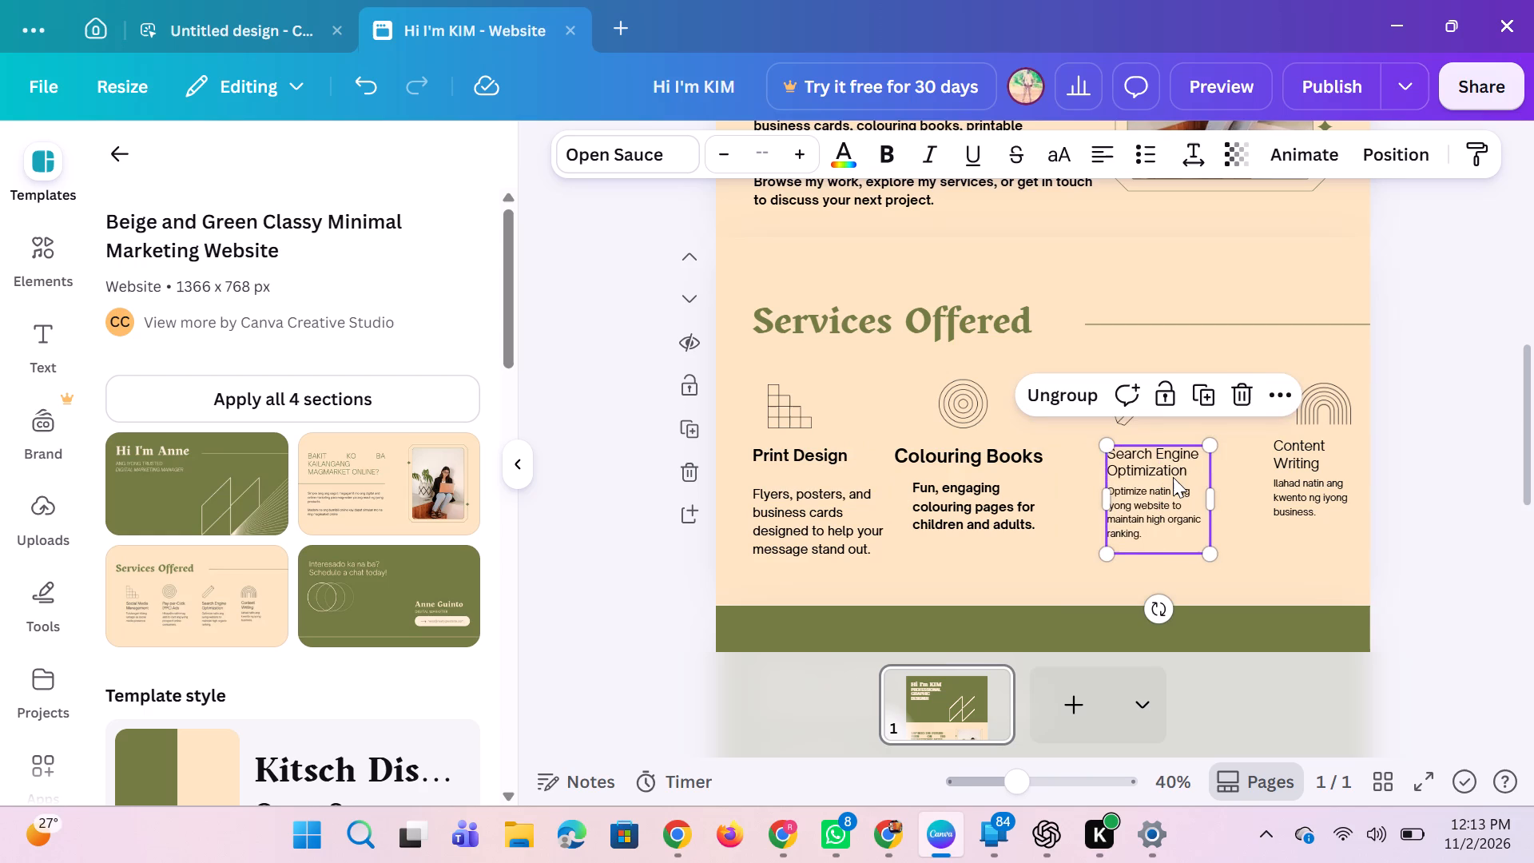
Nudge the Colouring Books description slightly down and right beneath its title.
{"action": "left_click", "coordinate": [981, 499]}
{"action": "left_click", "coordinate": [981, 499]}
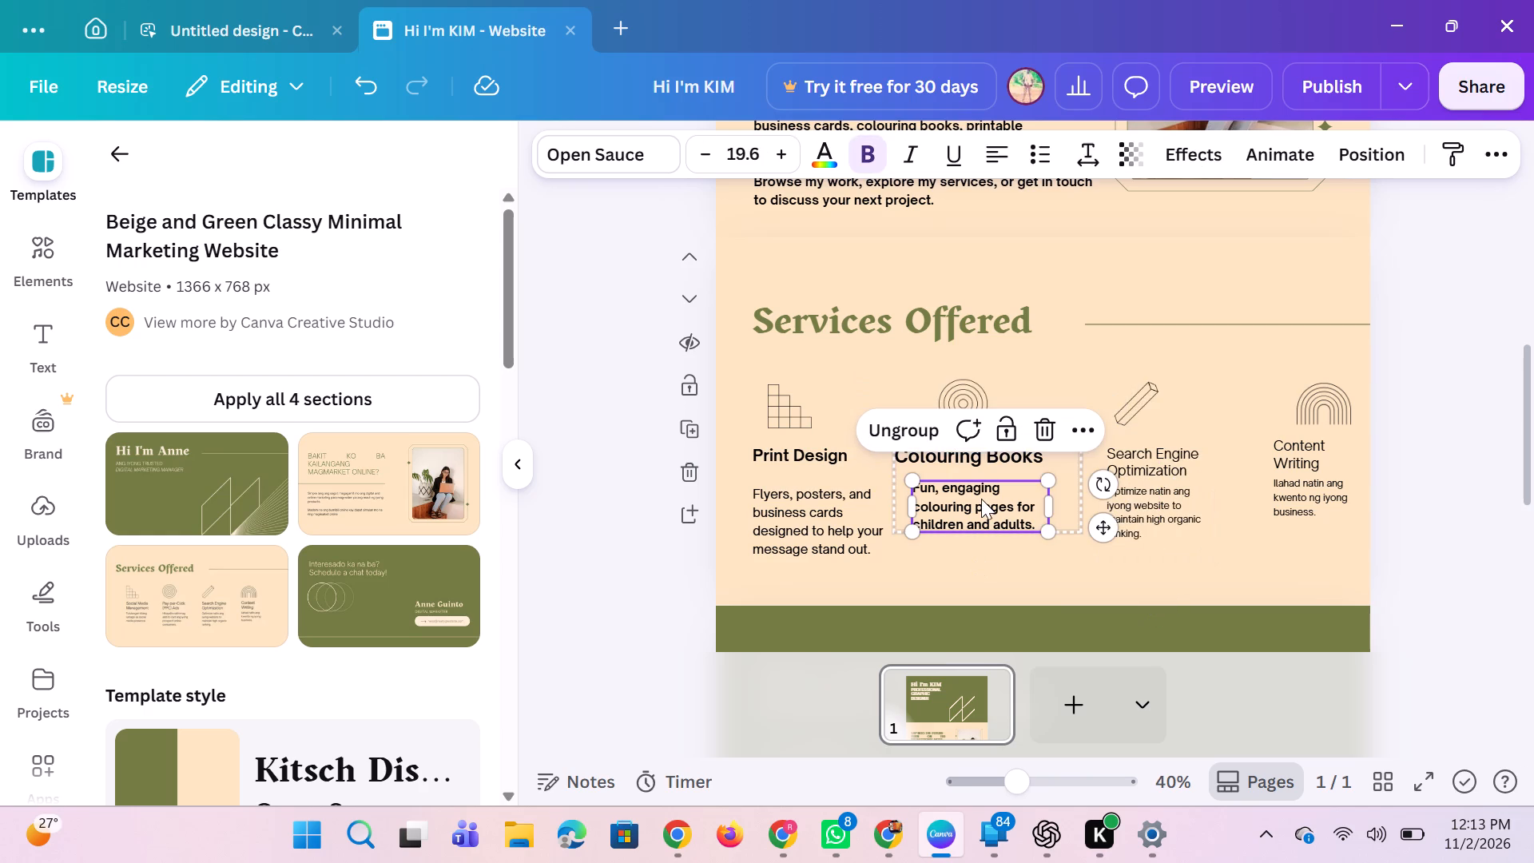
{"action": "left_click", "coordinate": [974, 499]}
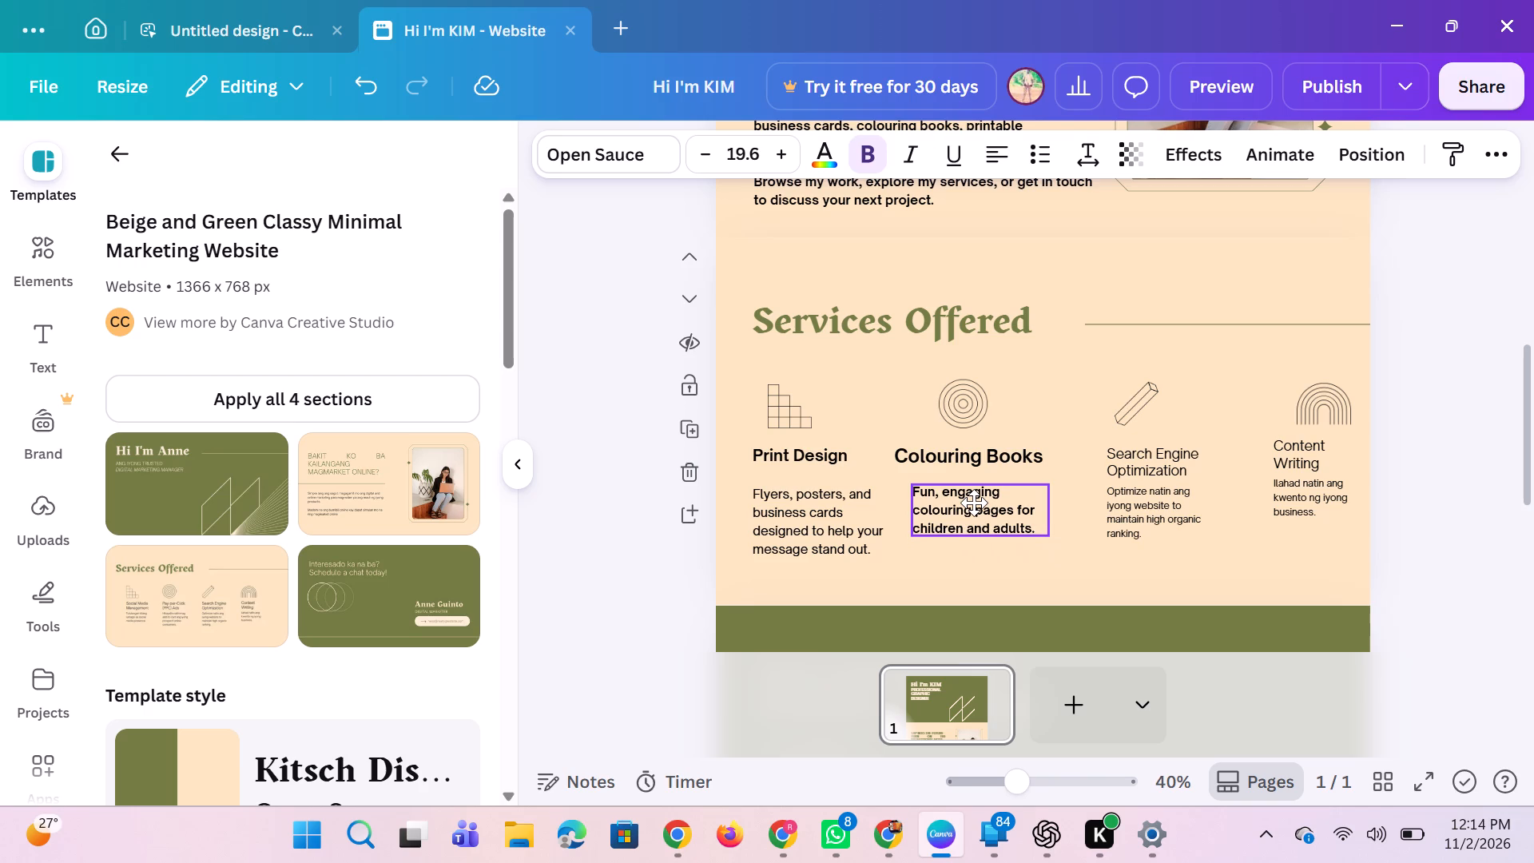
Shift the Print Design description slightly left and up beneath its title.
{"action": "left_click", "coordinate": [812, 517]}
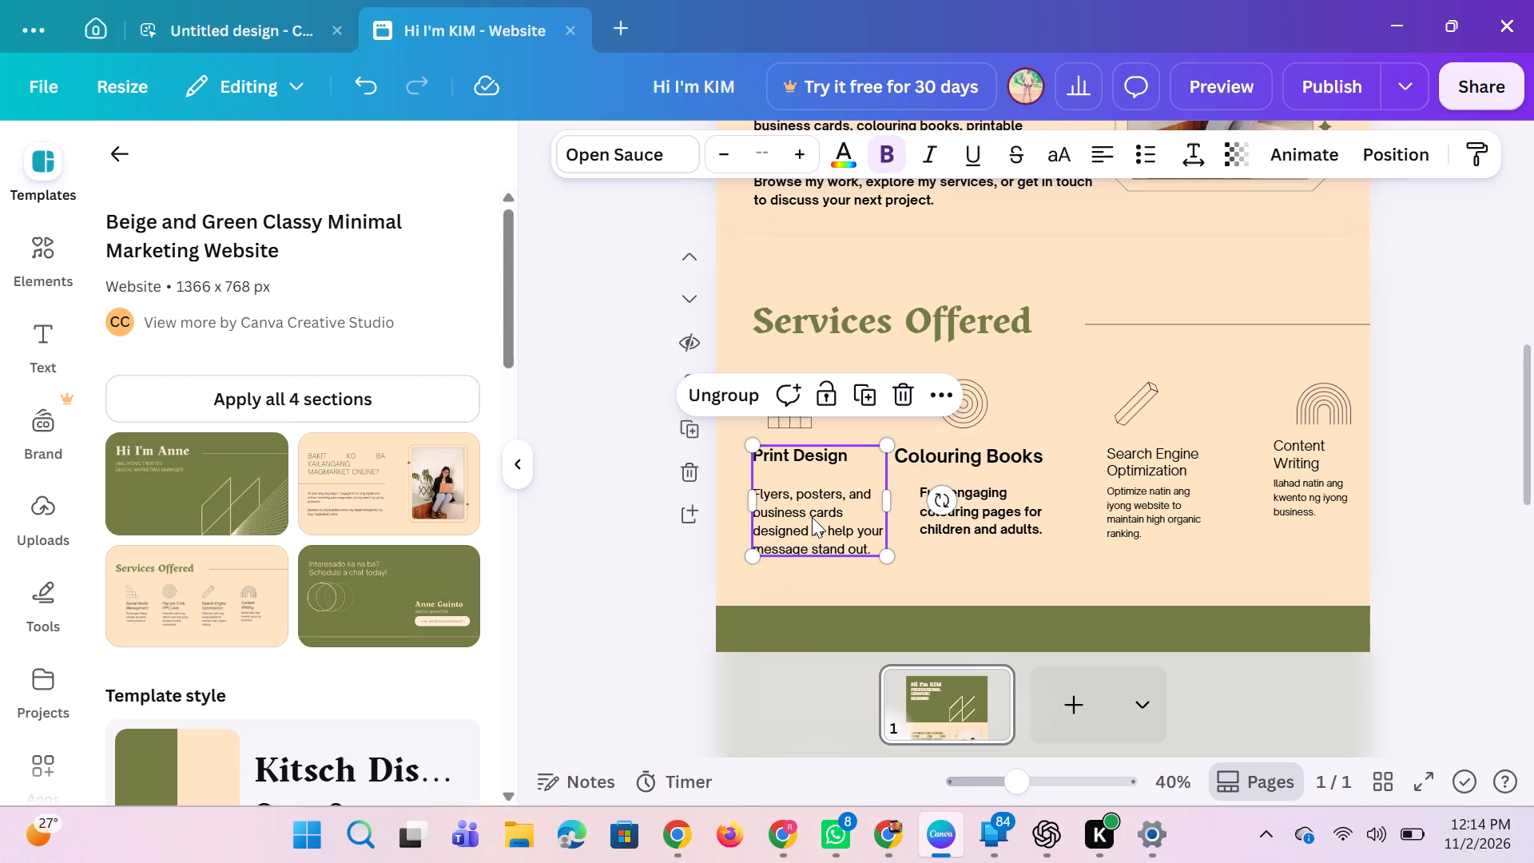
{"action": "left_click", "coordinate": [812, 517]}
{"action": "left_click", "coordinate": [812, 517]}
{"action": "left_click_drag", "start_coordinate": [812, 517], "coordinate": [841, 580]}
{"action": "left_click", "coordinate": [841, 580]}
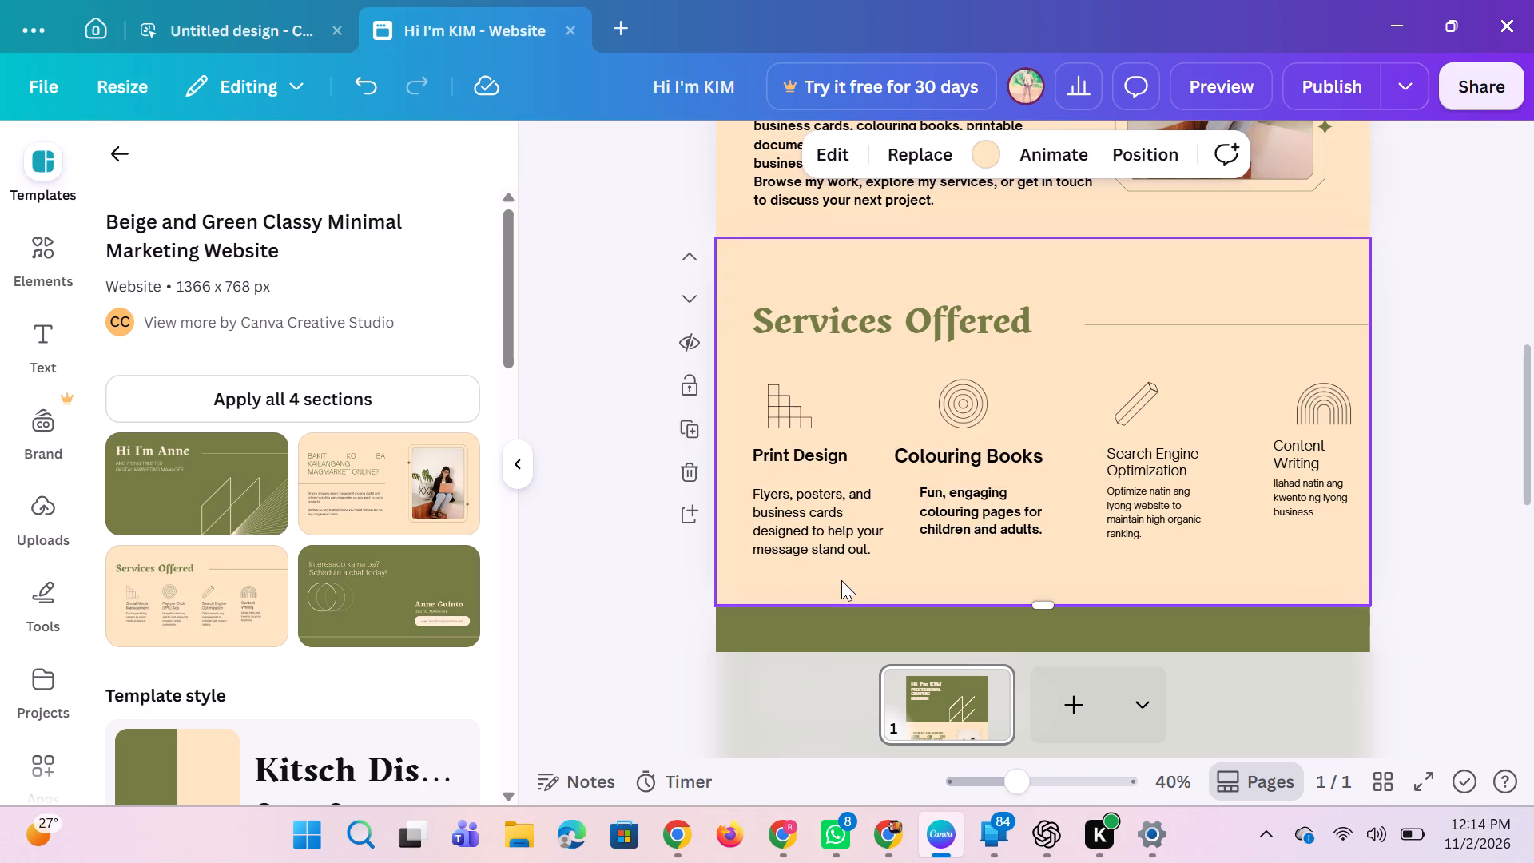
{"action": "left_click", "coordinate": [846, 527]}
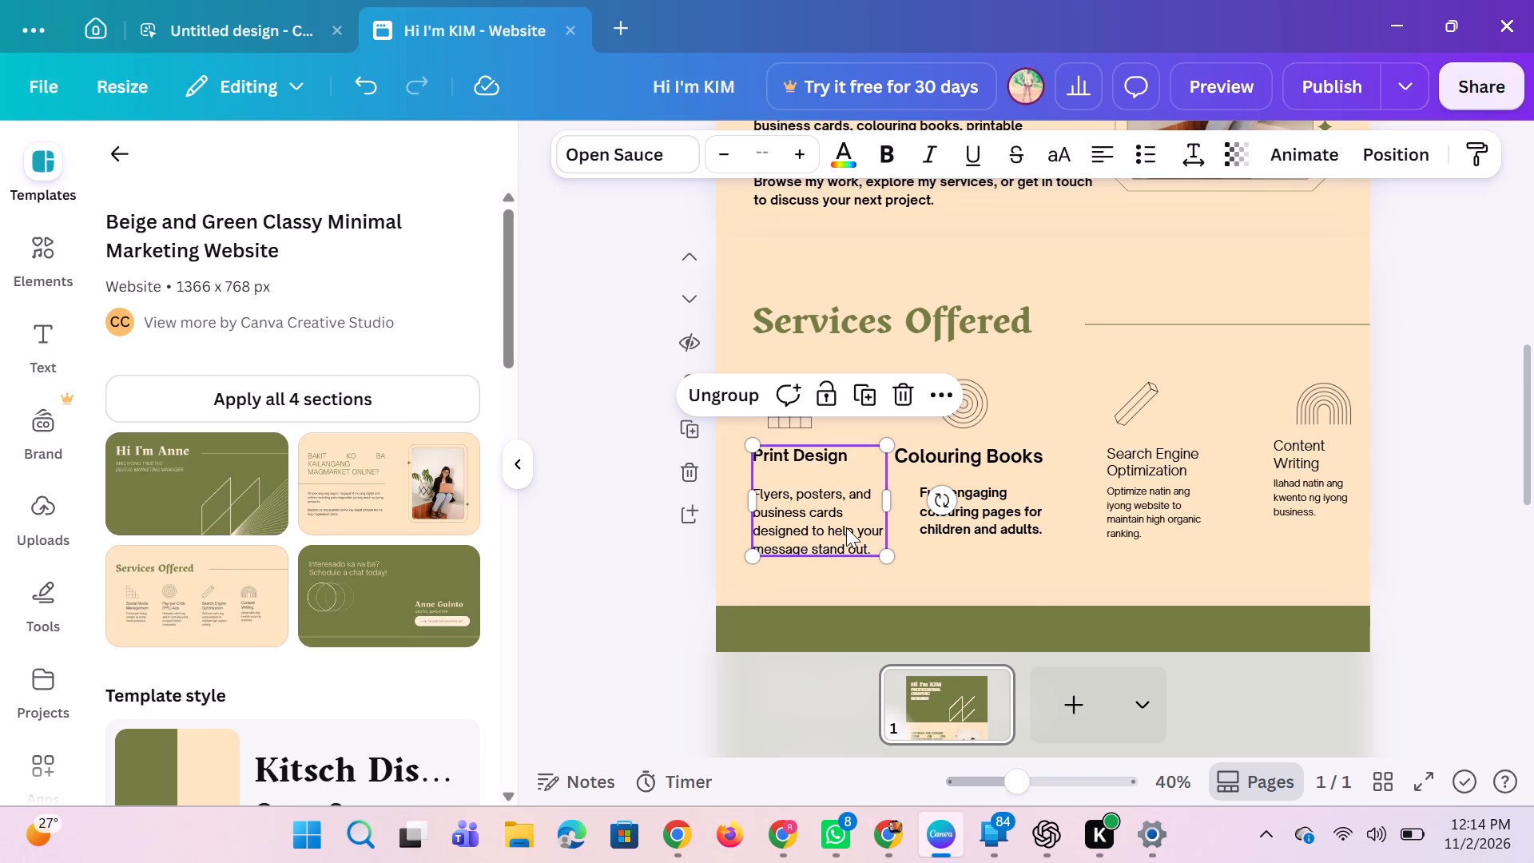
{"action": "left_click", "coordinate": [794, 531]}
{"action": "left_click_drag", "start_coordinate": [807, 532], "coordinate": [790, 535]}
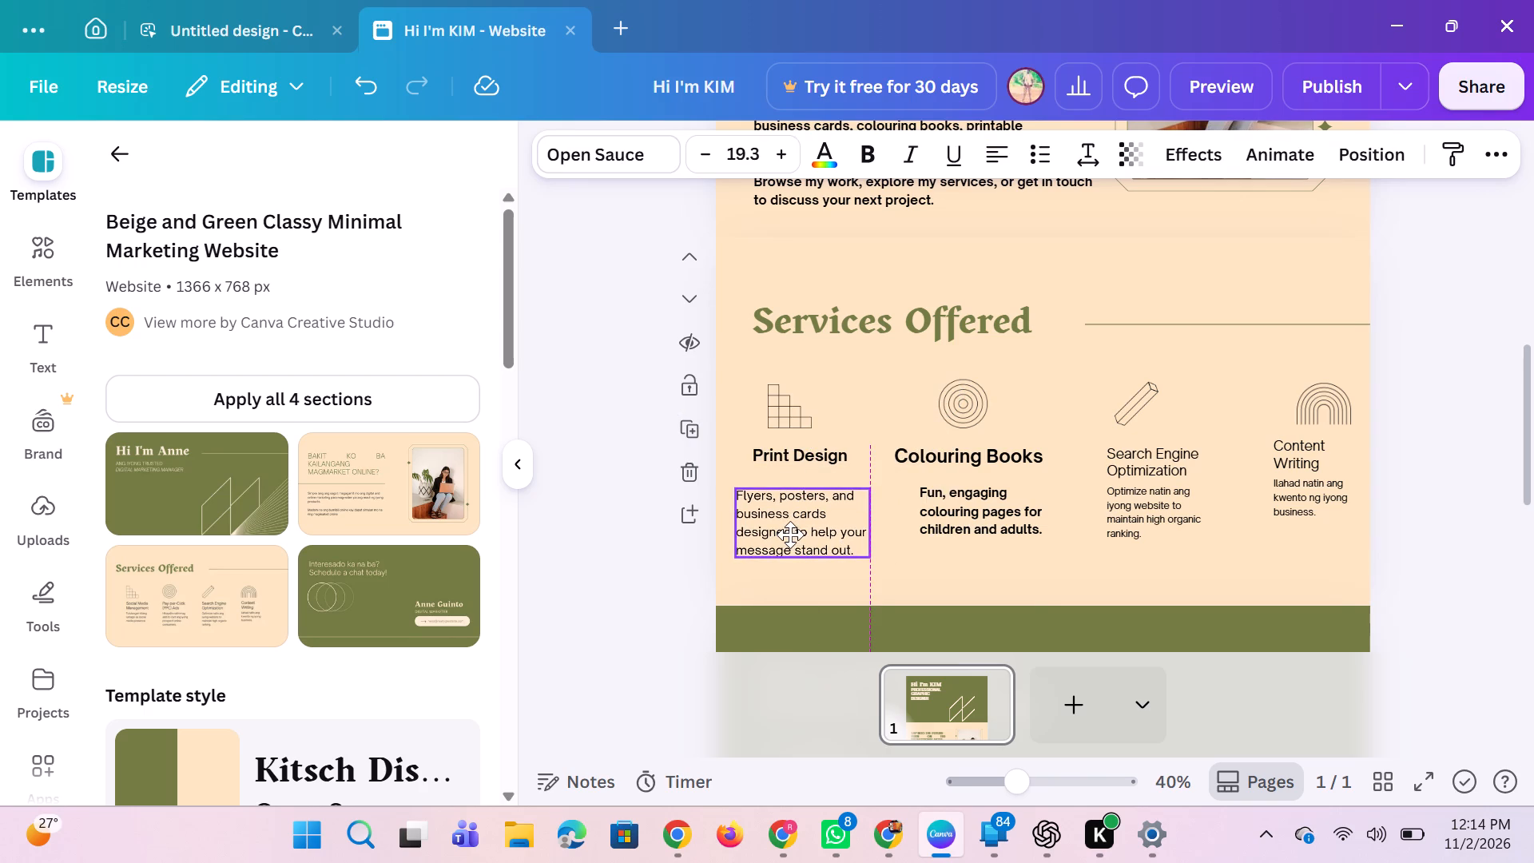
{"action": "left_click_drag", "start_coordinate": [790, 535], "coordinate": [785, 531]}
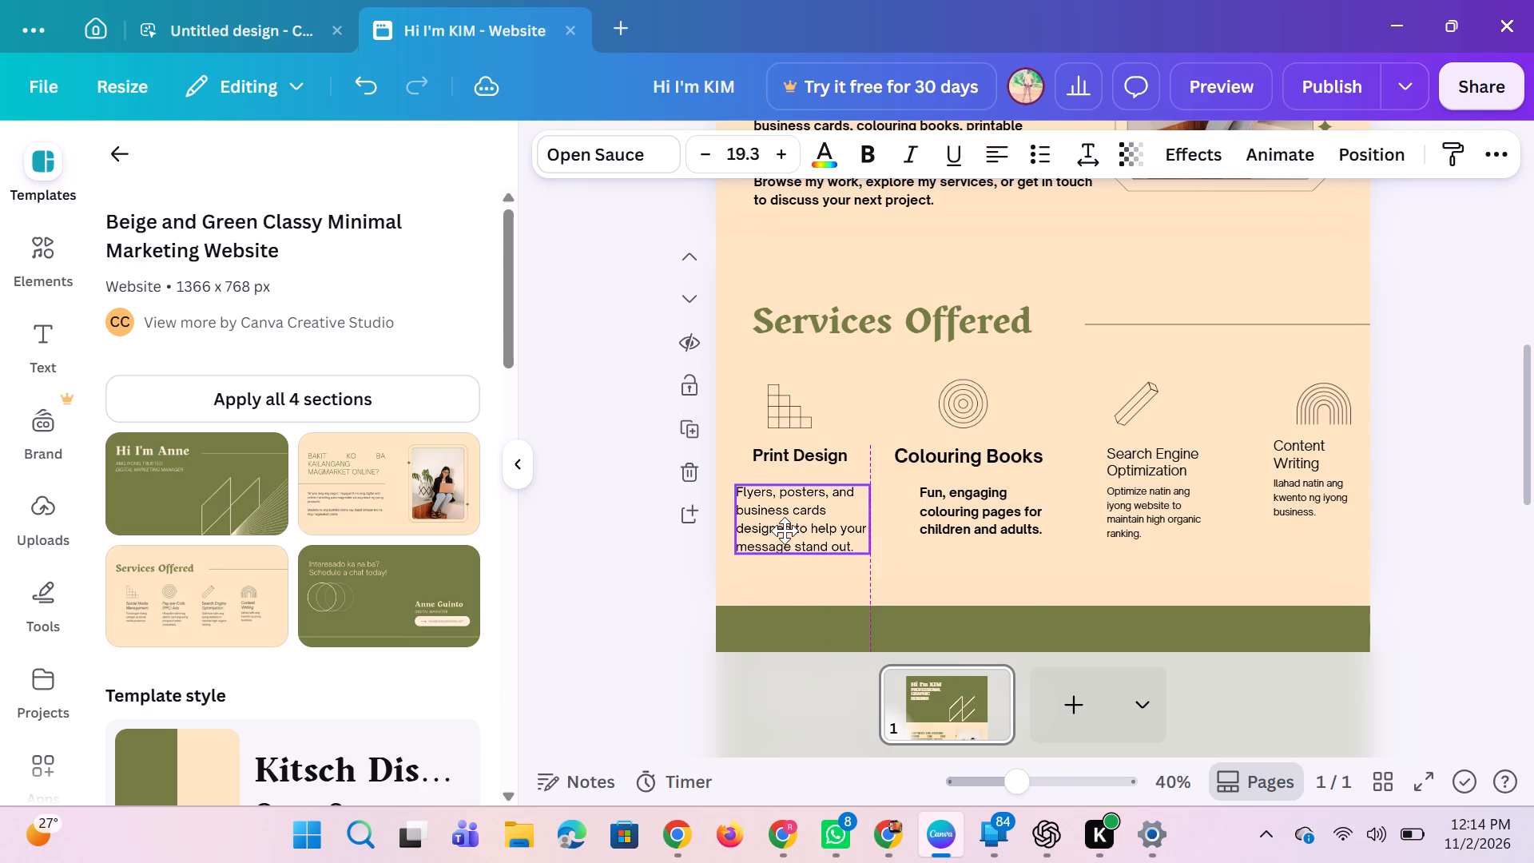
{"action": "left_click_drag", "start_coordinate": [785, 531], "coordinate": [789, 529]}
Nudge the Colouring Books description slightly left beneath its title.
{"action": "left_click", "coordinate": [978, 516]}
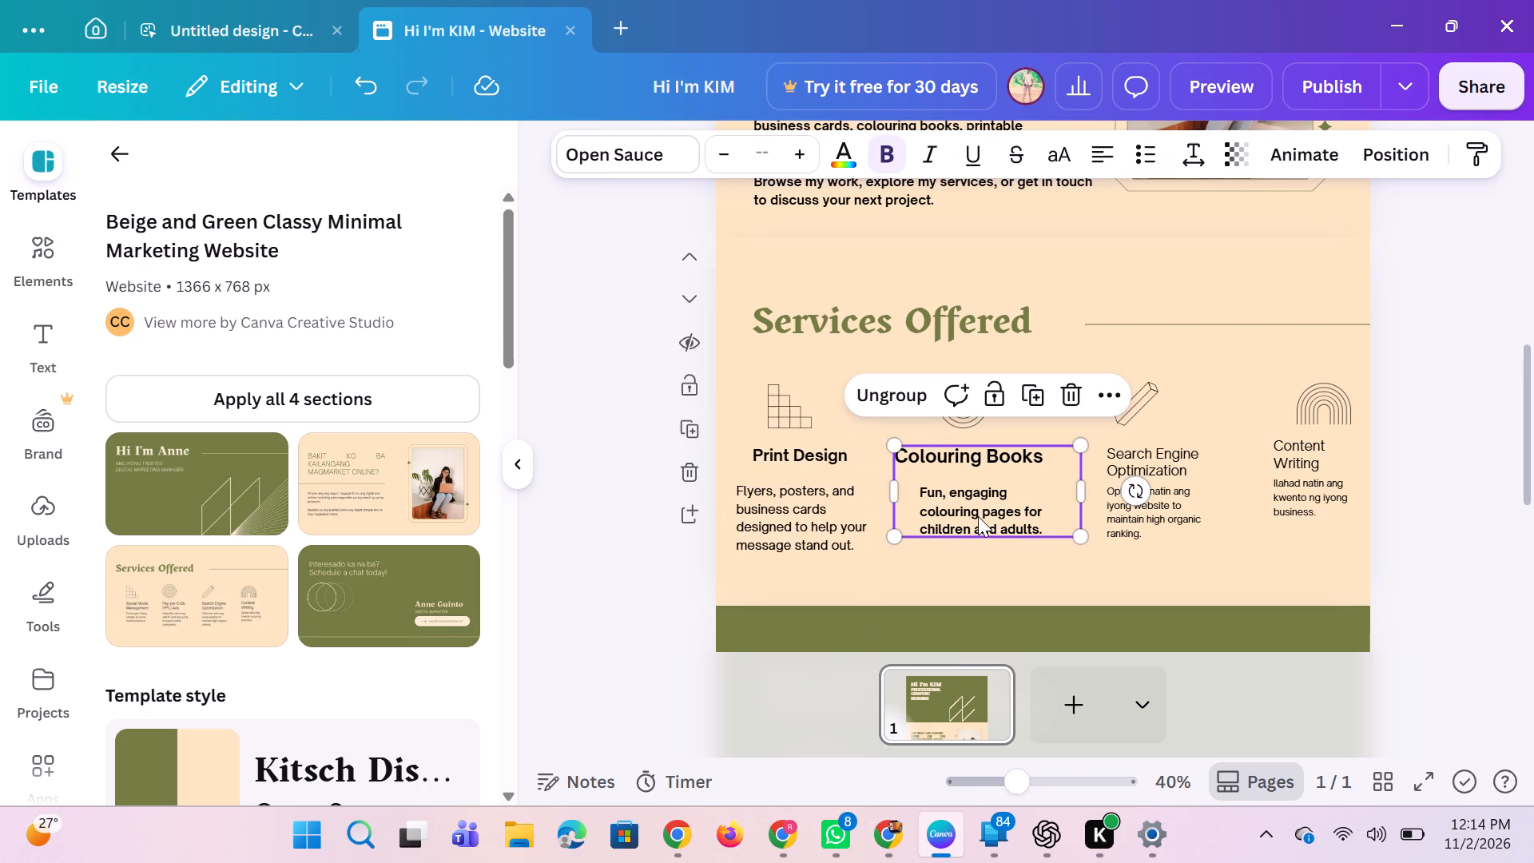
{"action": "left_click", "coordinate": [978, 516]}
{"action": "left_click_drag", "start_coordinate": [978, 517], "coordinate": [975, 527]}
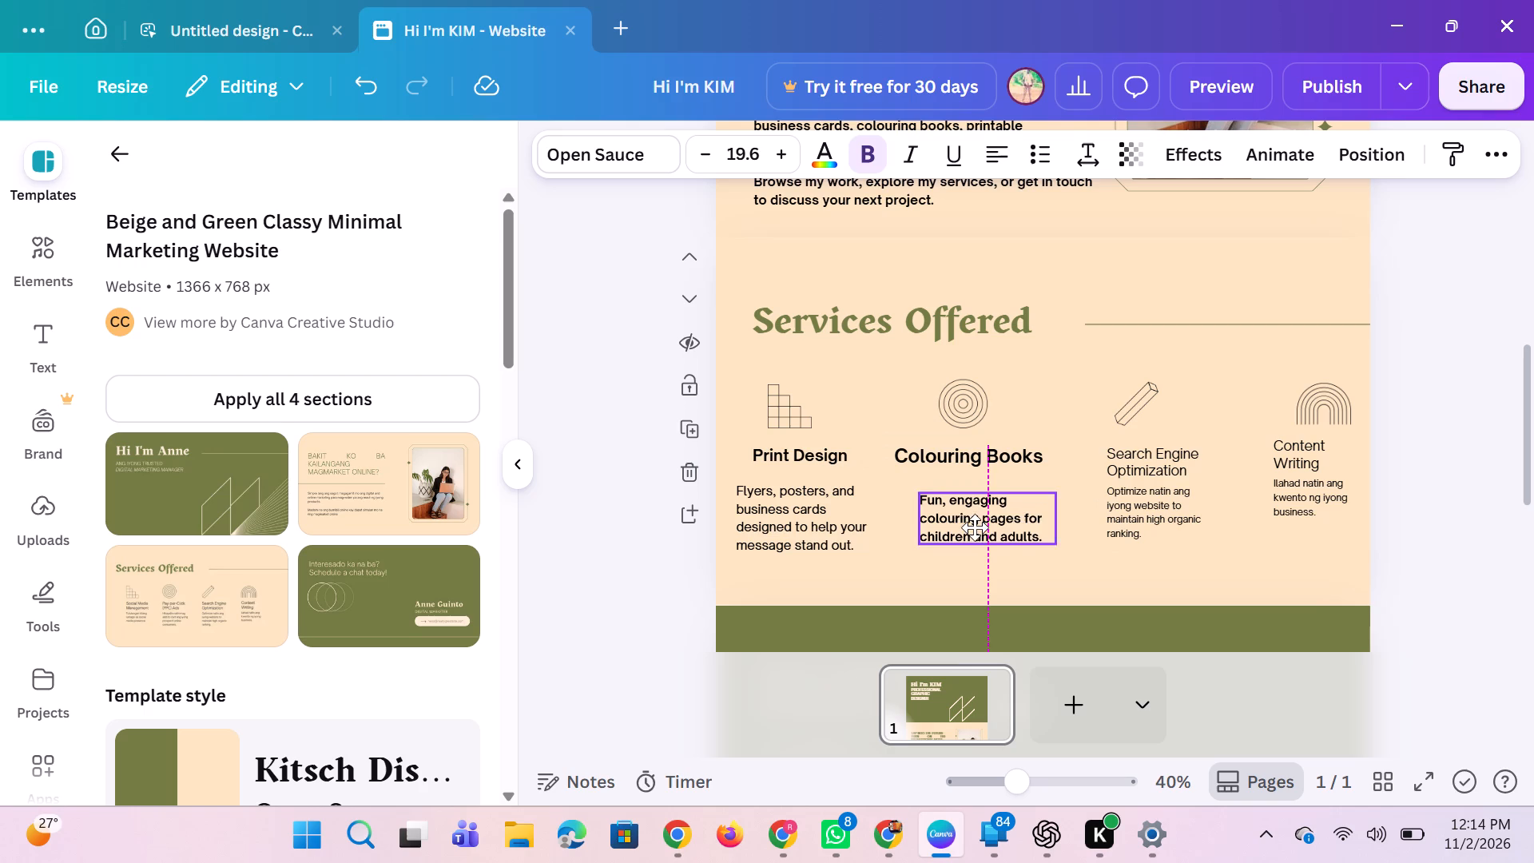
{"action": "left_click_drag", "start_coordinate": [975, 527], "coordinate": [967, 515]}
Remove the bold formatting from the Colouring Books description so it matches the Print Design description.
{"action": "triple_click", "coordinate": [967, 515]}
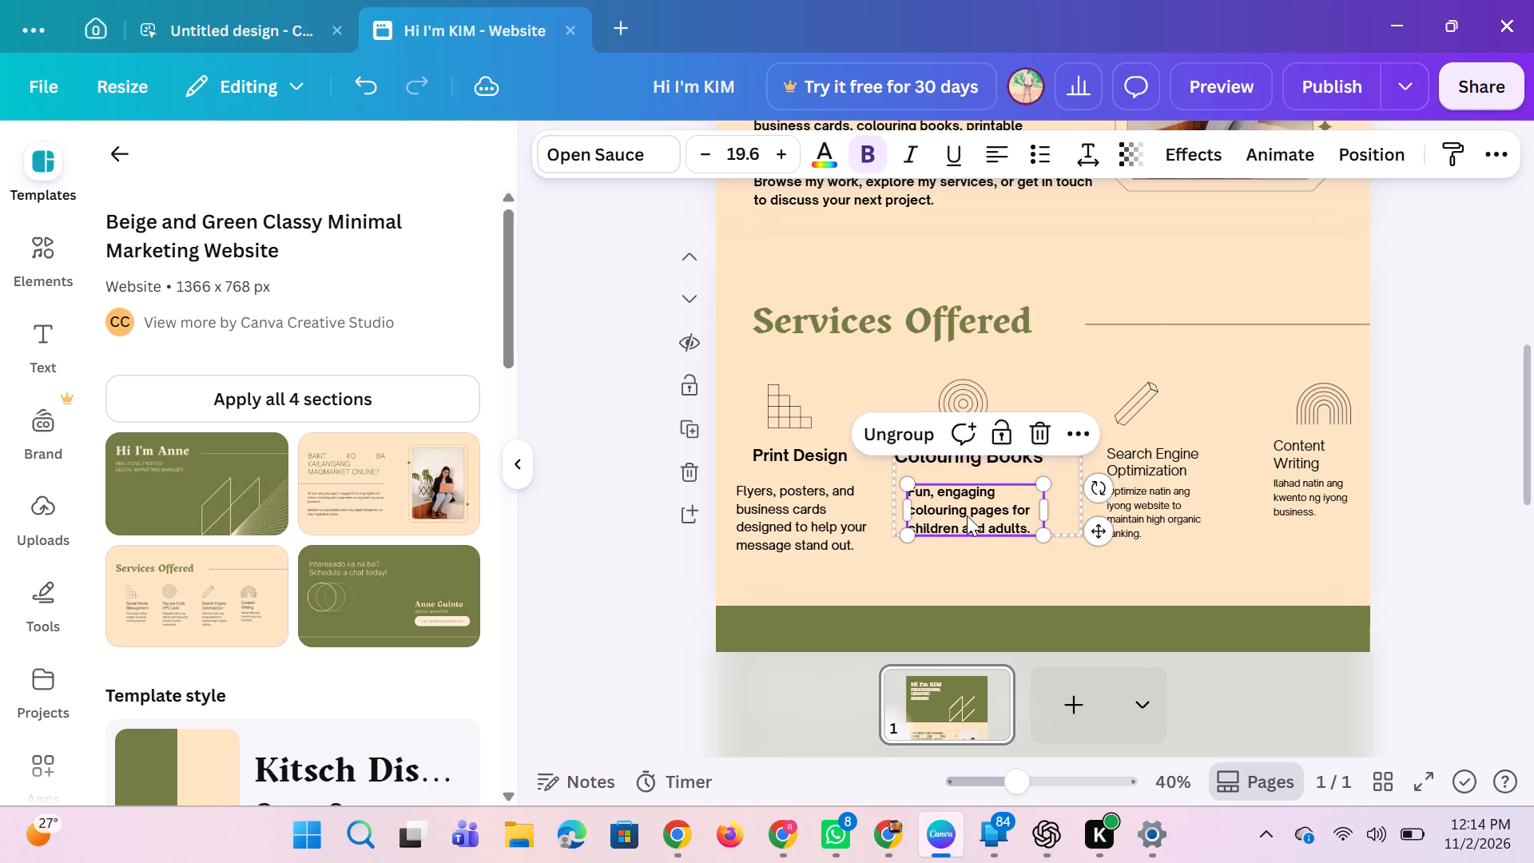
{"action": "left_click", "coordinate": [967, 515]}
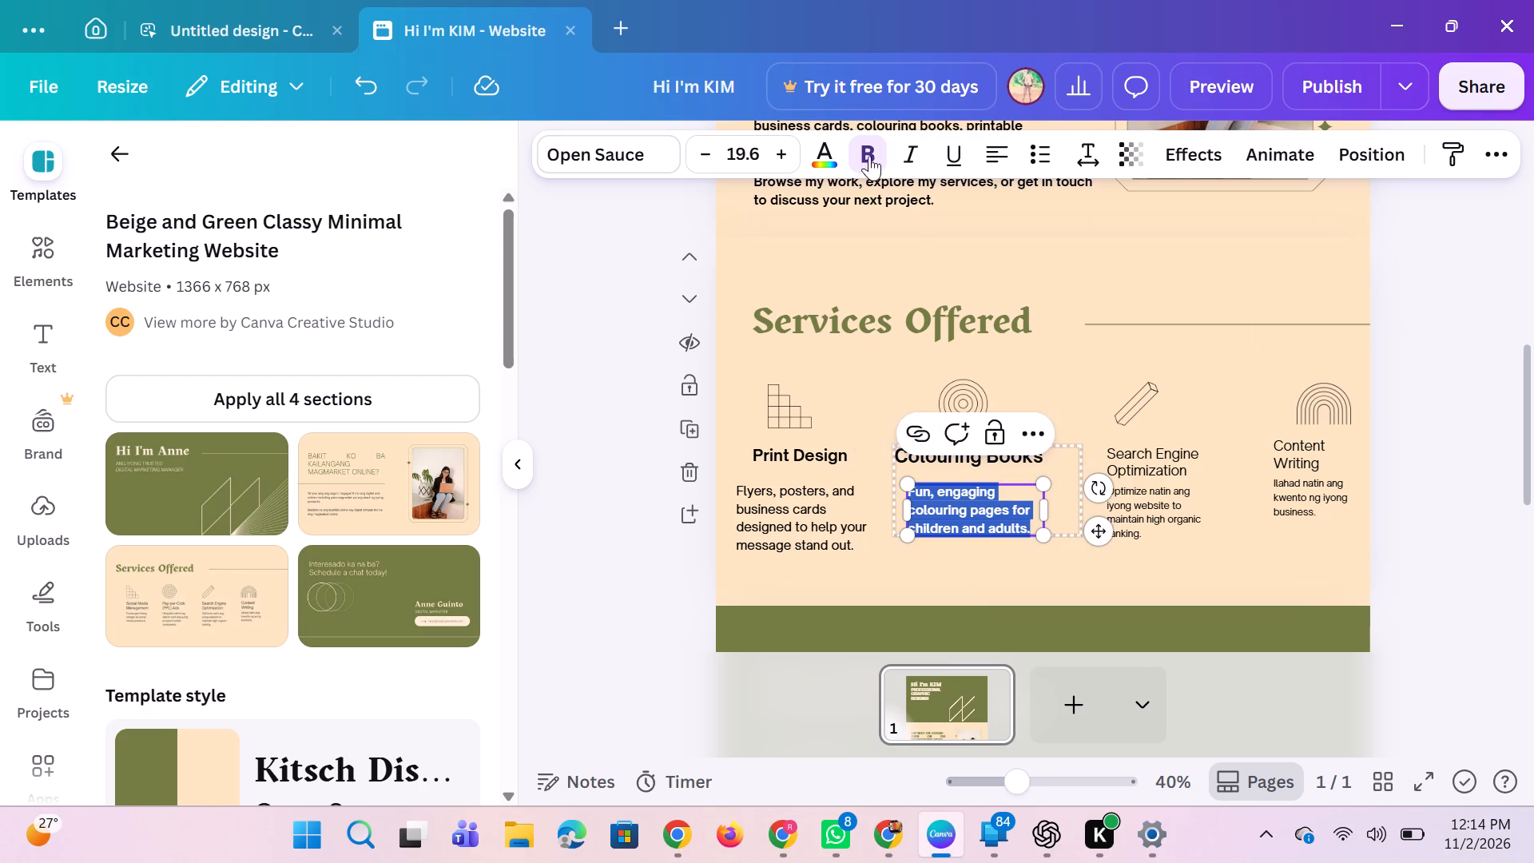
{"action": "left_click", "coordinate": [867, 151]}
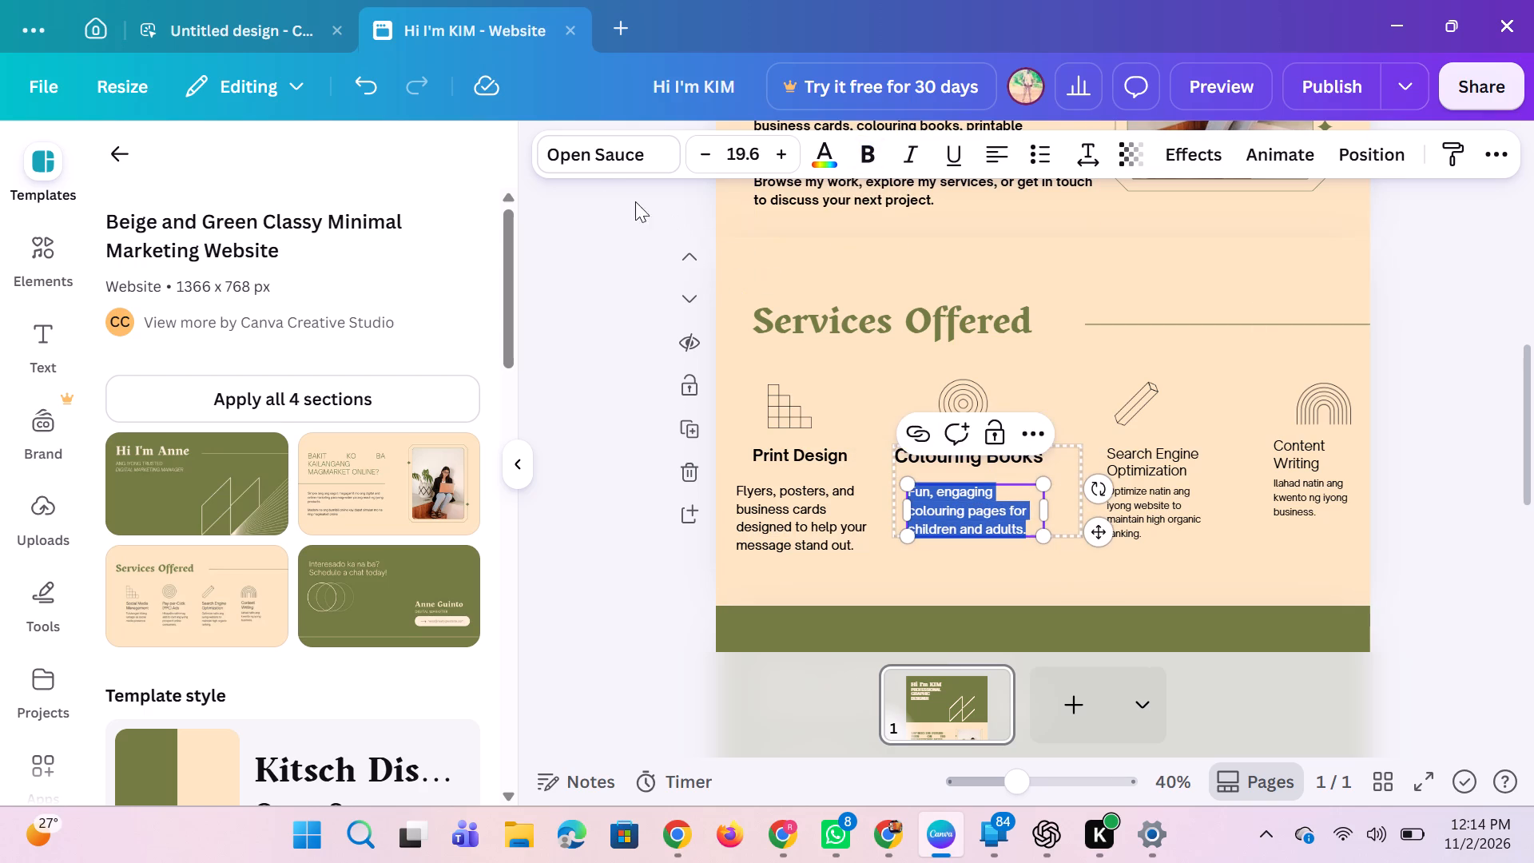
{"action": "left_click", "coordinate": [594, 193]}
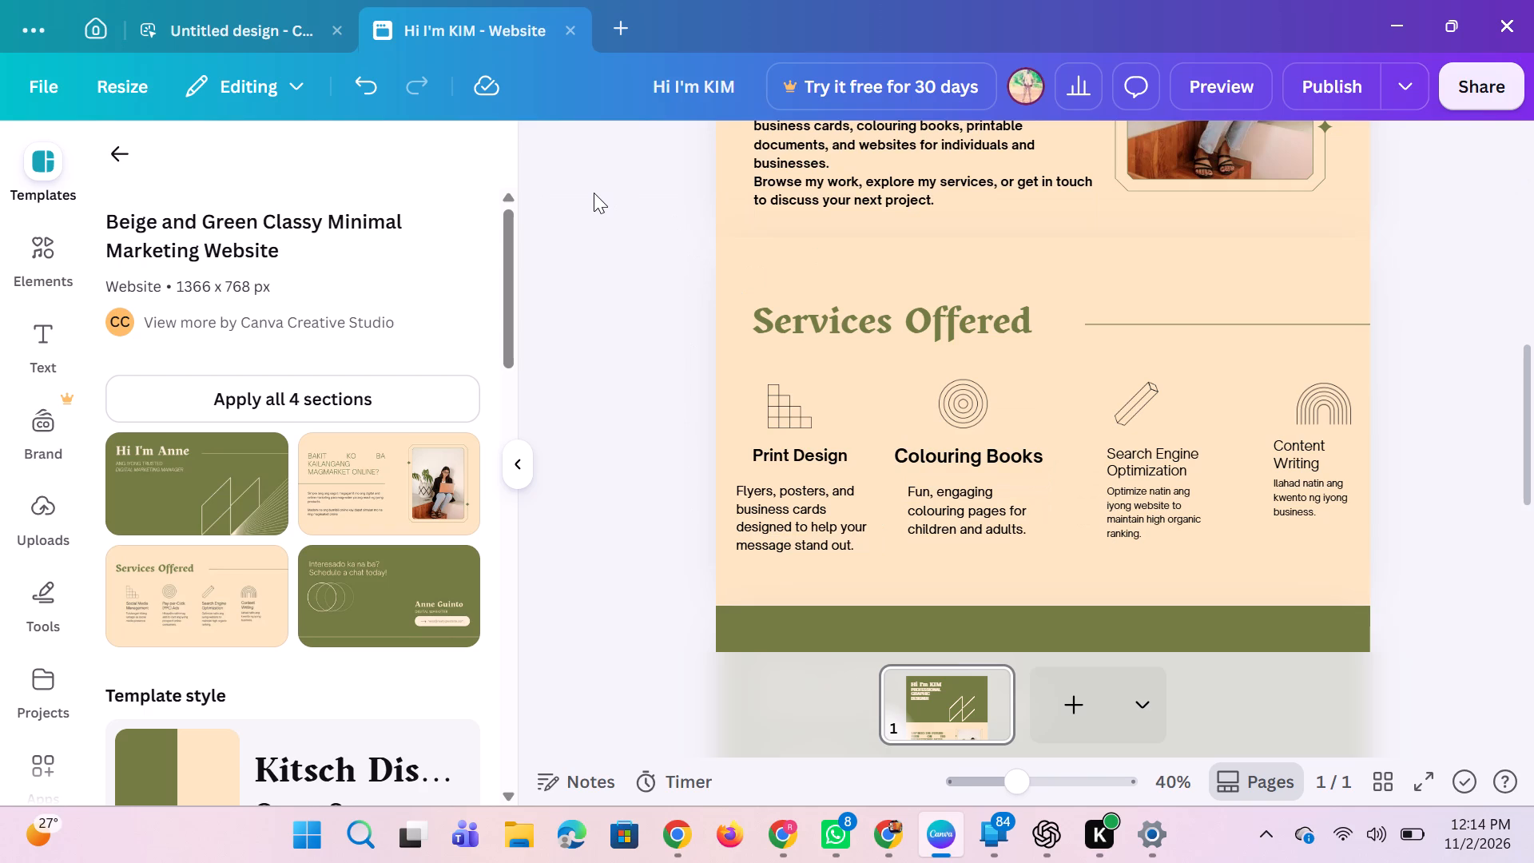
Nudge the Search Engine Optimization description slightly left beneath its title.
{"action": "left_click", "coordinate": [1144, 517]}
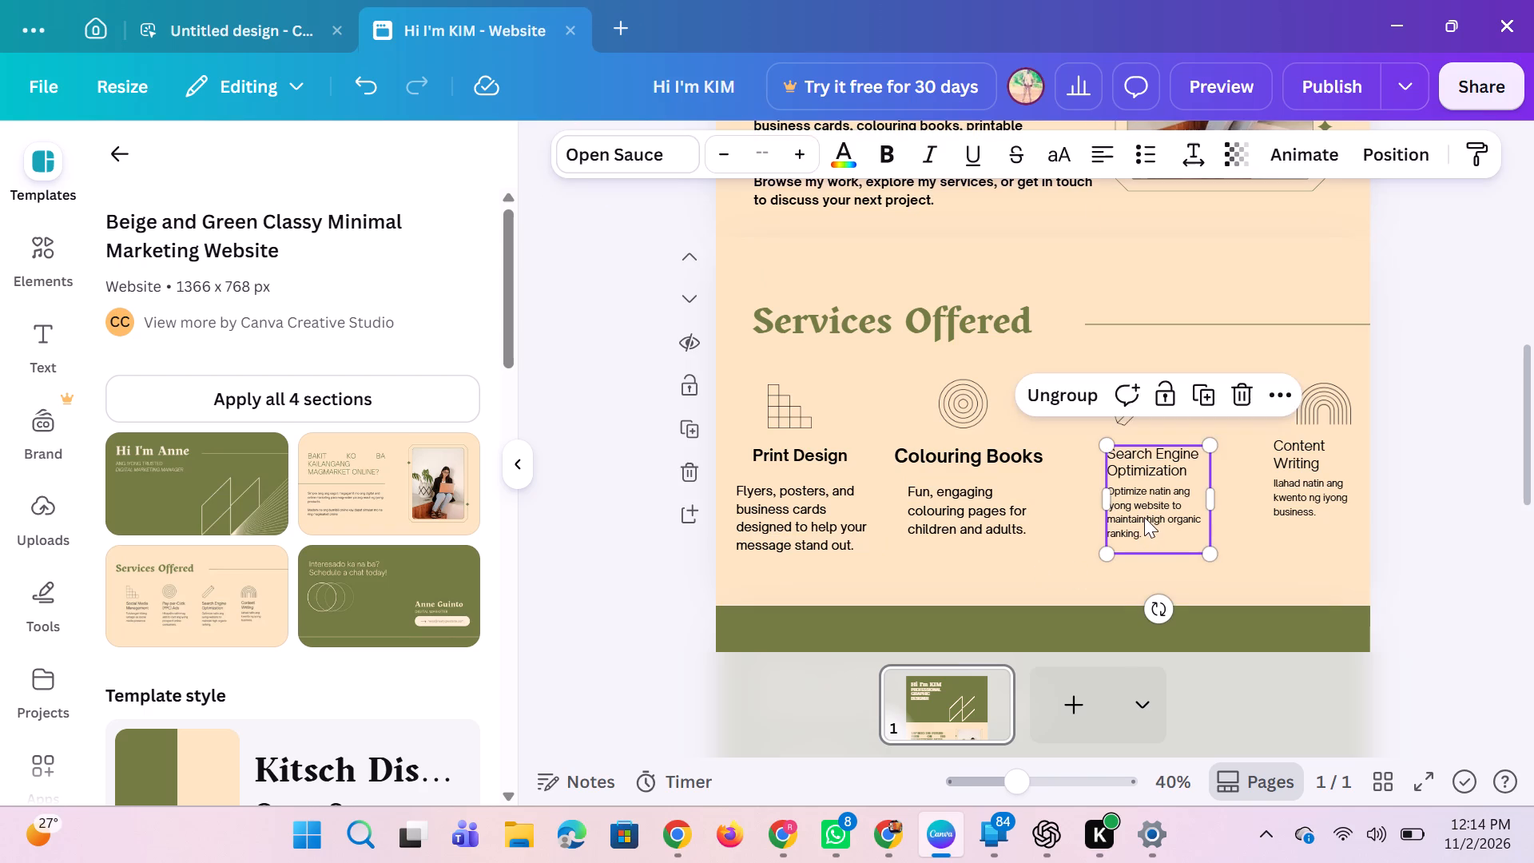
{"action": "left_click", "coordinate": [1144, 517]}
{"action": "left_click_drag", "start_coordinate": [1142, 517], "coordinate": [1135, 531]}
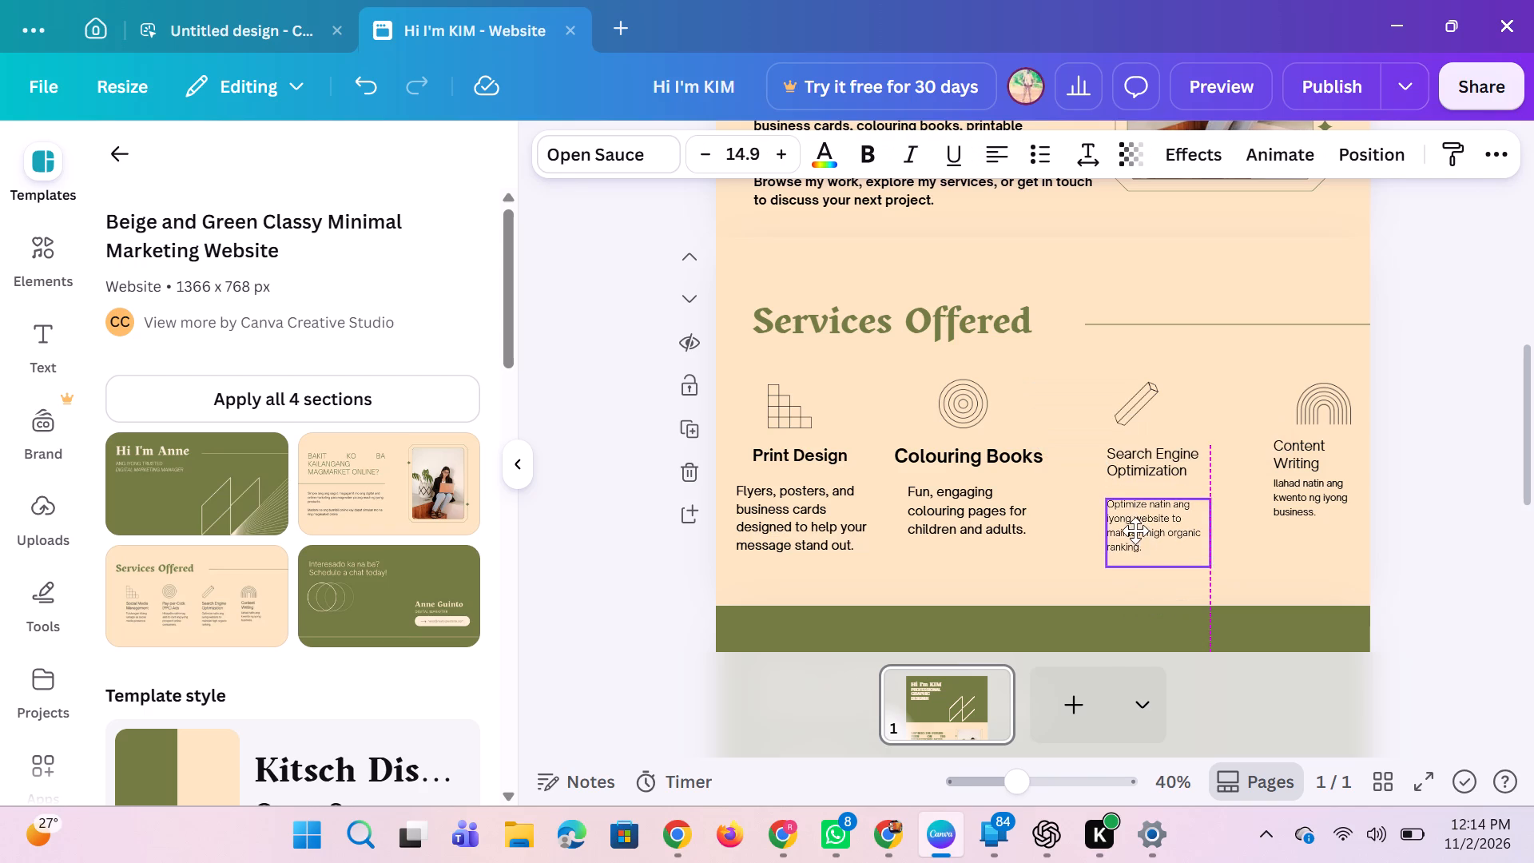
{"action": "left_click_drag", "start_coordinate": [1135, 531], "coordinate": [1134, 521]}
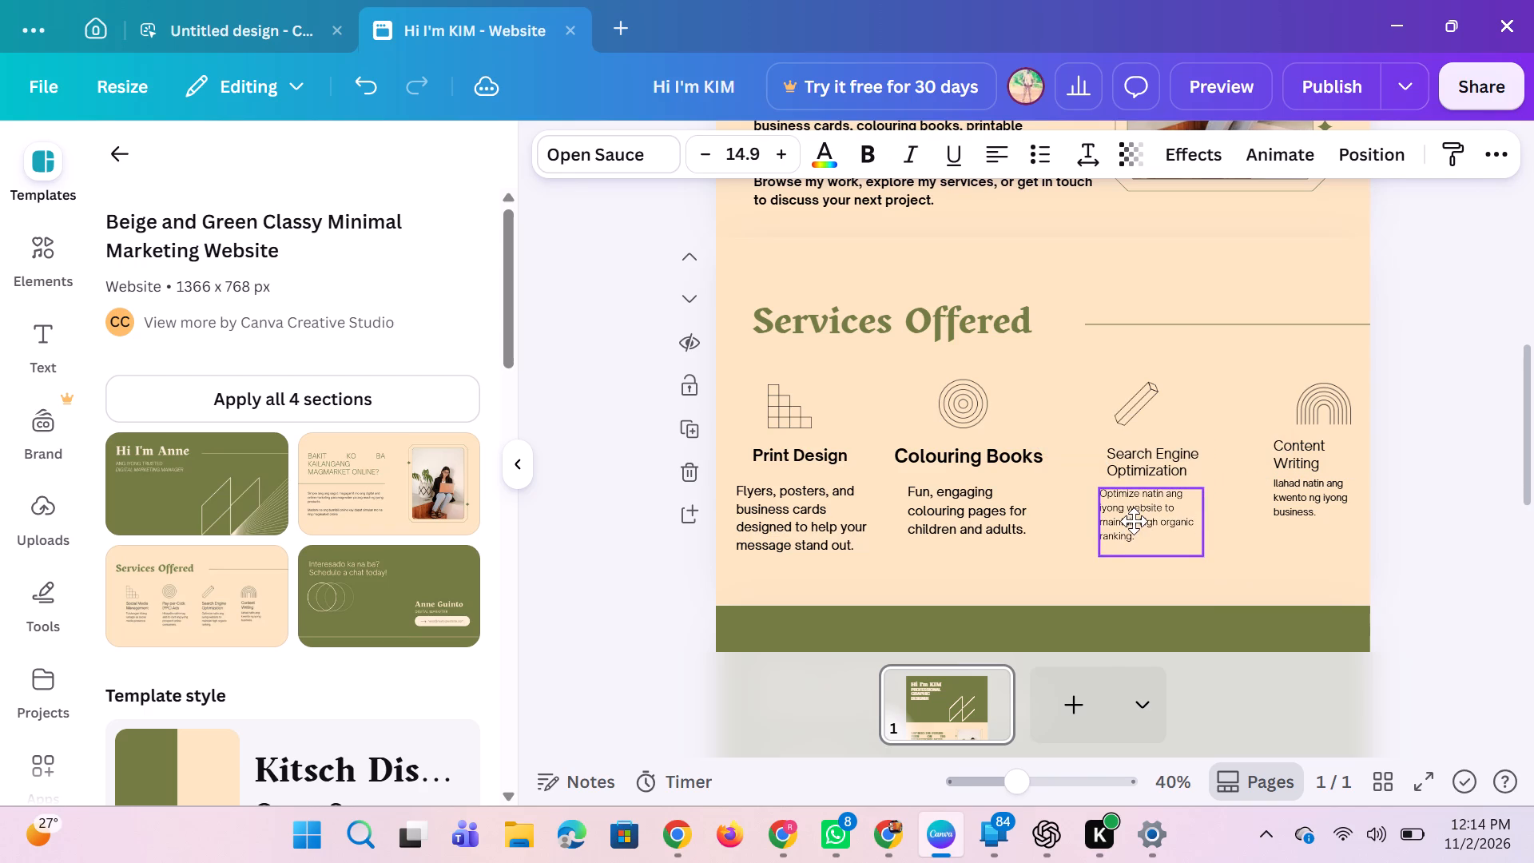
{"action": "left_click_drag", "start_coordinate": [1134, 521], "coordinate": [1132, 519]}
Widen the Search Engine Optimization title to fit on one line and centre it beneath the diagonal bar illustration.
{"action": "left_click", "coordinate": [1170, 471]}
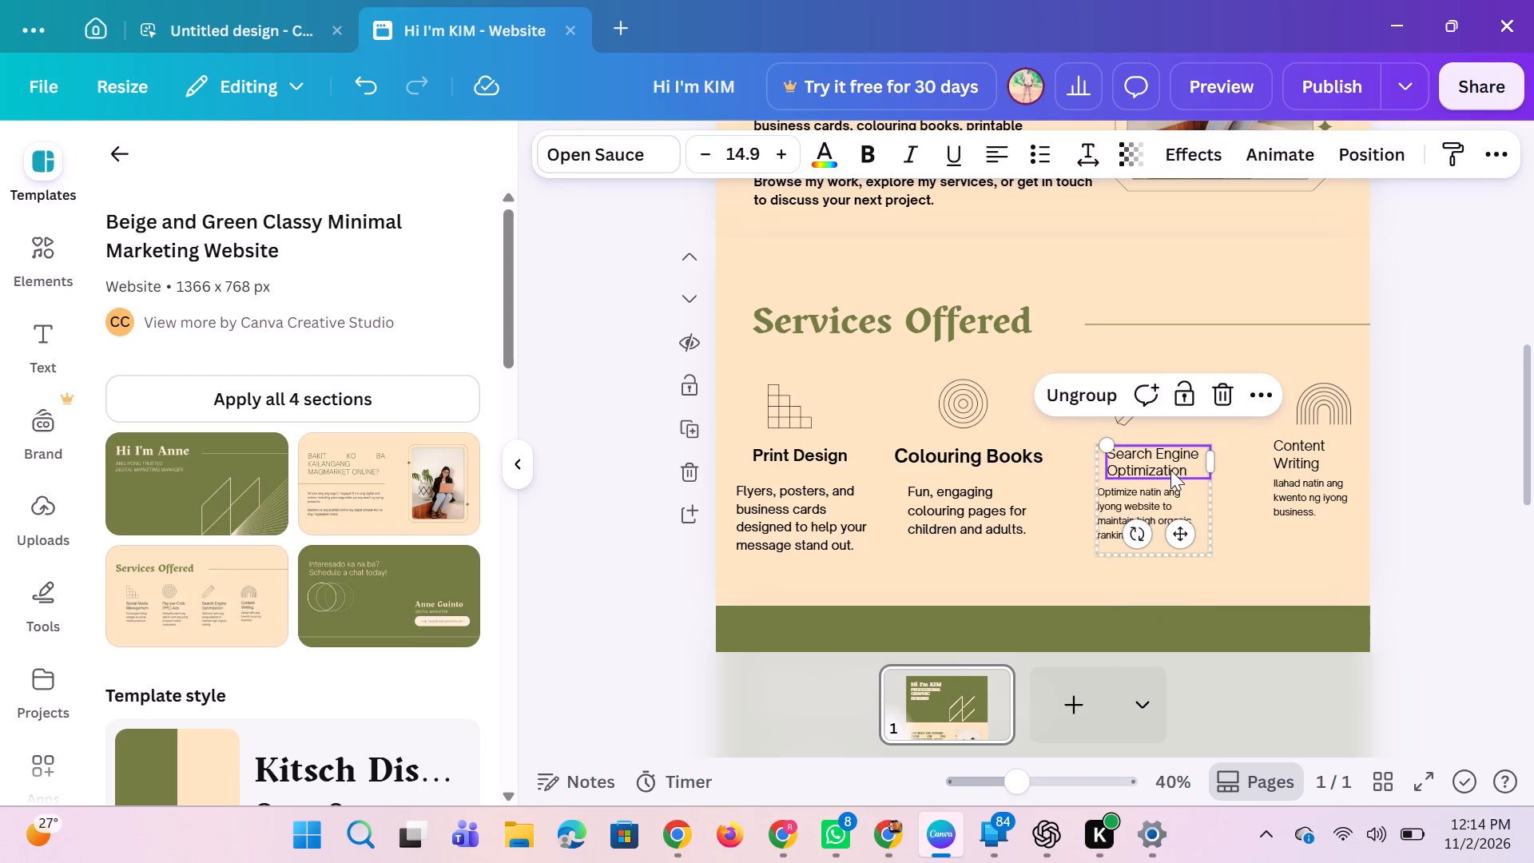
{"action": "triple_click", "coordinate": [1170, 468]}
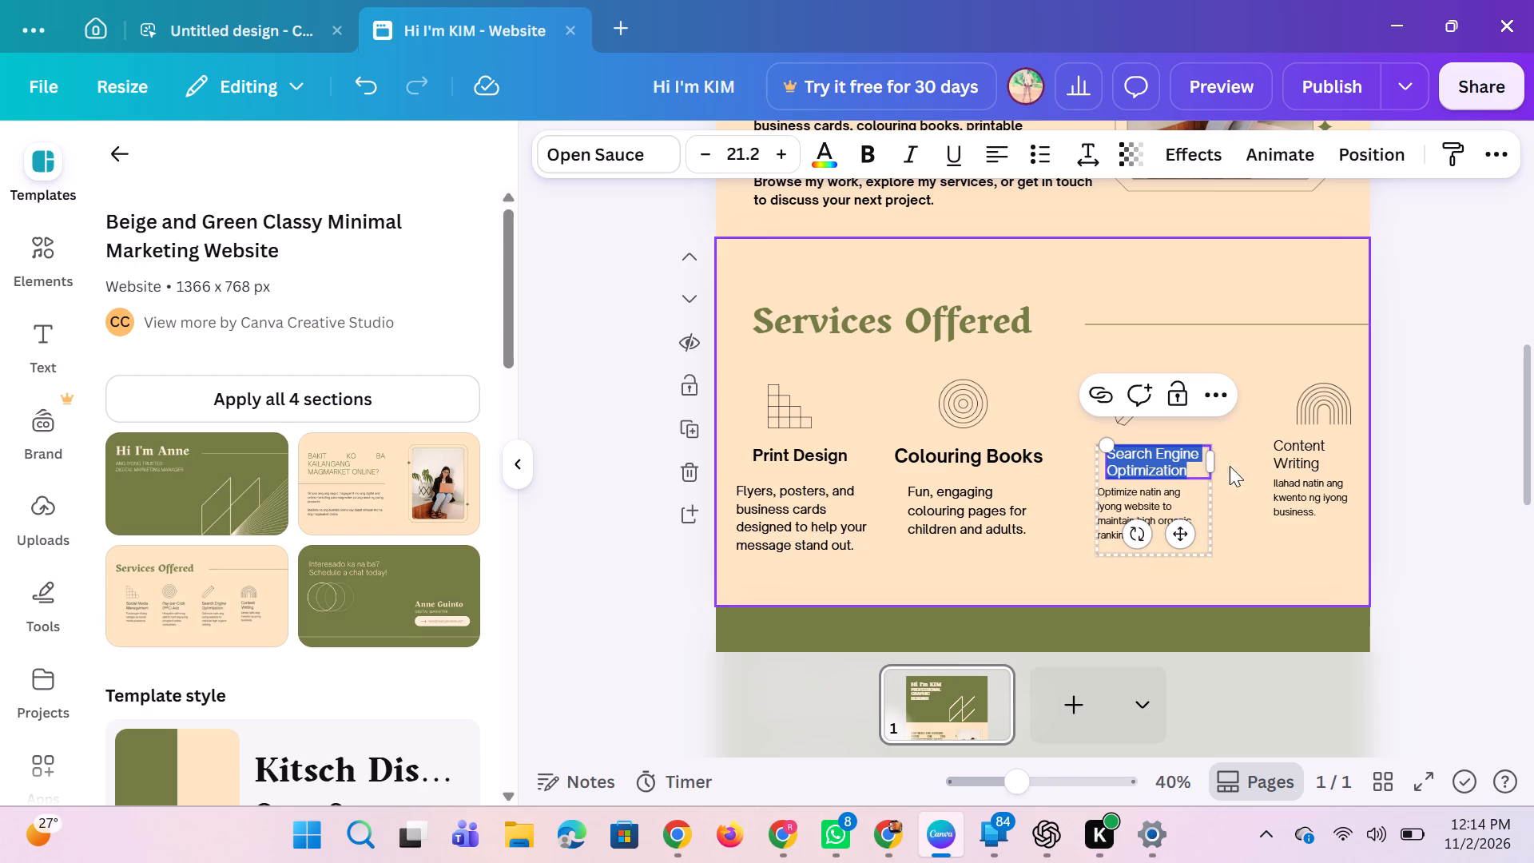
{"action": "left_click_drag", "start_coordinate": [1216, 467], "coordinate": [1234, 459]}
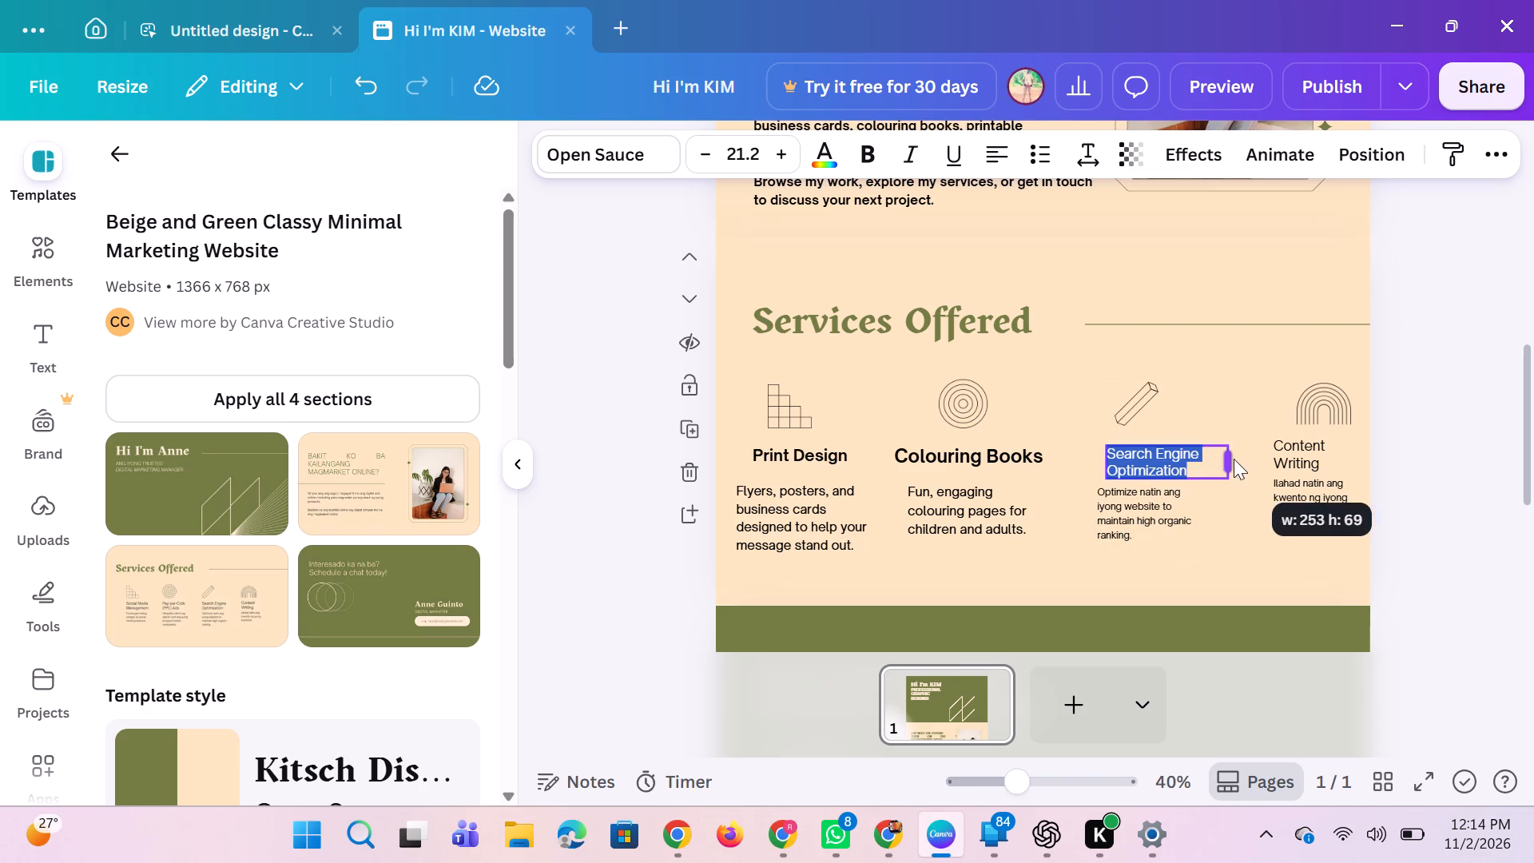
{"action": "left_click_drag", "start_coordinate": [1234, 459], "coordinate": [1300, 440]}
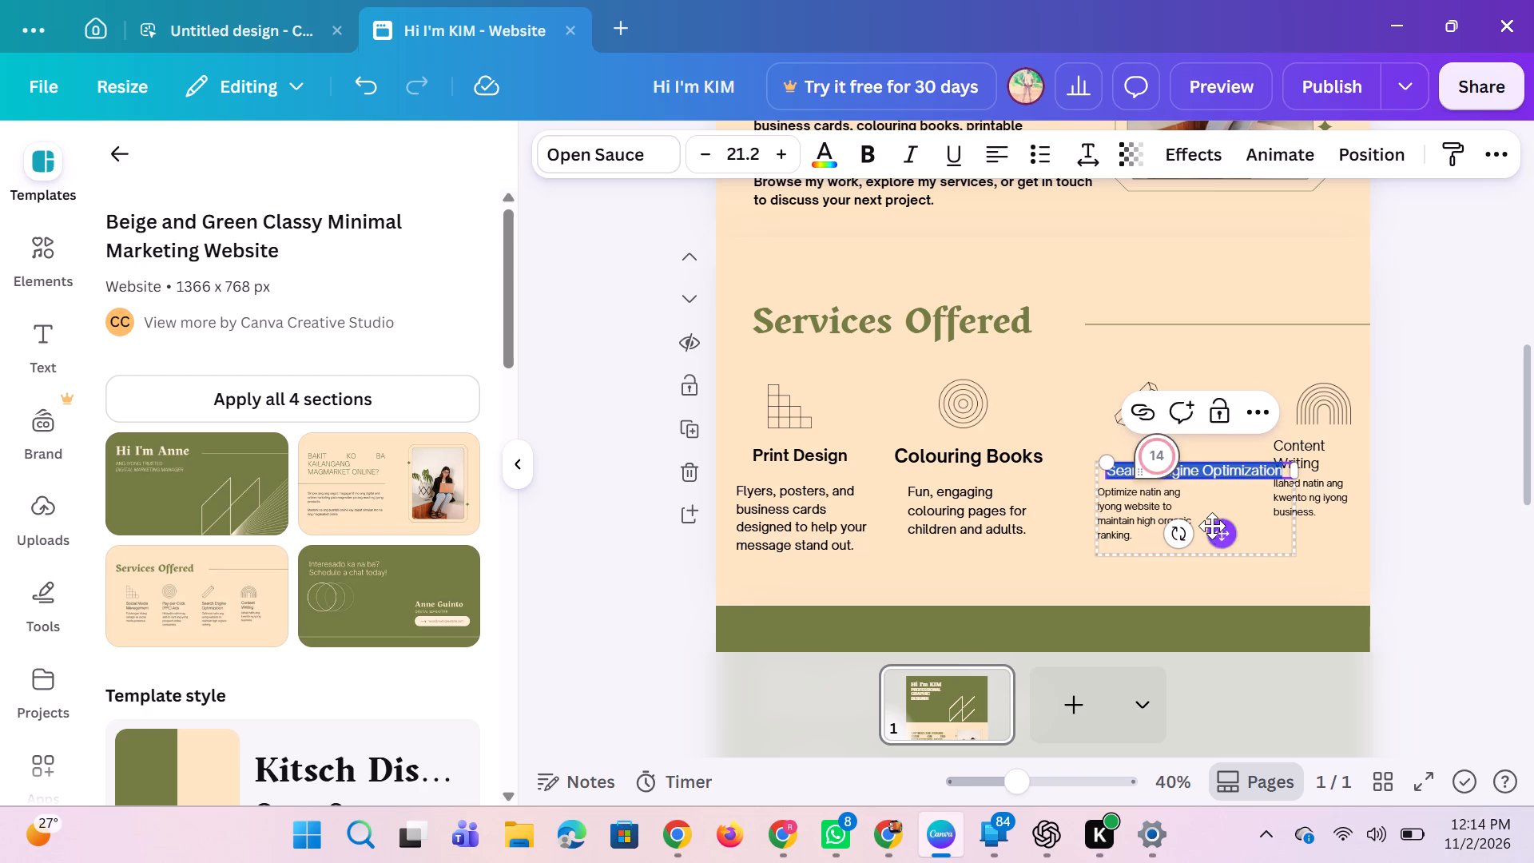
{"action": "left_click_drag", "start_coordinate": [1222, 529], "coordinate": [1194, 504]}
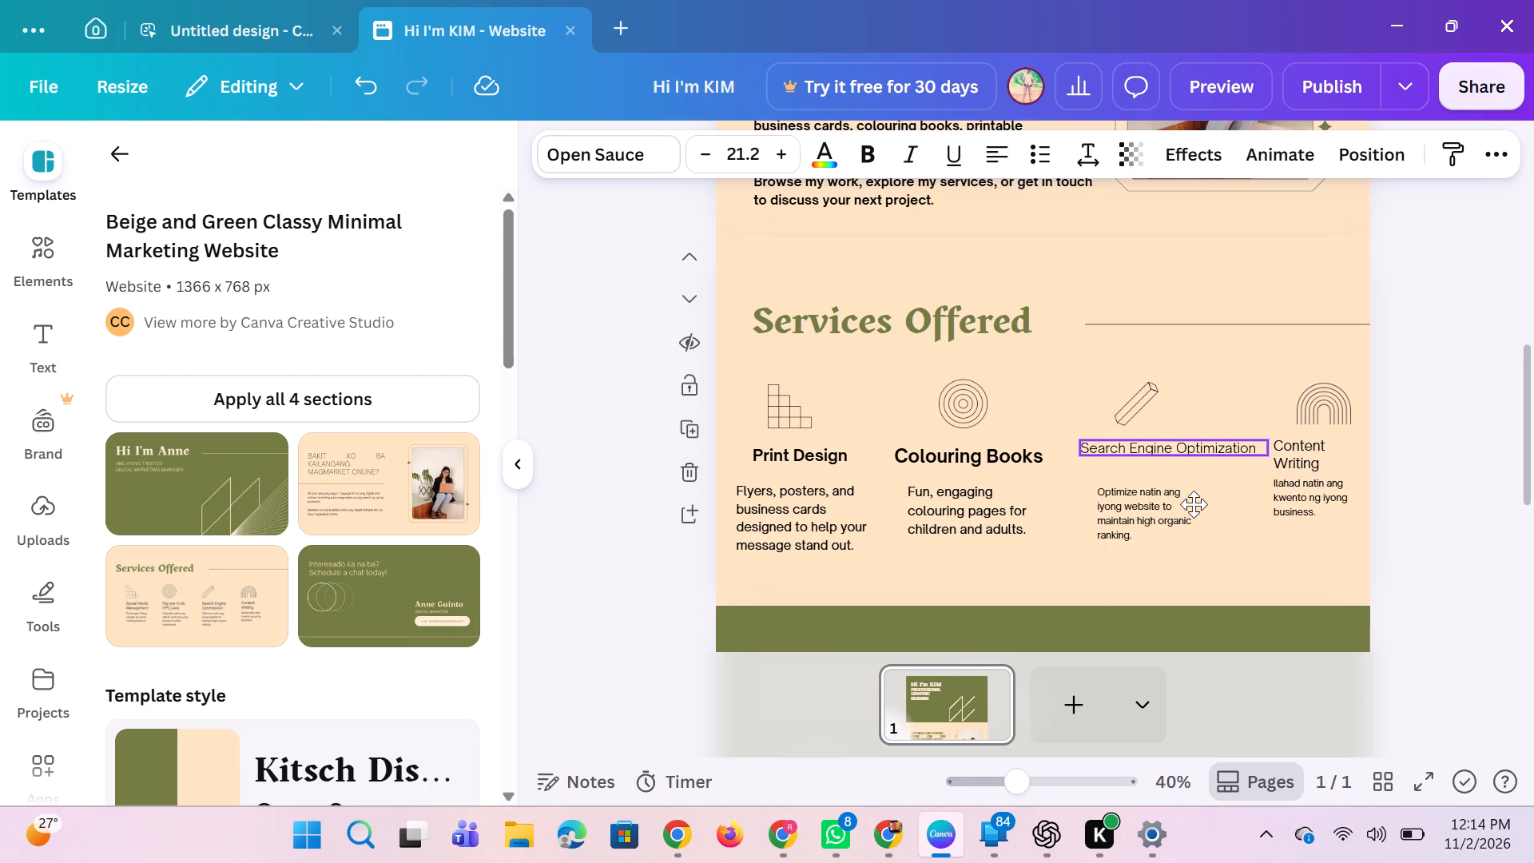
{"action": "left_click_drag", "start_coordinate": [1194, 504], "coordinate": [1188, 515]}
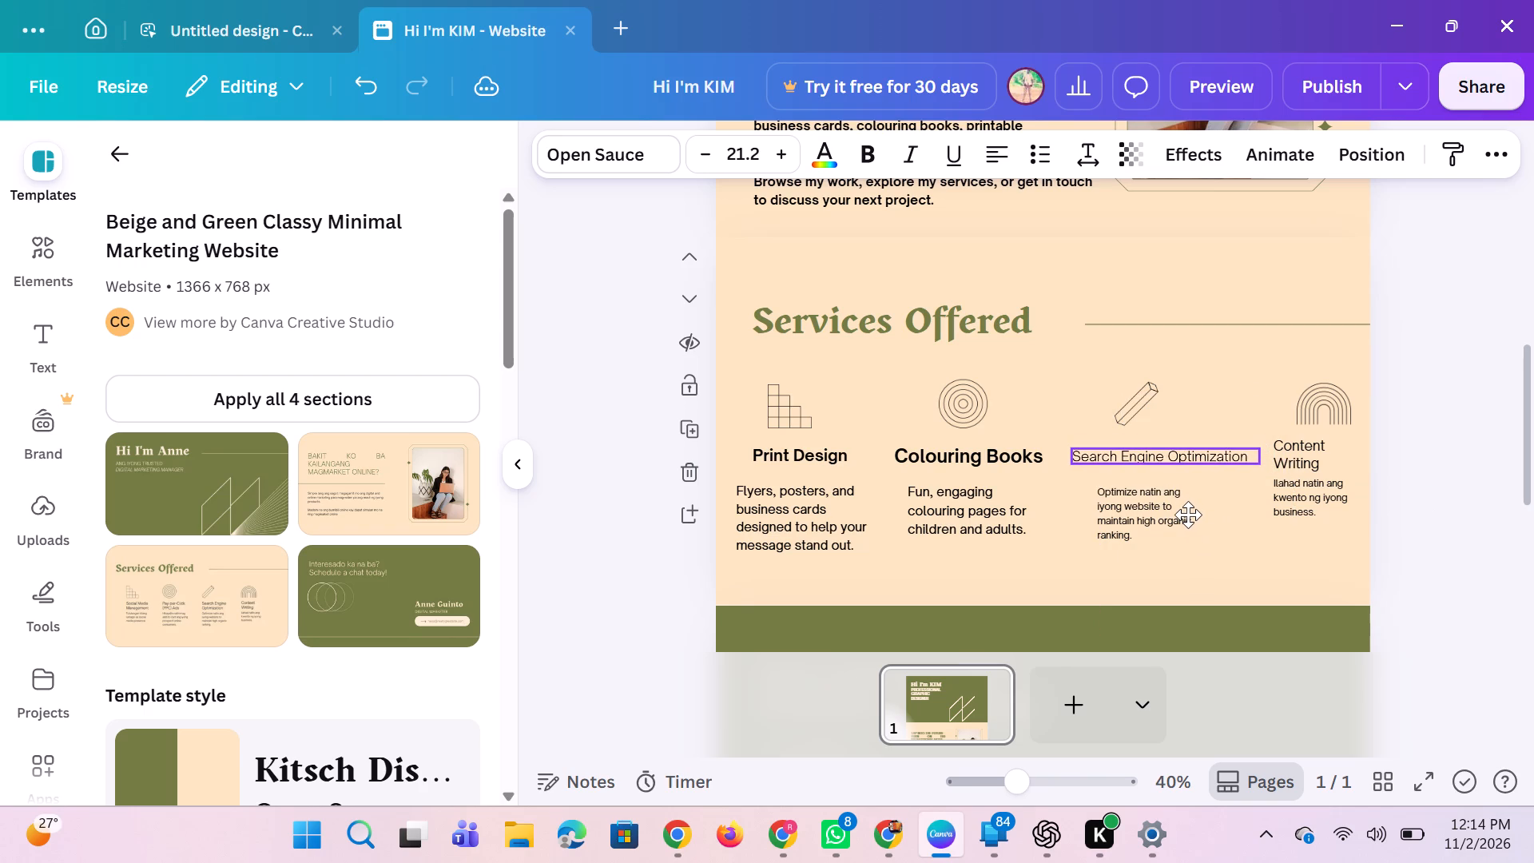
{"action": "left_click_drag", "start_coordinate": [1188, 515], "coordinate": [1184, 511]}
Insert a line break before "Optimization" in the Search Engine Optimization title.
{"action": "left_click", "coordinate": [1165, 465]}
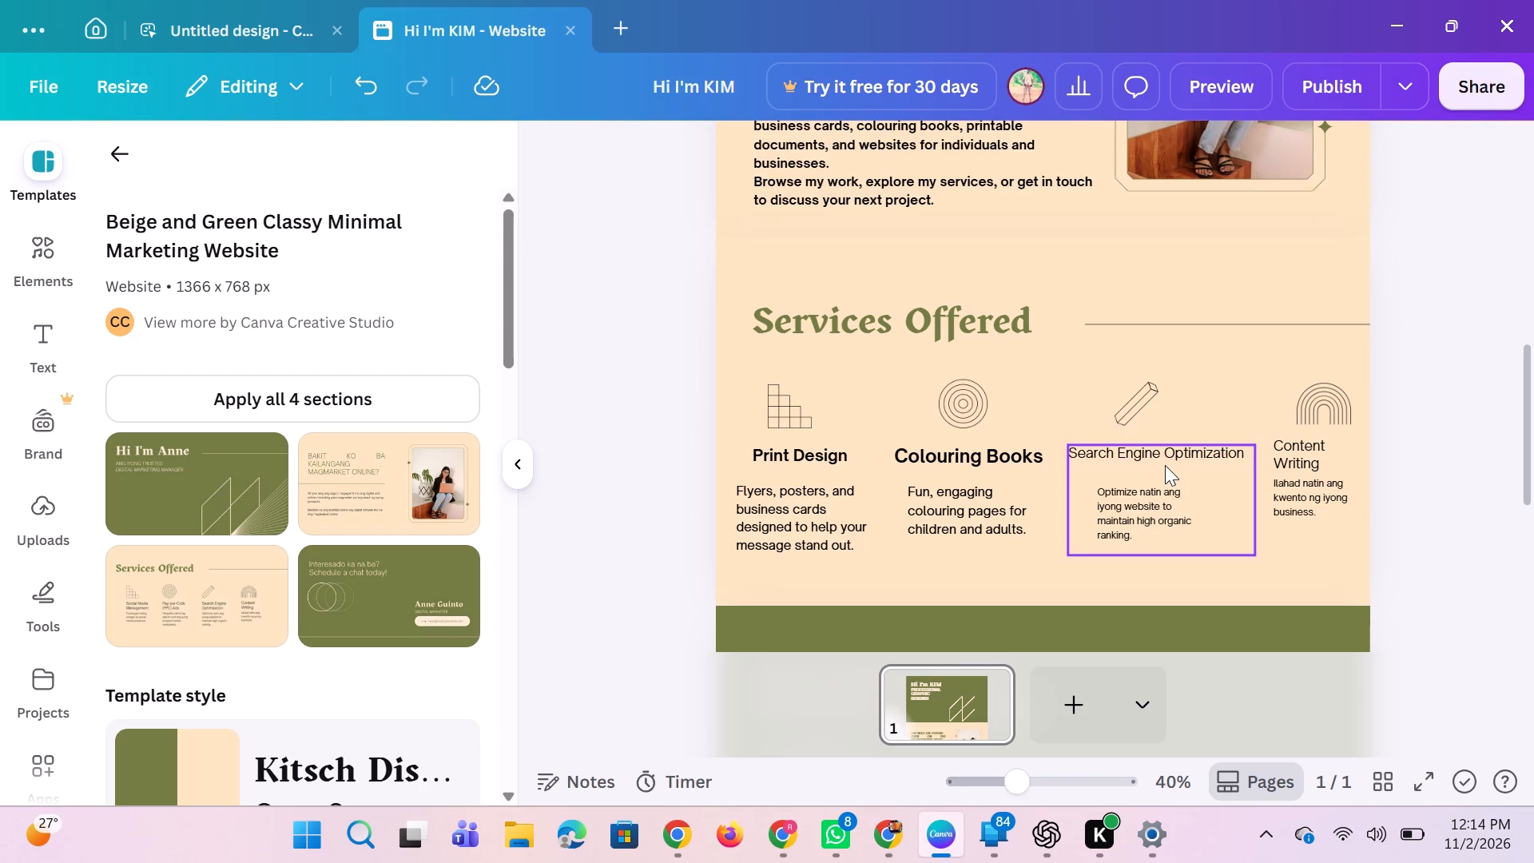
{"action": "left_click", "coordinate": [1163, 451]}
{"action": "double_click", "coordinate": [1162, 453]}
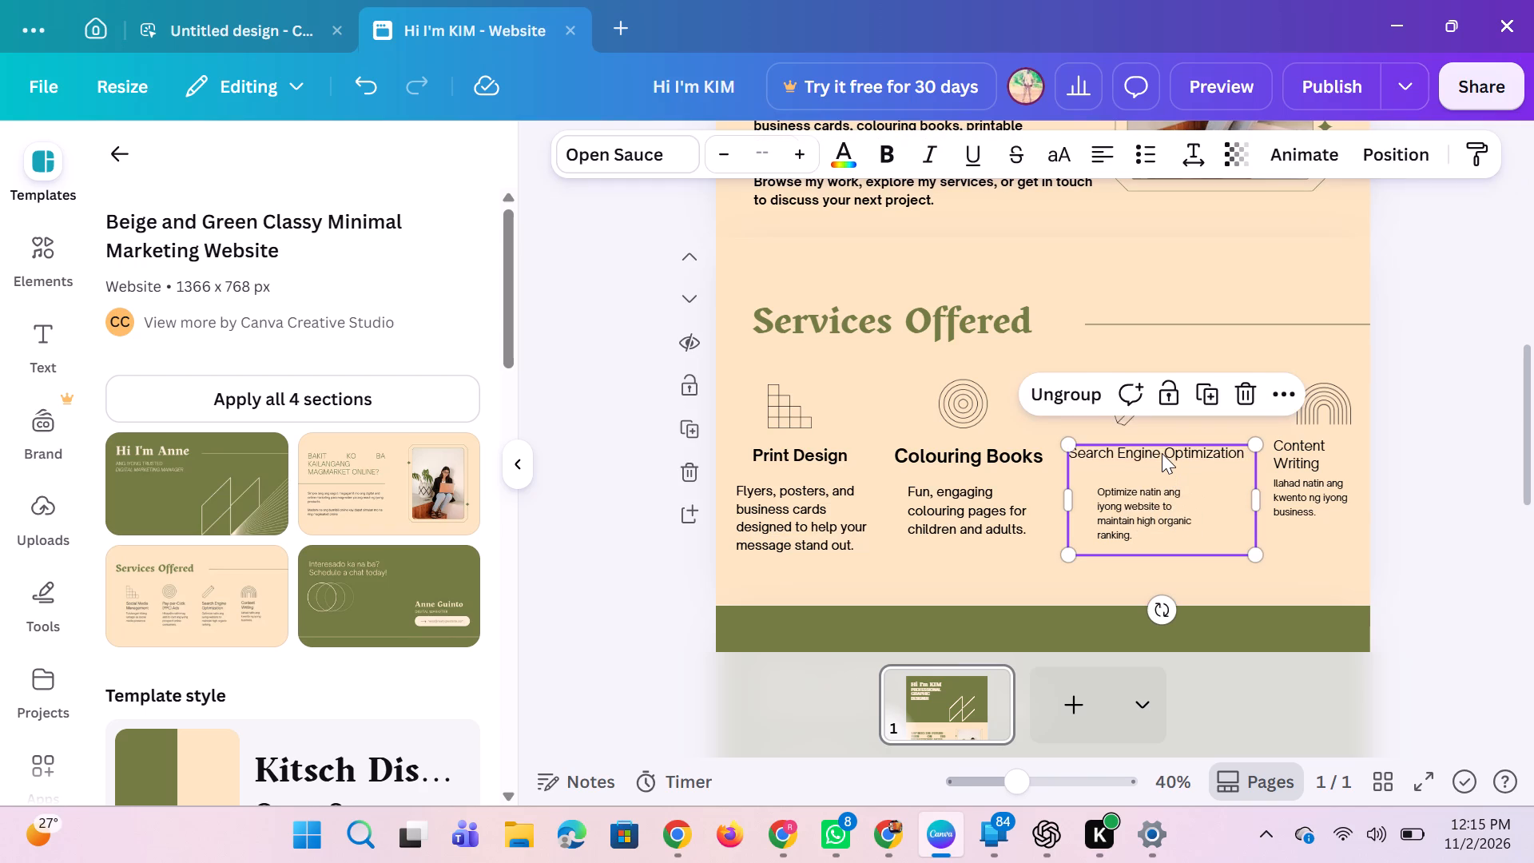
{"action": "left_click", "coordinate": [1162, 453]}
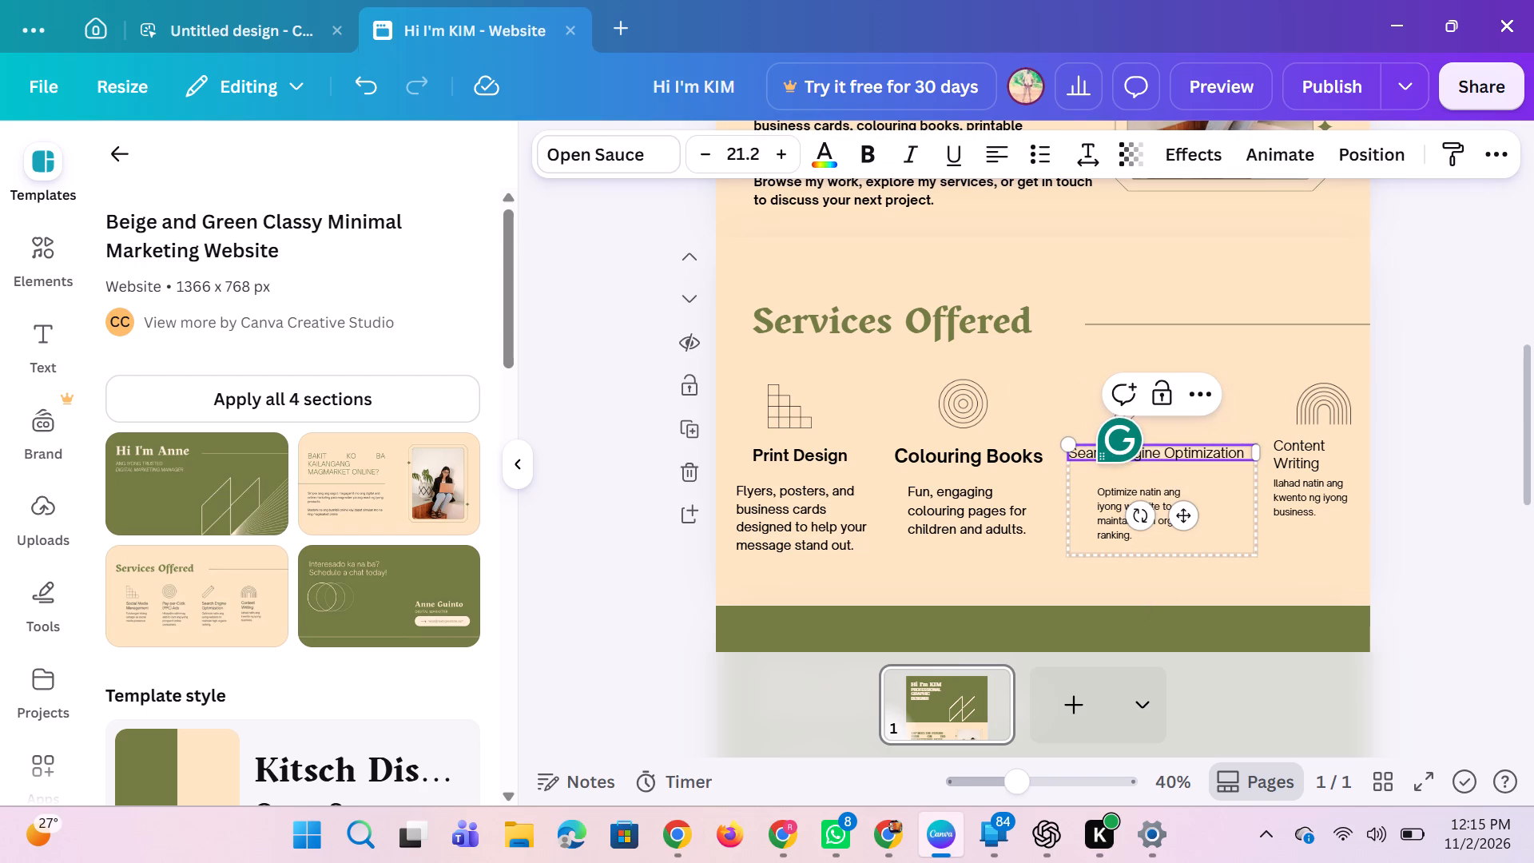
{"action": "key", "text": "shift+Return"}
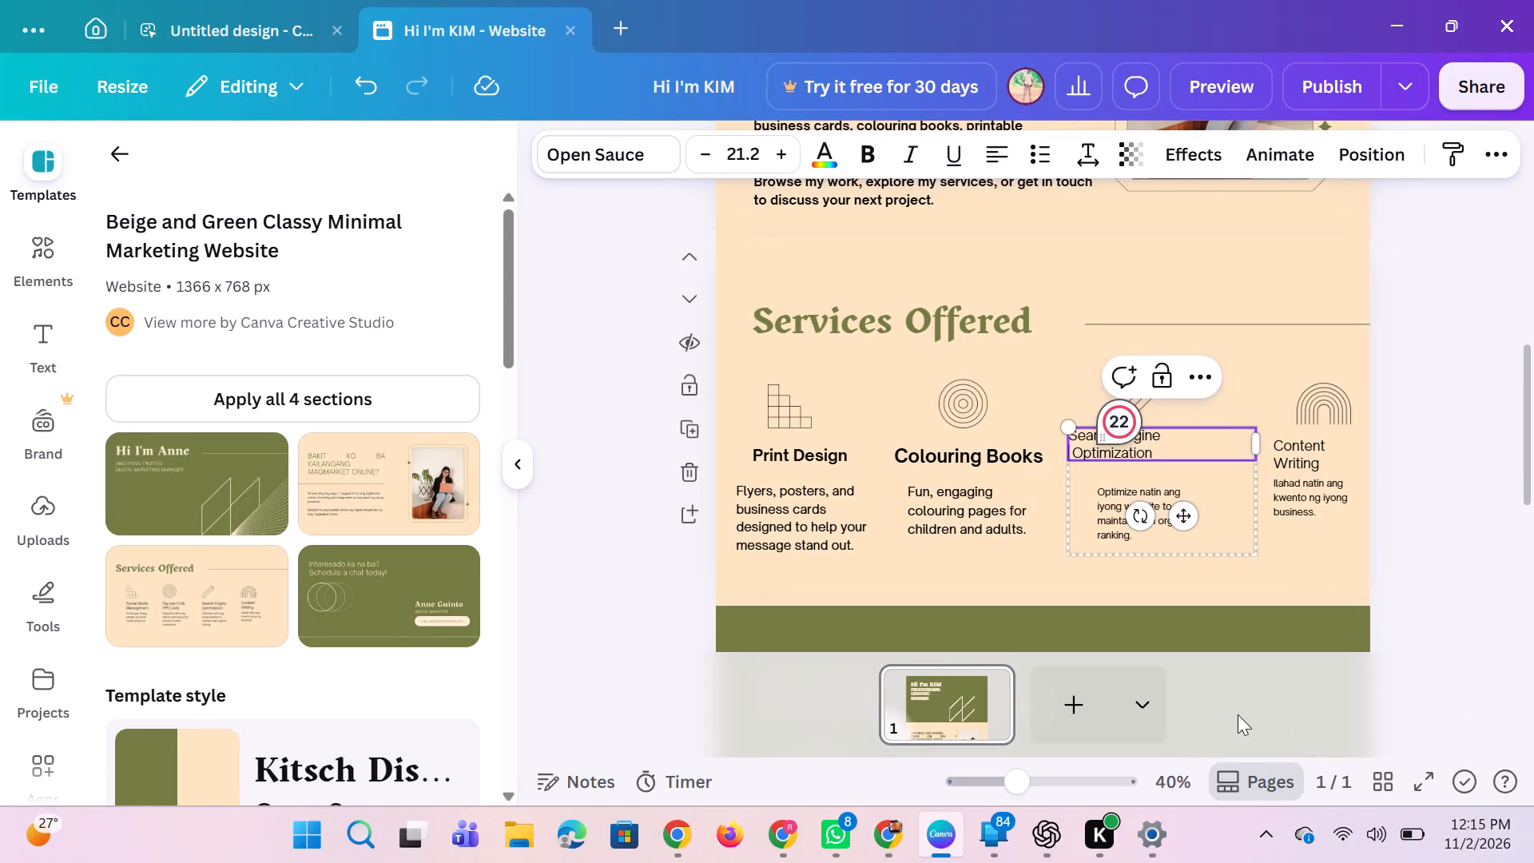
Replace "Search Engine" in the third service's title with "Printable".
{"action": "double_click", "coordinate": [1167, 451]}
{"action": "triple_click", "coordinate": [1167, 451]}
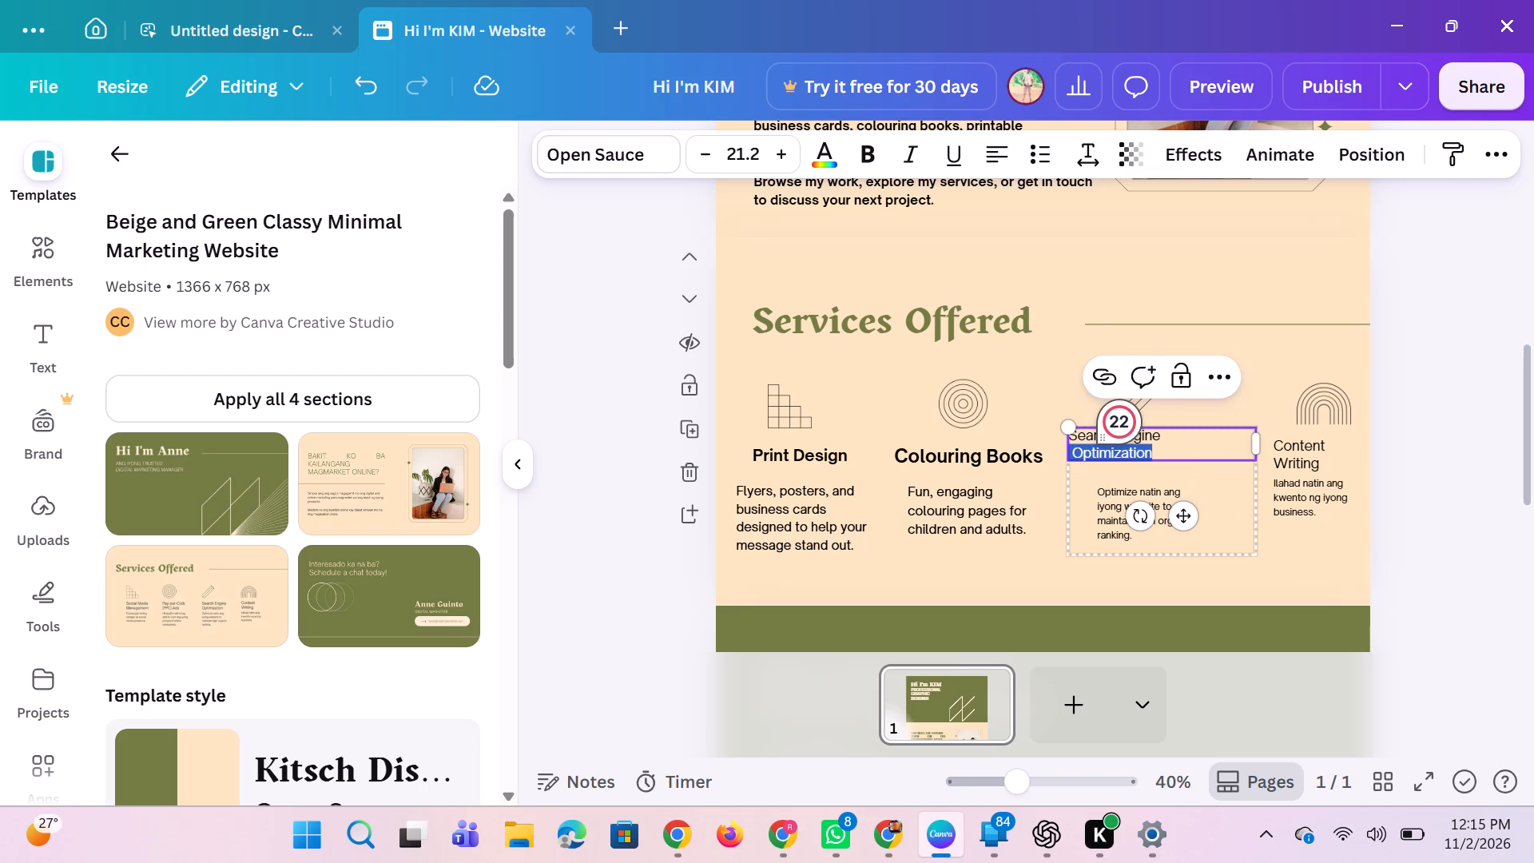
{"action": "triple_click", "coordinate": [1167, 451]}
{"action": "left_click", "coordinate": [1167, 451]}
{"action": "triple_click", "coordinate": [1171, 439]}
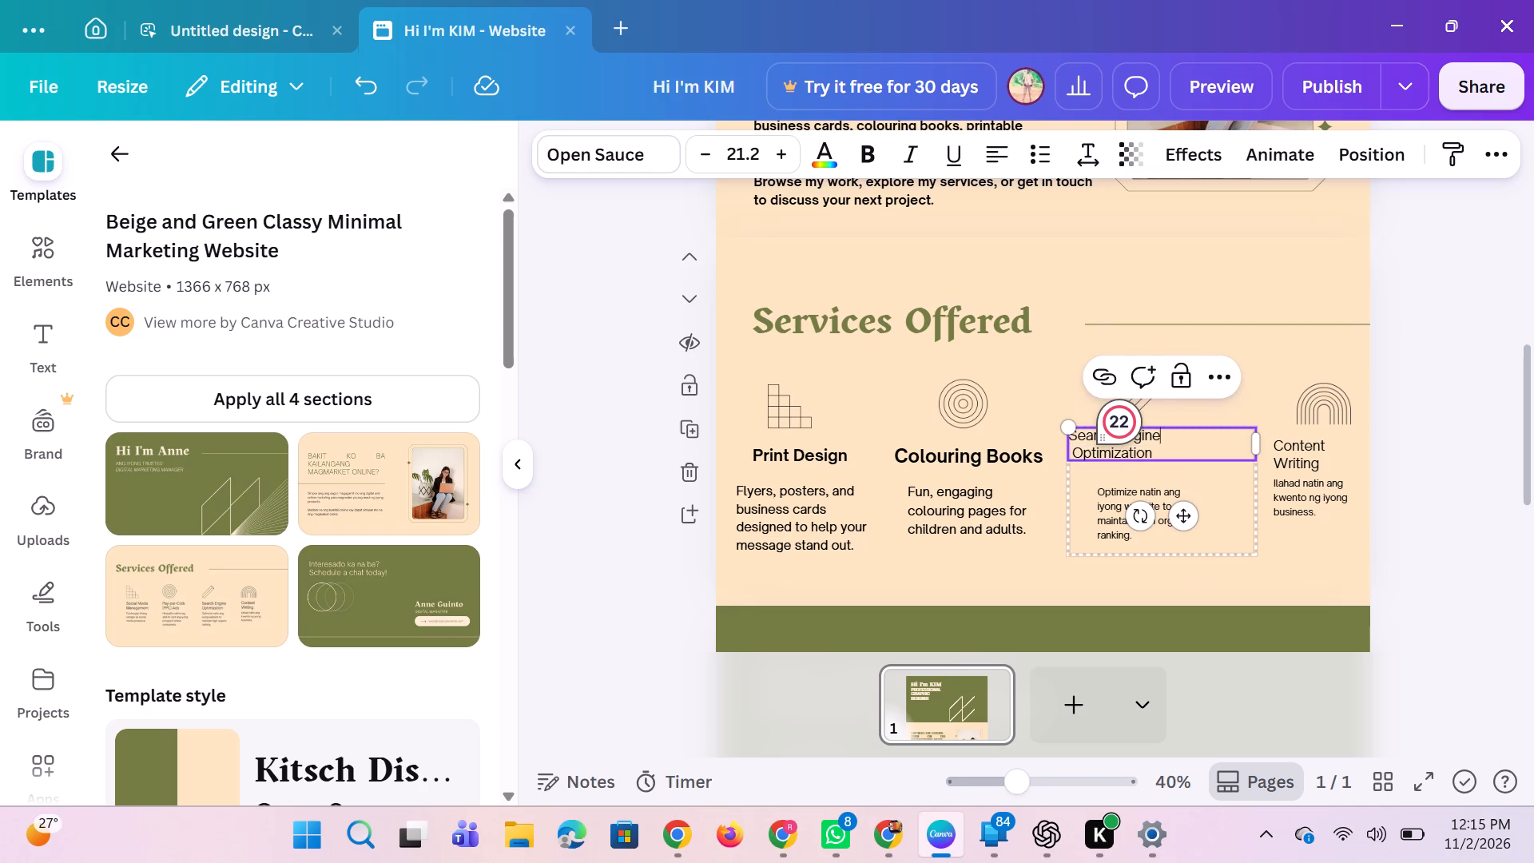
{"action": "left_click", "coordinate": [1171, 439]}
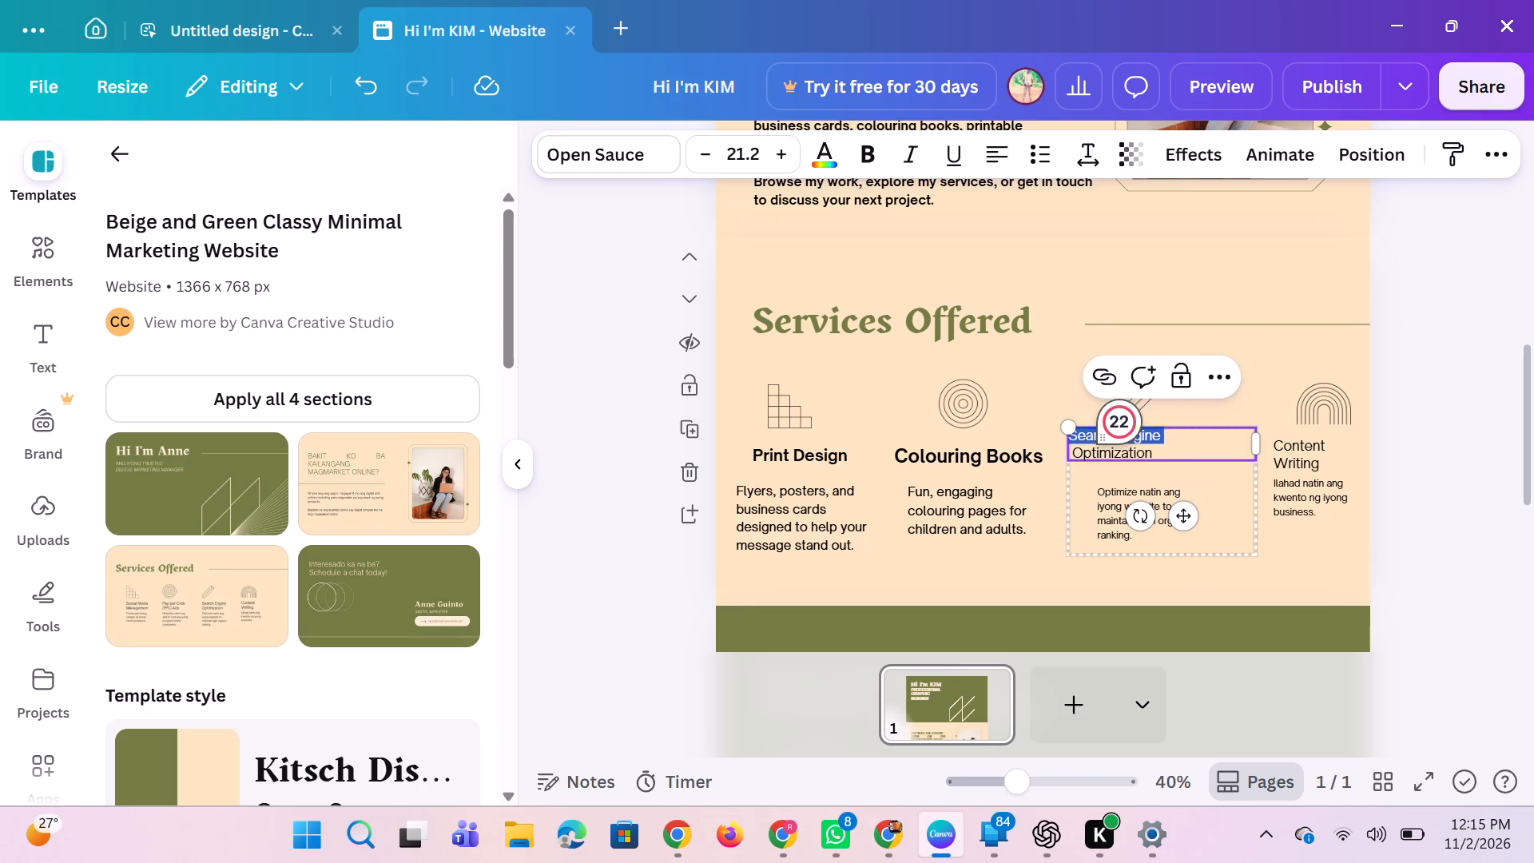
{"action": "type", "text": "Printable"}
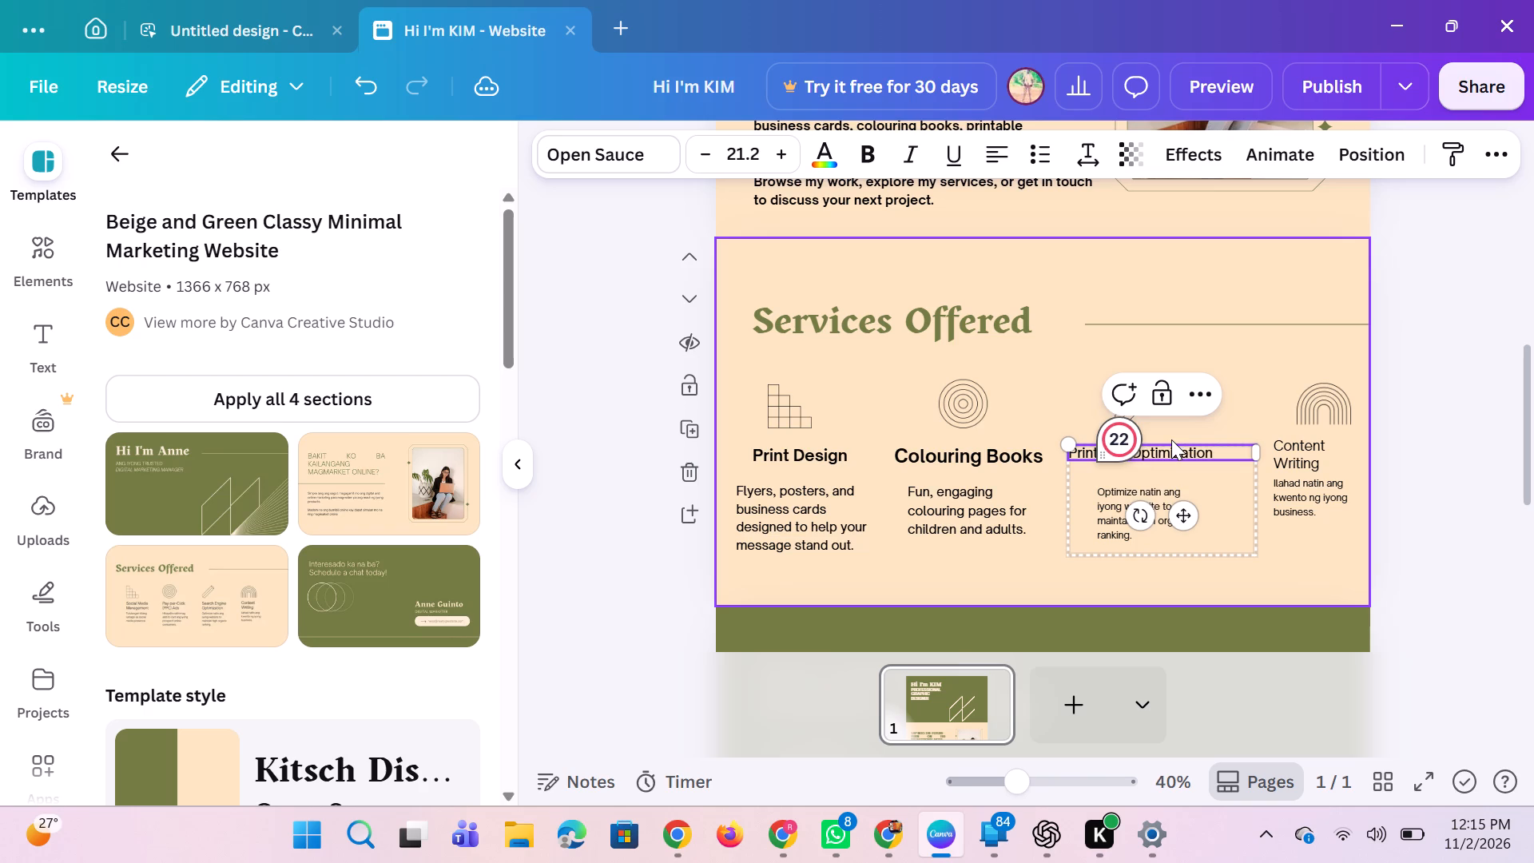
Replace "Optimization" with "Documents" in the third service's title so it reads "Printable Documents".
{"action": "left_click", "coordinate": [1225, 456]}
{"action": "key", "text": "BackSpace"}
{"action": "key", "text": "BackSpace"}
{"action": "key", "text": "BackSpace"}
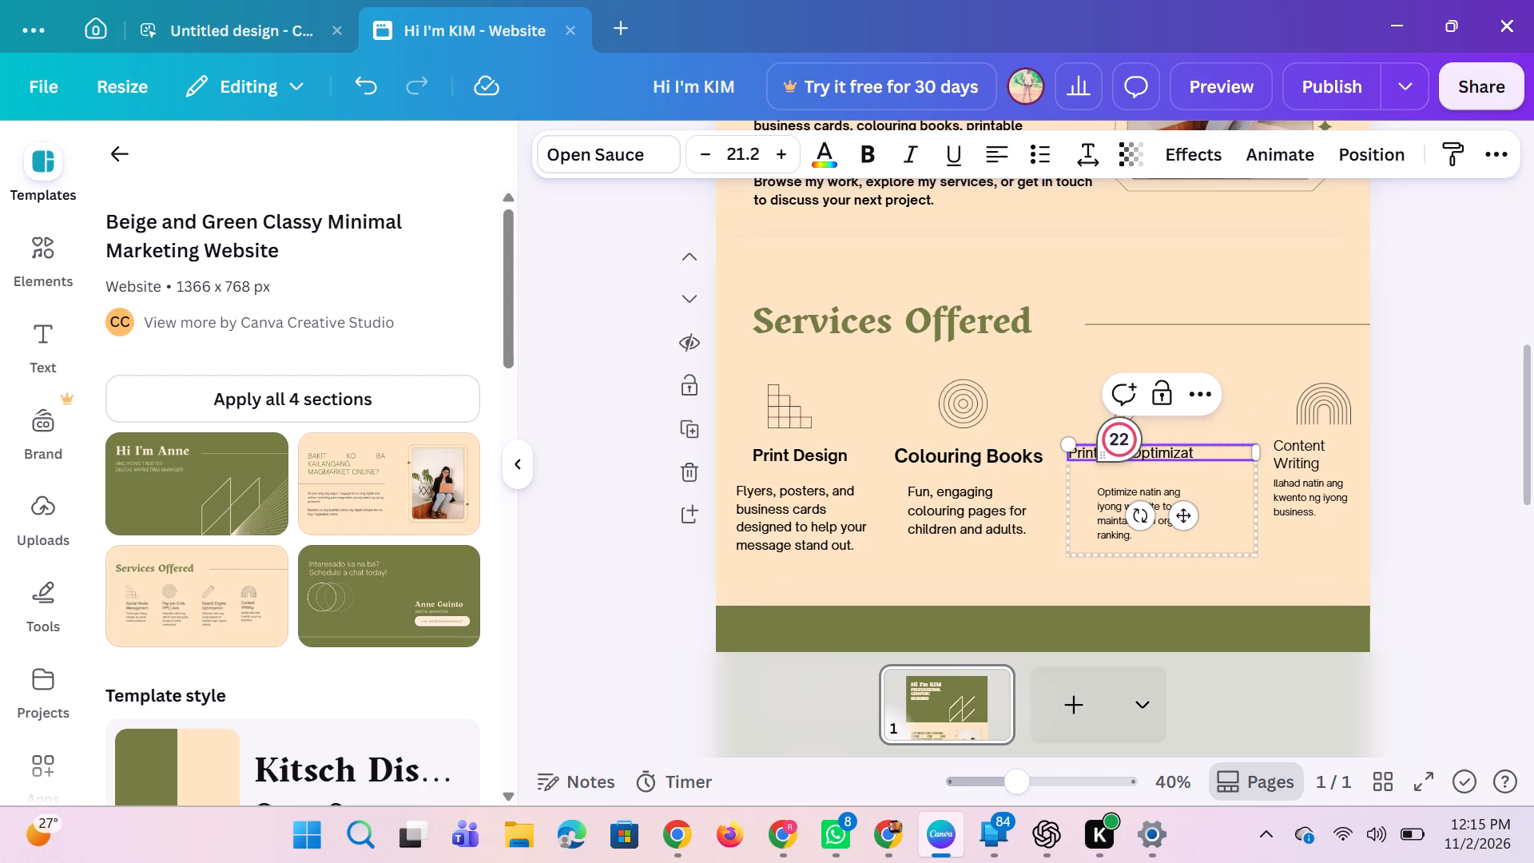
{"action": "left_click_drag", "start_coordinate": [1119, 438], "coordinate": [984, 368]}
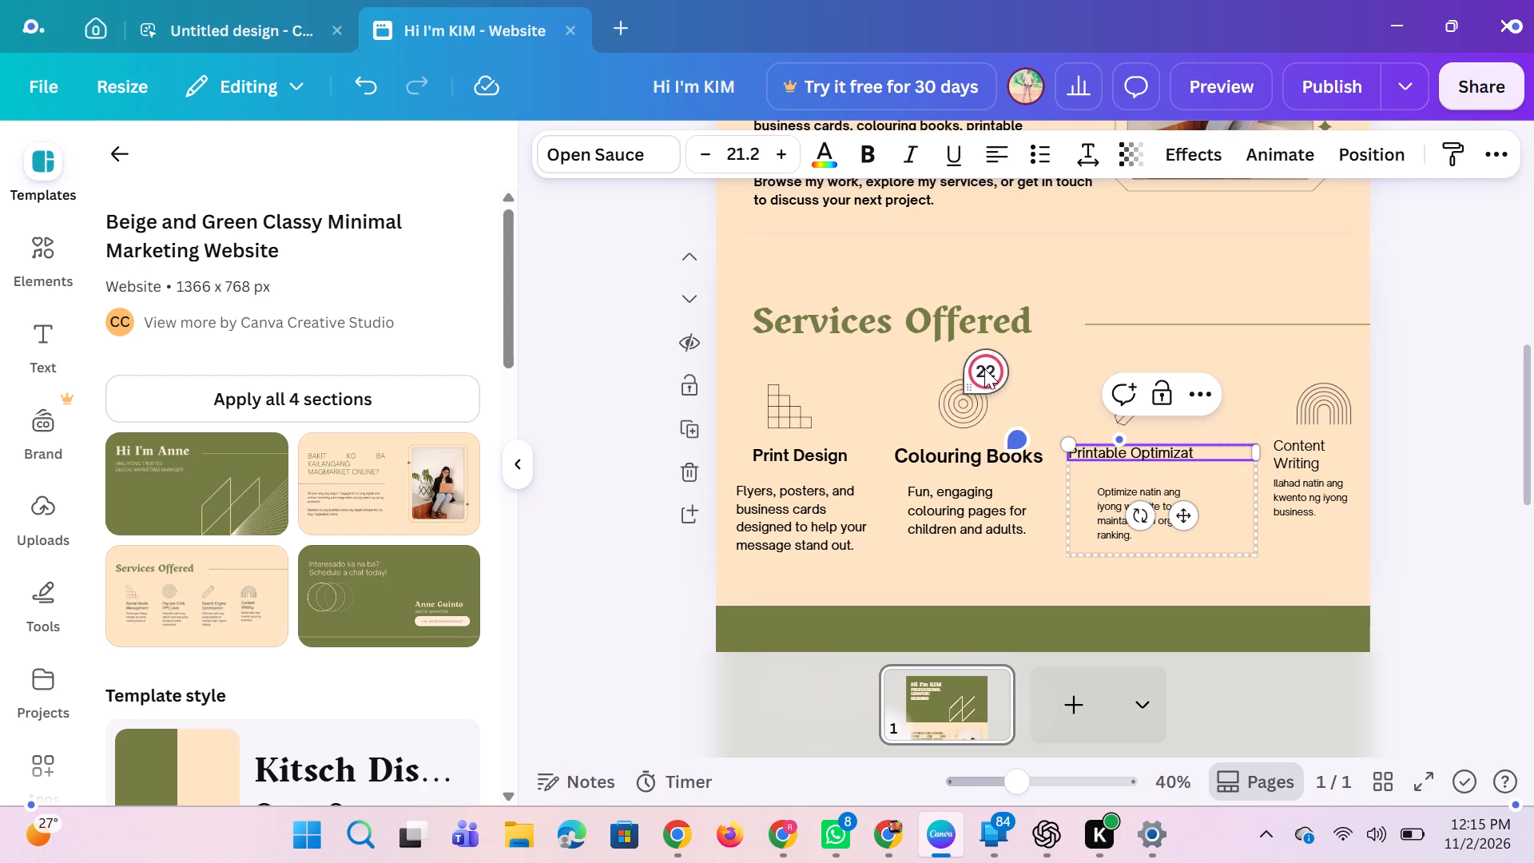
{"action": "left_click_drag", "start_coordinate": [984, 368], "coordinate": [807, 153]}
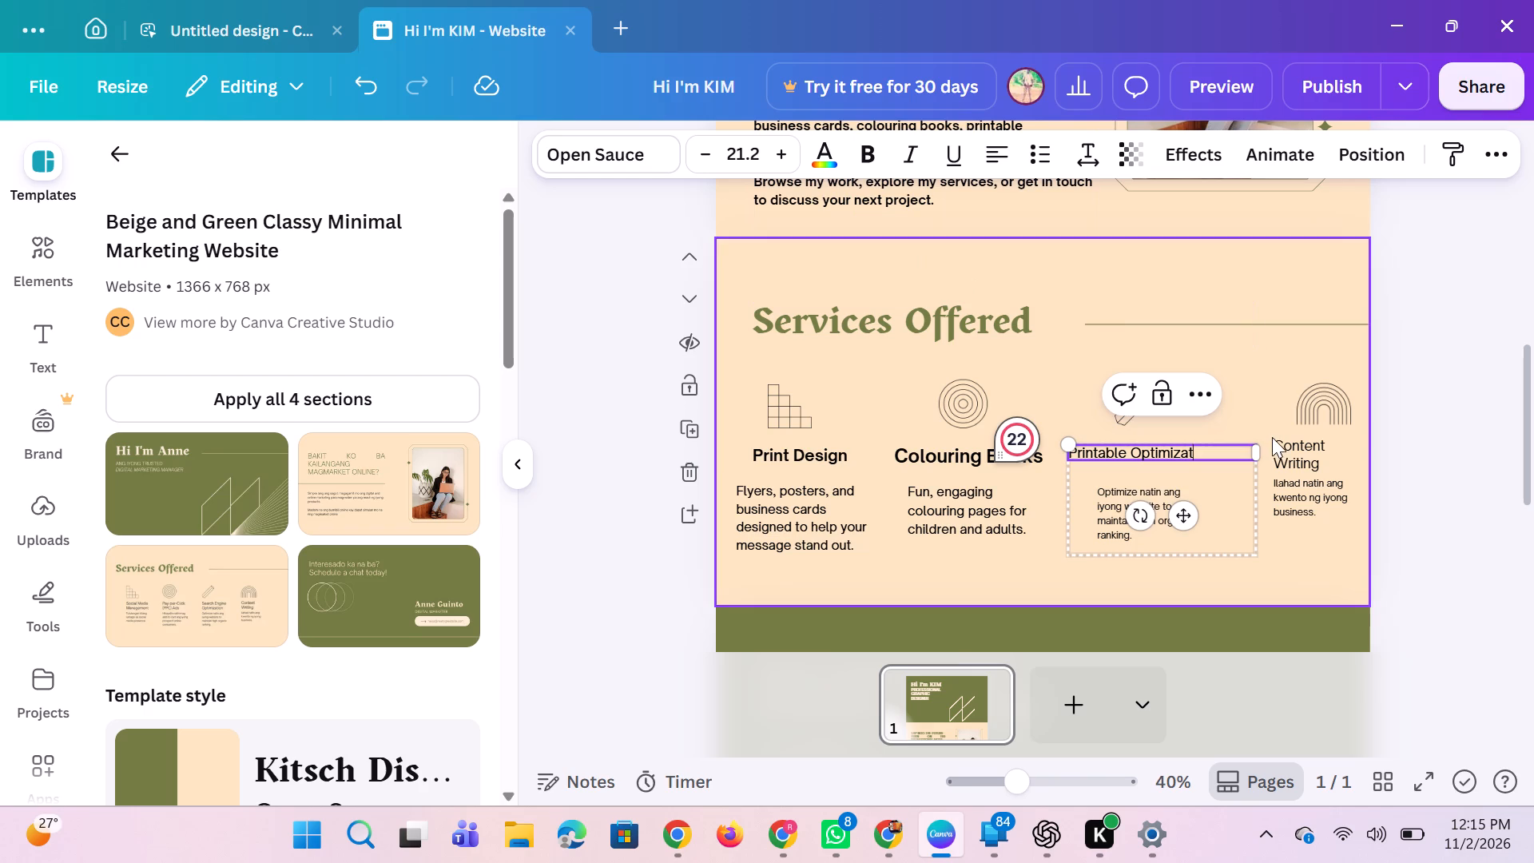
{"action": "key", "text": "BackSpace"}
{"action": "key", "text": "BackSpace"}
{"action": "key", "text": "BackSpace"}
{"action": "key", "text": "BackSpace"}
{"action": "key", "text": "BackSpace"}
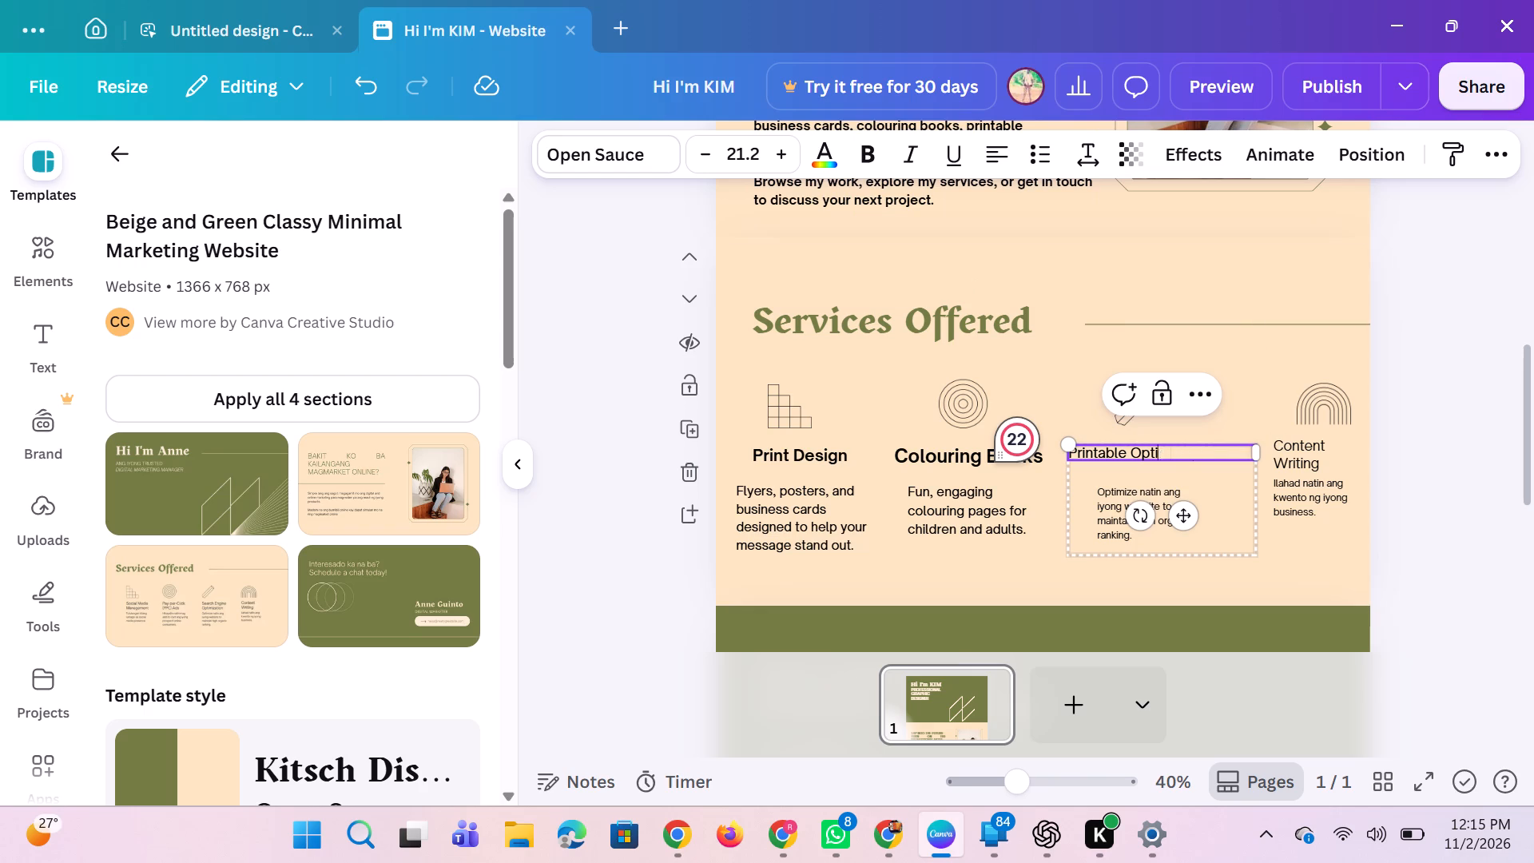
{"action": "key", "text": "BackSpace"}
{"action": "key", "text": "BackSpace"}
{"action": "key", "text": "BackSpace"}
{"action": "key", "text": "BackSpace"}
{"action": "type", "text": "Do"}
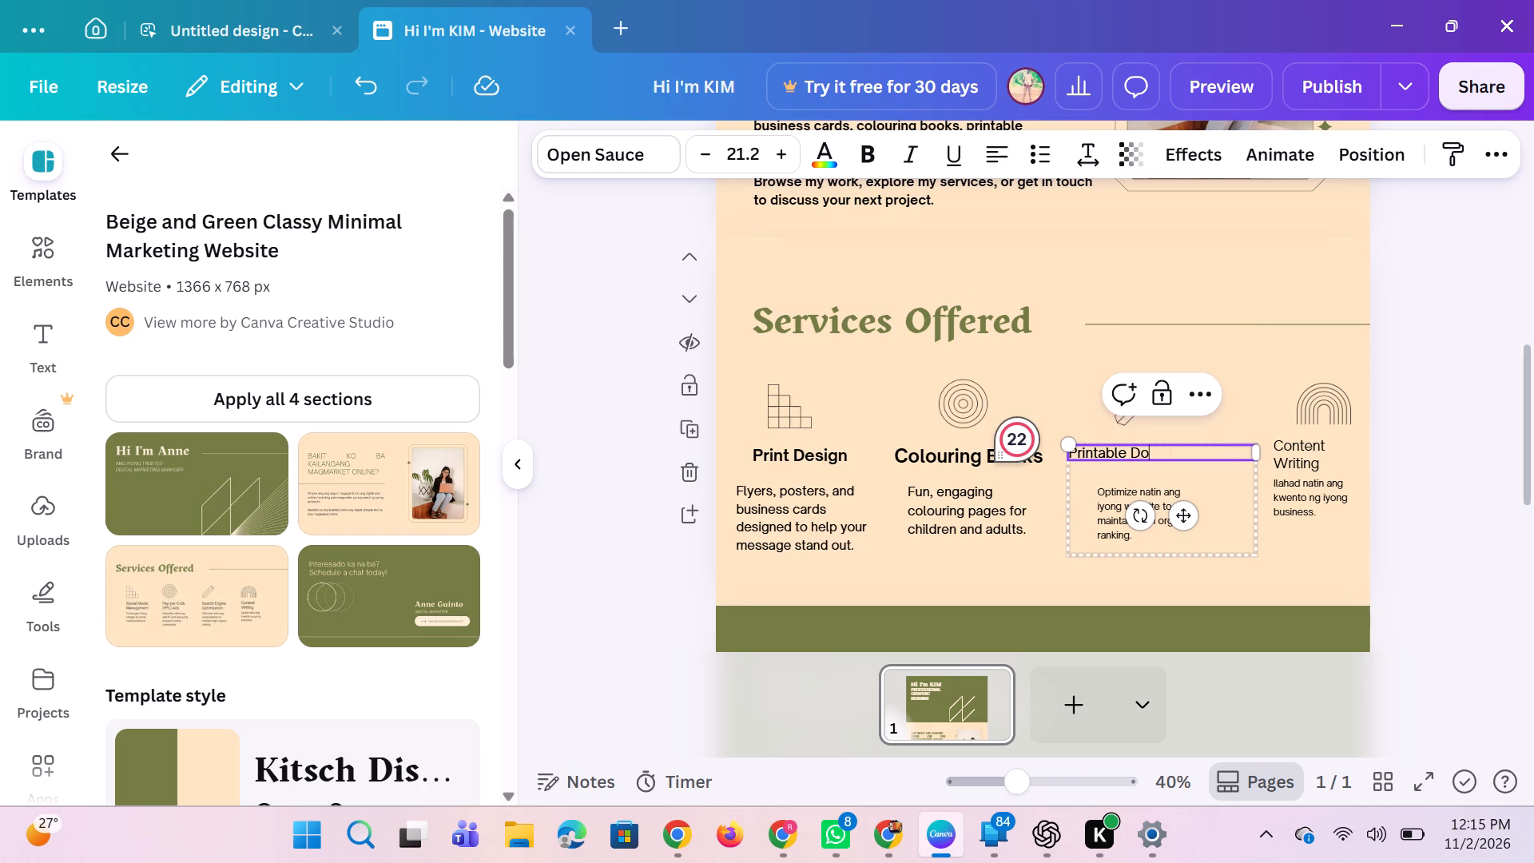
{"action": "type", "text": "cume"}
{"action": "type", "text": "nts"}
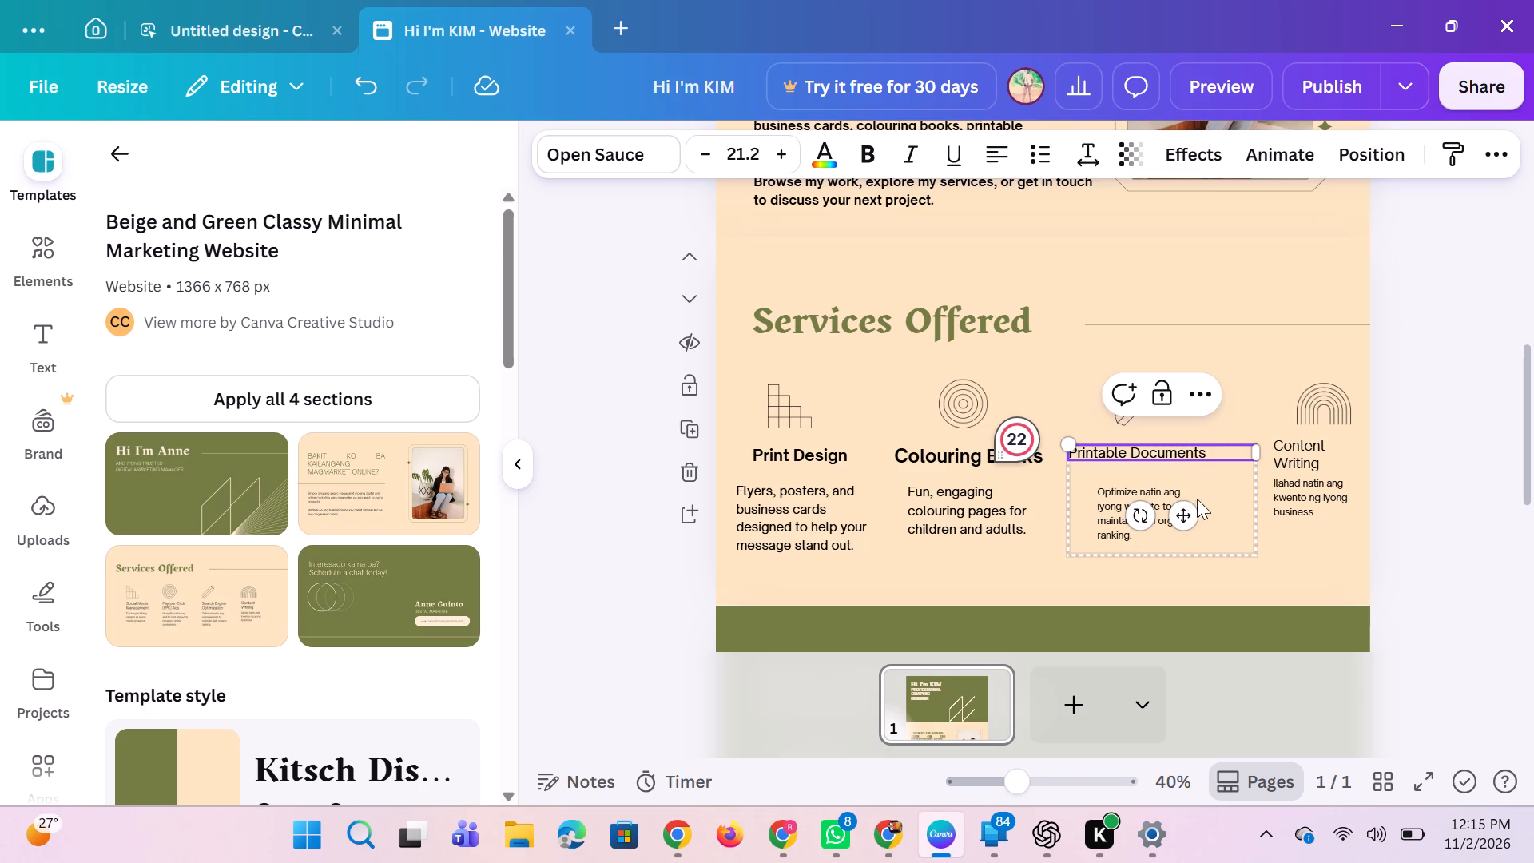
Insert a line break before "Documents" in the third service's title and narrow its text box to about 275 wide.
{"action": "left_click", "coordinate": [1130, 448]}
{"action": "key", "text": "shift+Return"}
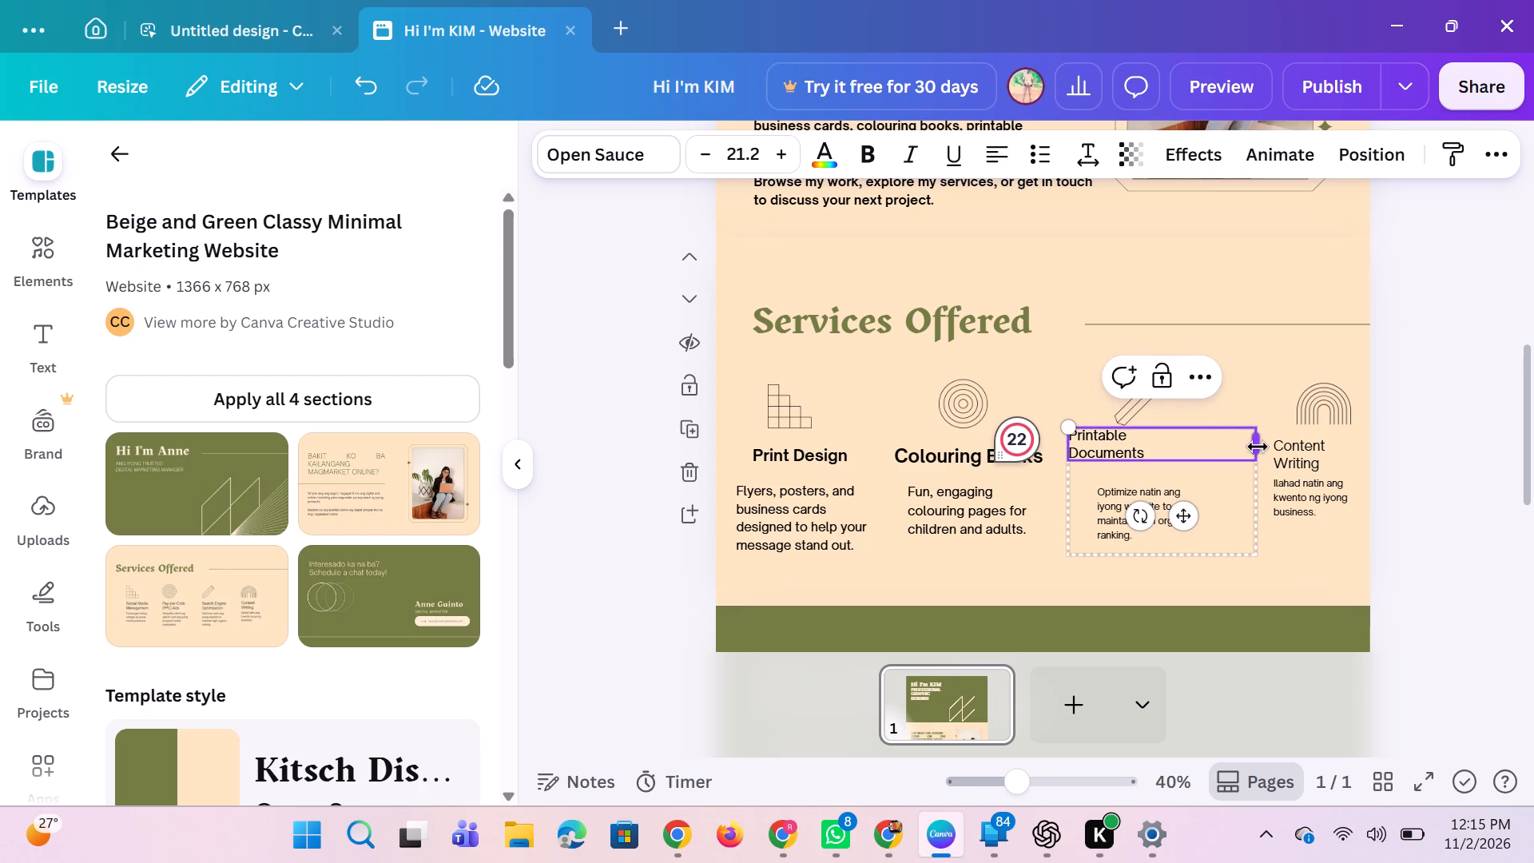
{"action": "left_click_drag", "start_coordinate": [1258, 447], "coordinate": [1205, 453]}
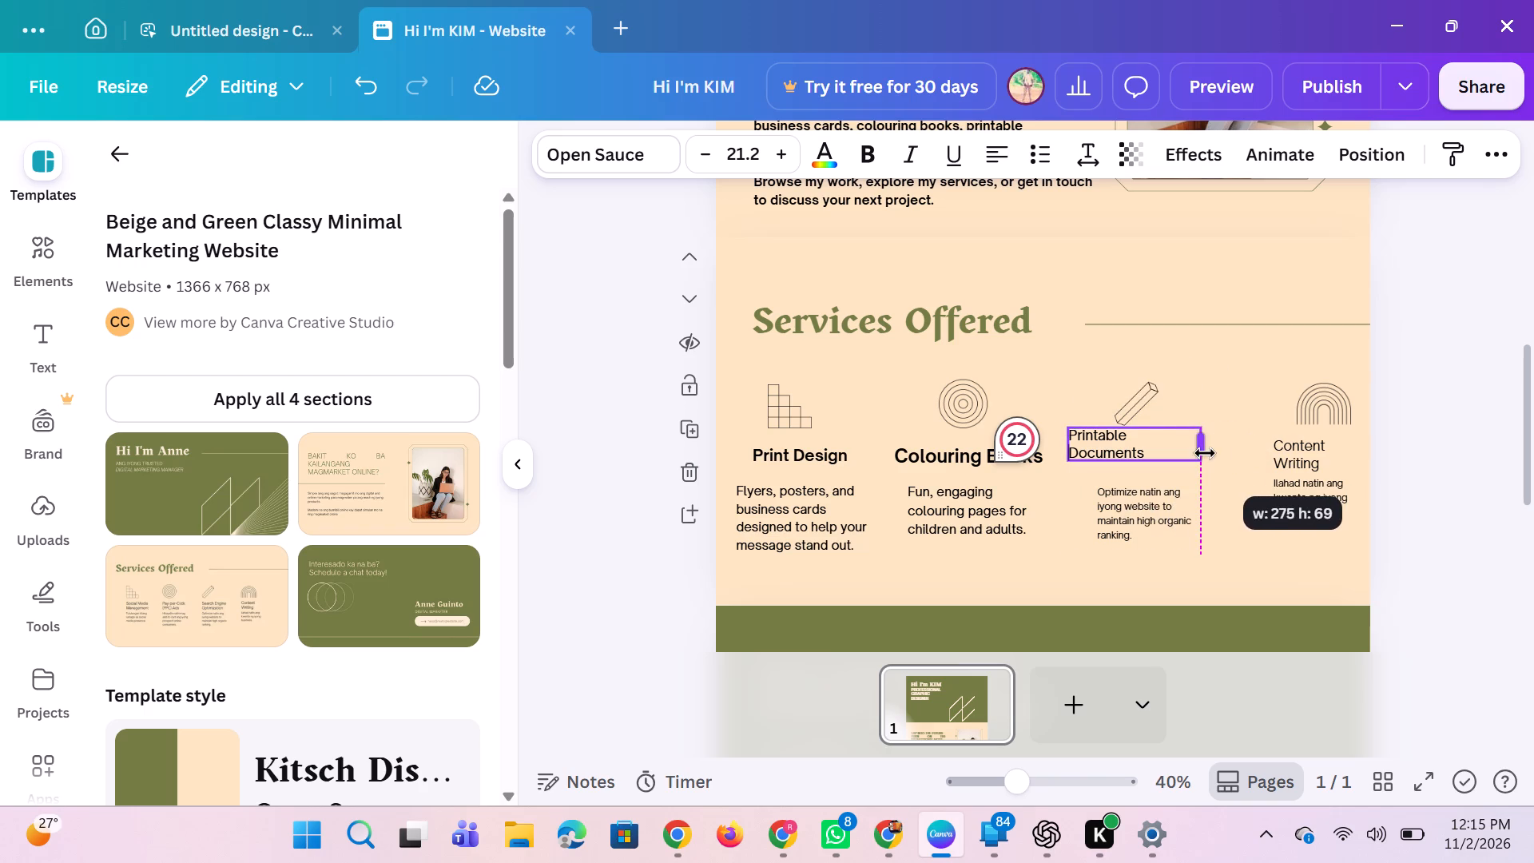
Enlarge the third service's description text to size 19 and place it lower, clear of the Printable Documents title.
{"action": "left_click", "coordinate": [1143, 496]}
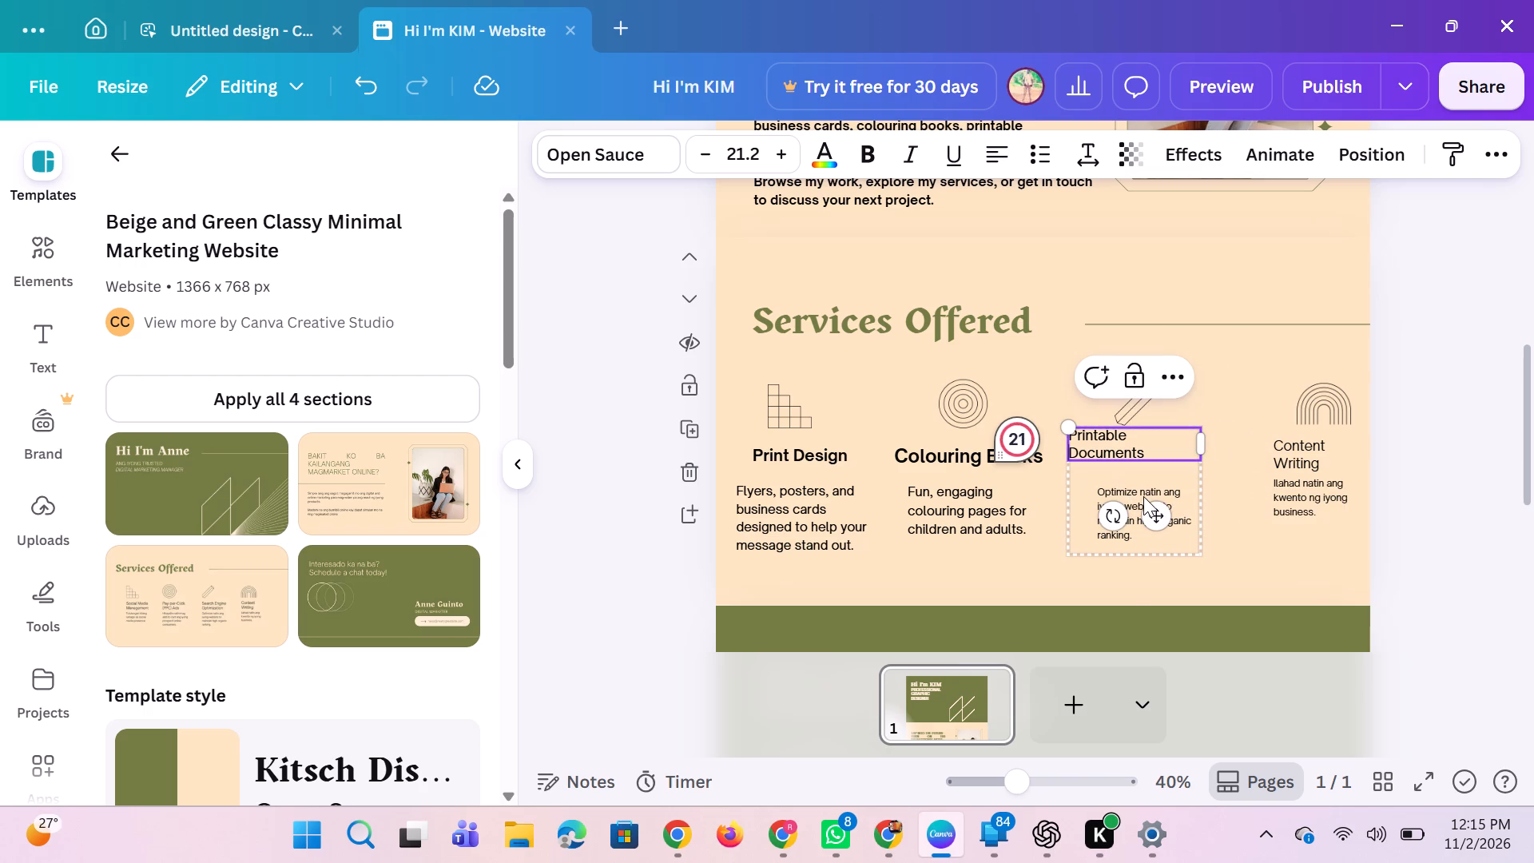
{"action": "left_click_drag", "start_coordinate": [1093, 492], "coordinate": [1070, 487]}
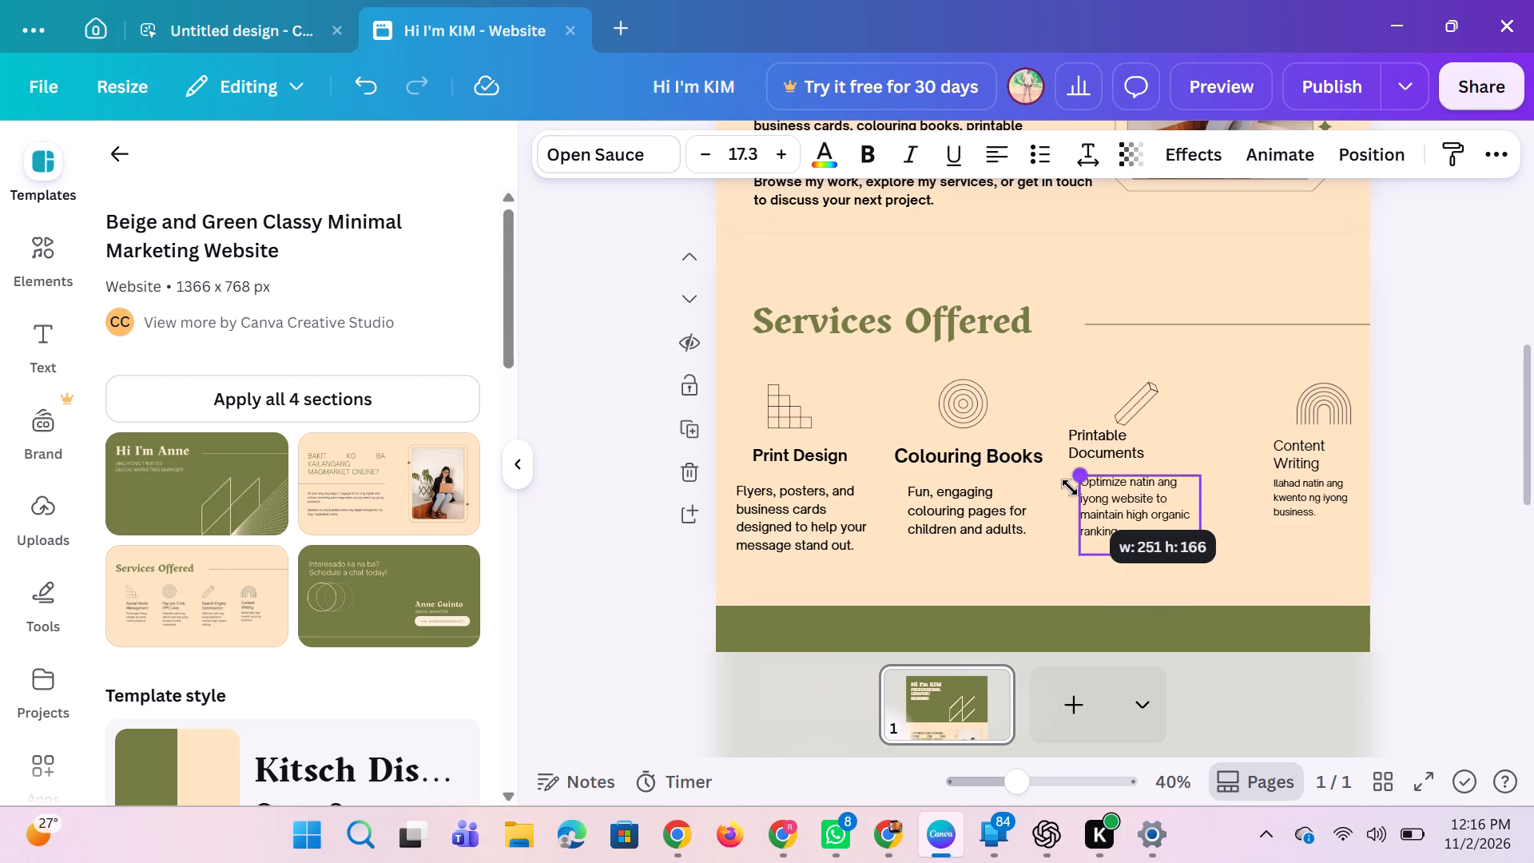
{"action": "left_click_drag", "start_coordinate": [1070, 487], "coordinate": [1059, 487]}
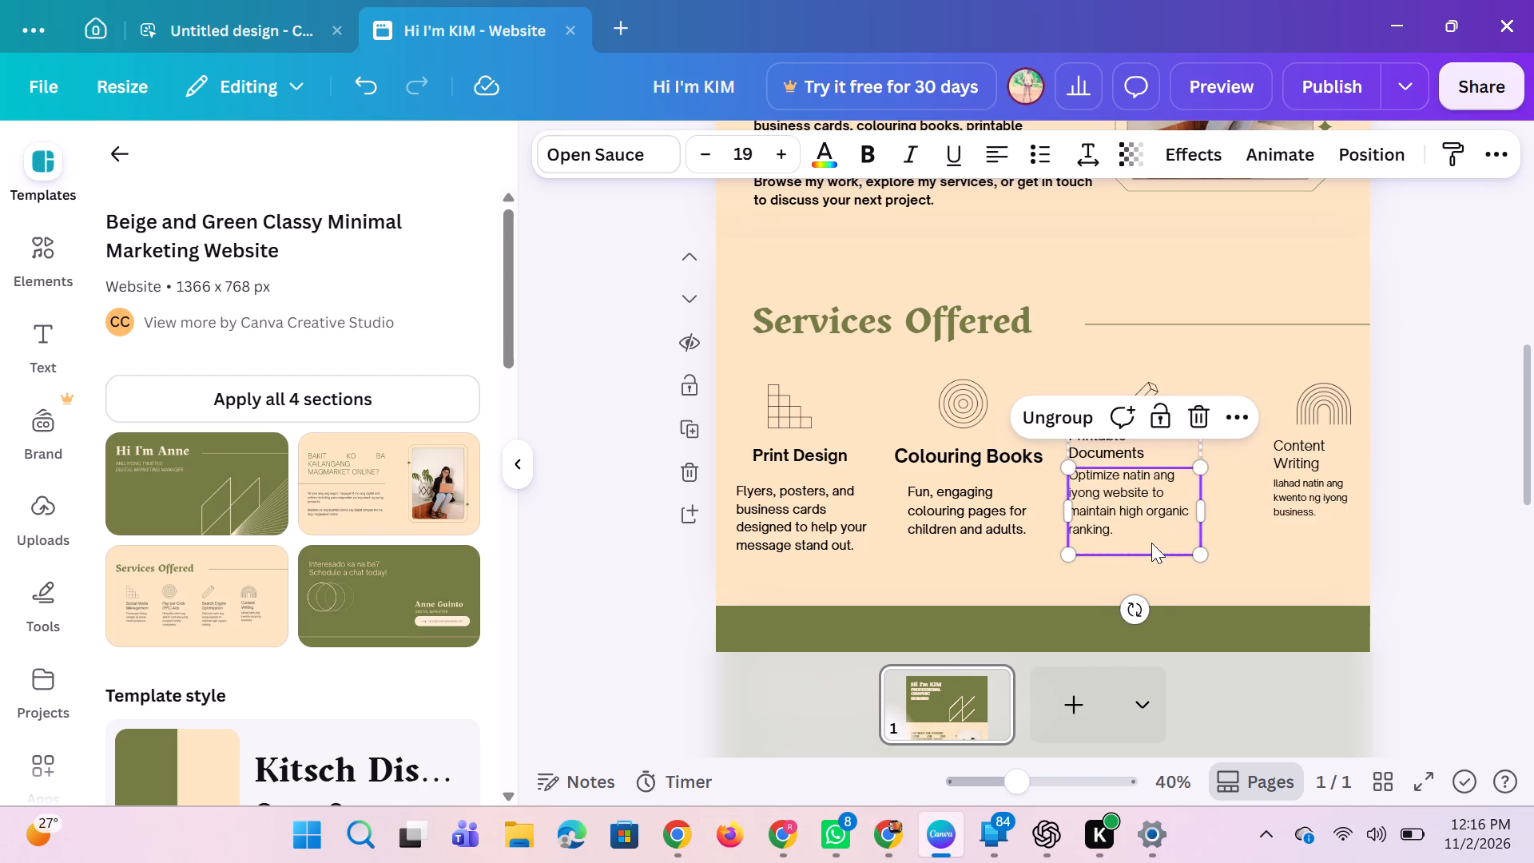
{"action": "left_click_drag", "start_coordinate": [1159, 538], "coordinate": [1177, 555]}
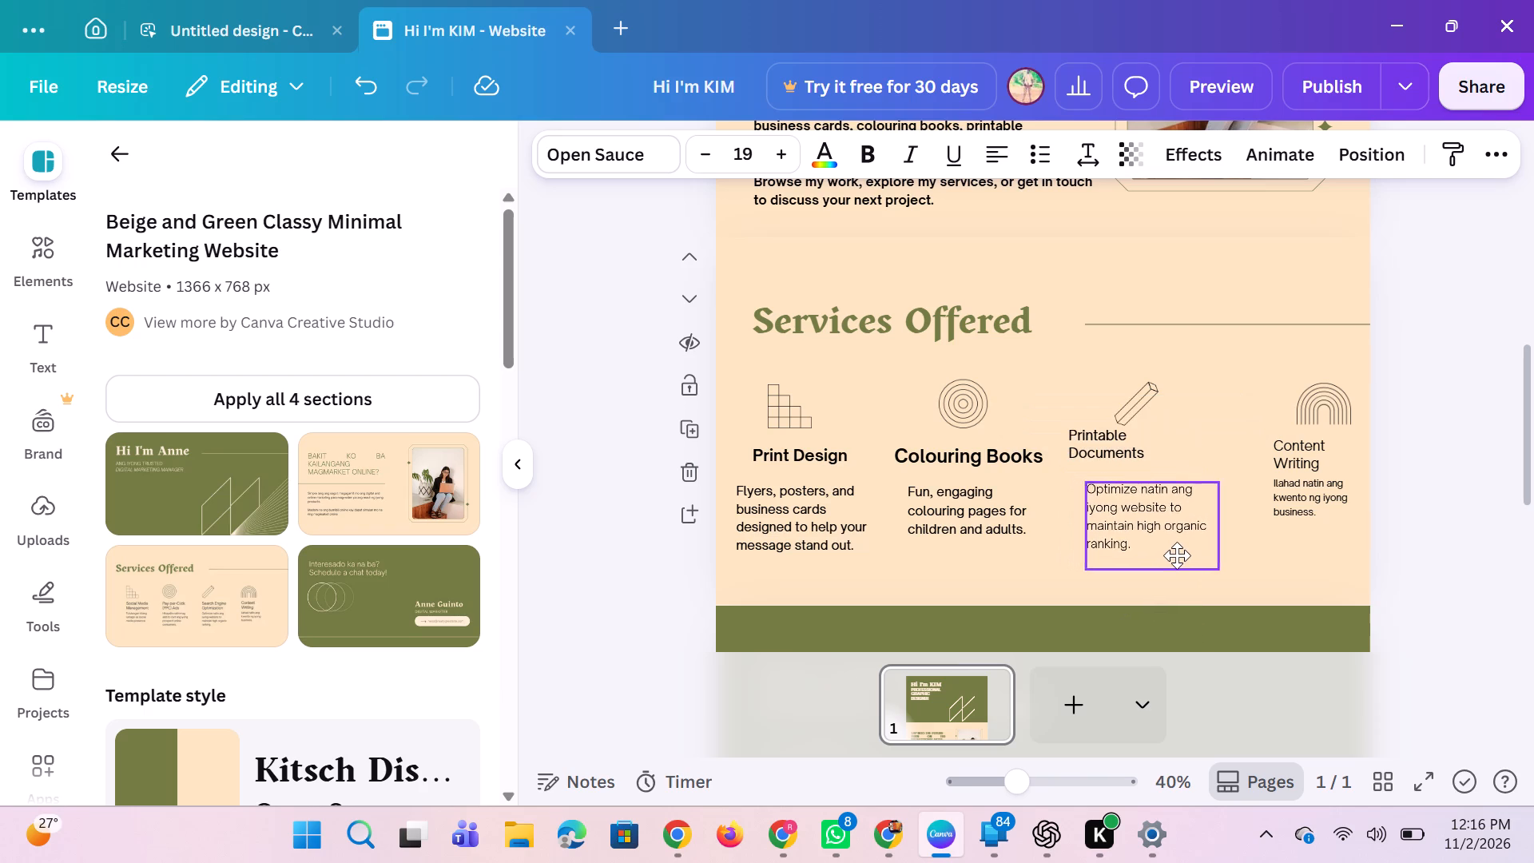
{"action": "left_click_drag", "start_coordinate": [1177, 555], "coordinate": [1170, 555]}
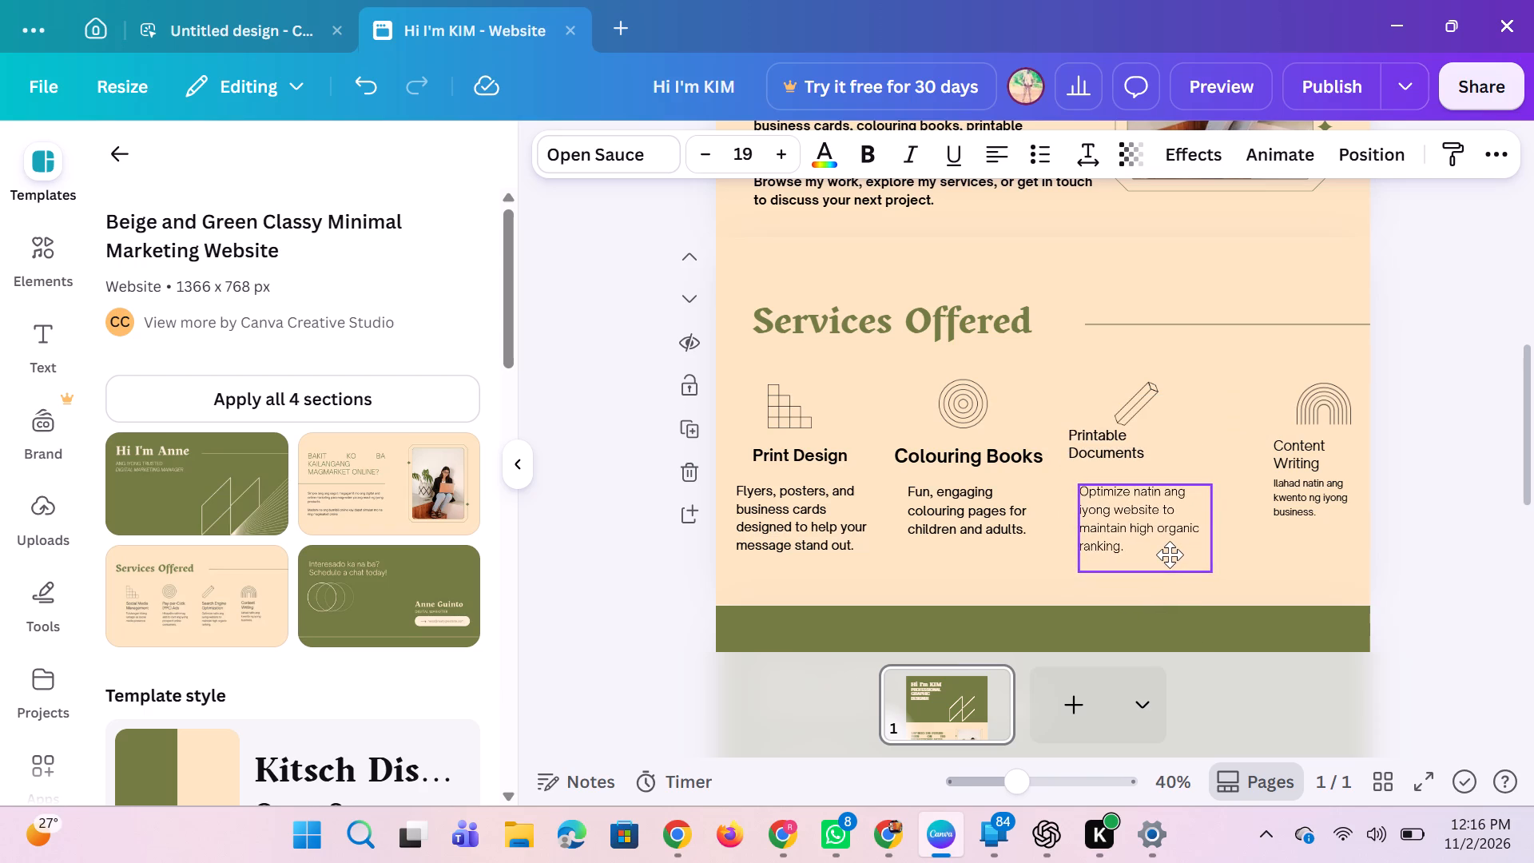
{"action": "left_click_drag", "start_coordinate": [1170, 555], "coordinate": [1168, 557]}
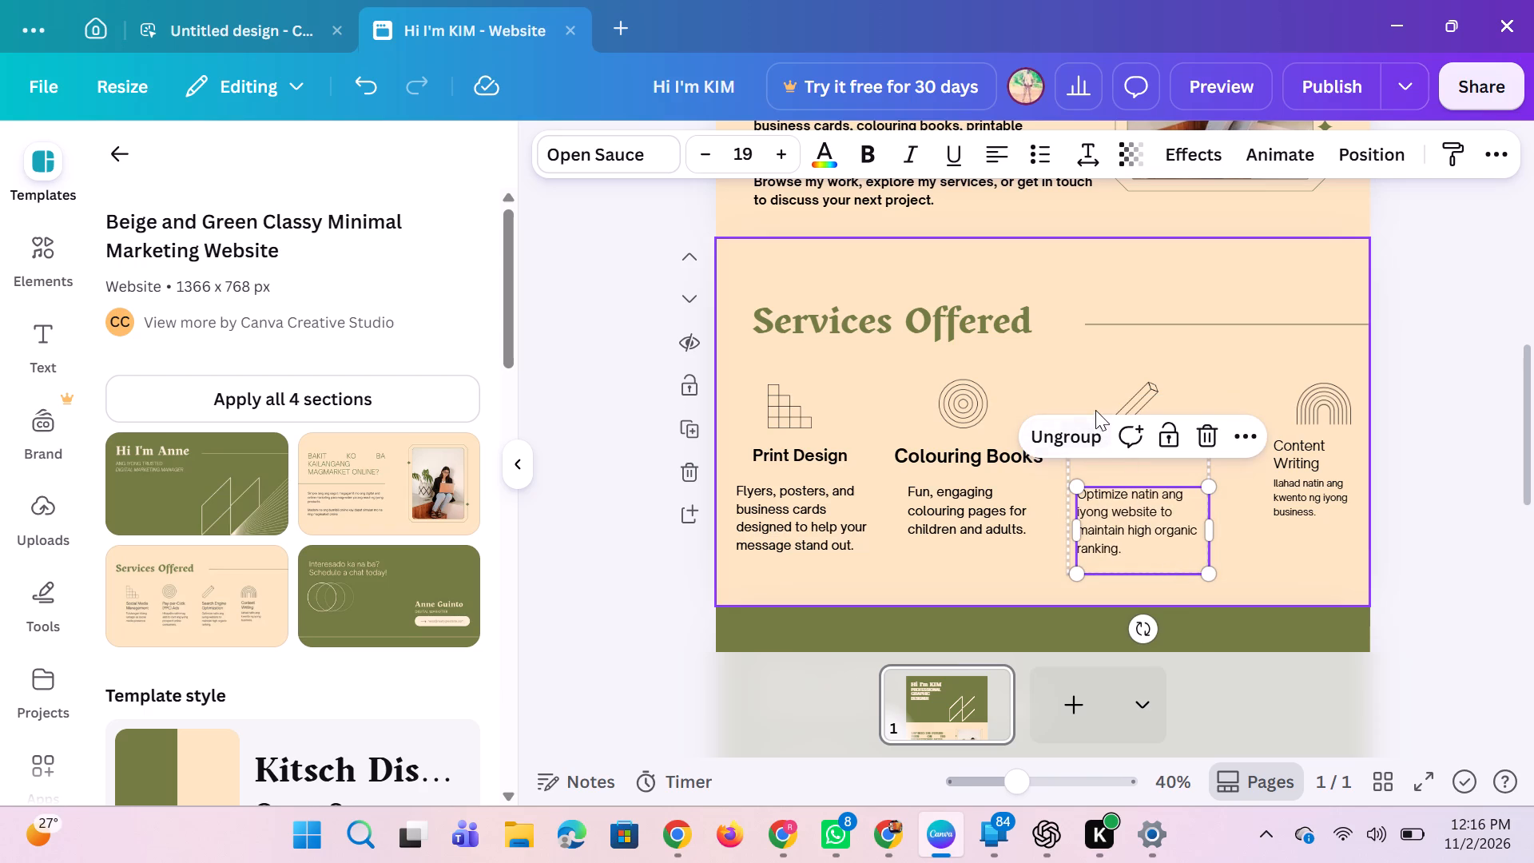
{"action": "left_click", "coordinate": [1085, 379]}
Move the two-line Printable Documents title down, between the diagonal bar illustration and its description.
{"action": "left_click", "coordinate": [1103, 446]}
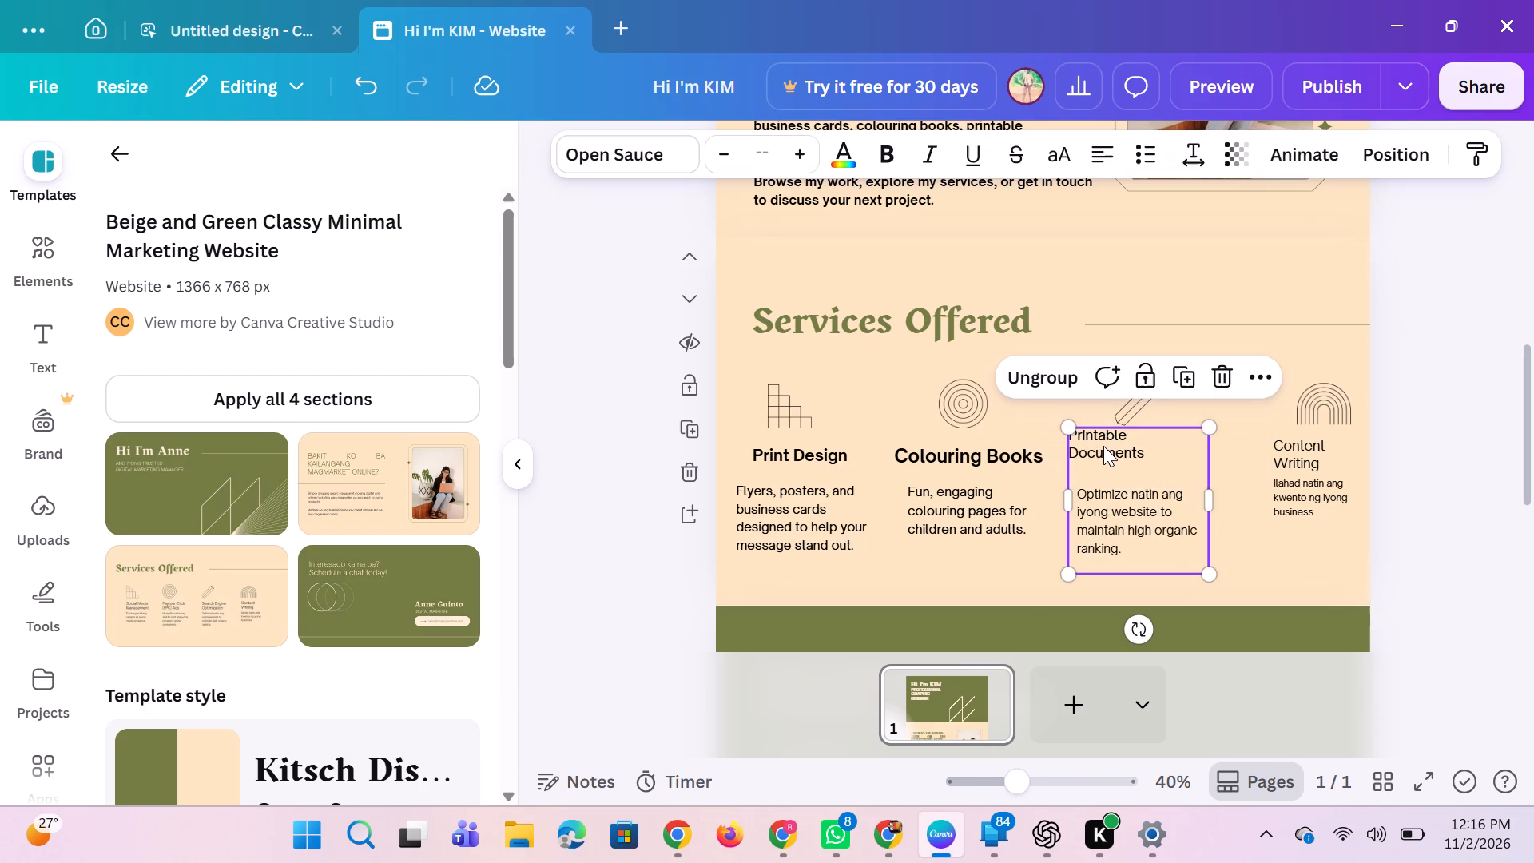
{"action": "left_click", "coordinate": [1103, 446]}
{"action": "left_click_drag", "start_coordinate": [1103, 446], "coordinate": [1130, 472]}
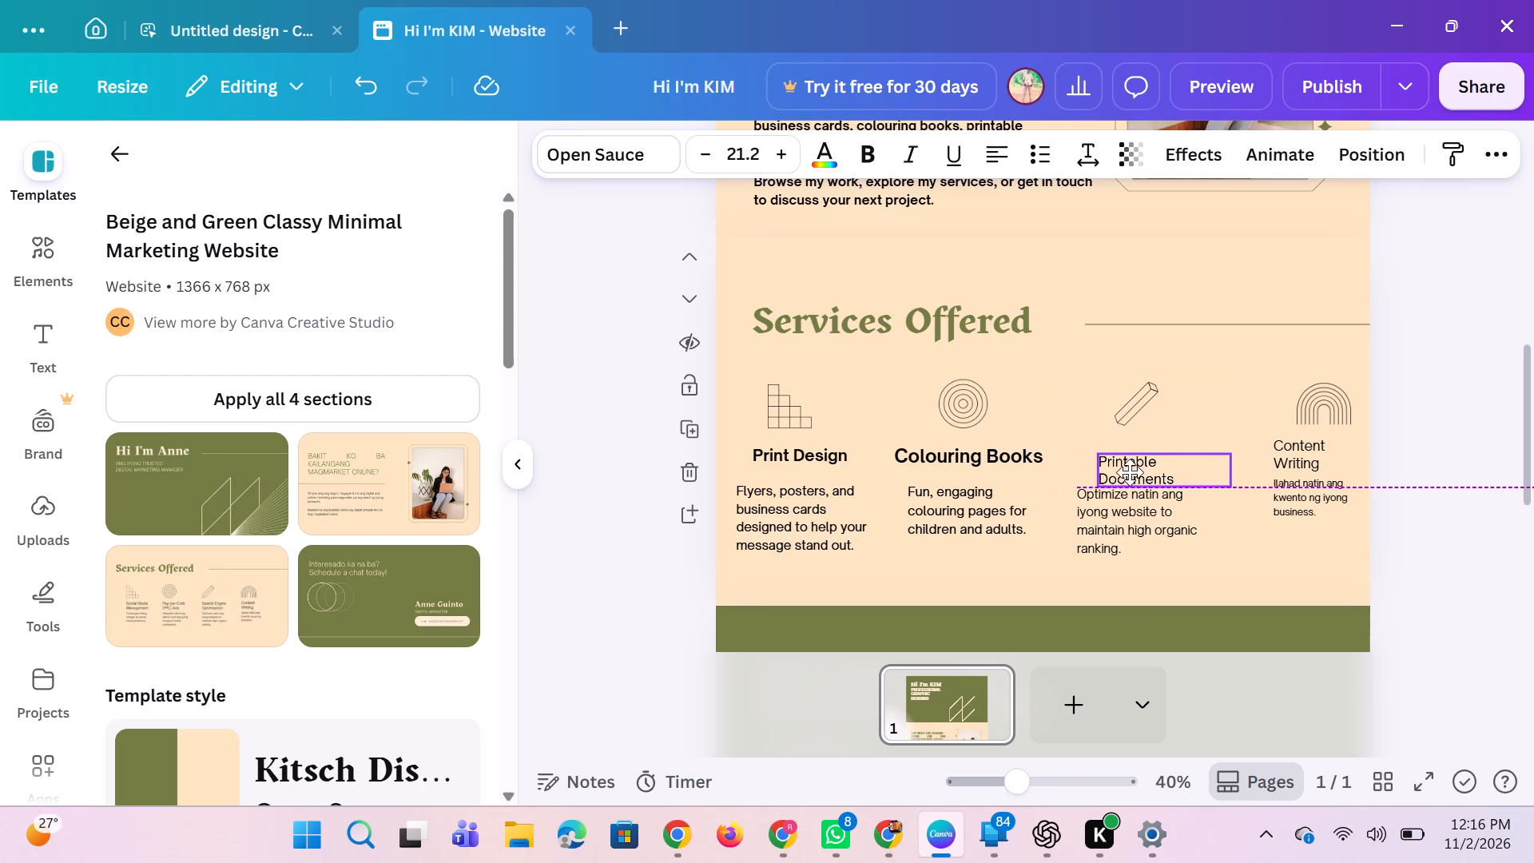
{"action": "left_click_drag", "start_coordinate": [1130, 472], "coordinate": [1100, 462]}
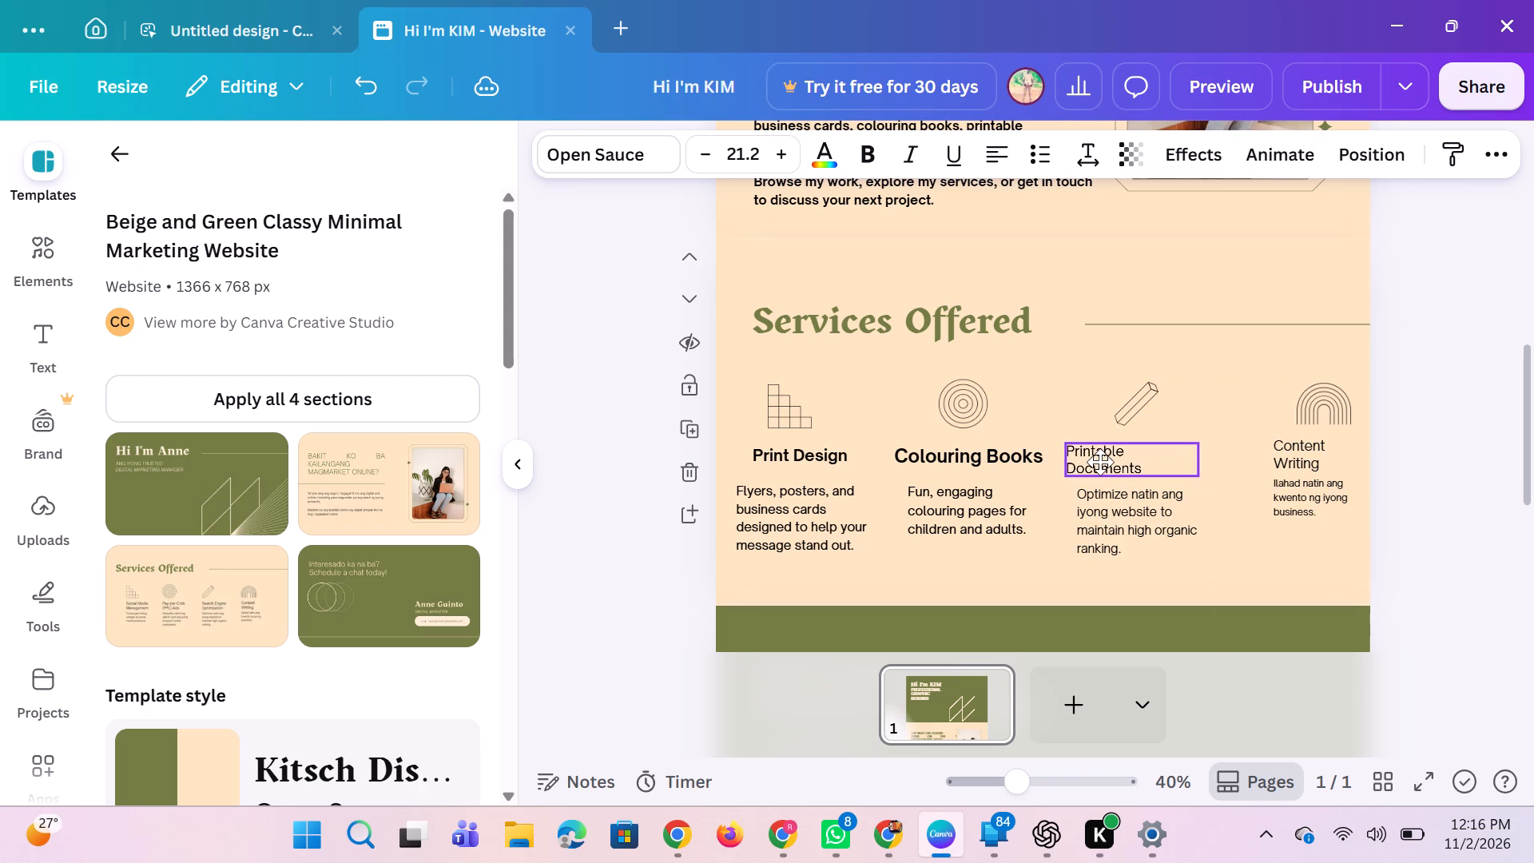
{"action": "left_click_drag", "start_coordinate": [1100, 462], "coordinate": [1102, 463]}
Remove the line break in the Printable Documents title and widen its text box to about 328 to fit one line.
{"action": "left_click", "coordinate": [1079, 473]}
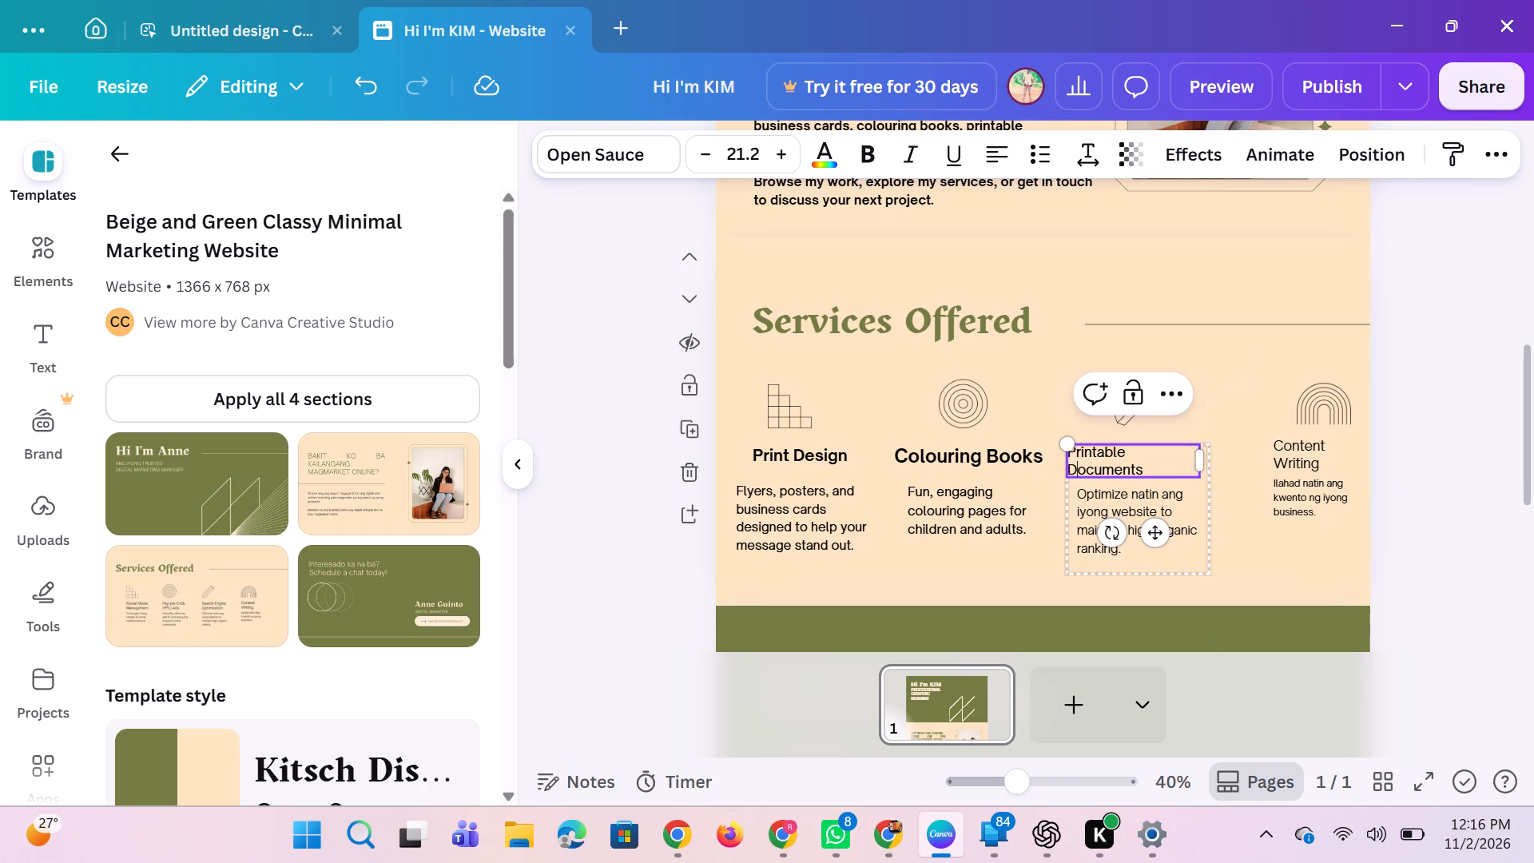
{"action": "key", "text": "Left"}
{"action": "key", "text": "BackSpace"}
{"action": "key", "text": "BackSpace"}
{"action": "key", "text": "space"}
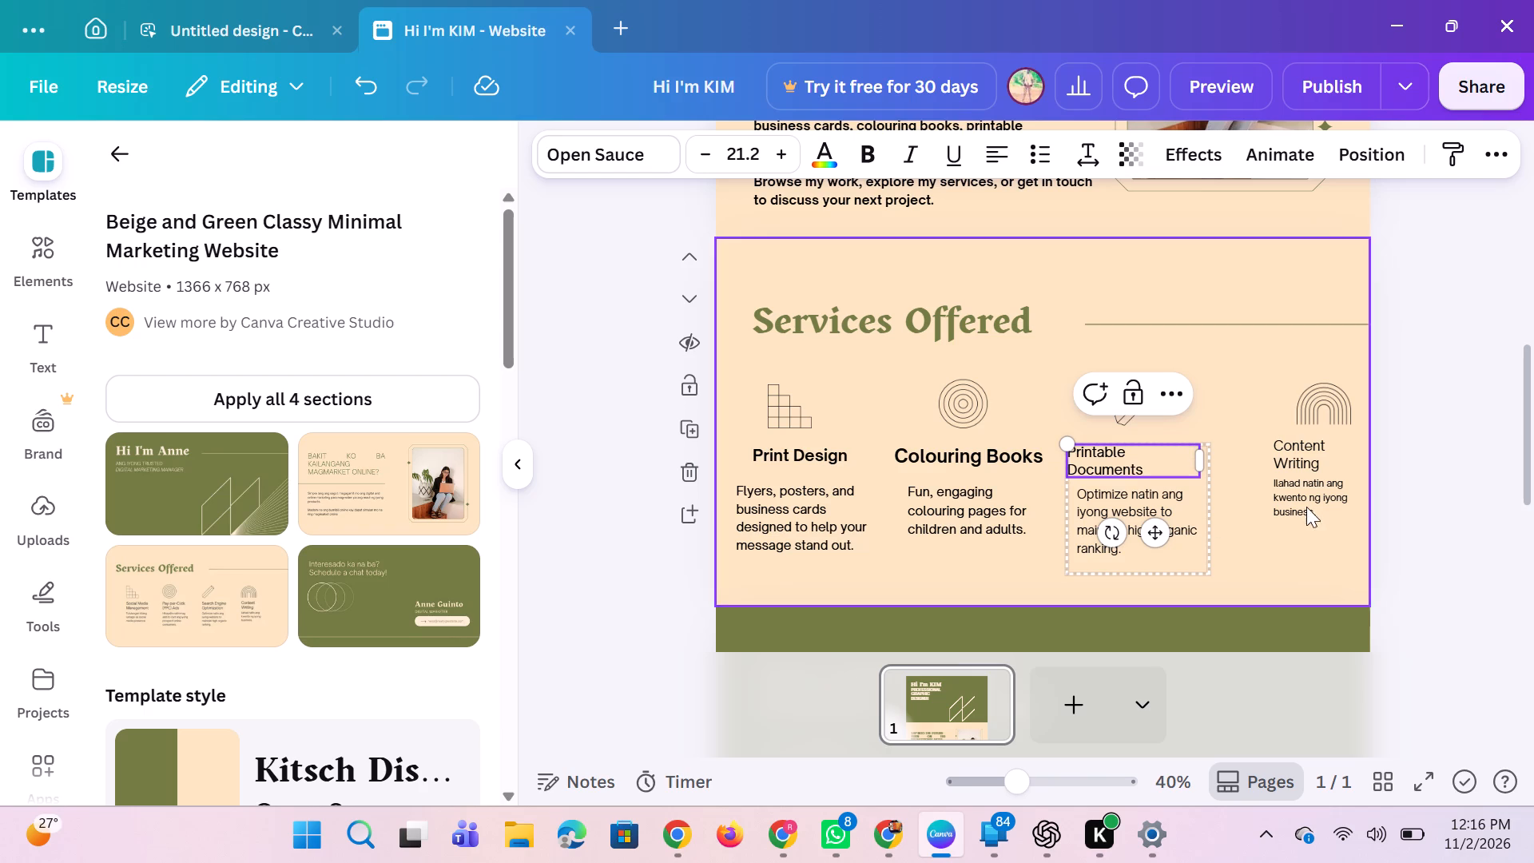
{"action": "left_click_drag", "start_coordinate": [1201, 463], "coordinate": [1226, 457]}
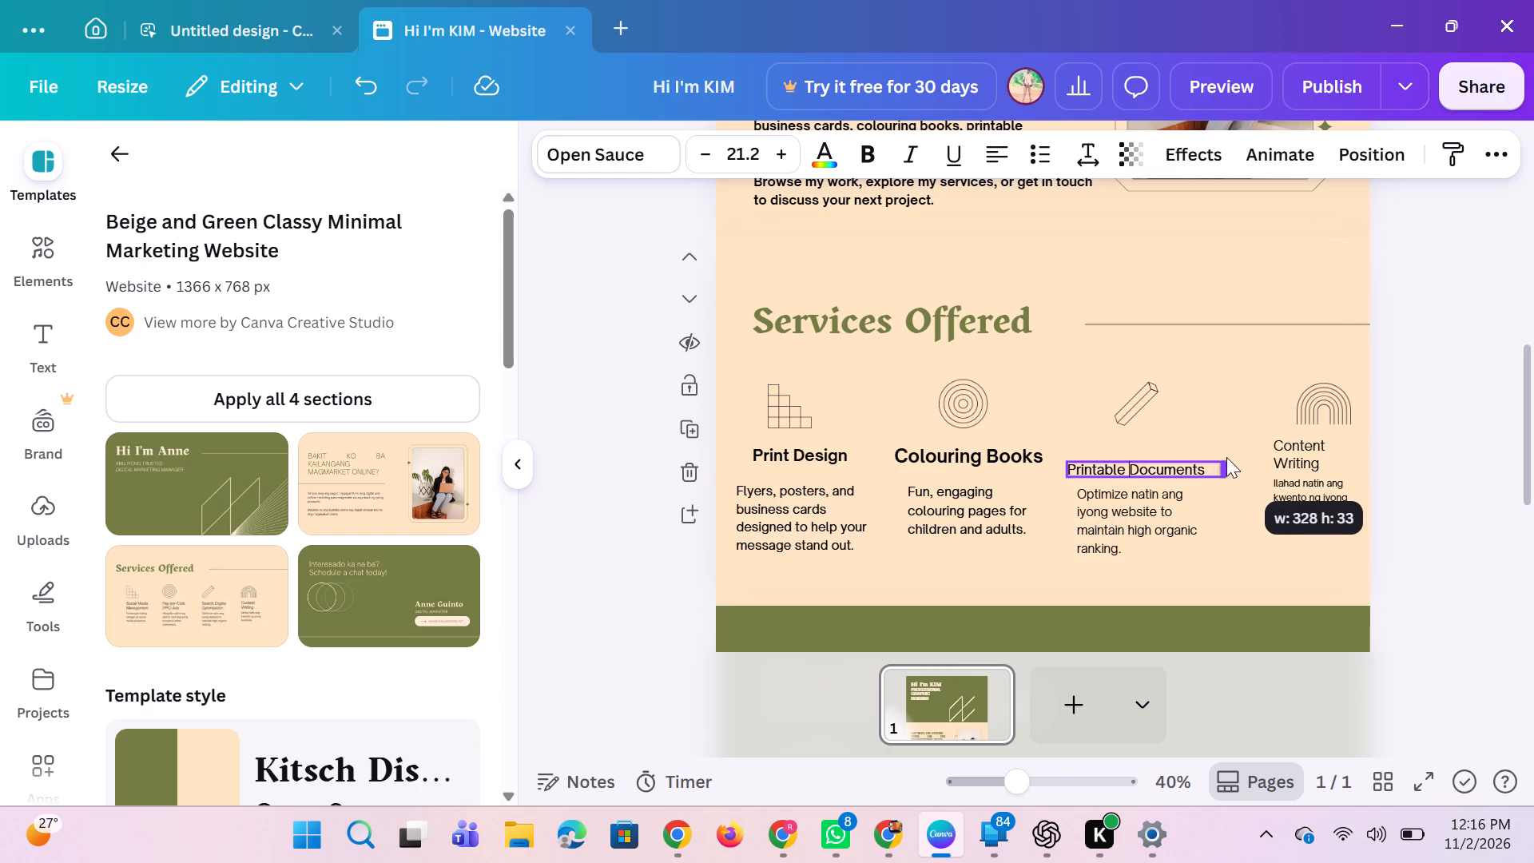
{"action": "left_click_drag", "start_coordinate": [1226, 457], "coordinate": [1228, 455]}
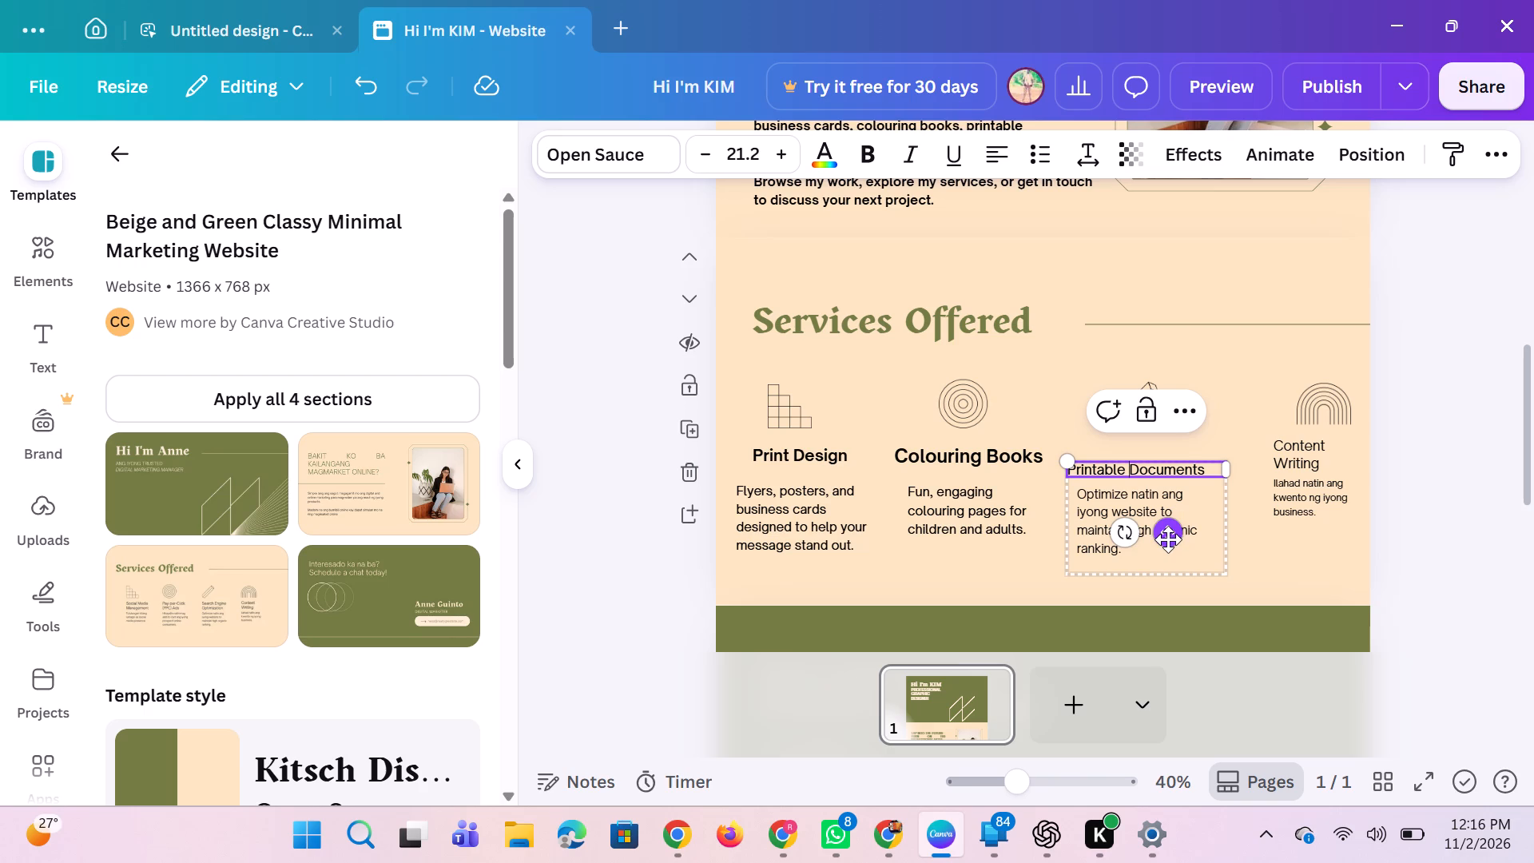
Move the Printable Documents title up level with the Colouring Books title, centred beneath the diagonal bar illustration.
{"action": "left_click_drag", "start_coordinate": [1168, 539], "coordinate": [1171, 525]}
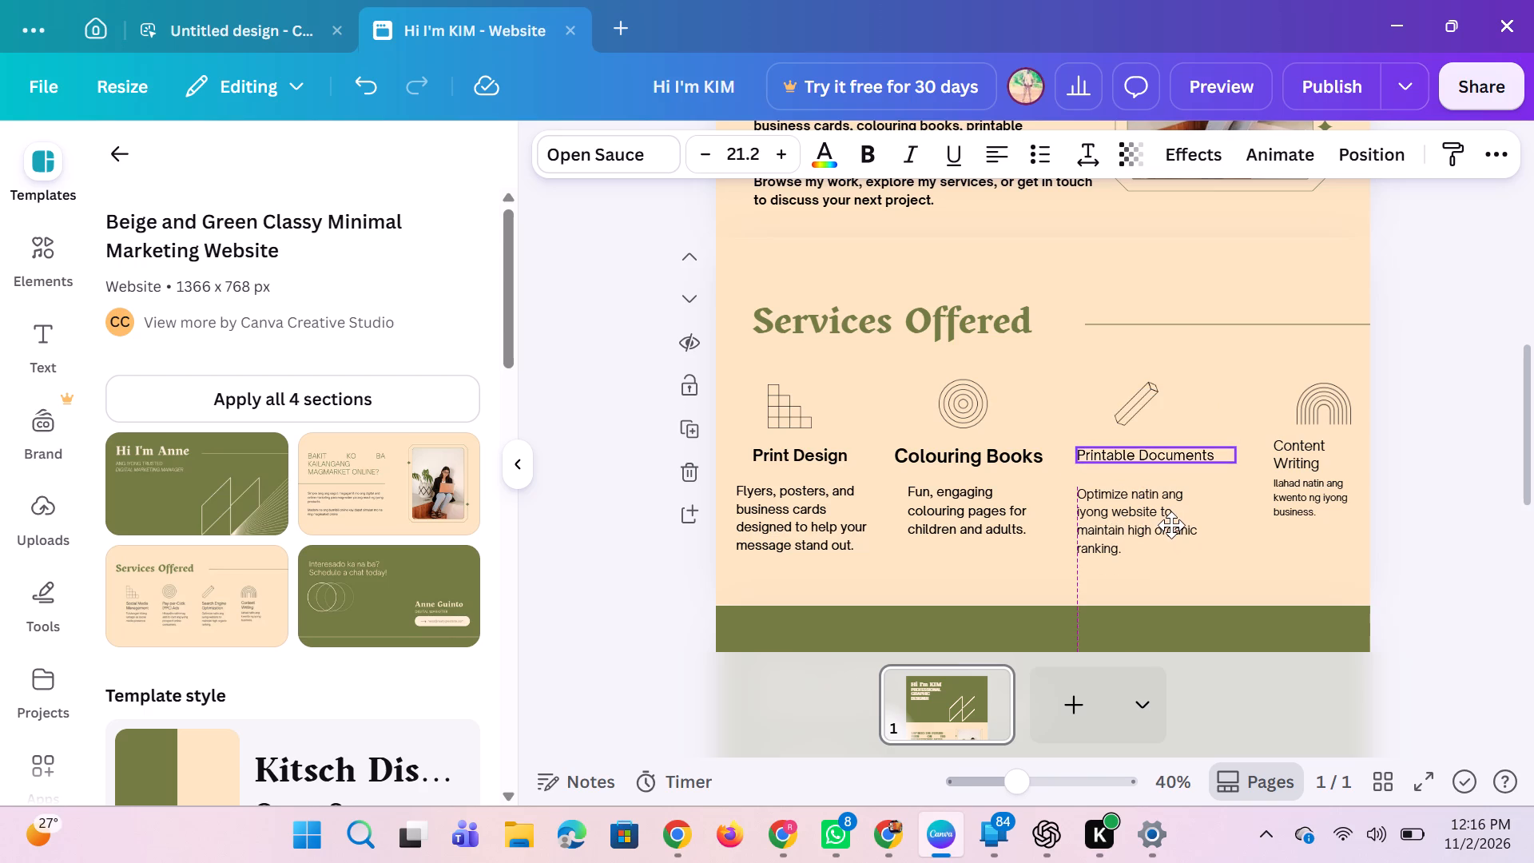
{"action": "left_click_drag", "start_coordinate": [1171, 525], "coordinate": [1172, 525]}
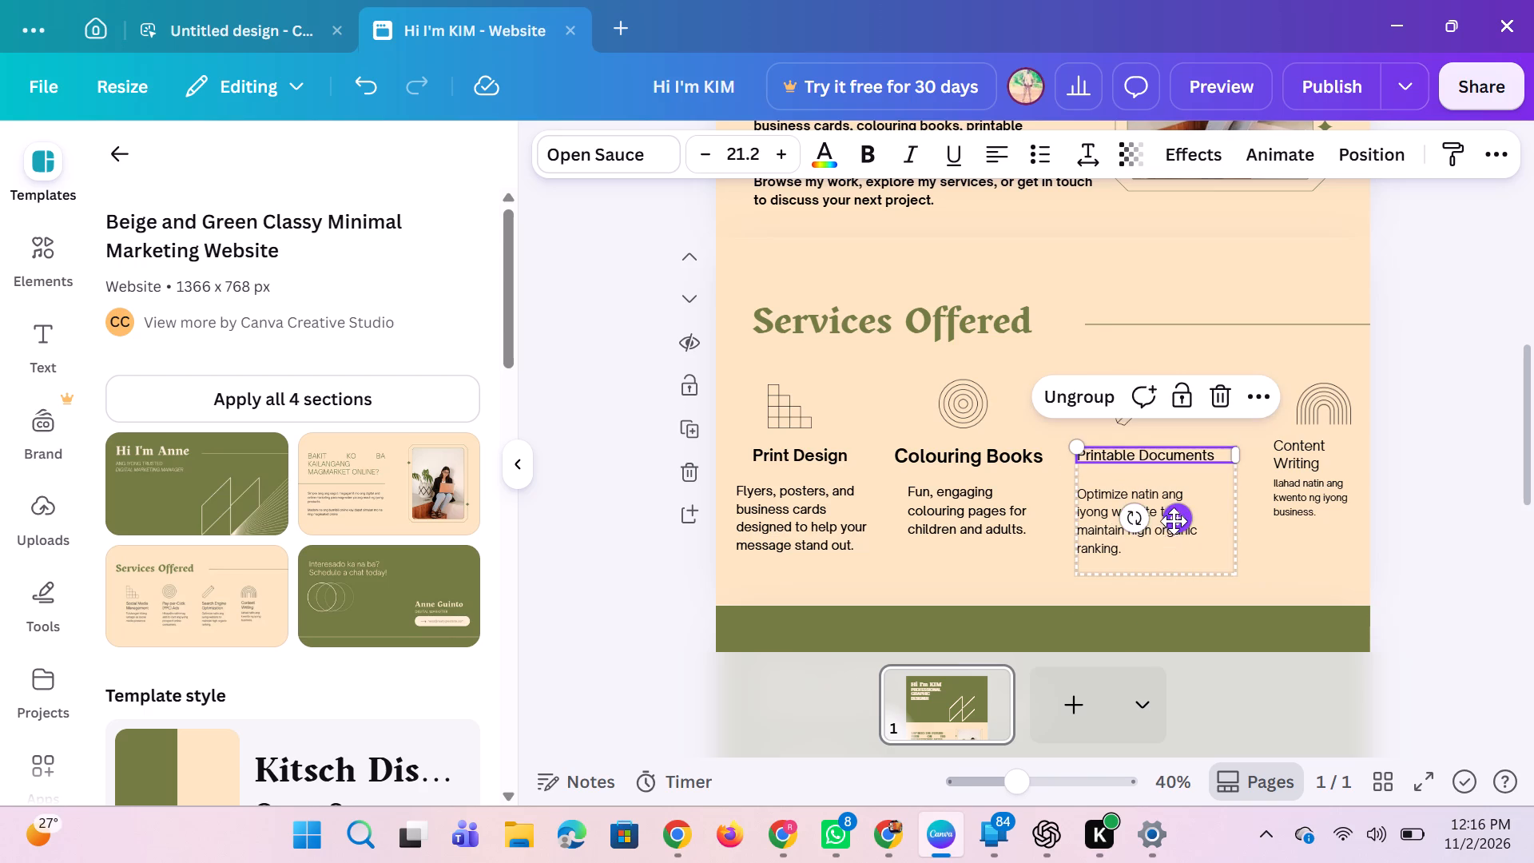
{"action": "left_click_drag", "start_coordinate": [1174, 519], "coordinate": [1165, 519]}
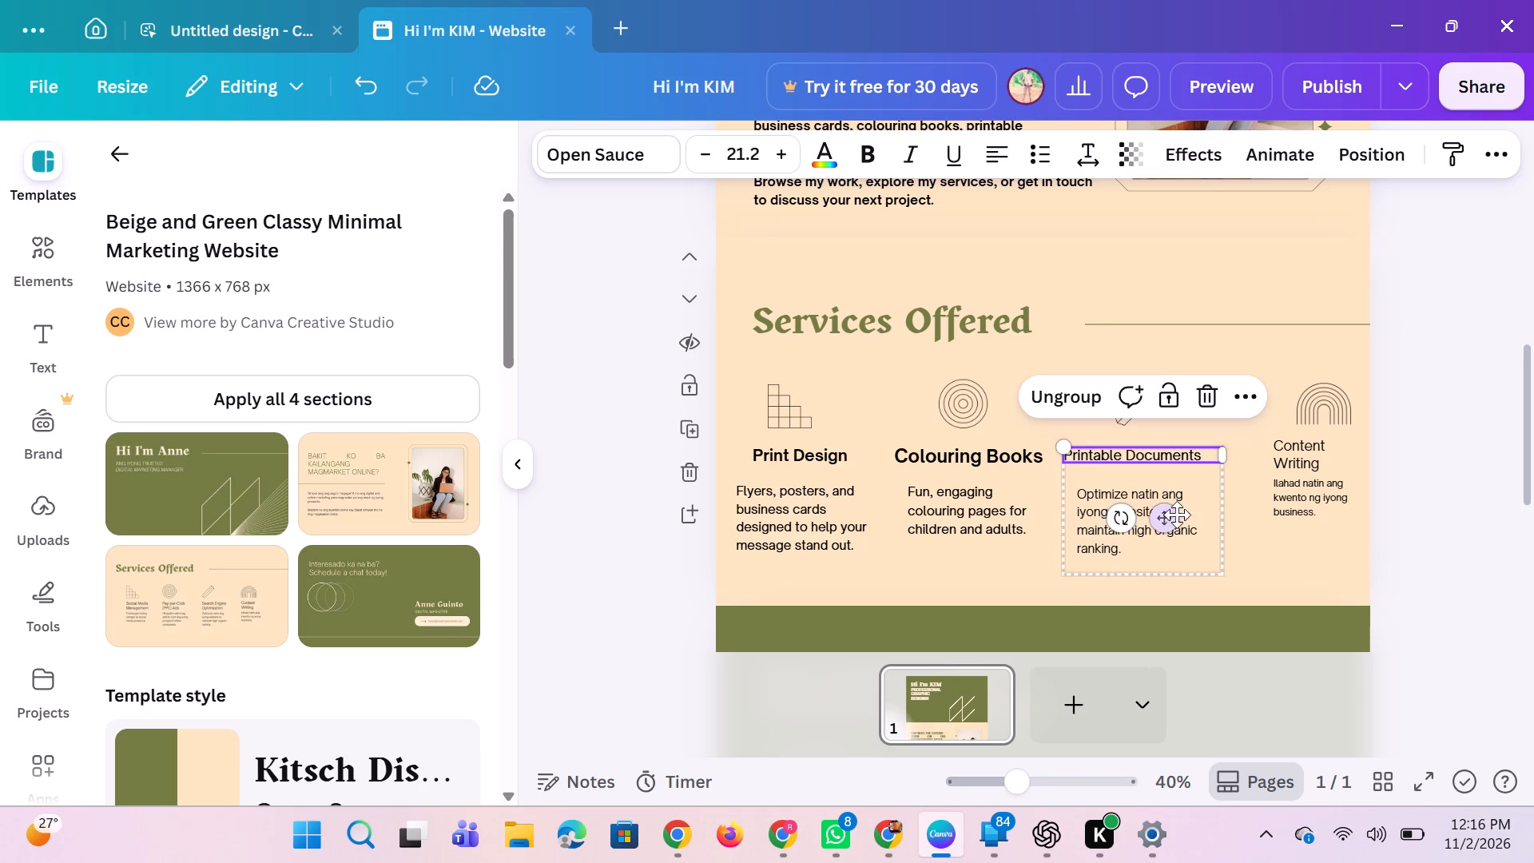
Move the third service's description left to align its left edge with the Printable Documents title.
{"action": "left_click", "coordinate": [1090, 507]}
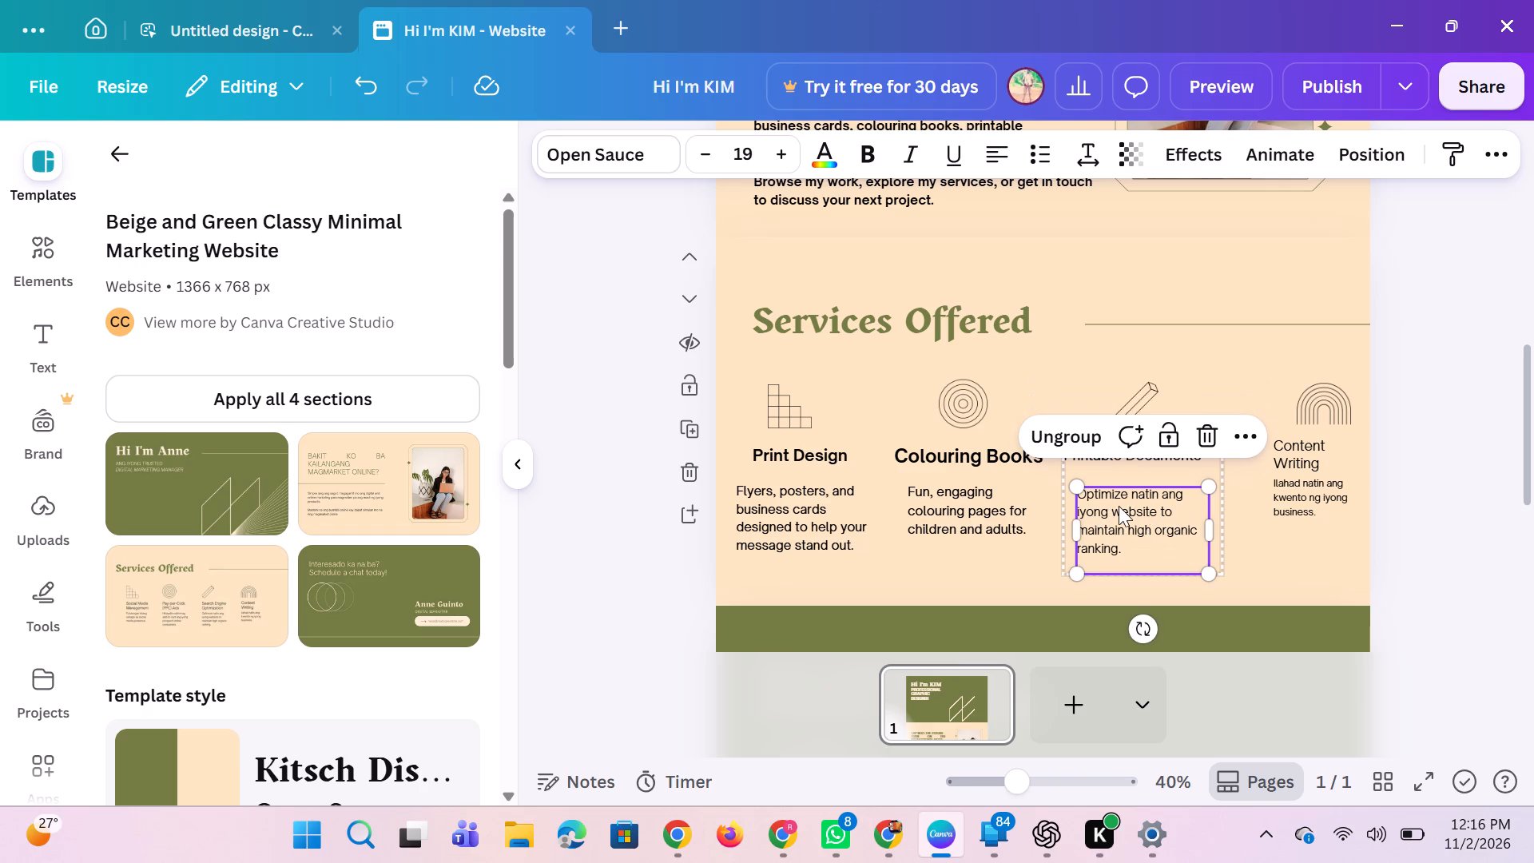
{"action": "left_click_drag", "start_coordinate": [1119, 506], "coordinate": [1110, 506]}
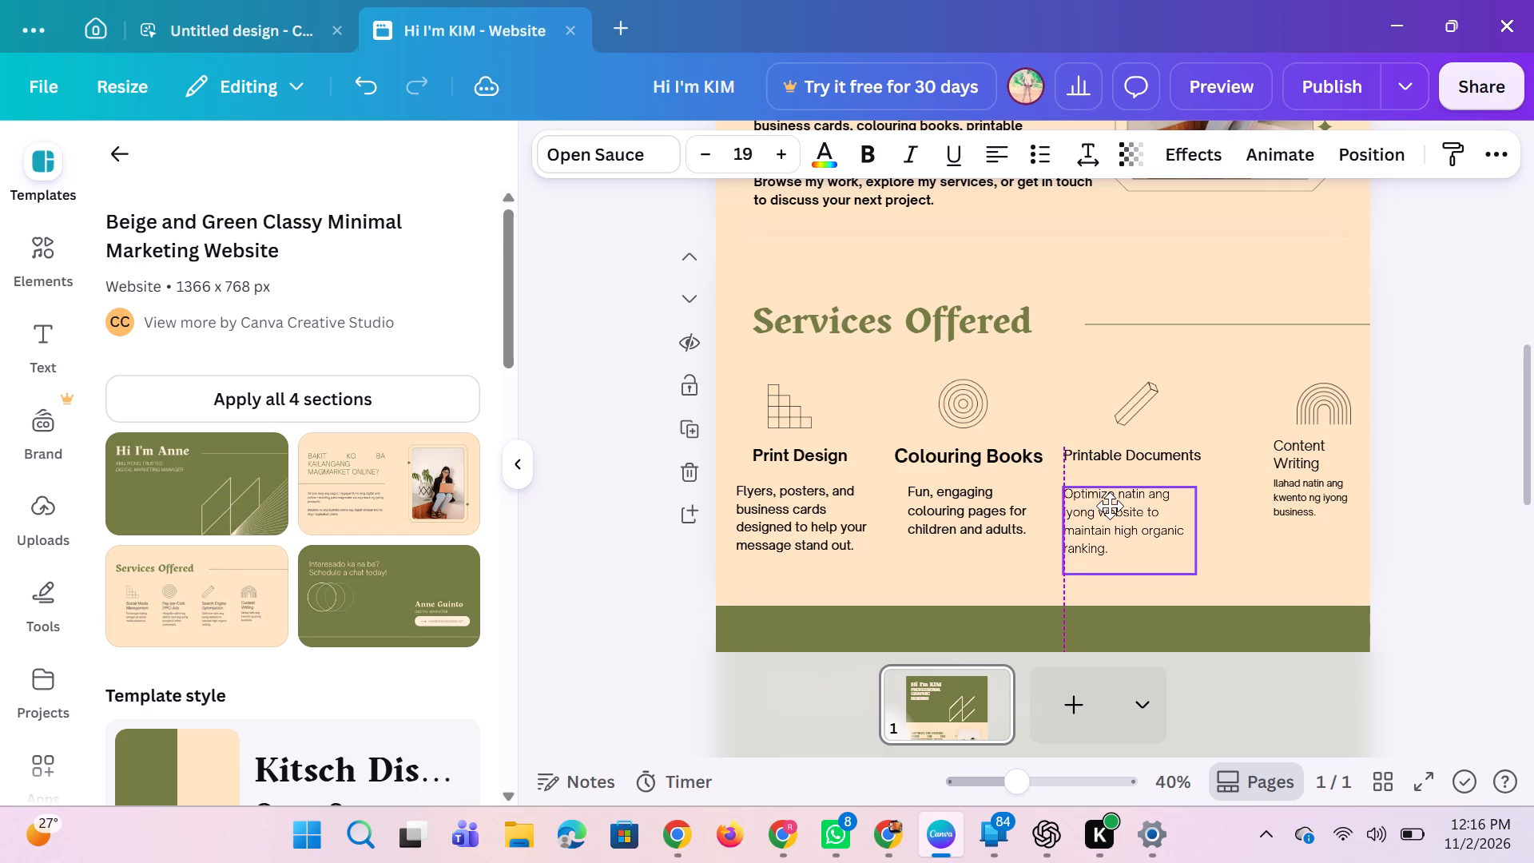
{"action": "left_click_drag", "start_coordinate": [1110, 506], "coordinate": [1110, 504]}
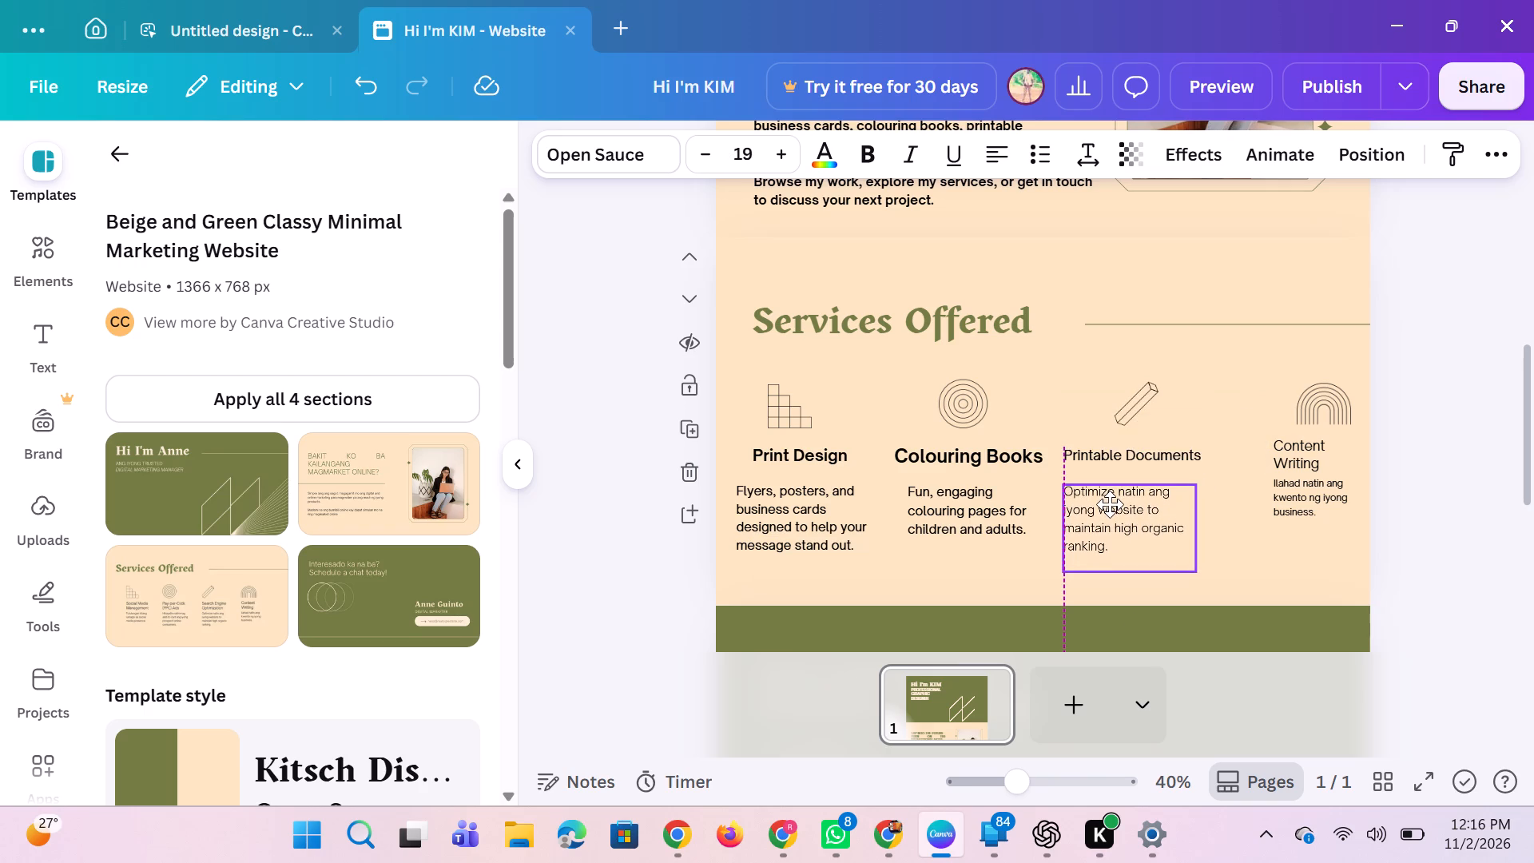
{"action": "left_click_drag", "start_coordinate": [1110, 504], "coordinate": [1111, 506]}
Make the Printable Documents title bold.
{"action": "left_click", "coordinate": [1162, 455]}
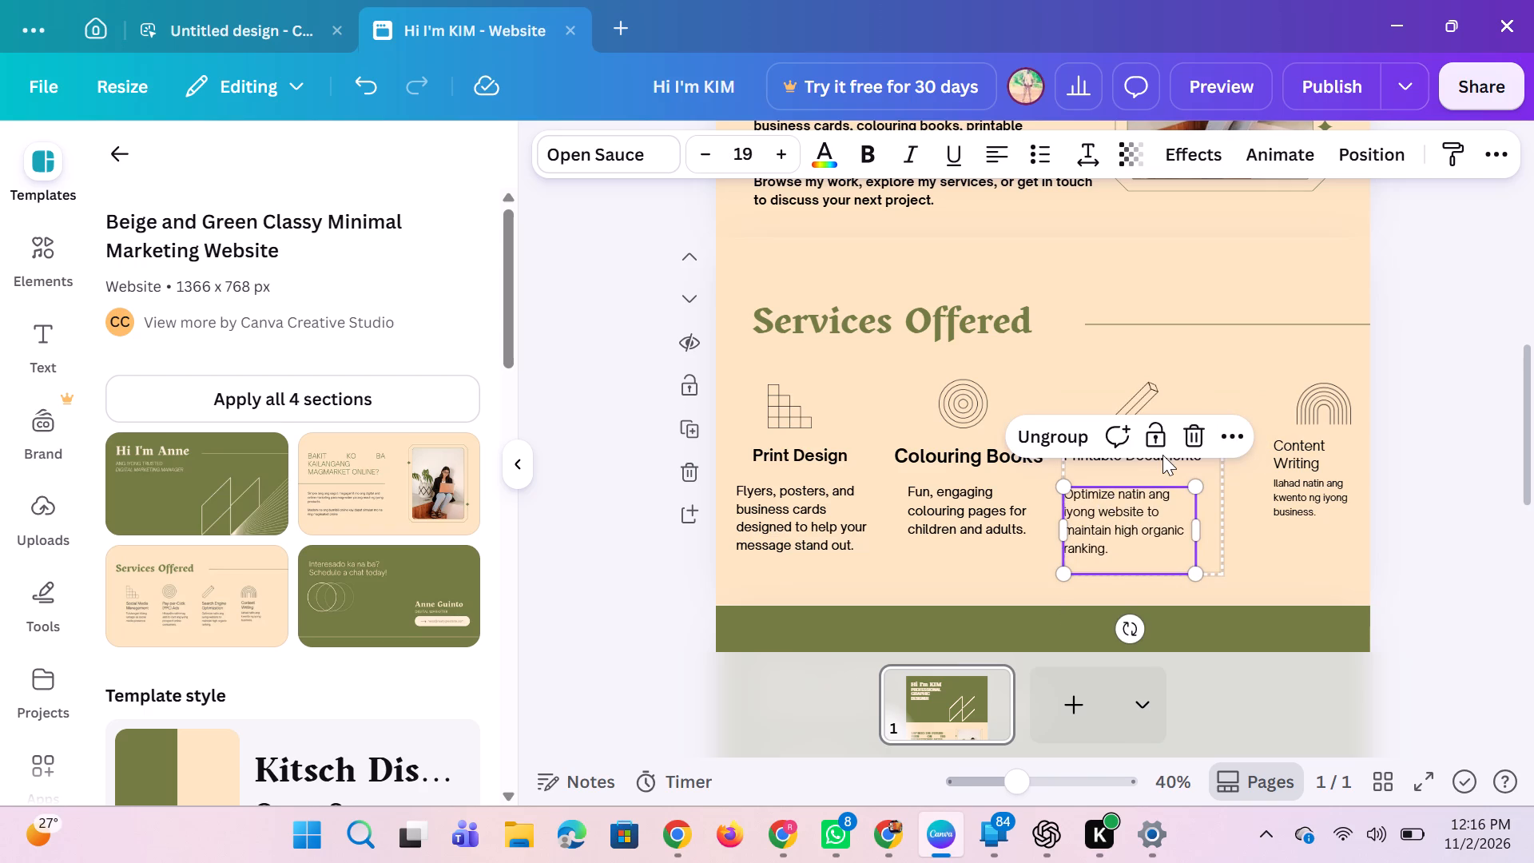
{"action": "left_click", "coordinate": [1148, 465]}
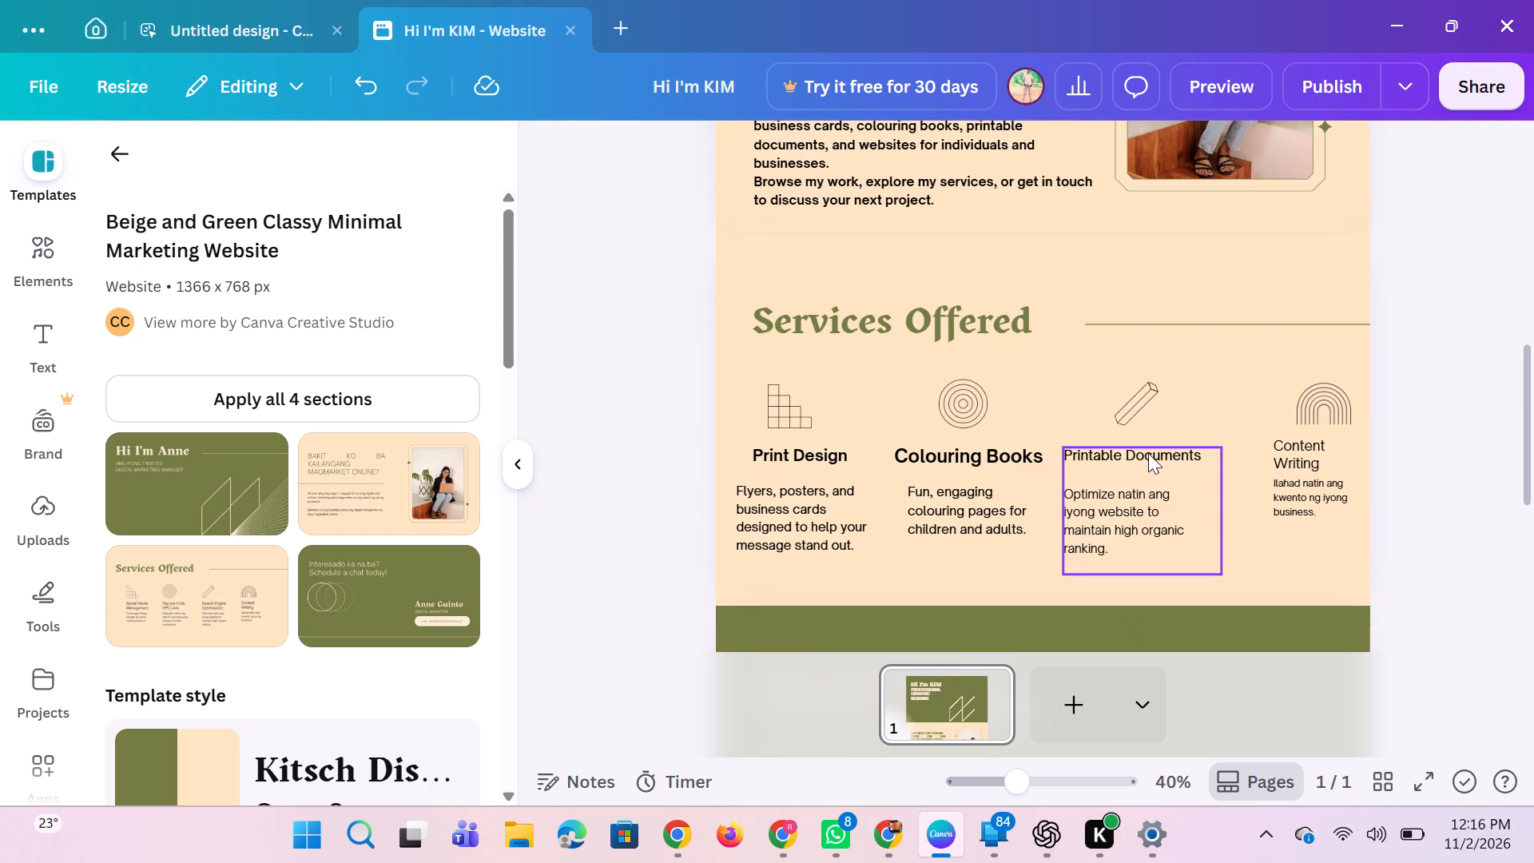
{"action": "left_click", "coordinate": [1150, 453]}
{"action": "double_click", "coordinate": [1150, 453]}
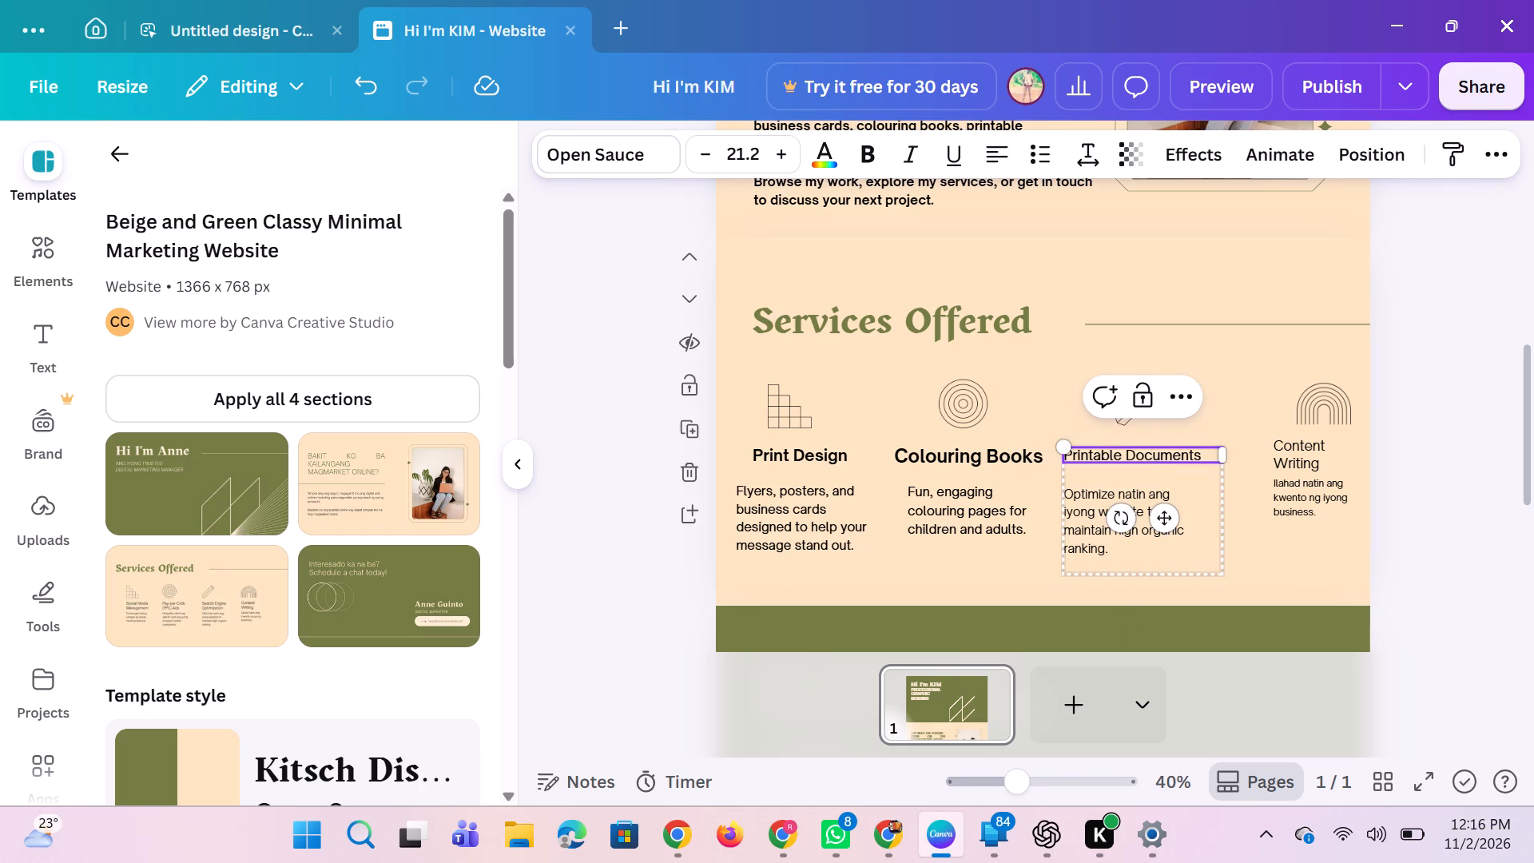
{"action": "triple_click", "coordinate": [1150, 453]}
{"action": "left_click", "coordinate": [1150, 453]}
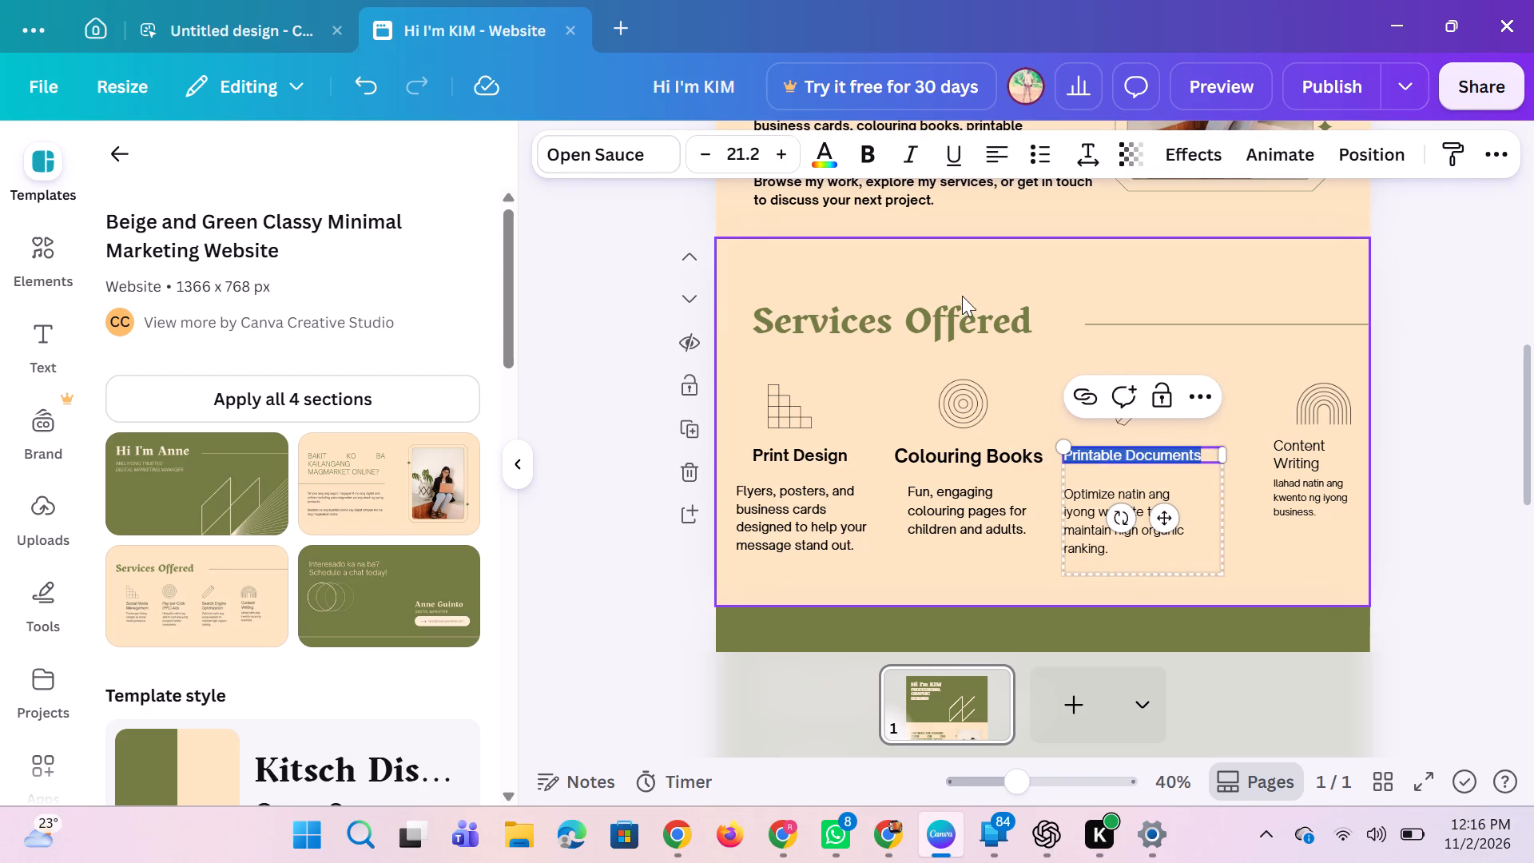
{"action": "left_click", "coordinate": [873, 149]}
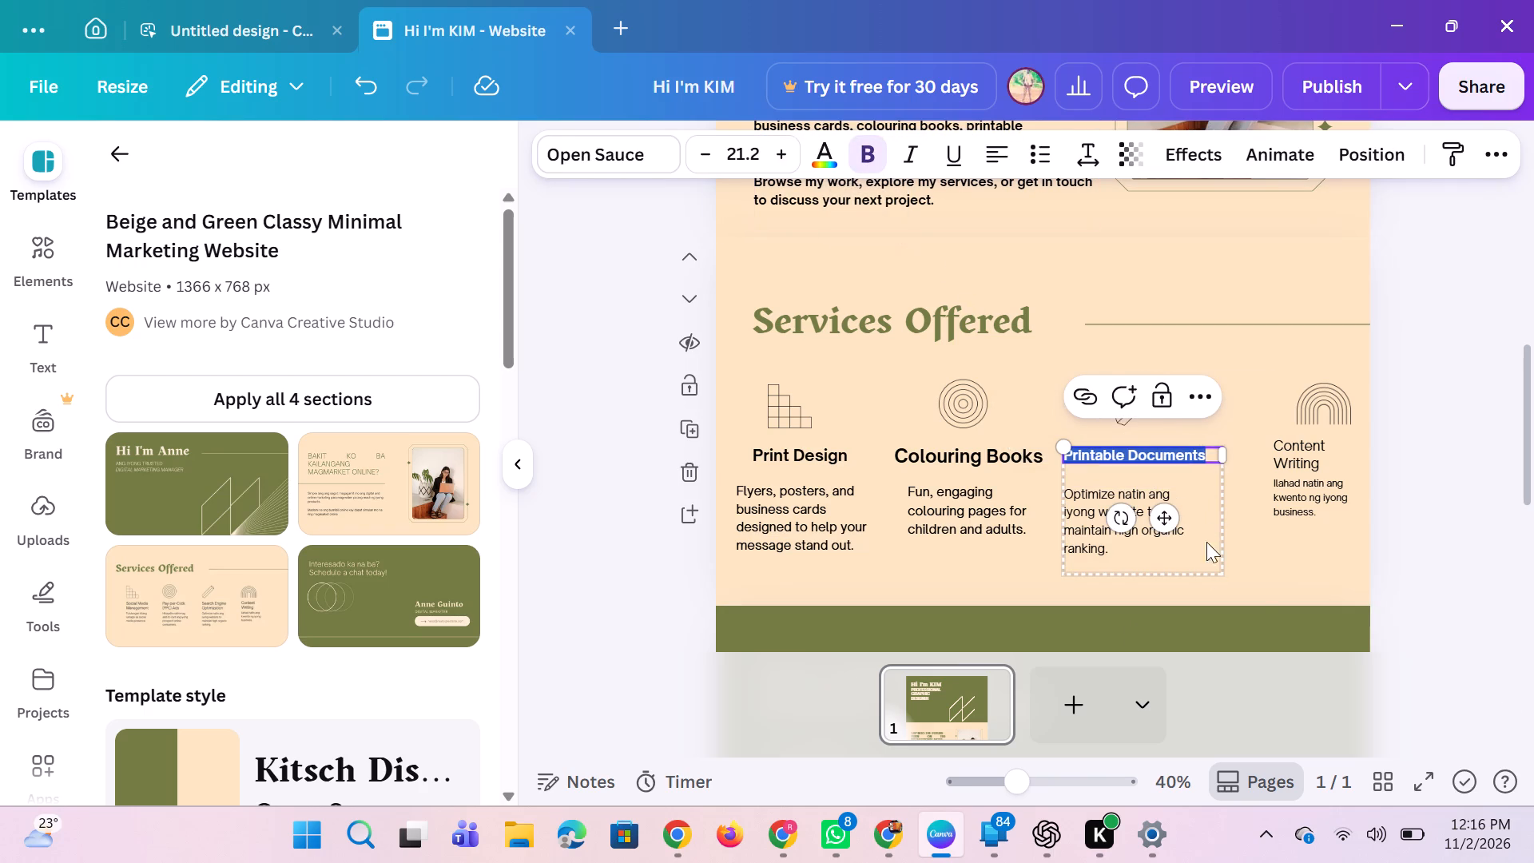
{"action": "left_click", "coordinate": [1295, 603]}
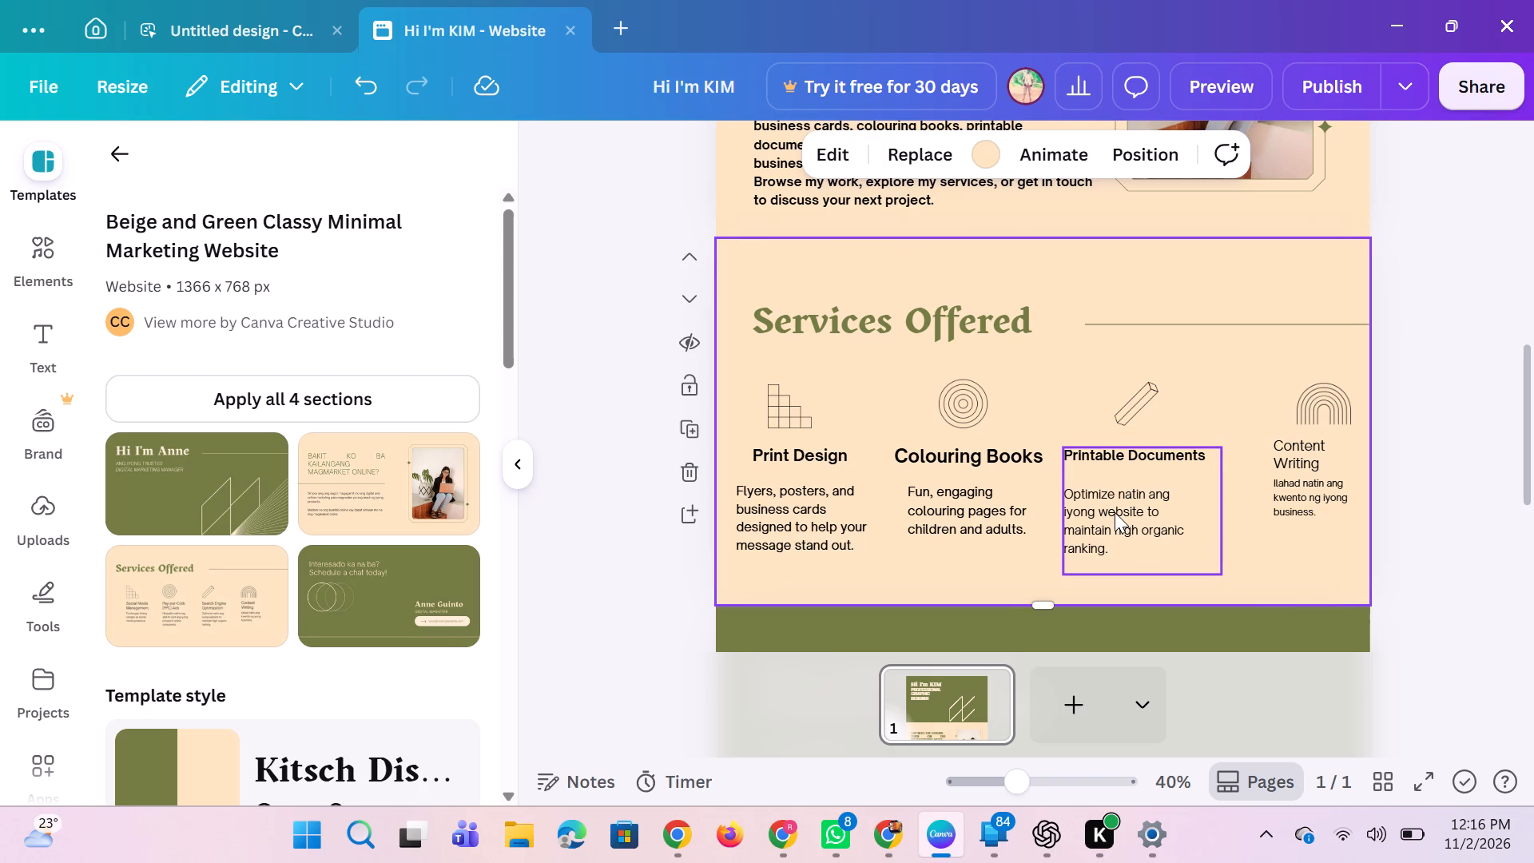
{"action": "left_click", "coordinate": [1118, 525]}
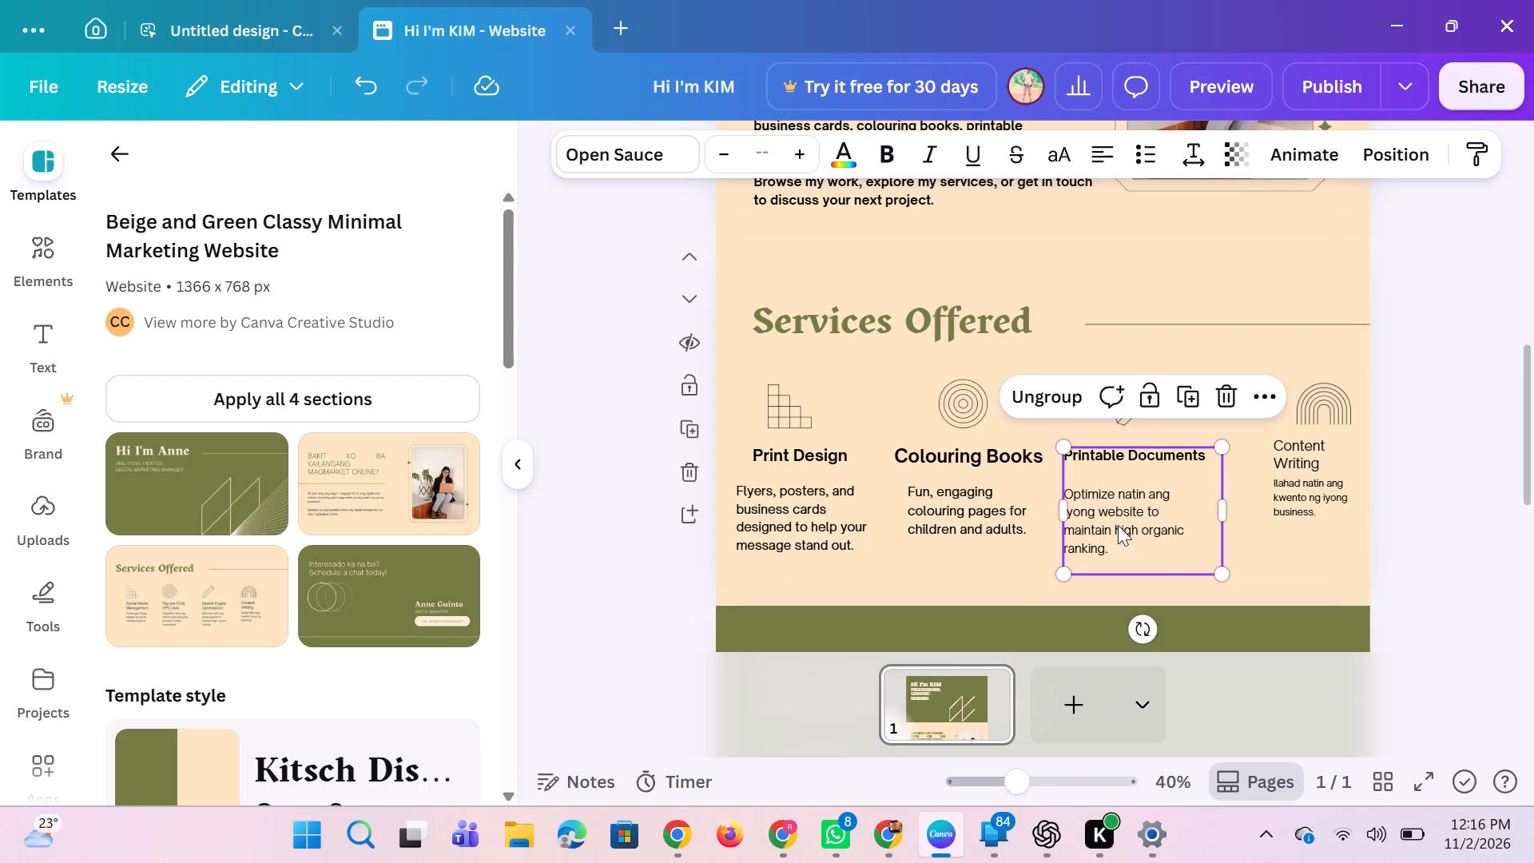
{"action": "double_click", "coordinate": [1118, 525]}
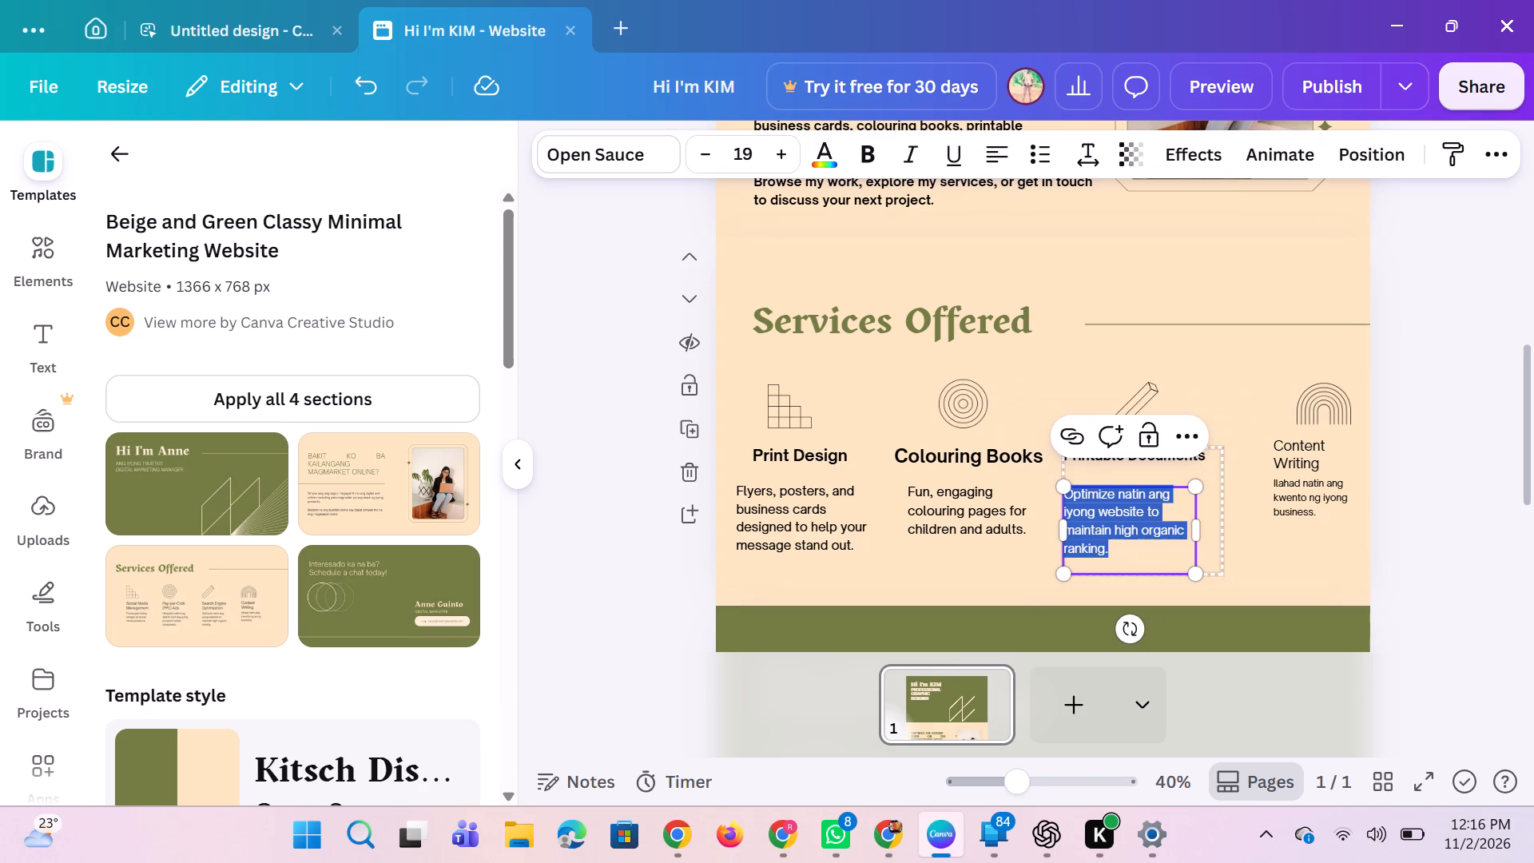
{"action": "key", "text": "BackSpace"}
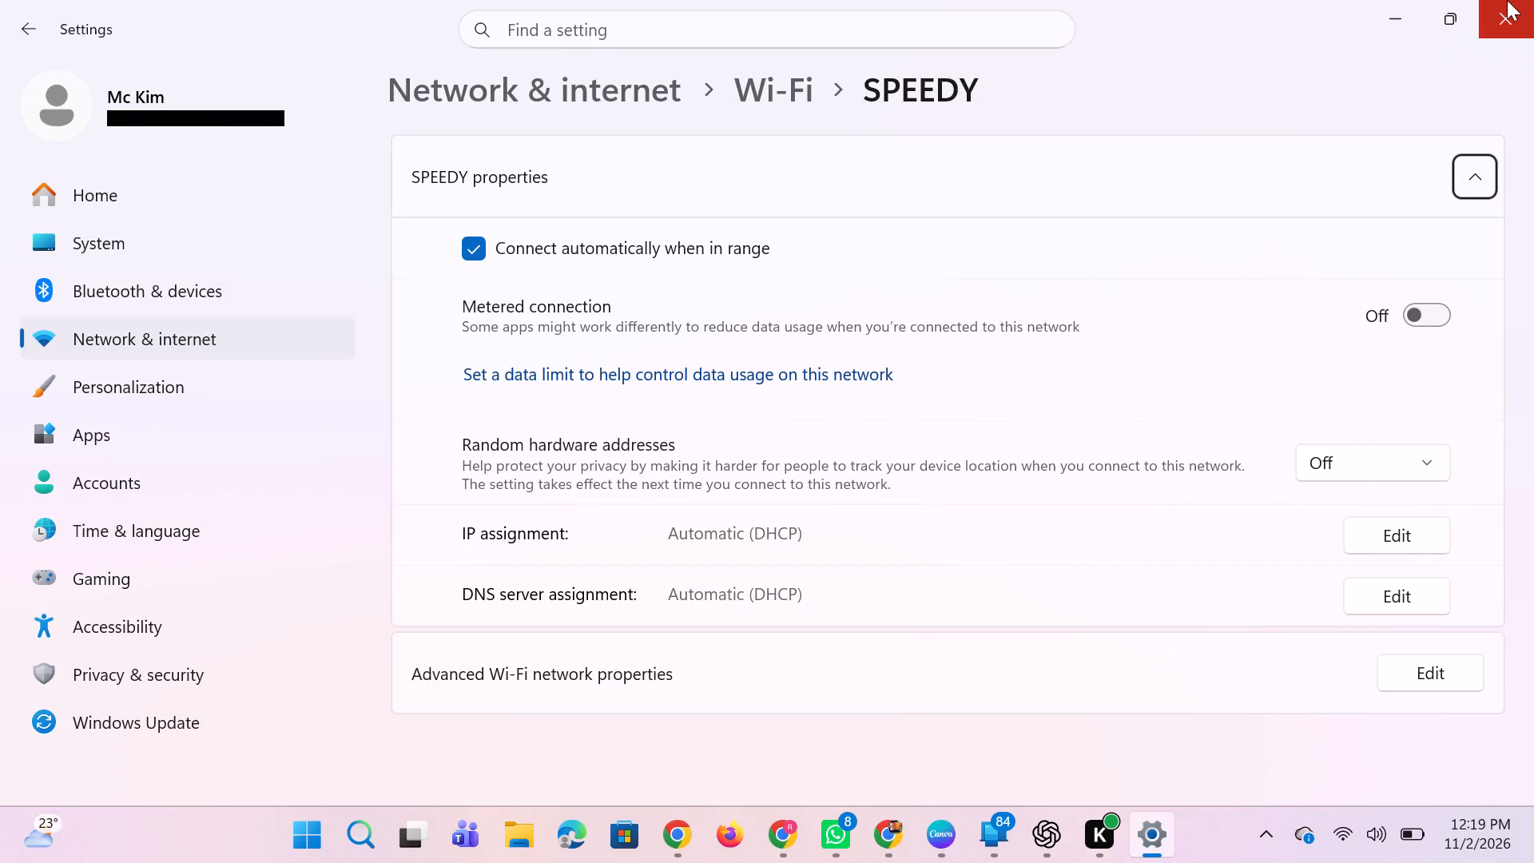
Close the Wi-Fi Settings window and return to the Canva website design.
{"action": "left_click", "coordinate": [1507, 22]}
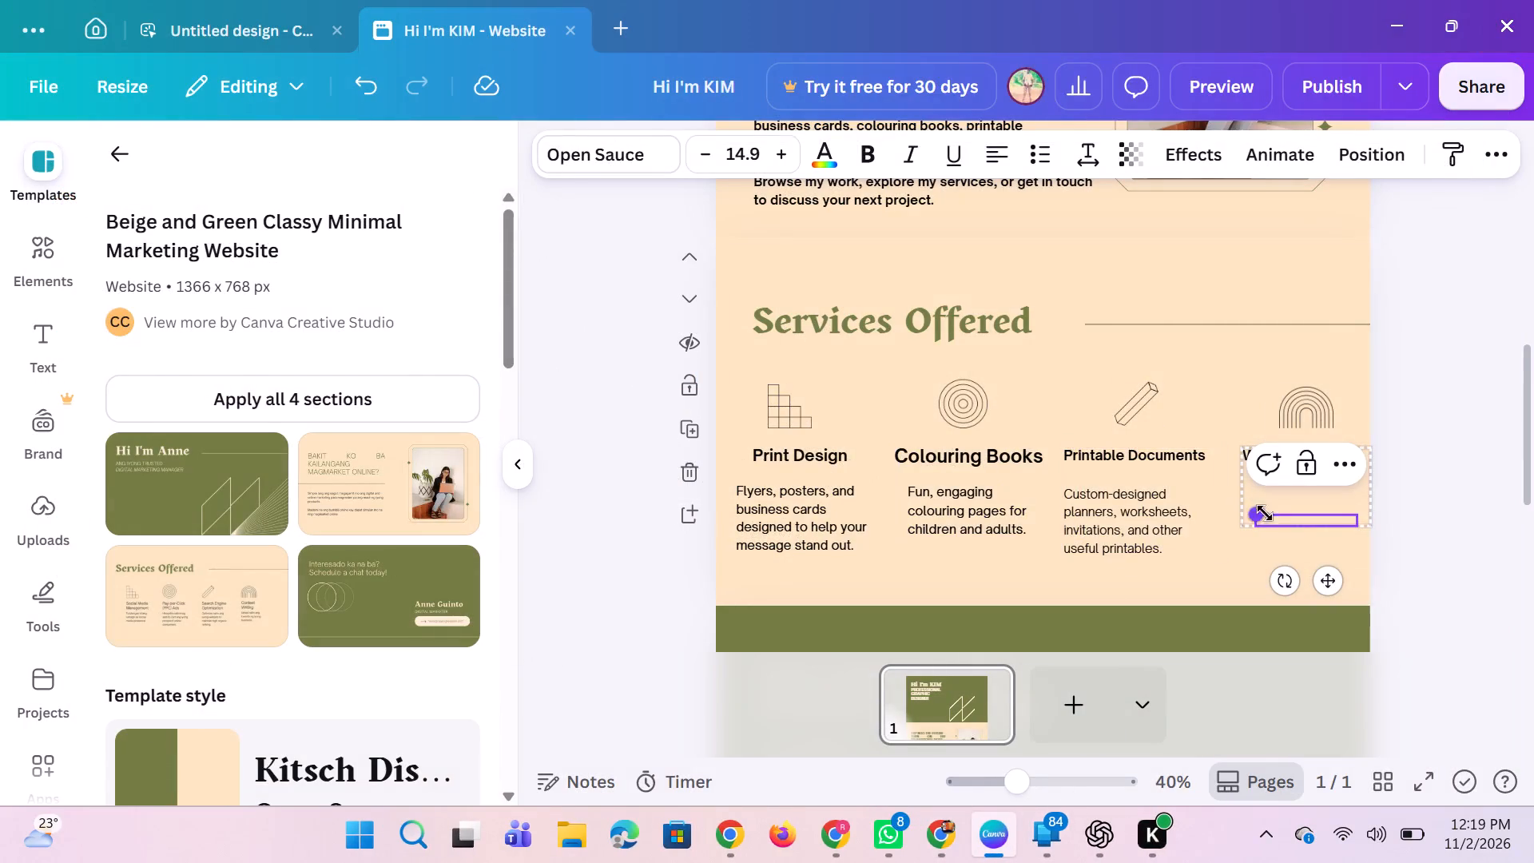
Paste the copied text "Clean, attractive Canva websites that introduce your business" into the empty Website Design description.
{"action": "left_click", "coordinate": [1291, 523]}
{"action": "key", "text": "ctrl+v"}
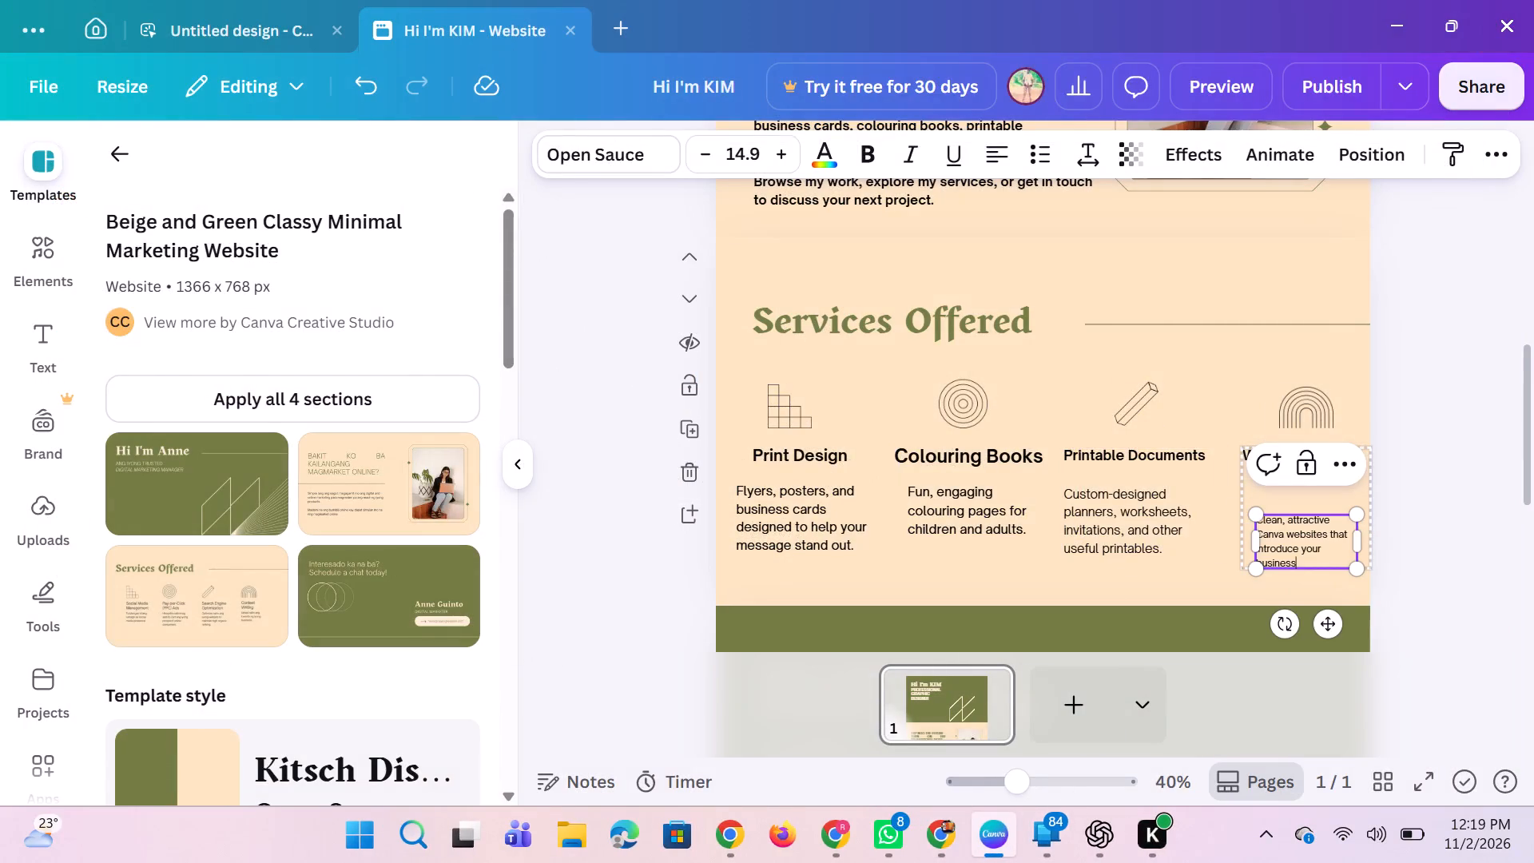
Enlarge the Website Design description to font size 16.9, aligning its left edge with the title above.
{"action": "left_click_drag", "start_coordinate": [1255, 520], "coordinate": [1230, 507]}
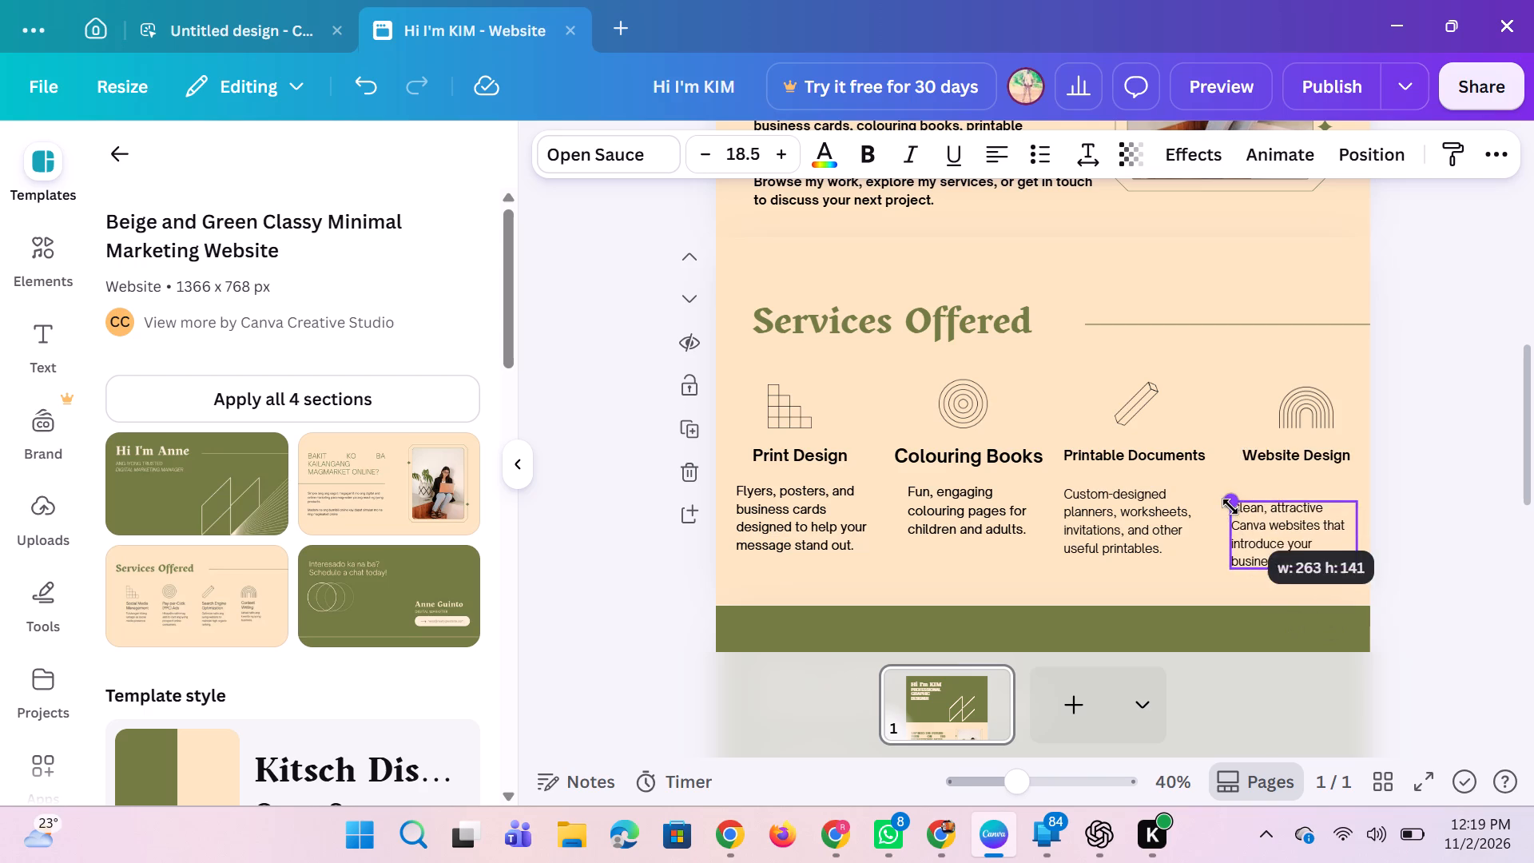
{"action": "left_click_drag", "start_coordinate": [1230, 507], "coordinate": [1243, 507]}
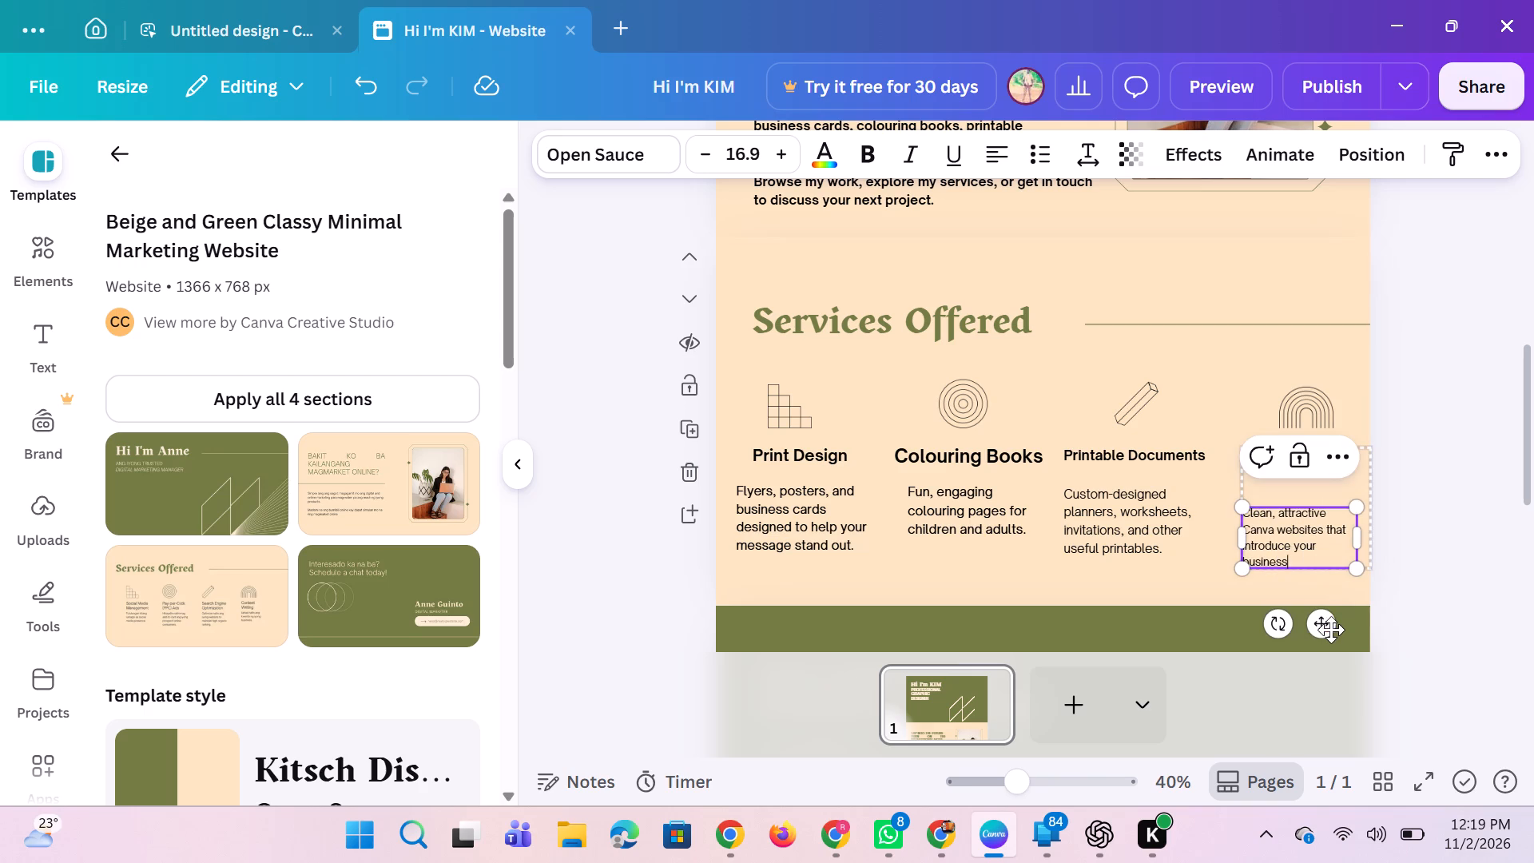
Move the Website Design description up closer to its title and enlarge its text to font size 17.7.
{"action": "left_click_drag", "start_coordinate": [1325, 630], "coordinate": [1325, 609]}
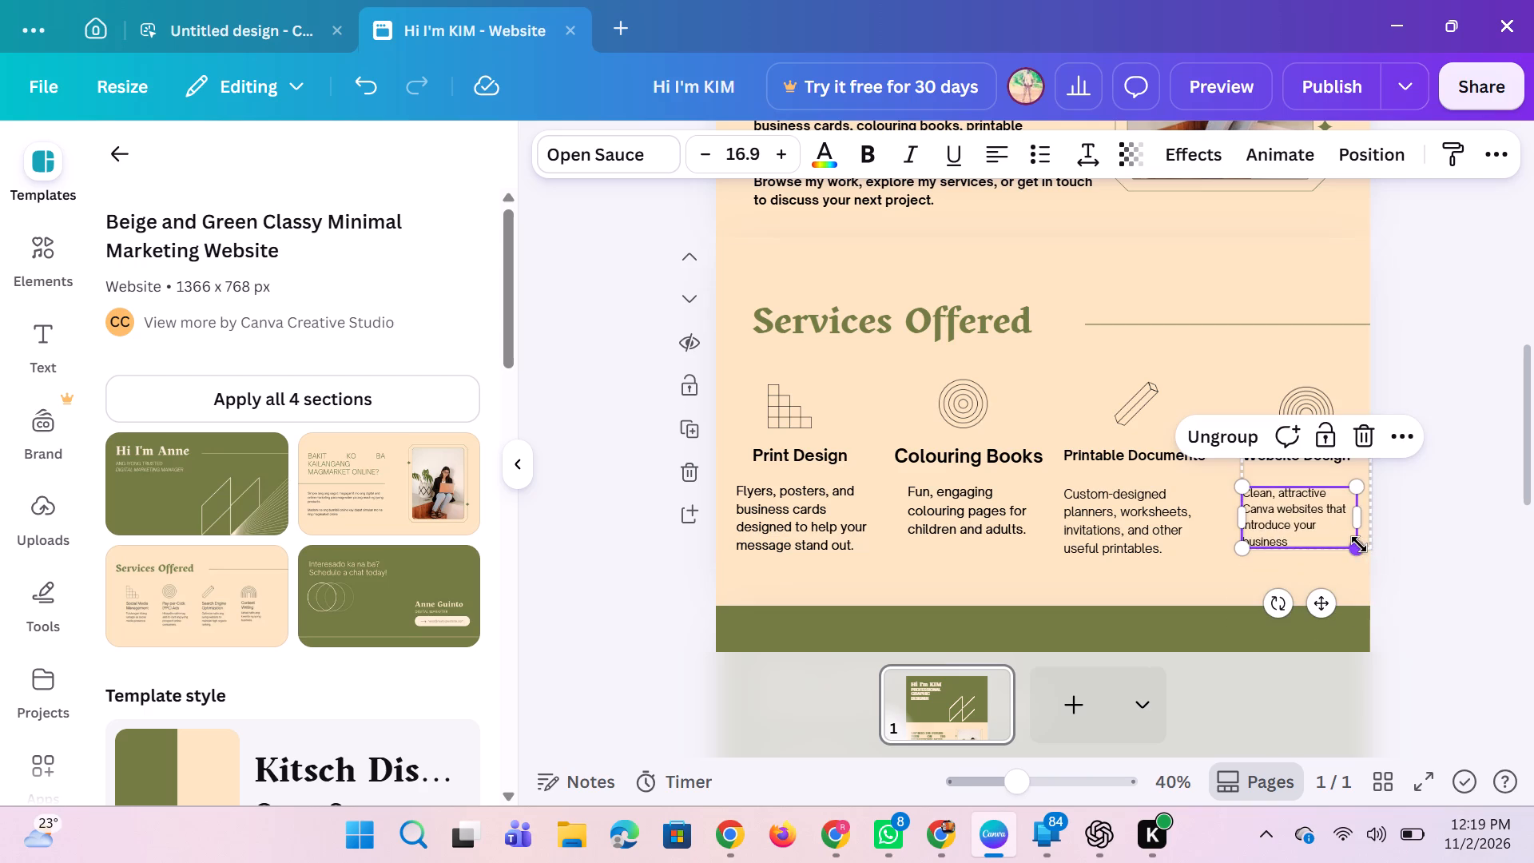
{"action": "left_click_drag", "start_coordinate": [1359, 544], "coordinate": [1369, 590]}
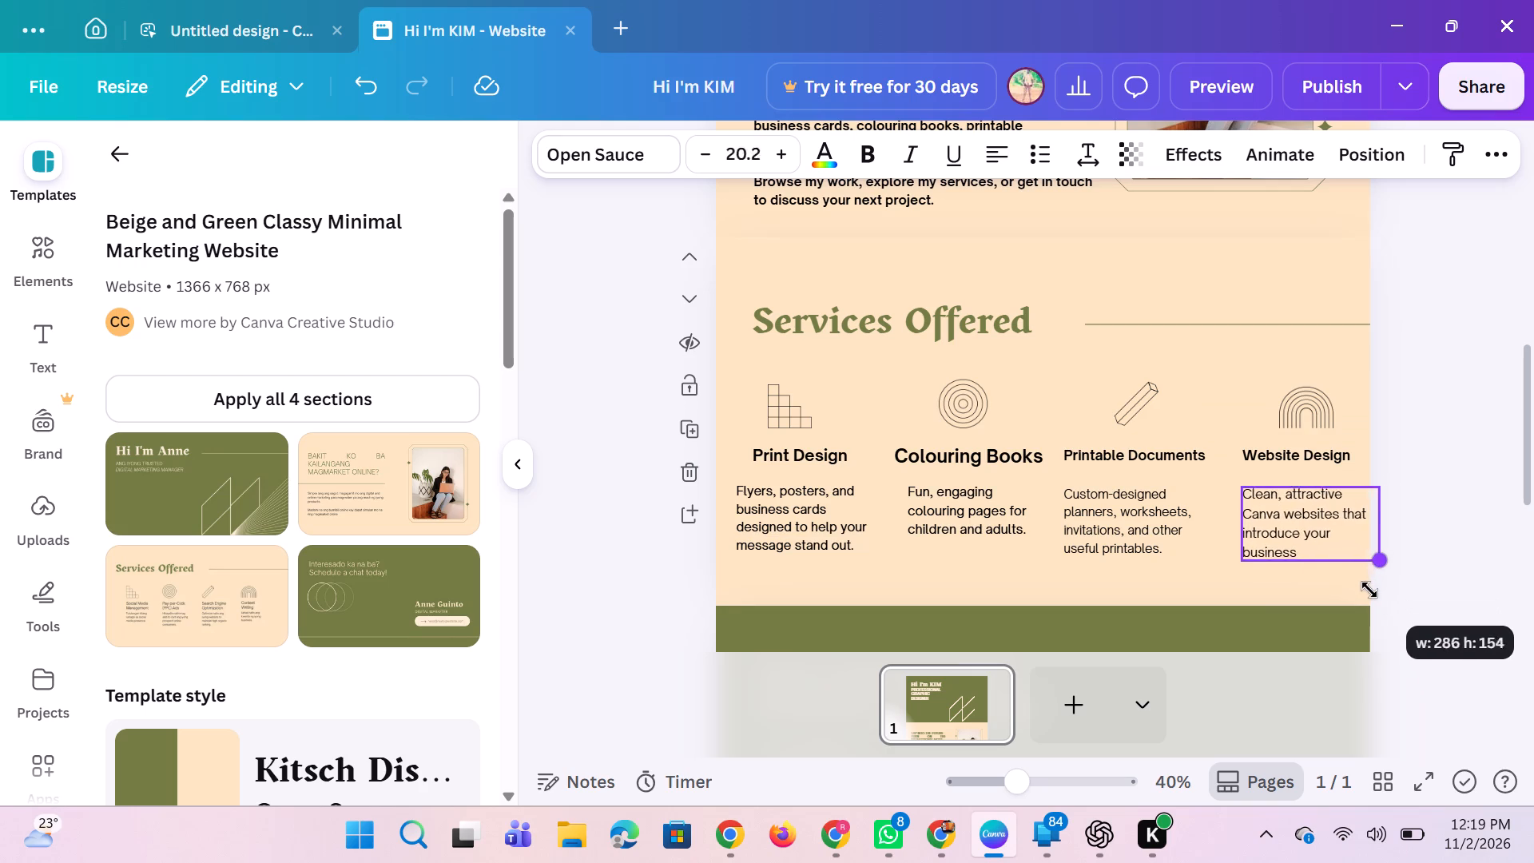
{"action": "left_click_drag", "start_coordinate": [1369, 590], "coordinate": [1346, 583]}
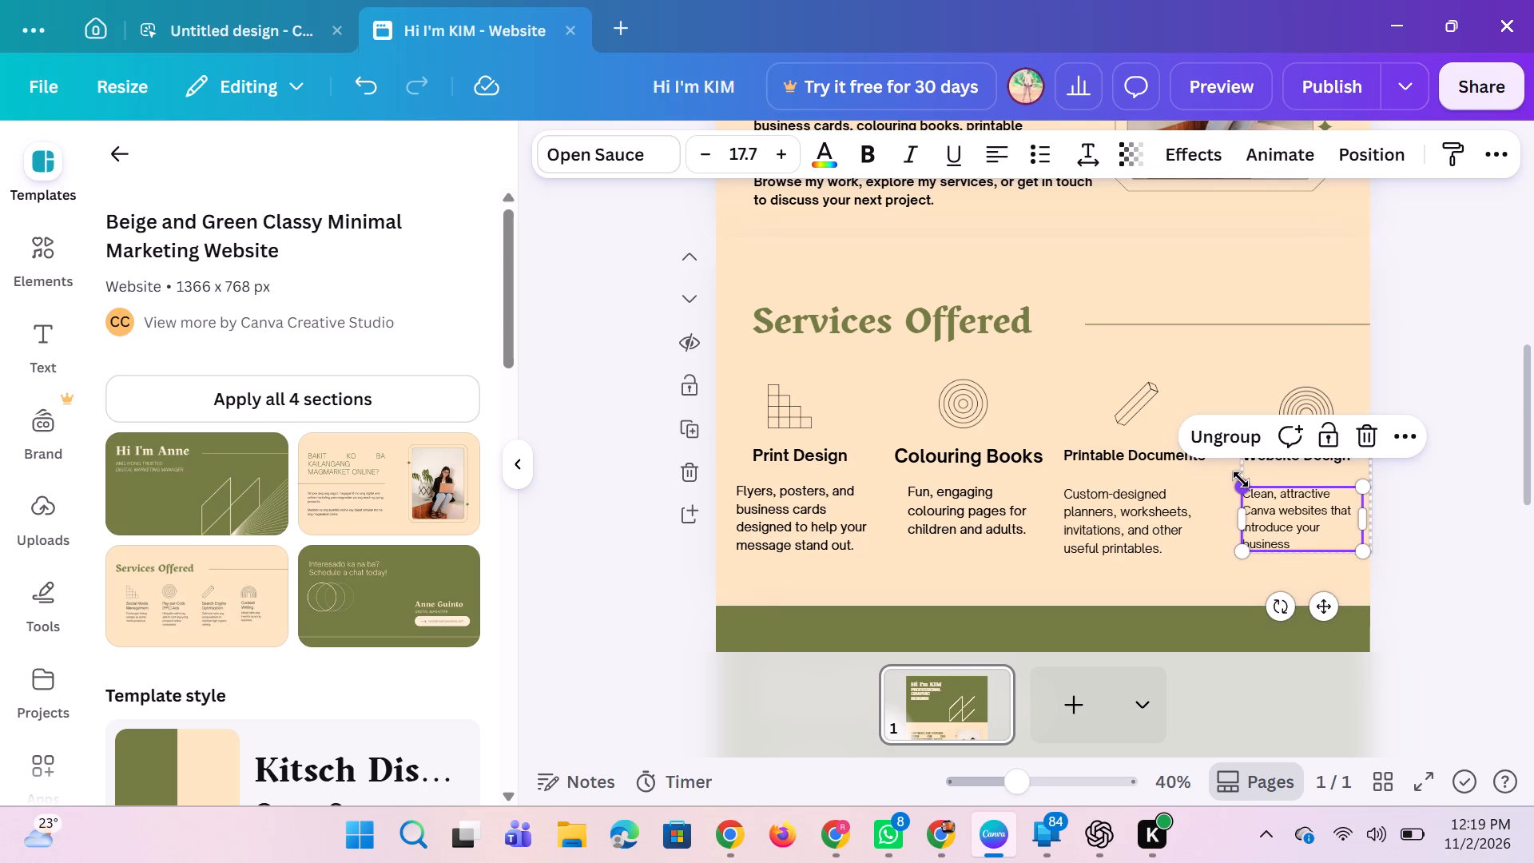
Slightly enlarge the grouped Website Design title and description, extending the group up and toward the Printable Documents column.
{"action": "left_click", "coordinate": [1283, 480]}
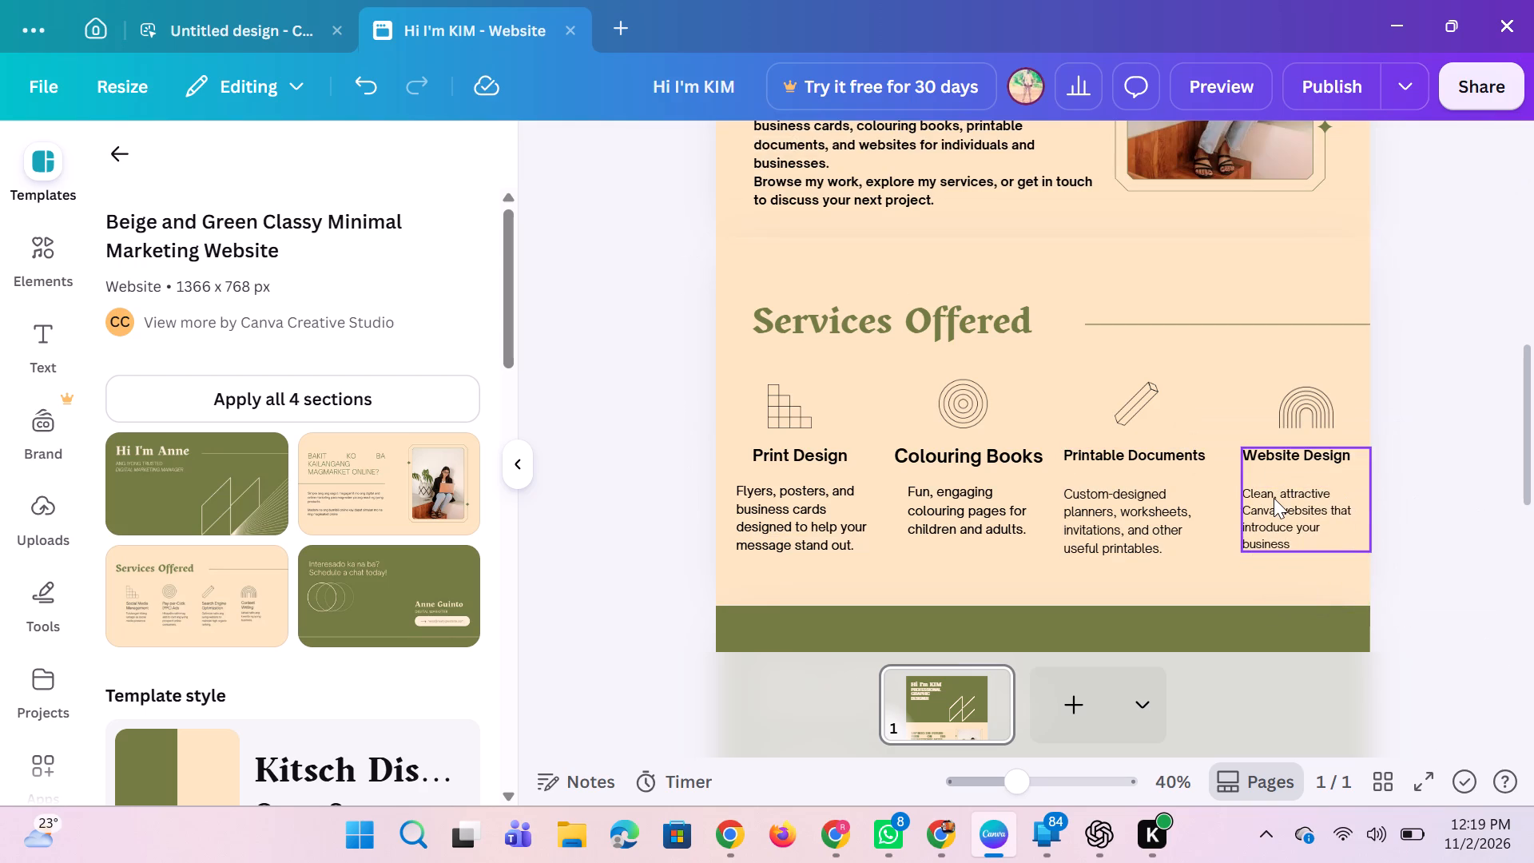
{"action": "left_click", "coordinate": [1274, 497]}
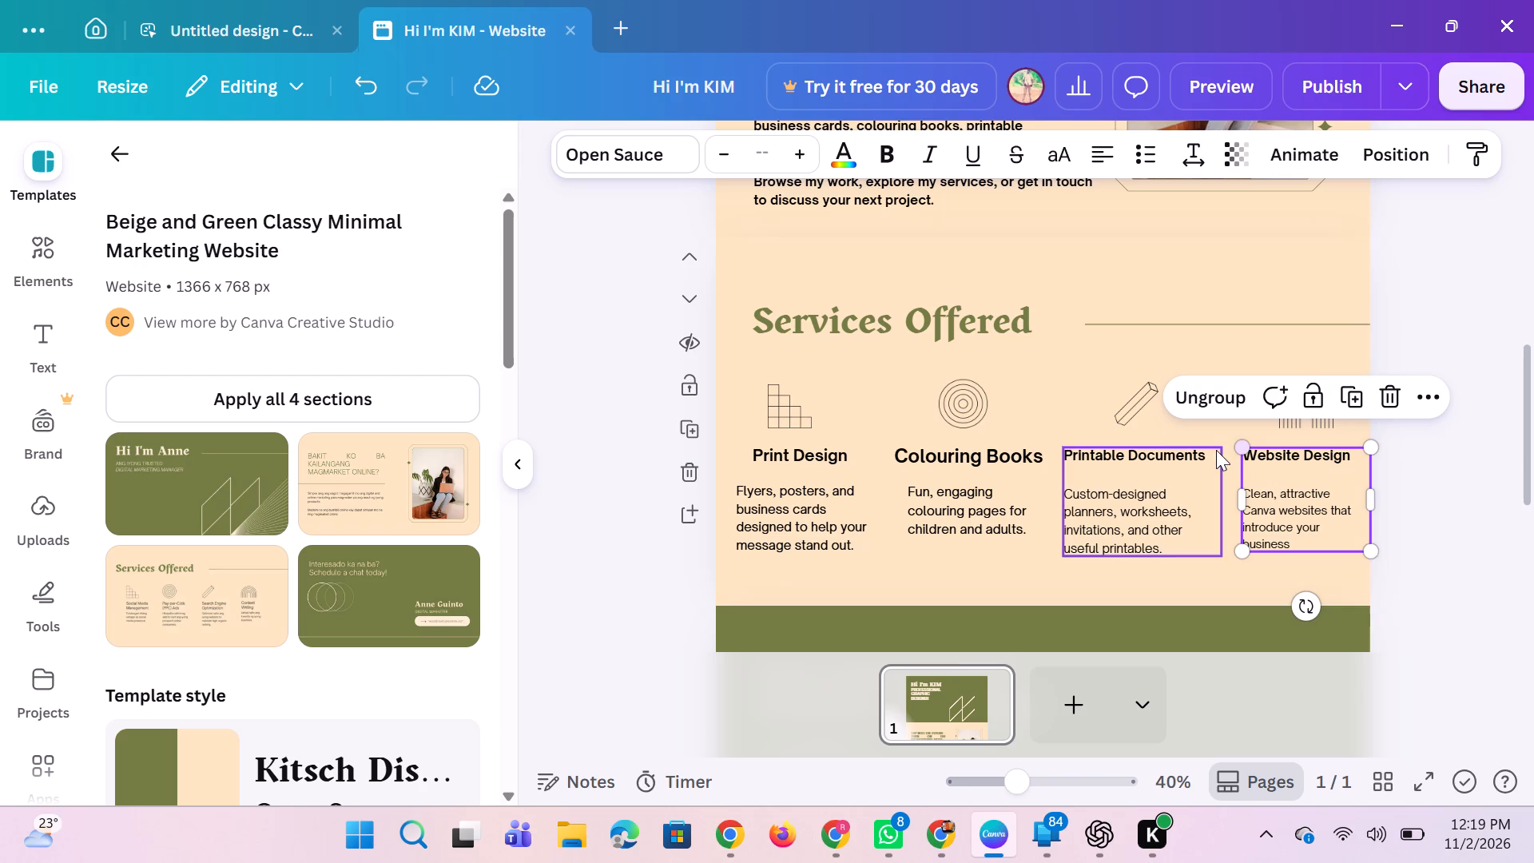
{"action": "left_click_drag", "start_coordinate": [1245, 448], "coordinate": [1233, 446]}
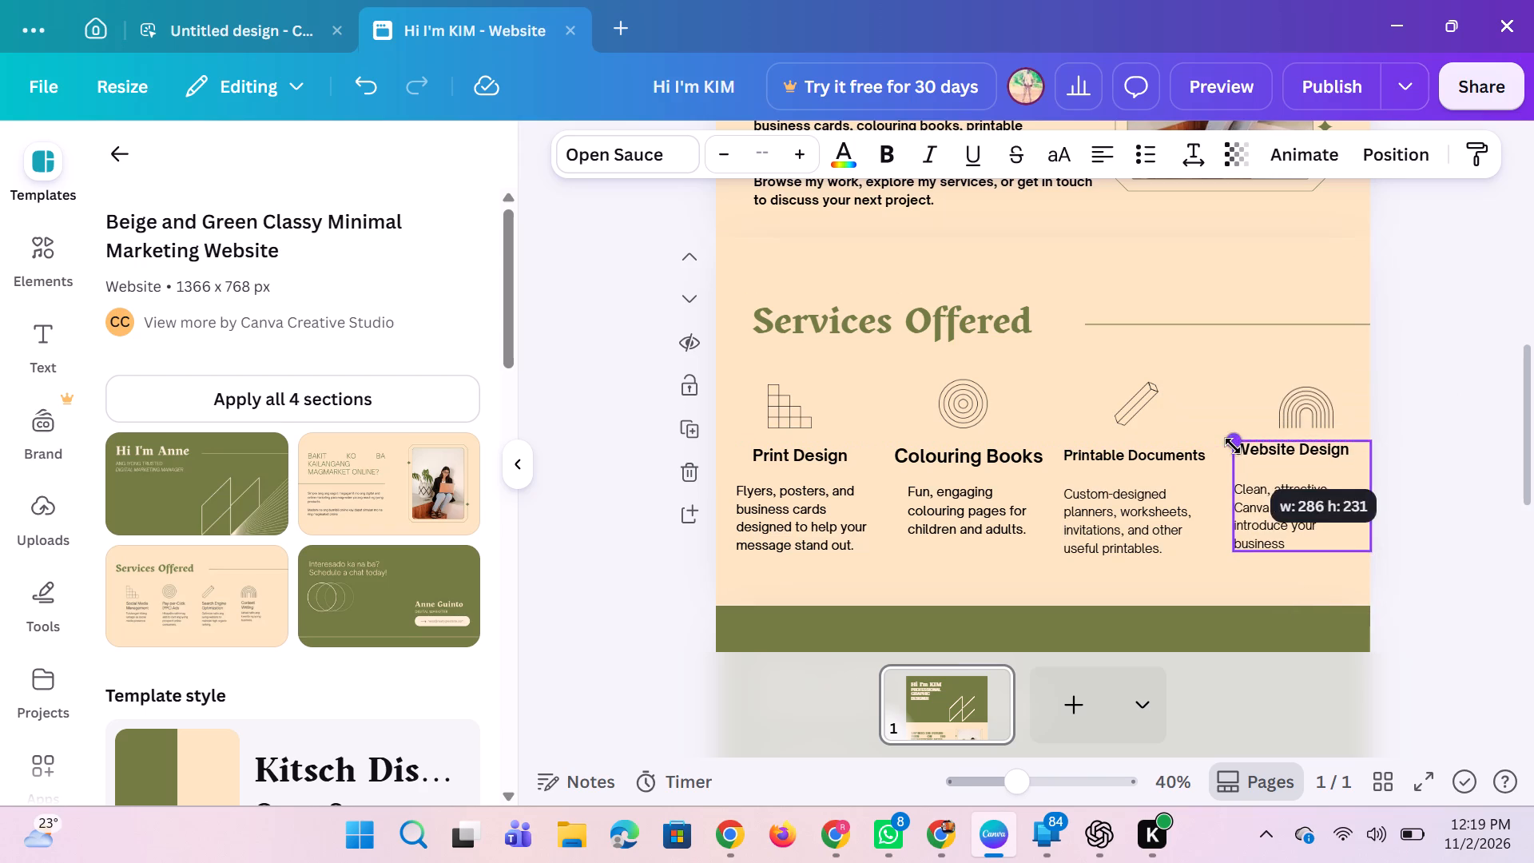
{"action": "left_click_drag", "start_coordinate": [1233, 446], "coordinate": [1230, 443]}
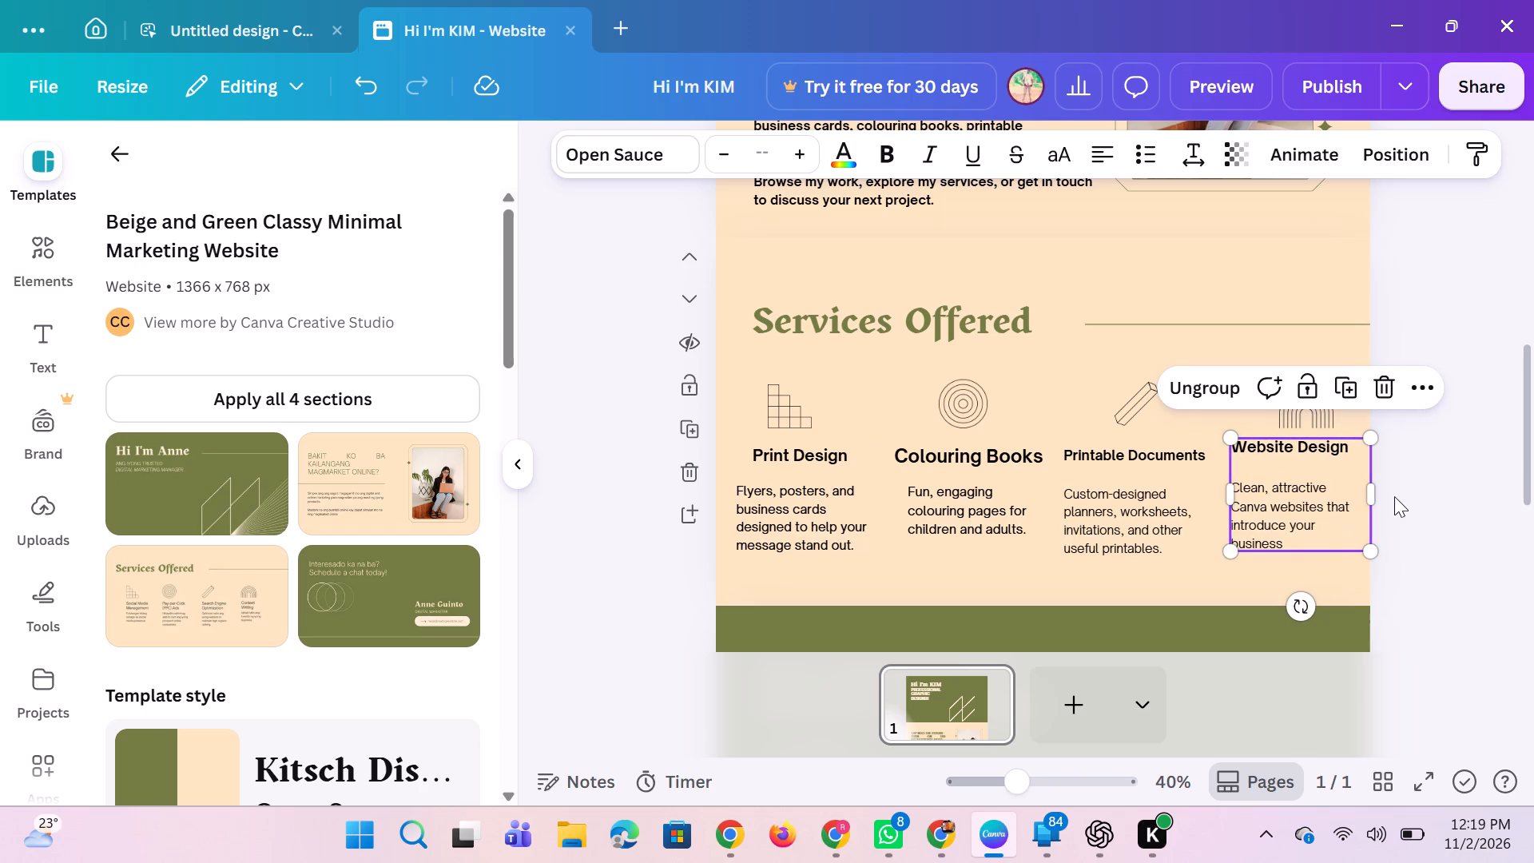
Nudge the Website Design group down so its title lines up with the other service titles, and deselect it.
{"action": "key", "text": "Down"}
{"action": "key", "text": "Down"}
{"action": "key", "text": "Down"}
{"action": "key", "text": "Down"}
{"action": "key", "text": "Down"}
{"action": "key", "text": "Down"}
{"action": "key", "text": "Down"}
{"action": "key", "text": "Down"}
{"action": "key", "text": "Down"}
{"action": "key", "text": "Down"}
{"action": "key", "text": "Down"}
{"action": "key", "text": "Down"}
{"action": "key", "text": "Down"}
{"action": "key", "text": "Down"}
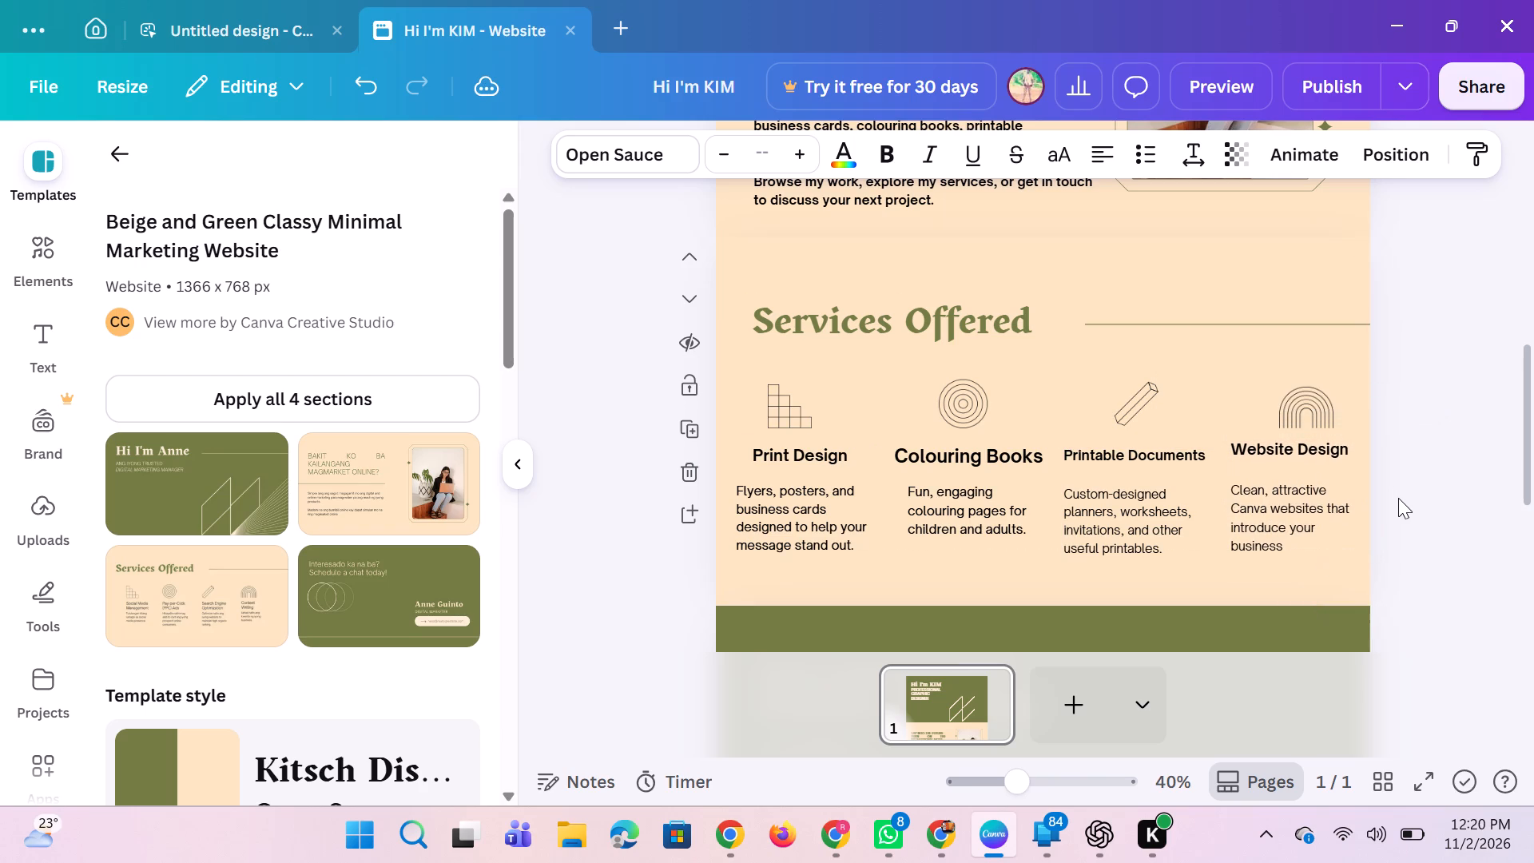
{"action": "key", "text": "Down"}
{"action": "key", "text": "Down"}
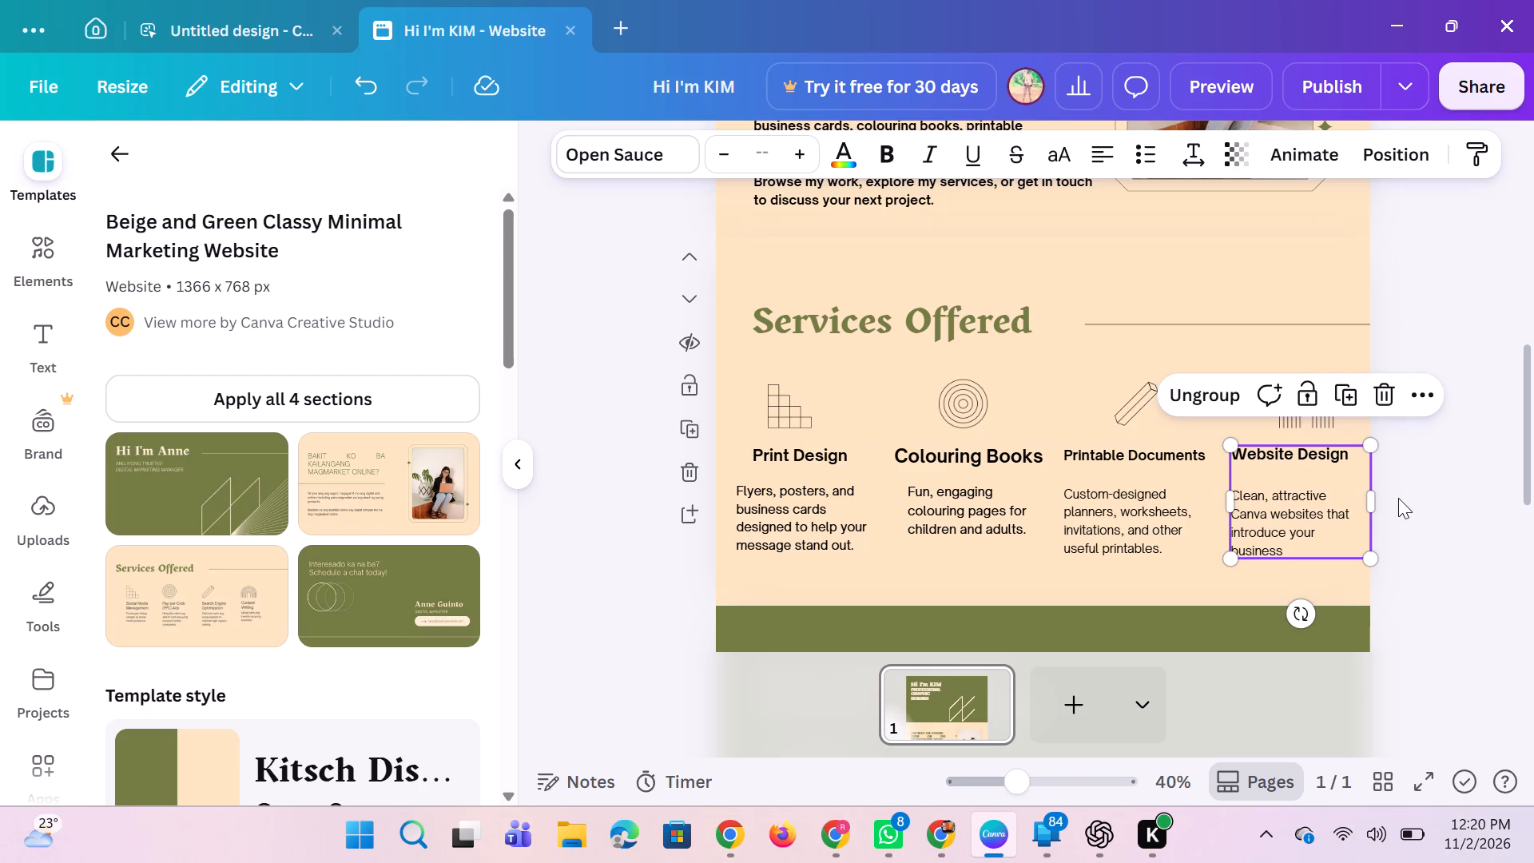
{"action": "left_click", "coordinate": [1519, 670]}
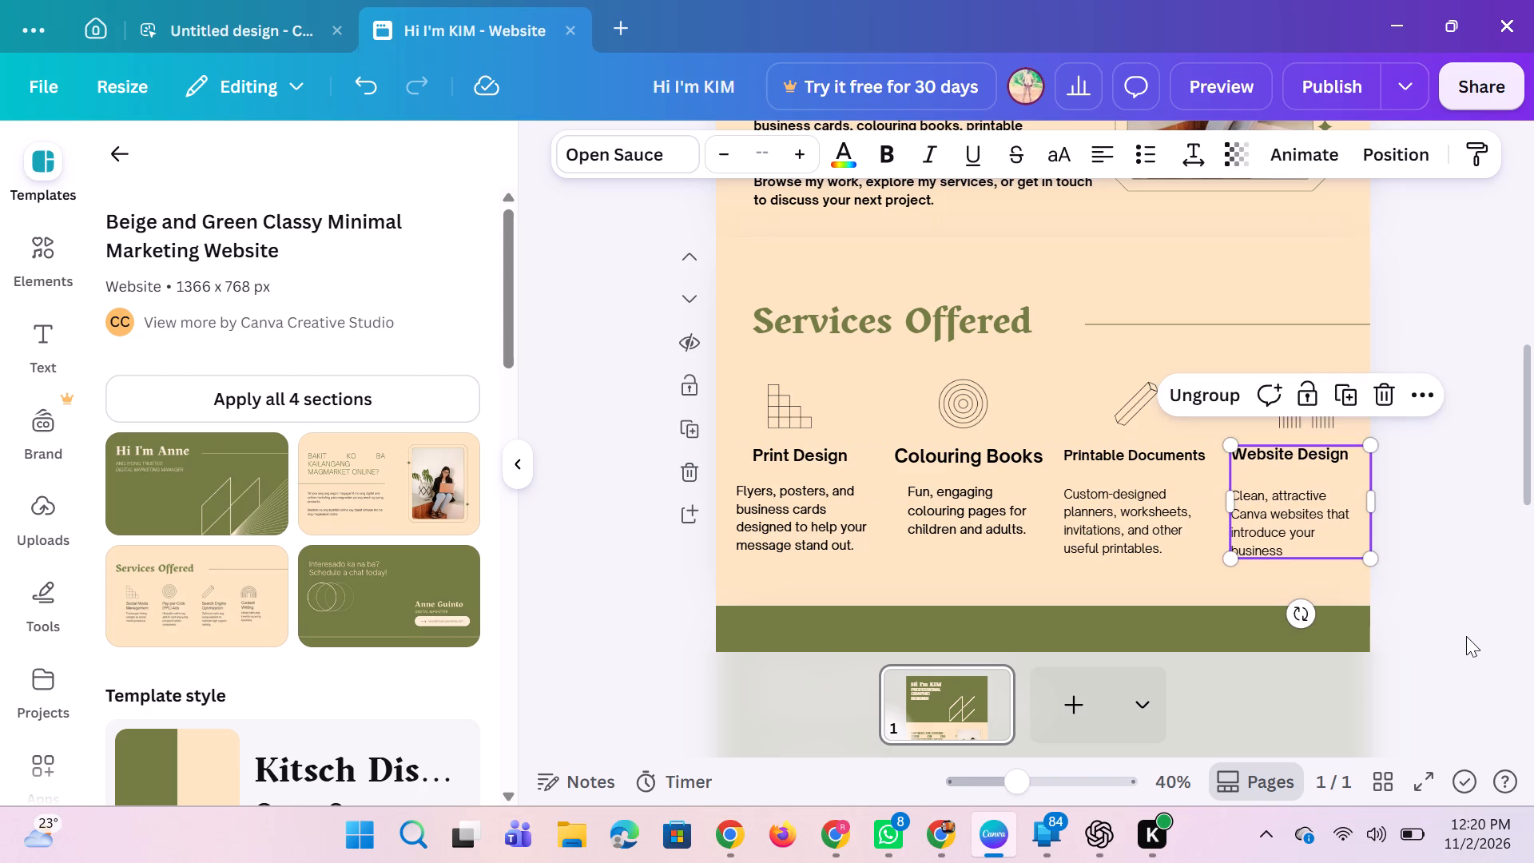
{"action": "left_click", "coordinate": [1466, 636]}
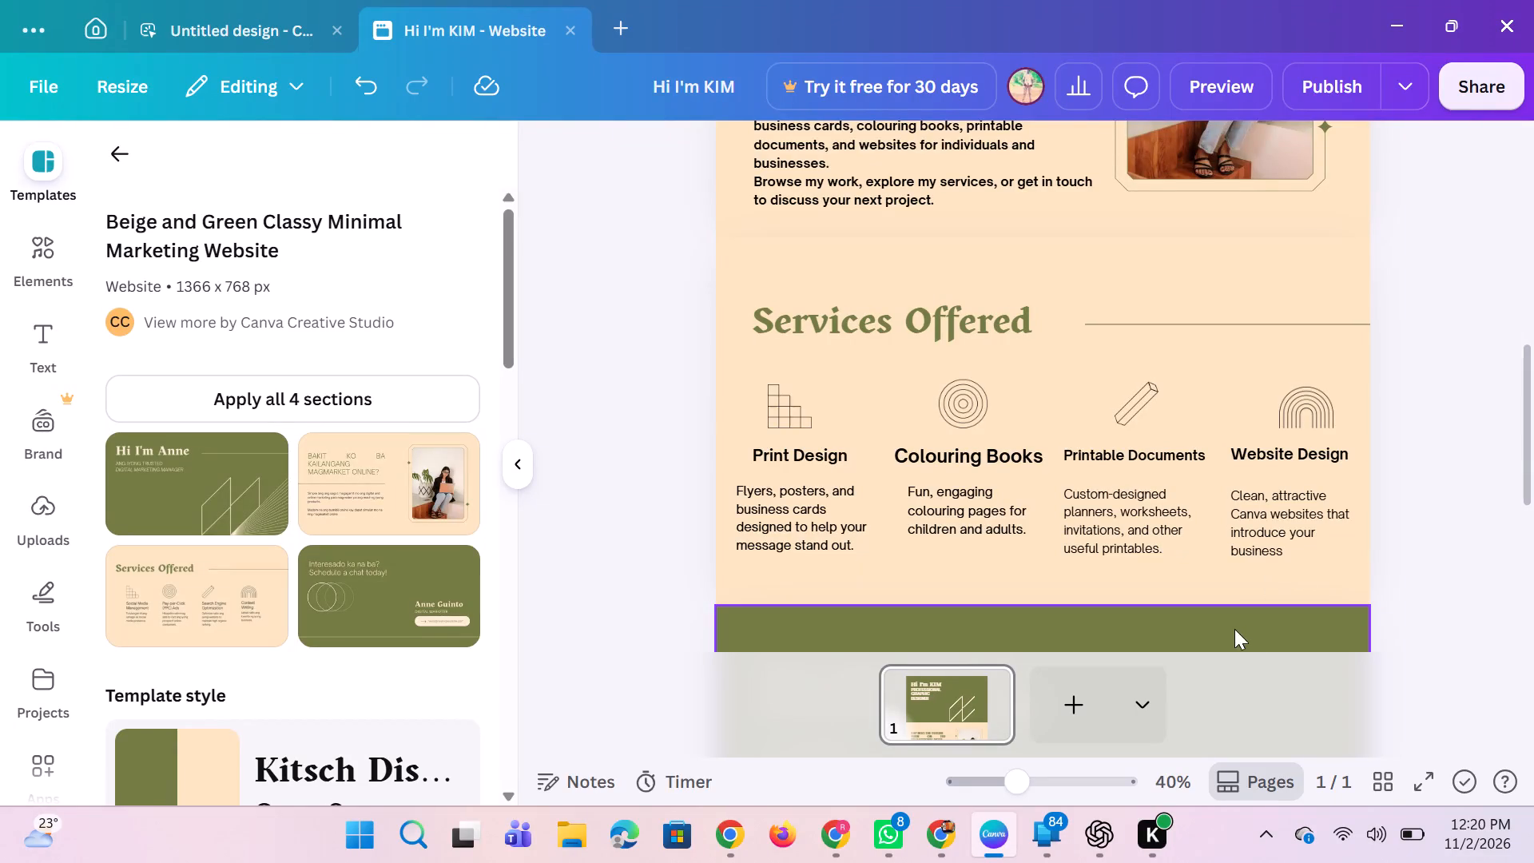
Copy the contact section's full heading "Interesado ka na ba? Schedule a chat today!".
{"action": "scroll", "coordinate": [1414, 603], "scroll_direction": "down", "scroll_amount": 4}
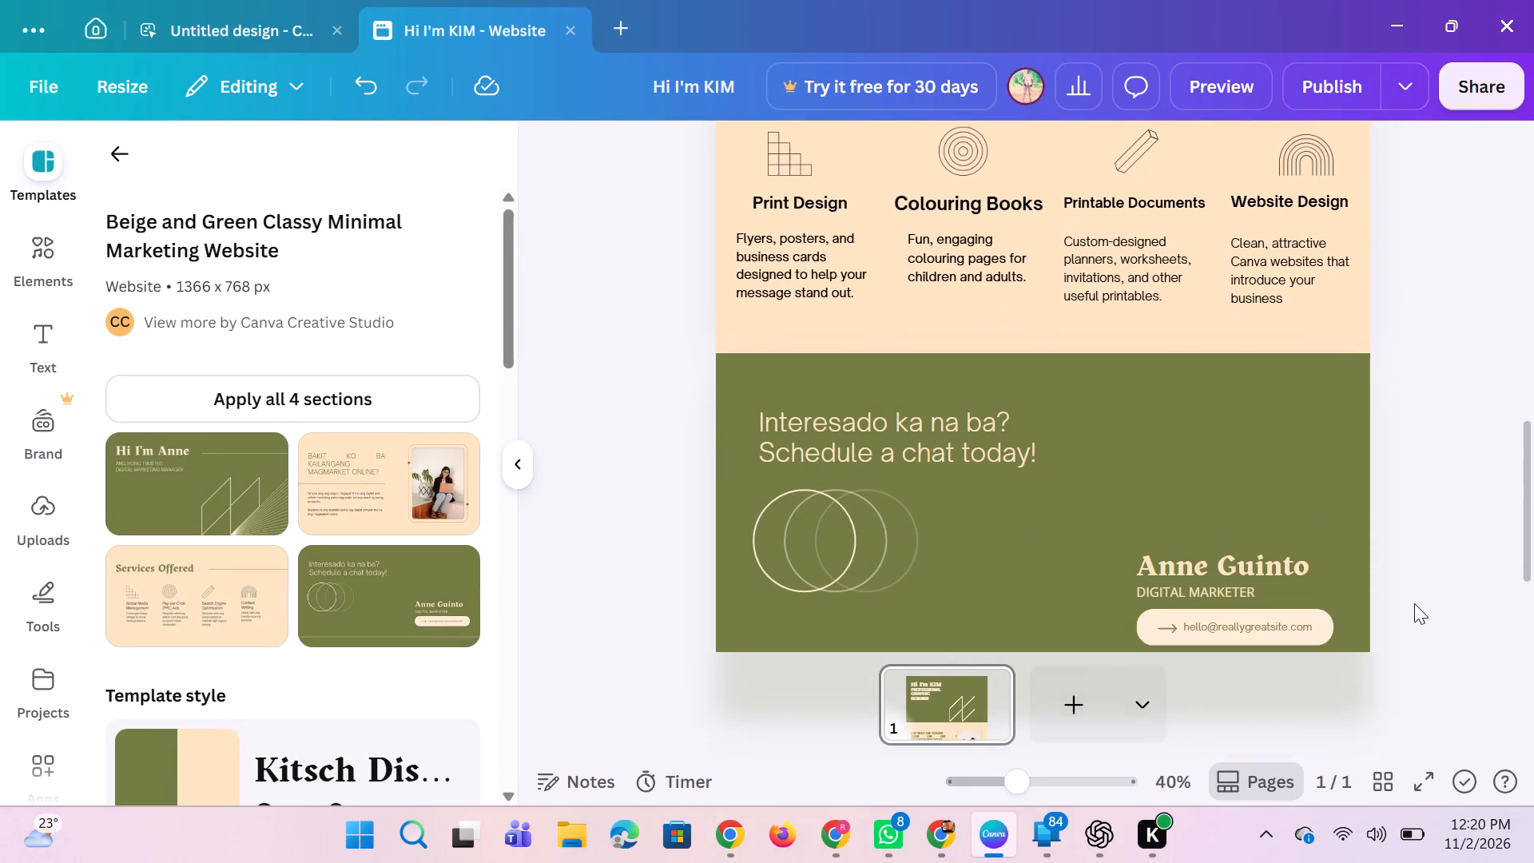
{"action": "scroll", "coordinate": [1414, 603], "scroll_direction": "down", "scroll_amount": 3}
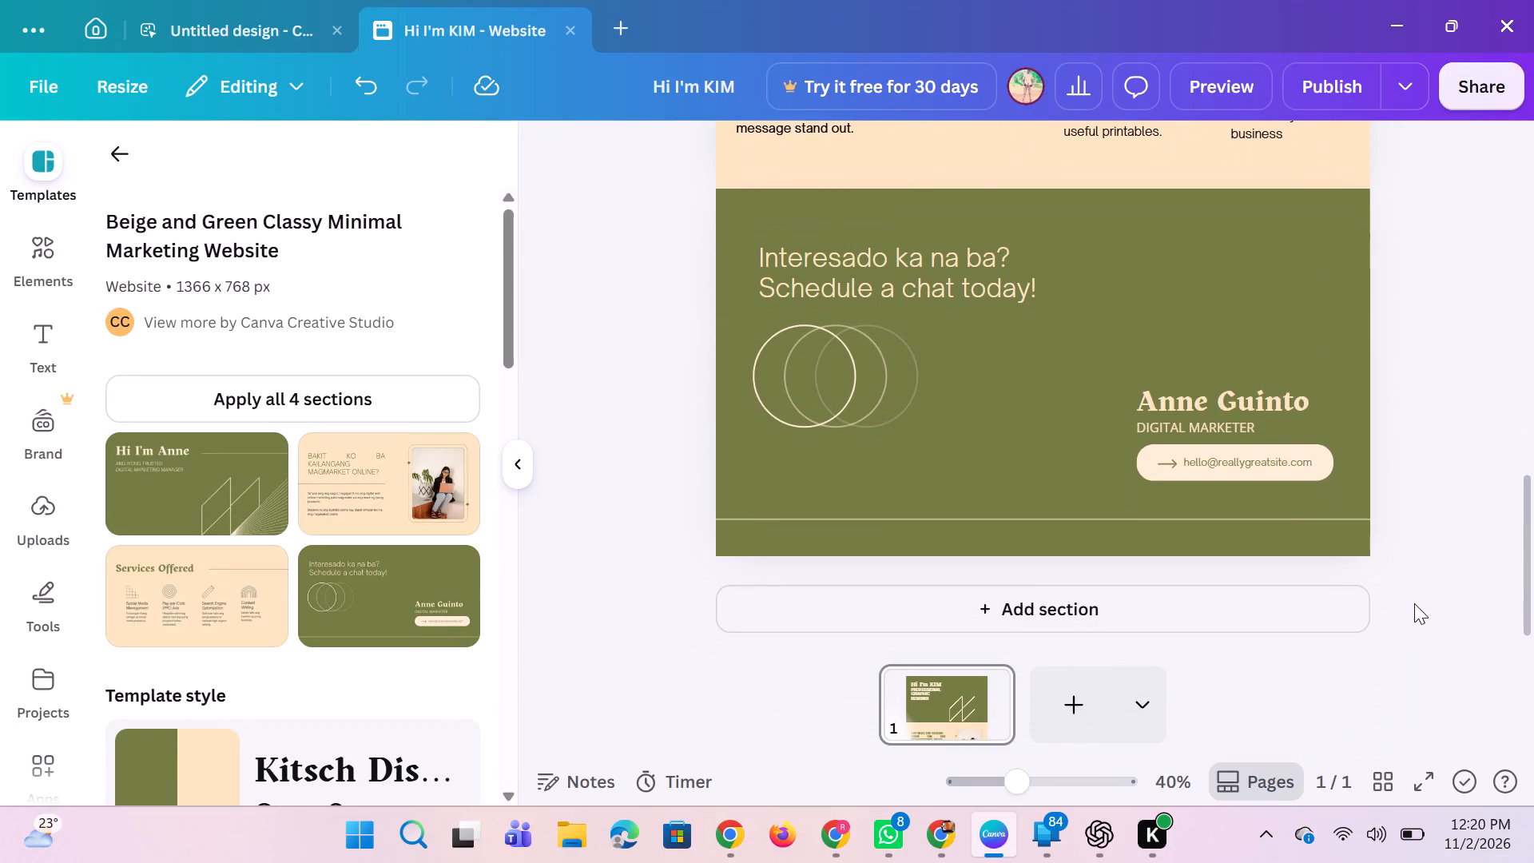
{"action": "scroll", "coordinate": [1414, 603], "scroll_direction": "down", "scroll_amount": 3}
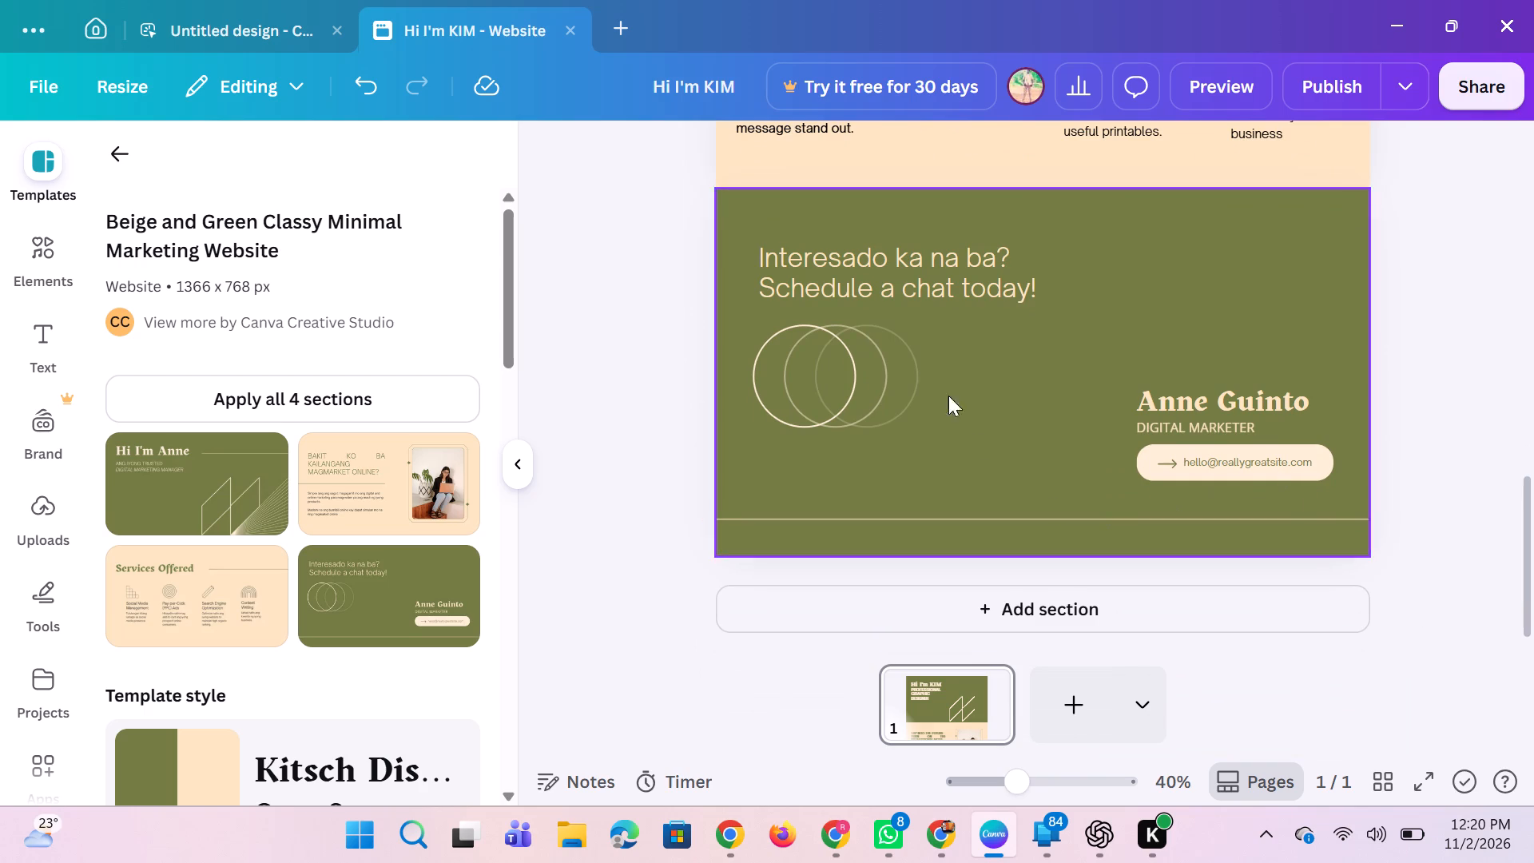
{"action": "left_click", "coordinate": [780, 258]}
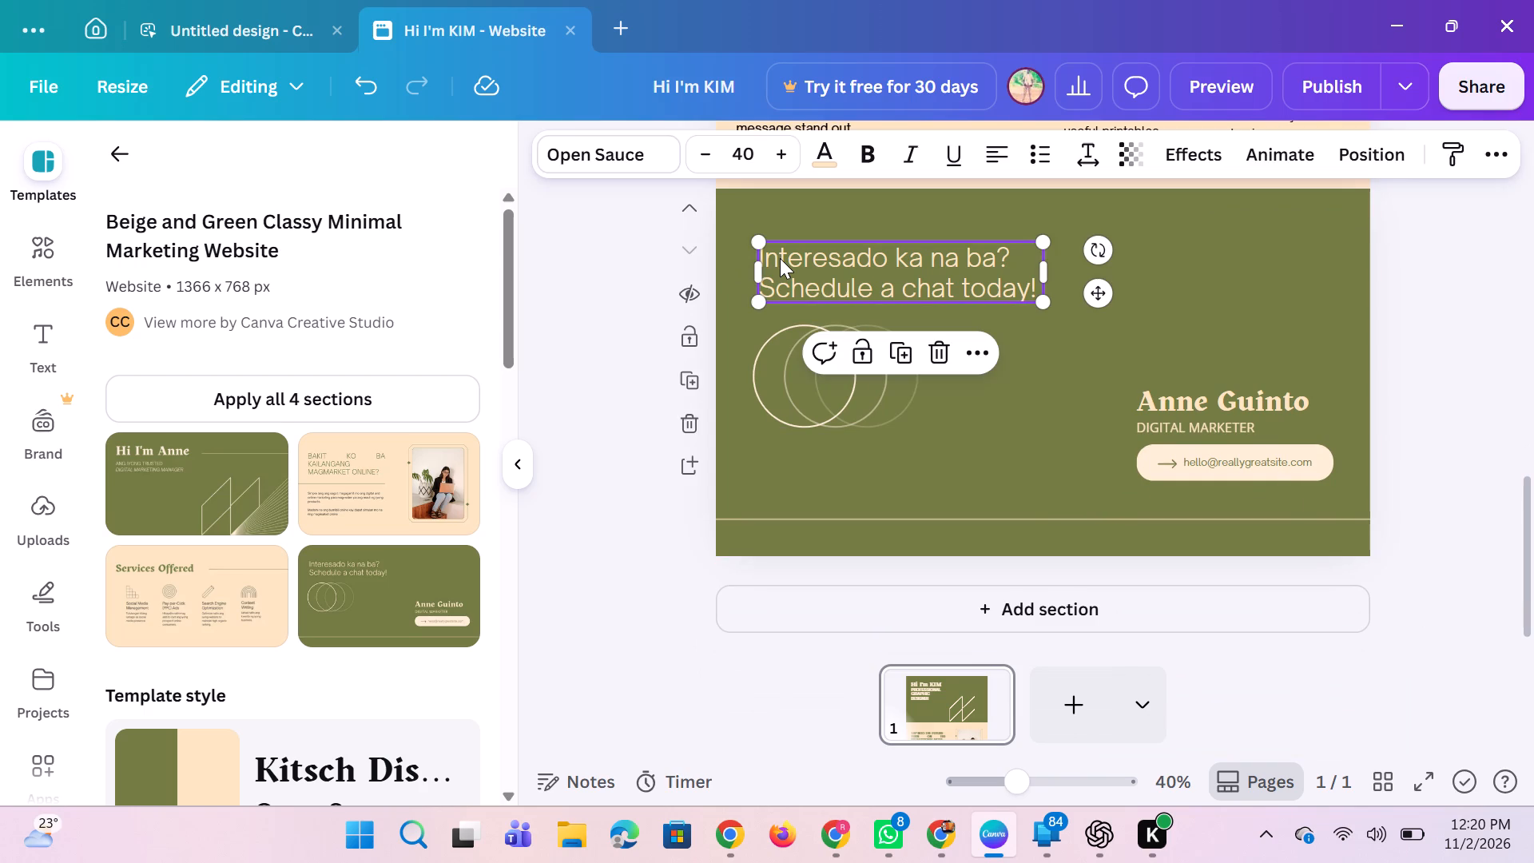
{"action": "triple_click", "coordinate": [842, 276]}
{"action": "triple_click", "coordinate": [842, 276]}
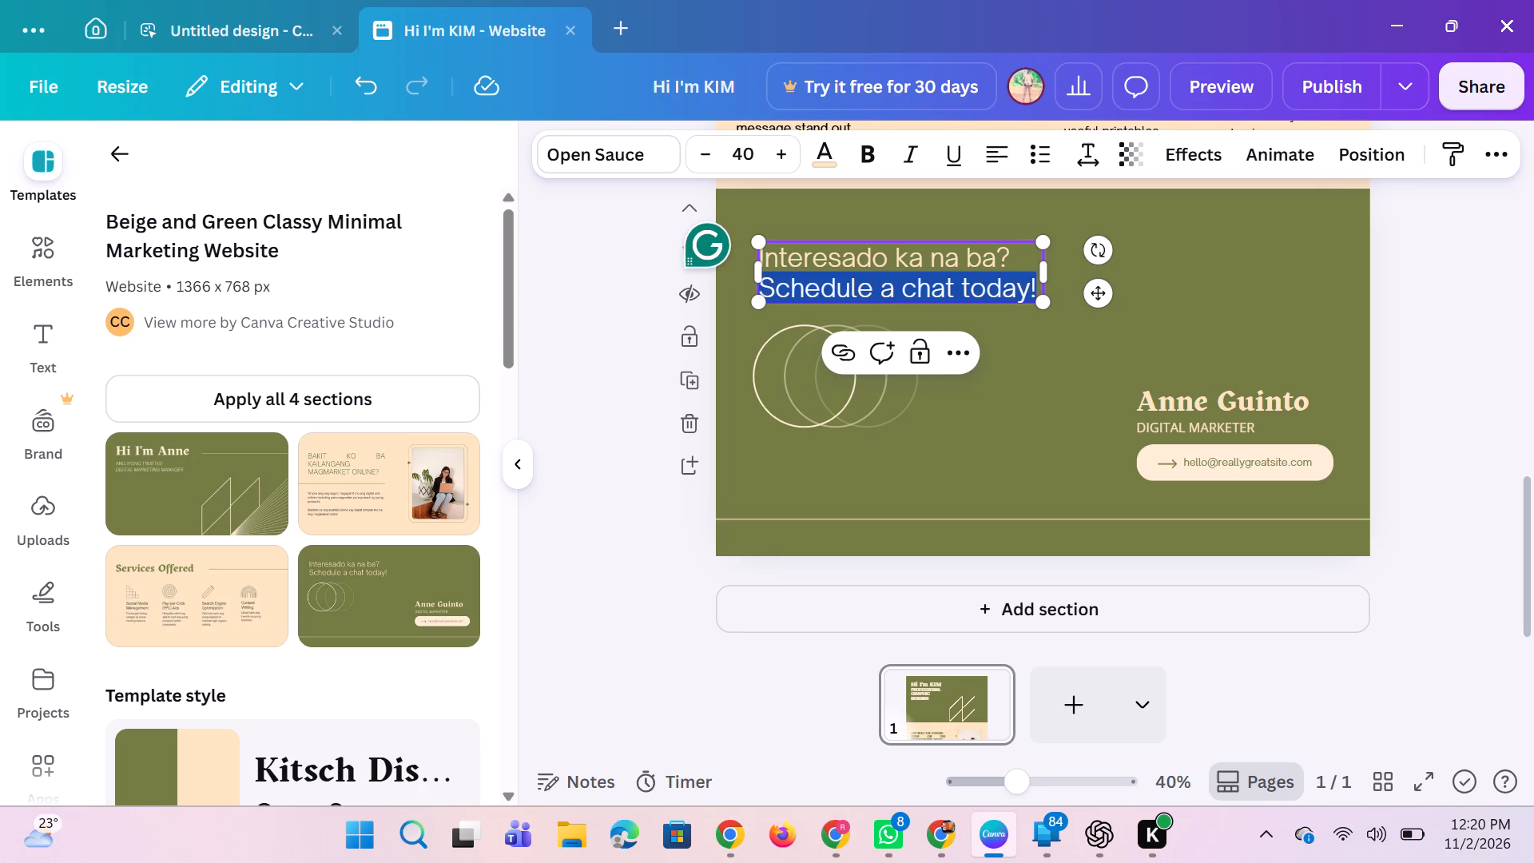
{"action": "triple_click", "coordinate": [842, 276]}
{"action": "triple_click", "coordinate": [801, 258]}
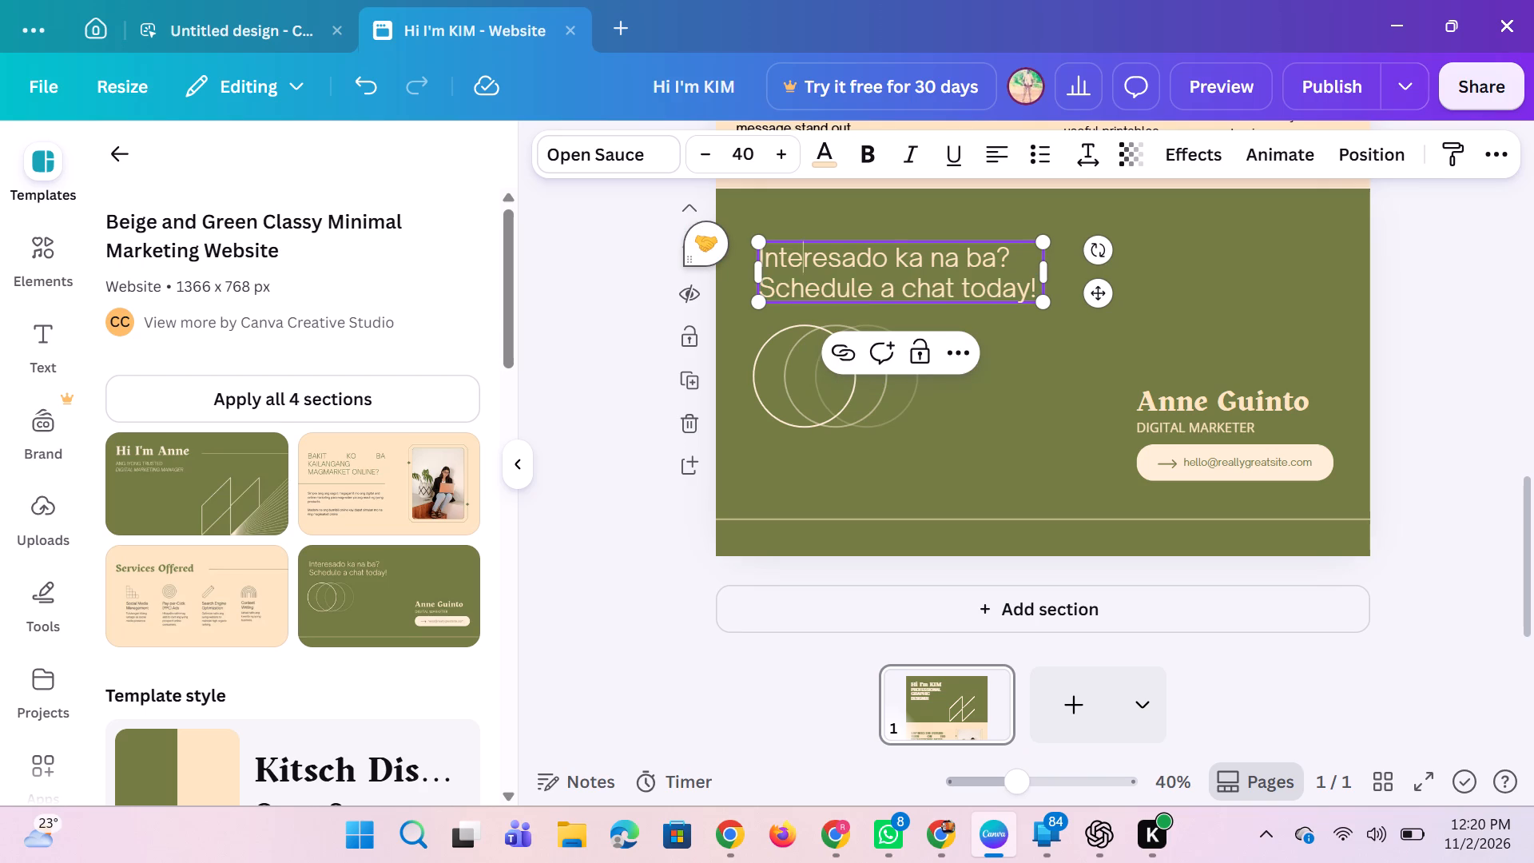
{"action": "triple_click", "coordinate": [801, 258]}
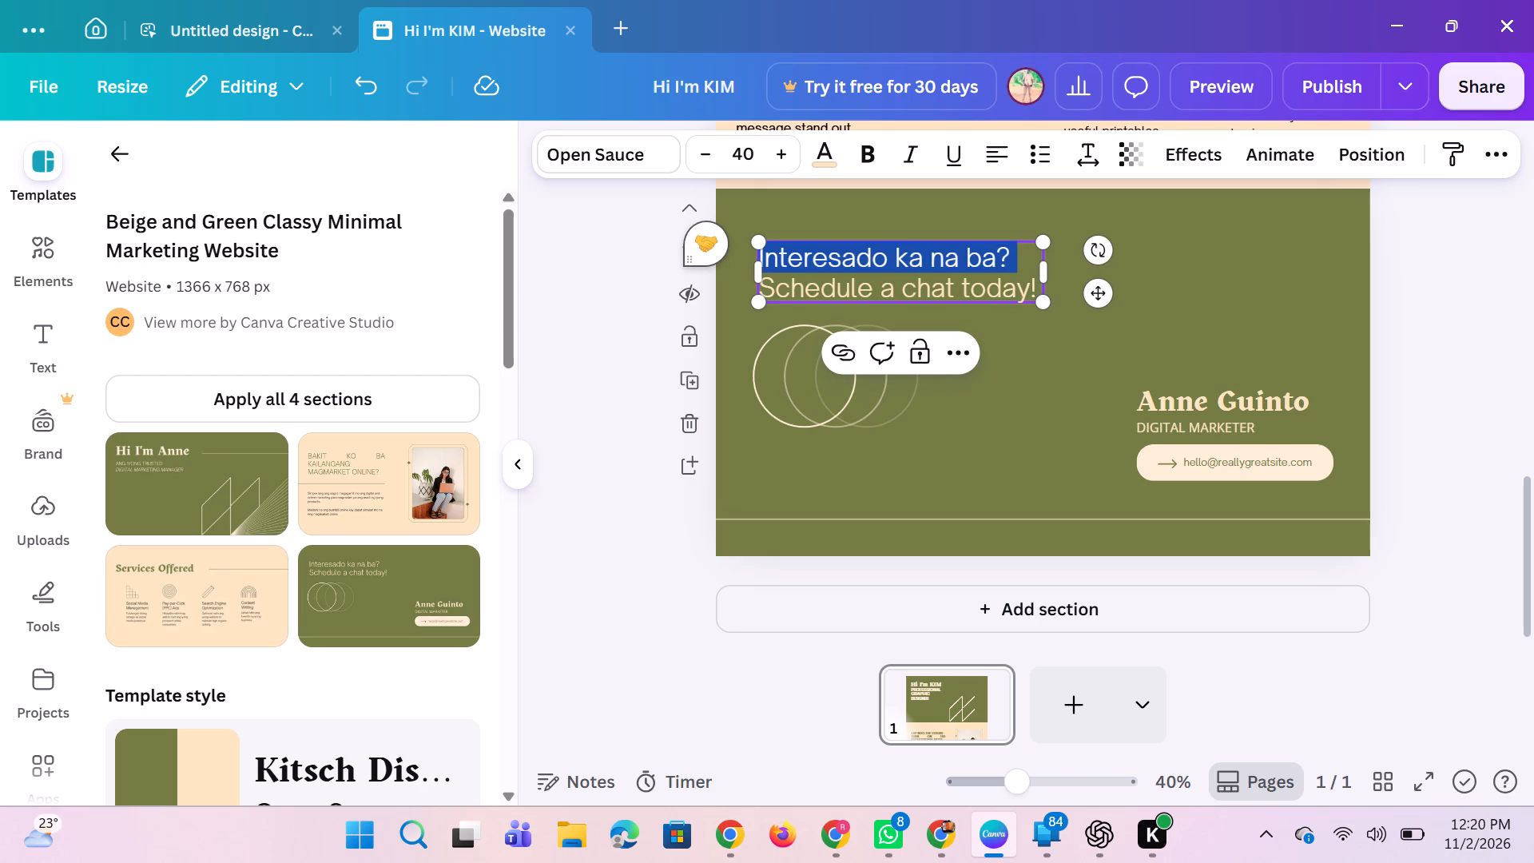
{"action": "left_click", "coordinate": [762, 258]}
{"action": "left_click", "coordinate": [762, 258]}
{"action": "left_click_drag", "start_coordinate": [762, 258], "coordinate": [1031, 300]}
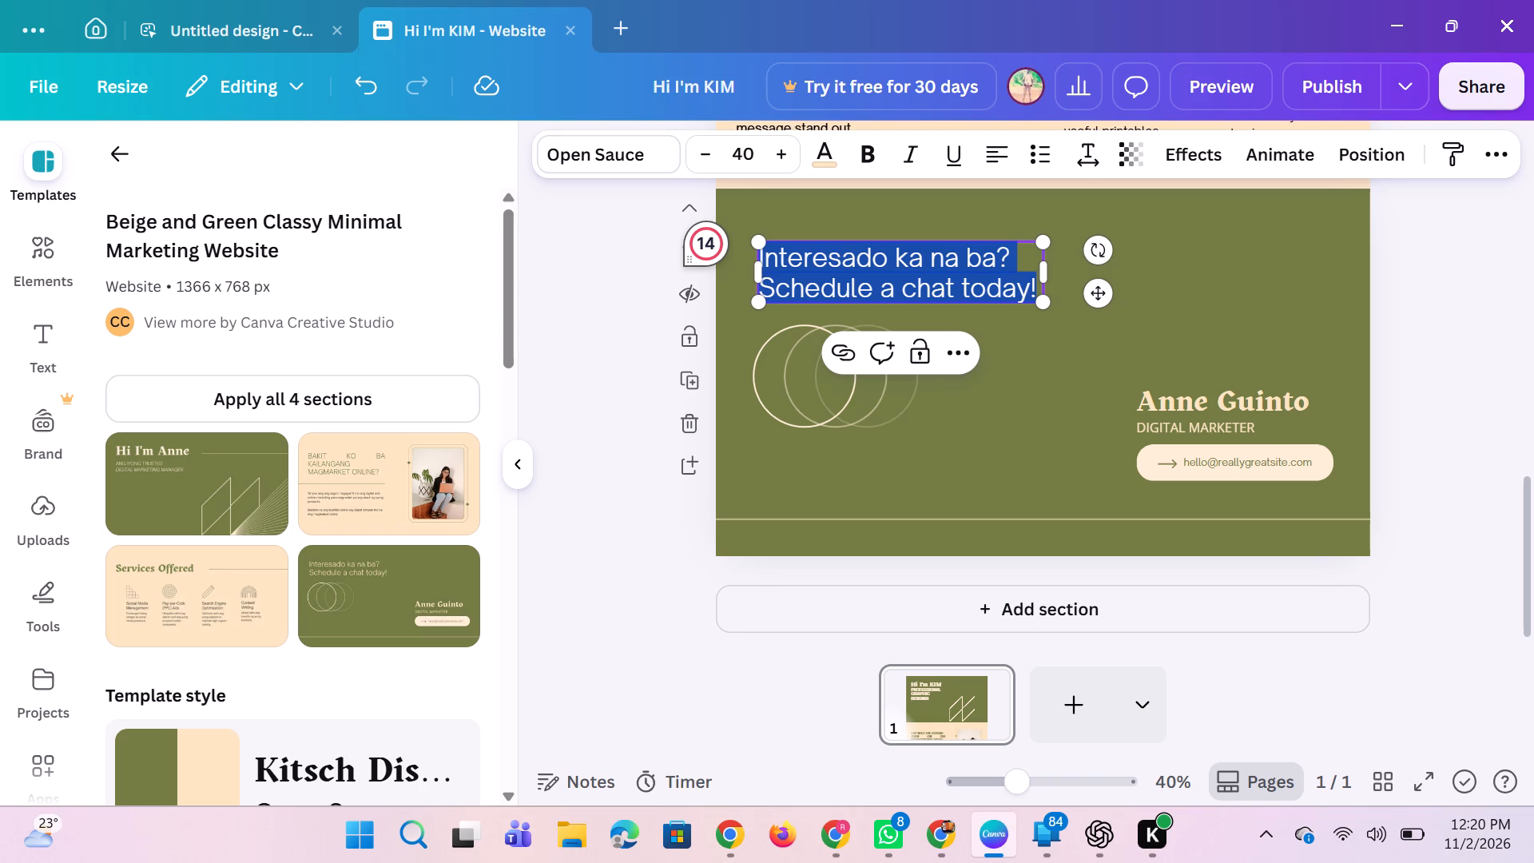
{"action": "key", "text": "ctrl+c"}
{"action": "left_click", "coordinate": [1101, 836]}
{"action": "left_click", "coordinate": [725, 640]}
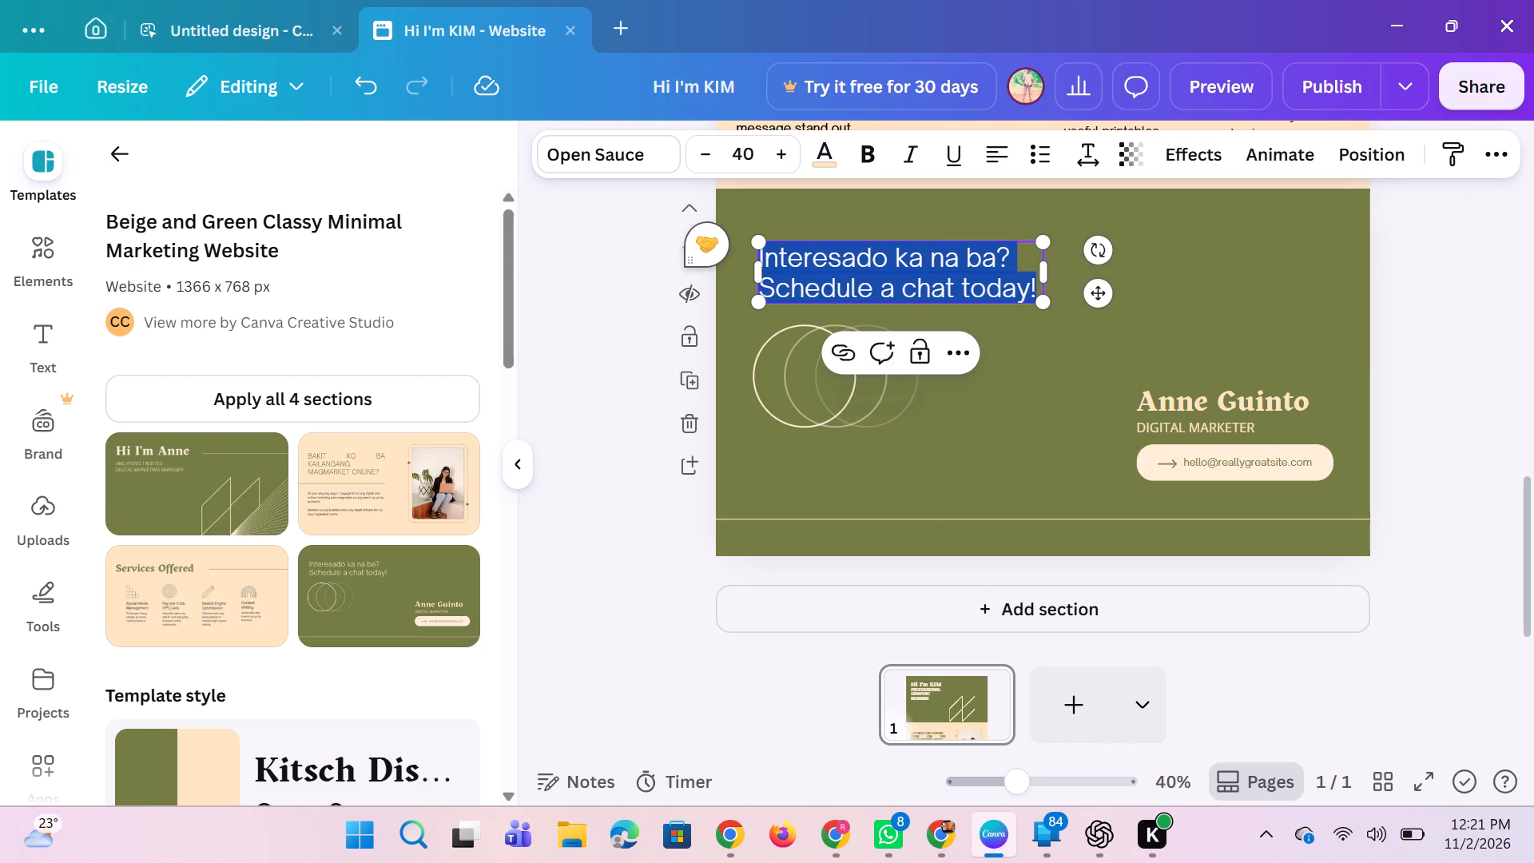
{"action": "key", "text": "BackSpace"}
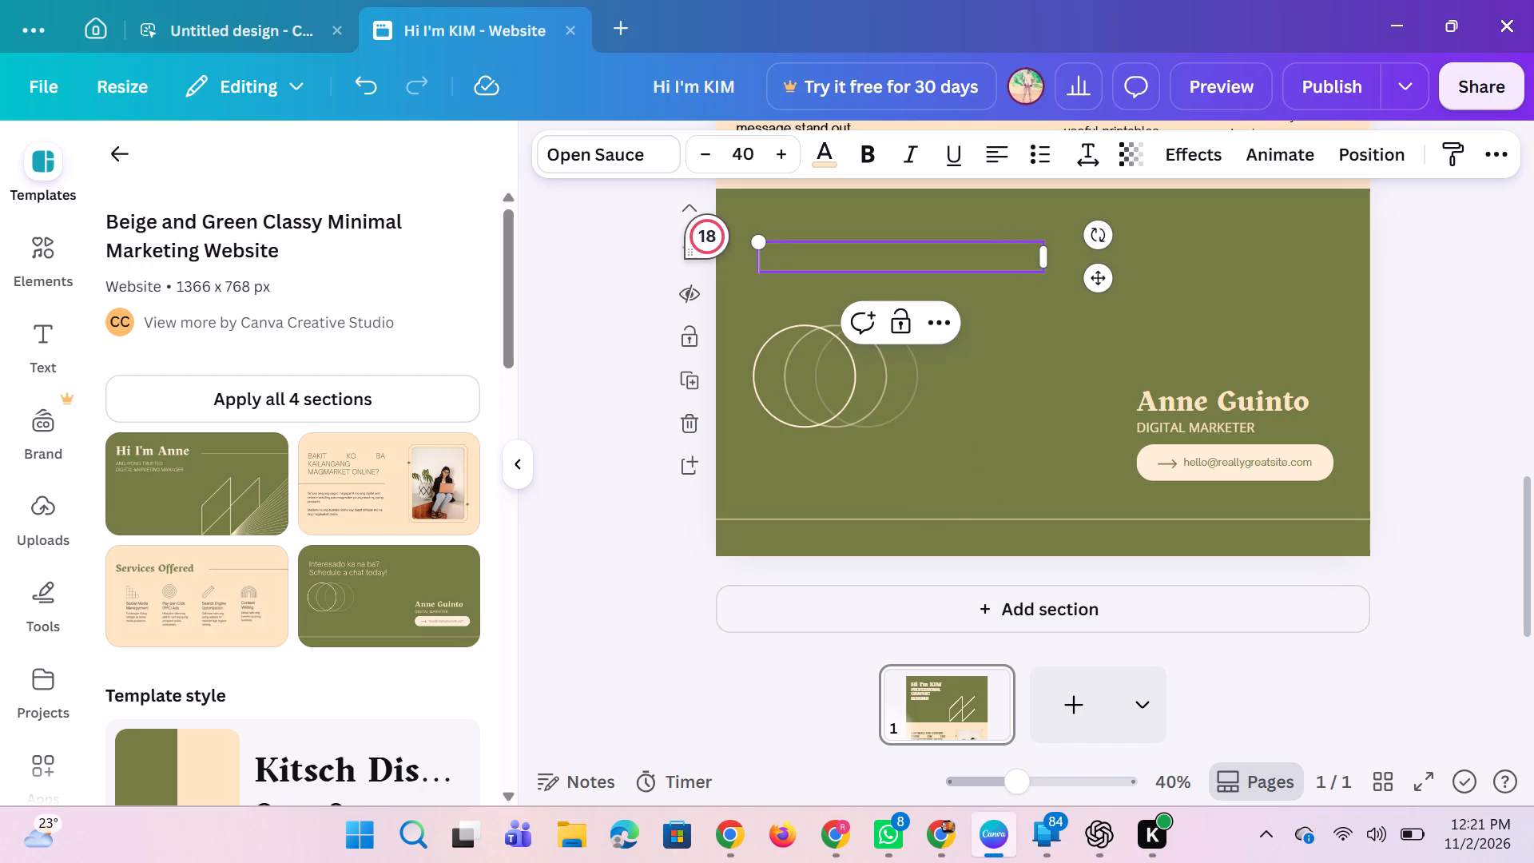
{"action": "key", "text": "ctrl+v"}
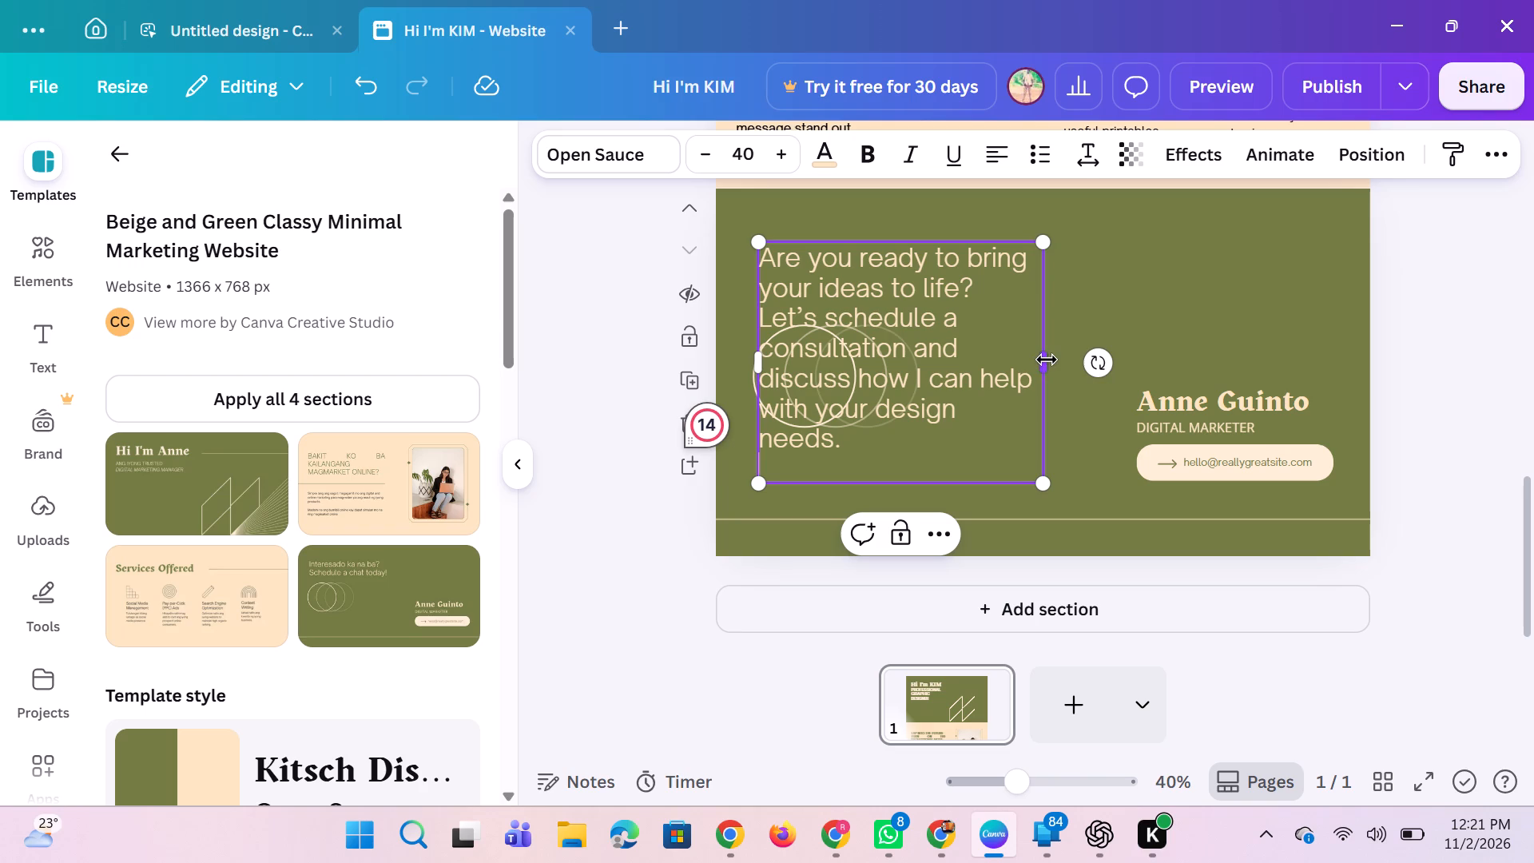
Widen the contact heading's text box to nearly the section's full width and move it up, clear of the circle graphic.
{"action": "left_click_drag", "start_coordinate": [1047, 360], "coordinate": [1287, 300]}
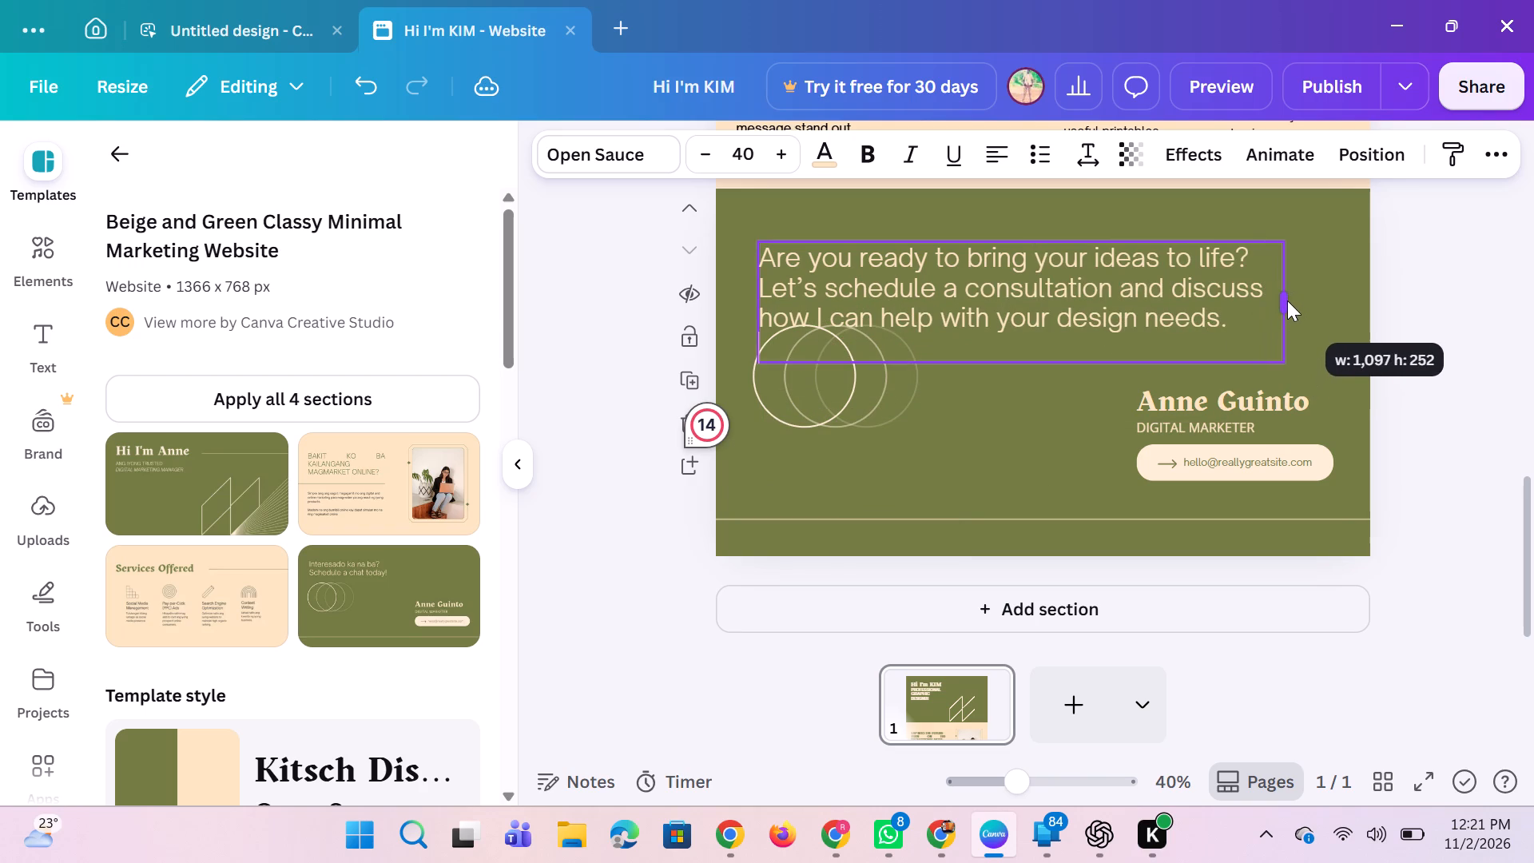
{"action": "left_click_drag", "start_coordinate": [1287, 300], "coordinate": [1348, 300]}
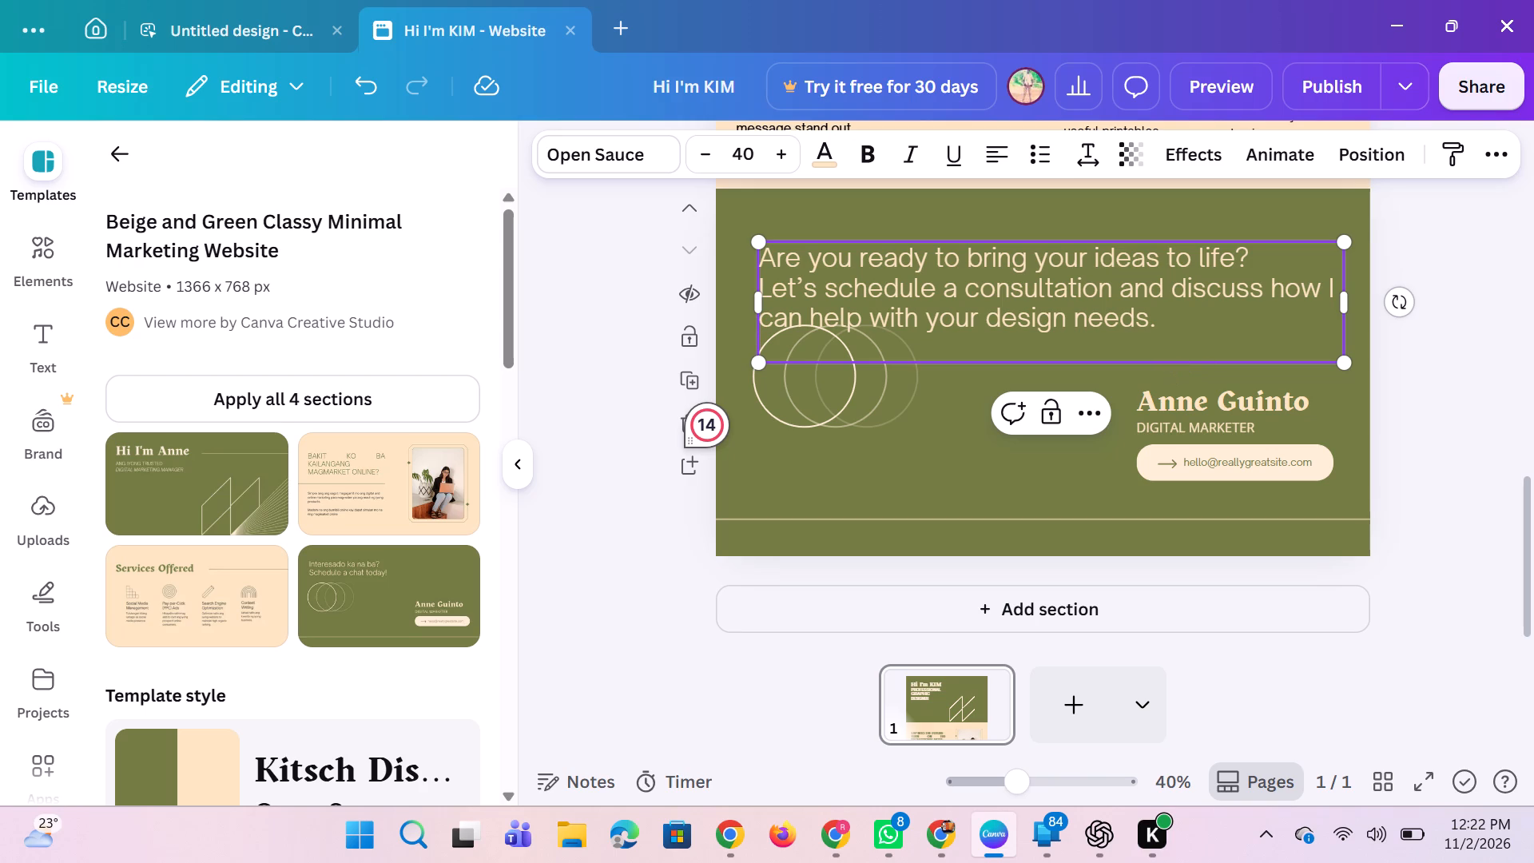
{"action": "left_click_drag", "start_coordinate": [1202, 366], "coordinate": [1155, 335]}
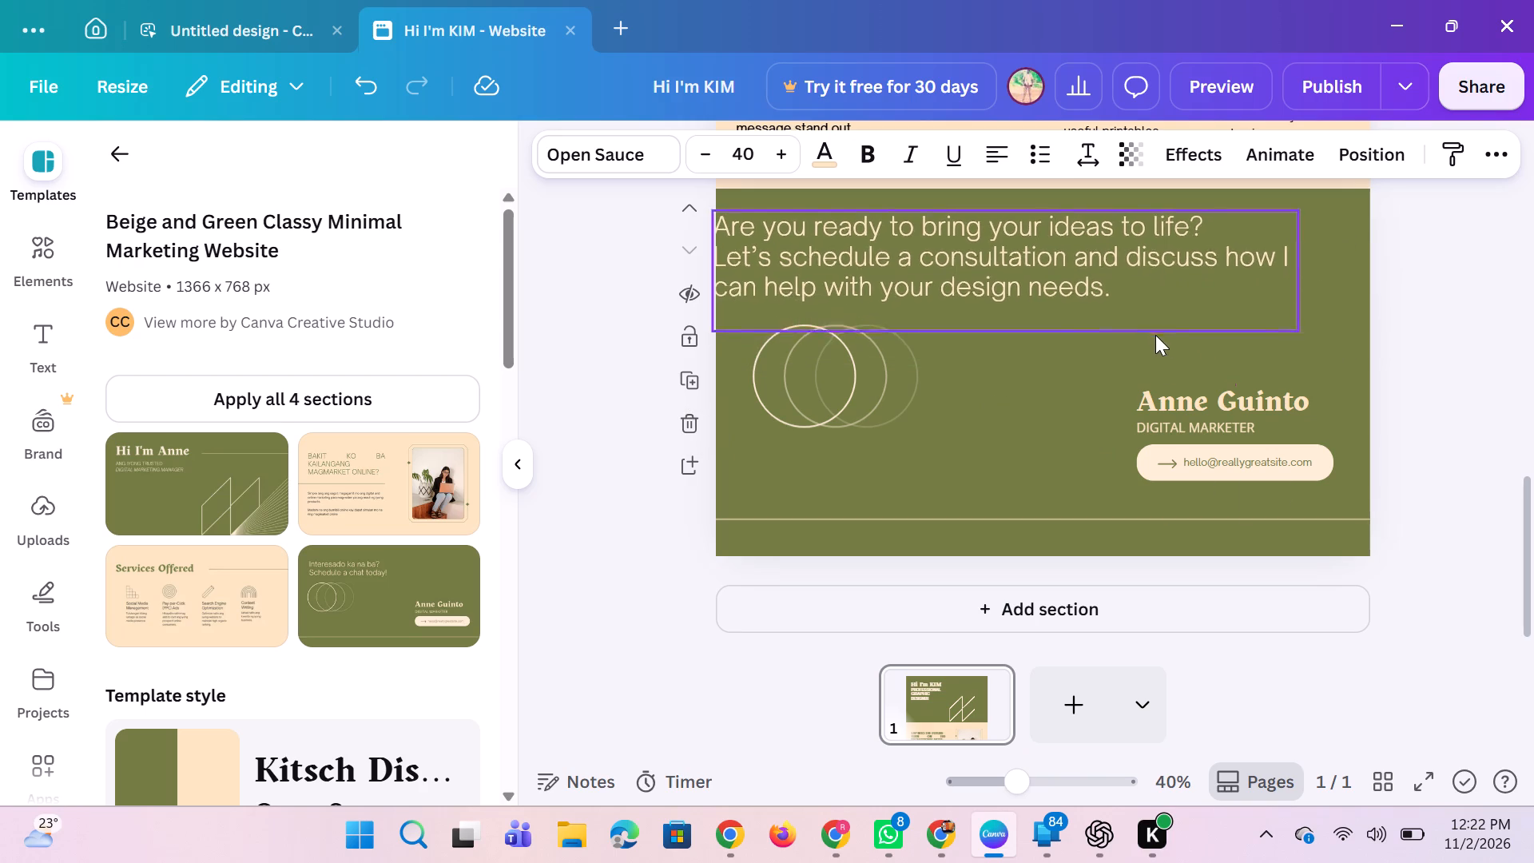
{"action": "left_click_drag", "start_coordinate": [1155, 335], "coordinate": [1191, 330]}
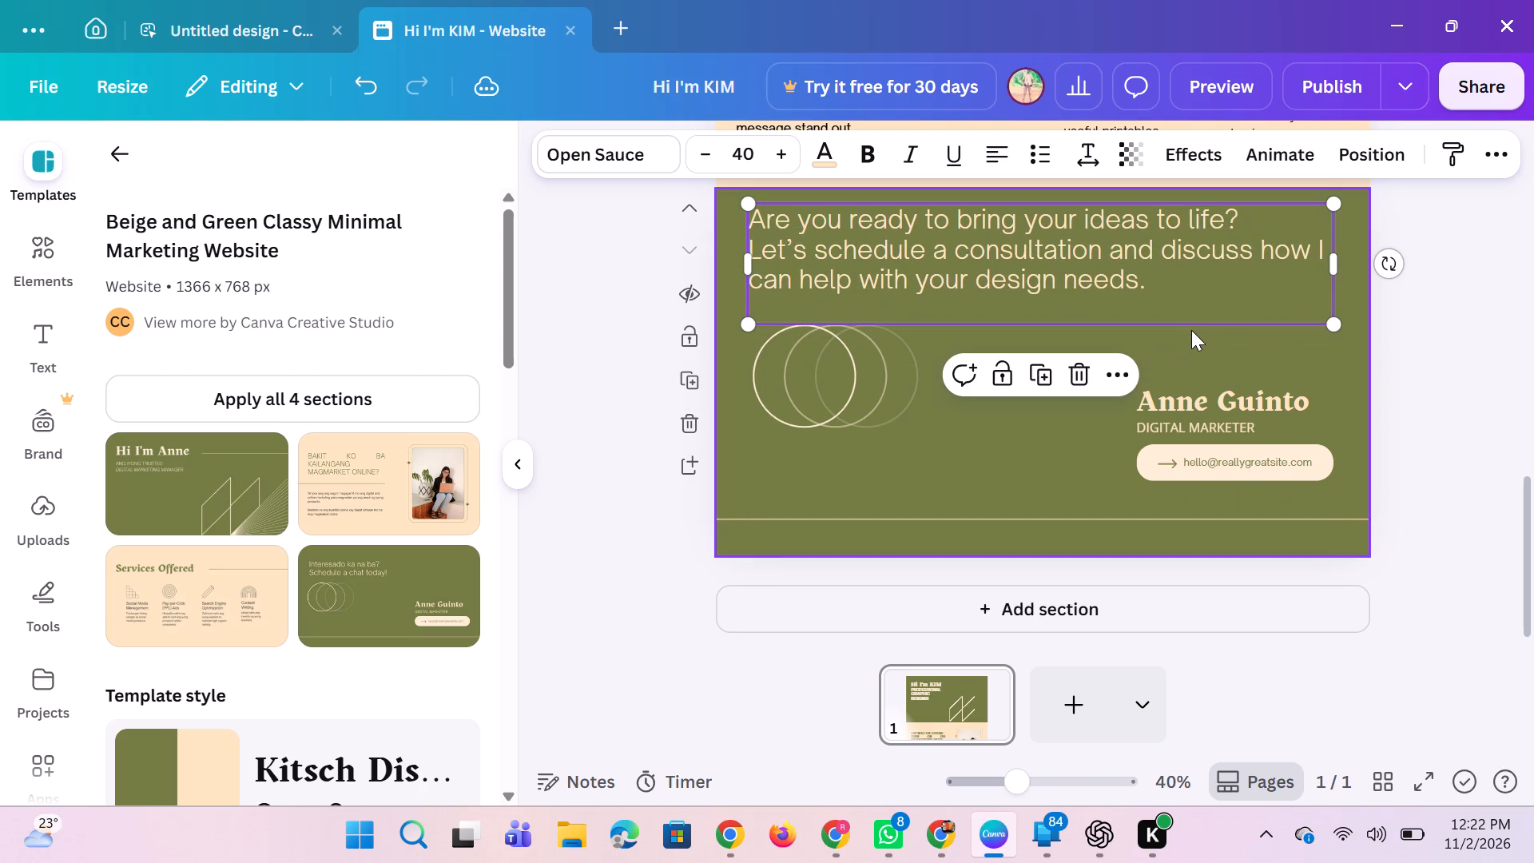
{"action": "left_click", "coordinate": [1224, 406]}
{"action": "double_click", "coordinate": [1224, 406]}
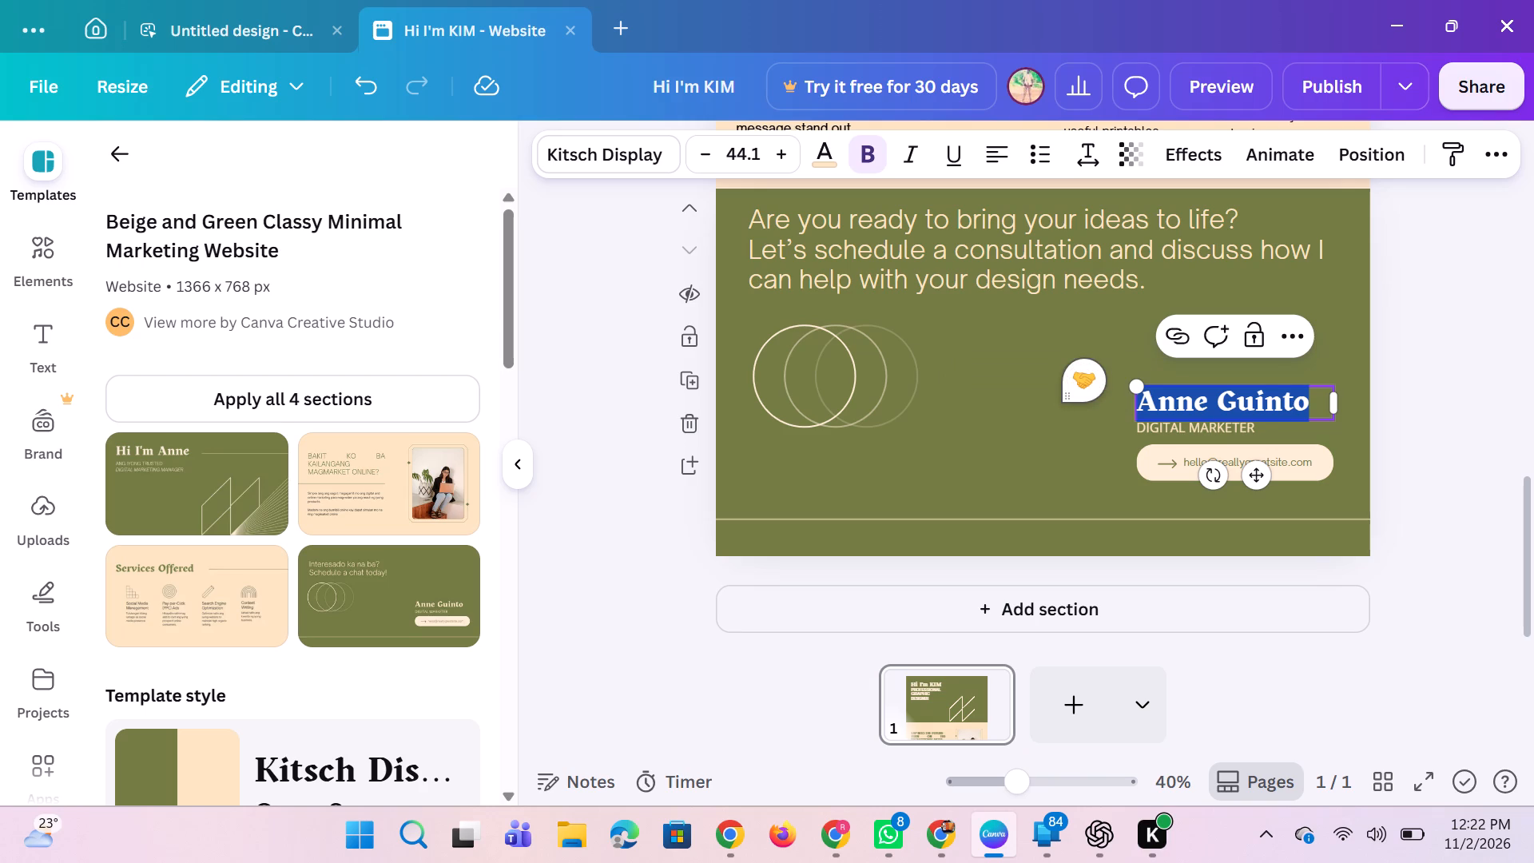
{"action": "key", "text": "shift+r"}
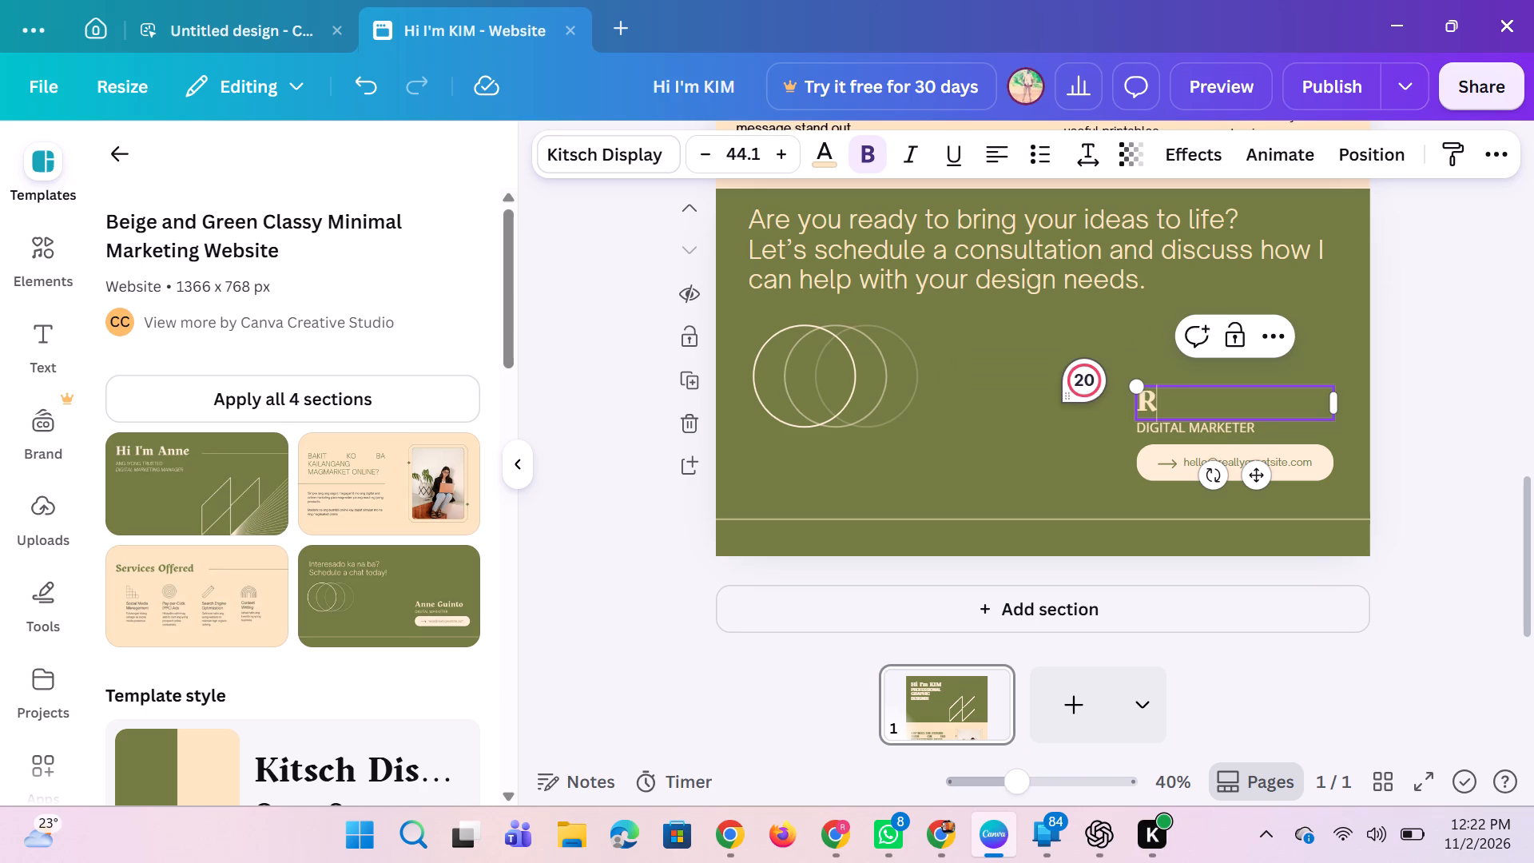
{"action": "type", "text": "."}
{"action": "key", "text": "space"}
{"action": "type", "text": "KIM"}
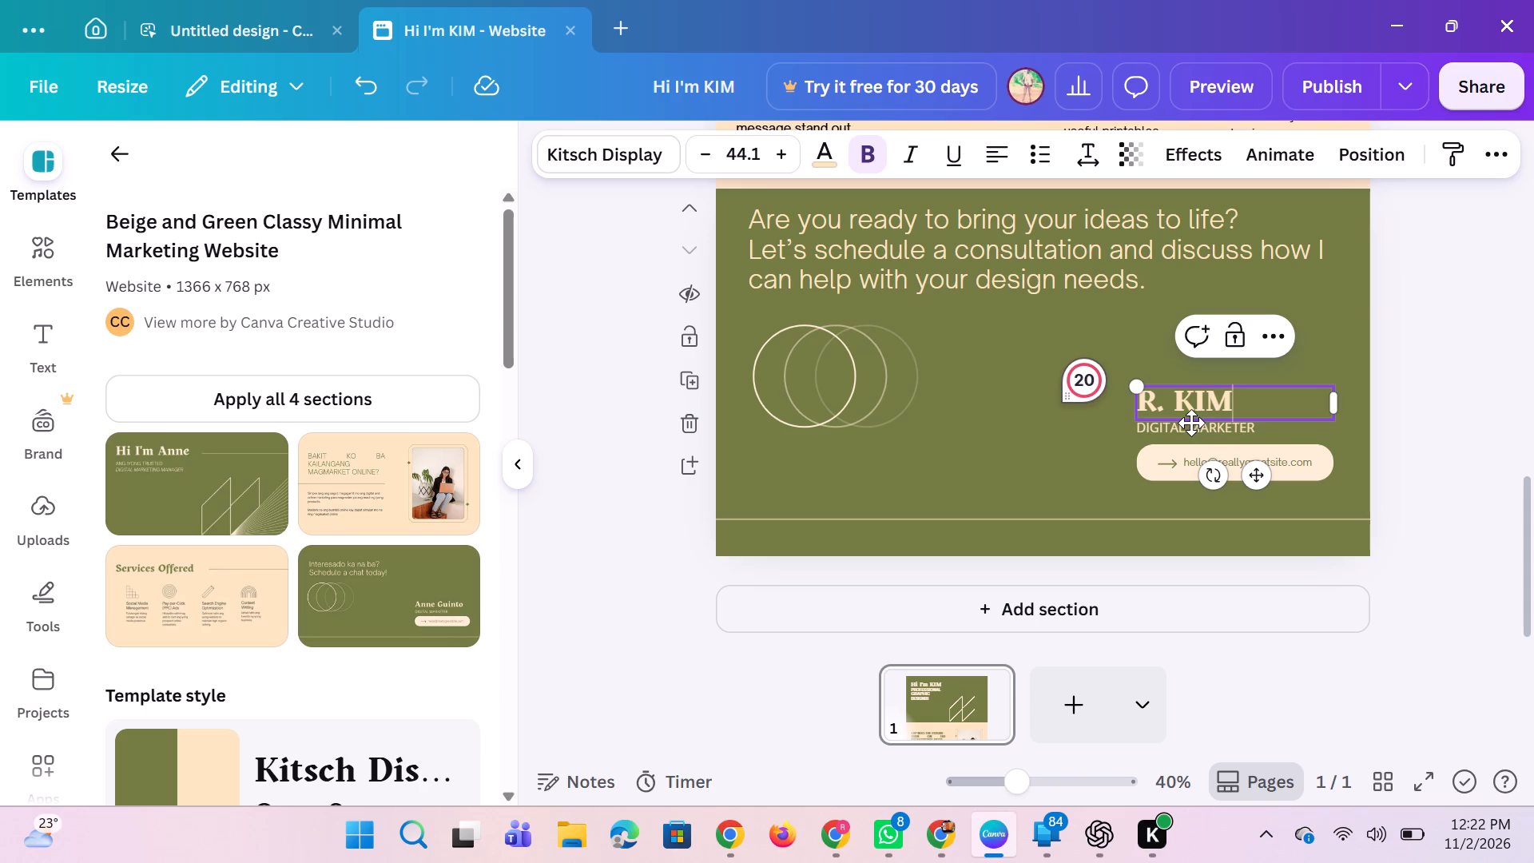
Replace the job title under the contact name with "graphic designer".
{"action": "triple_click", "coordinate": [1210, 428]}
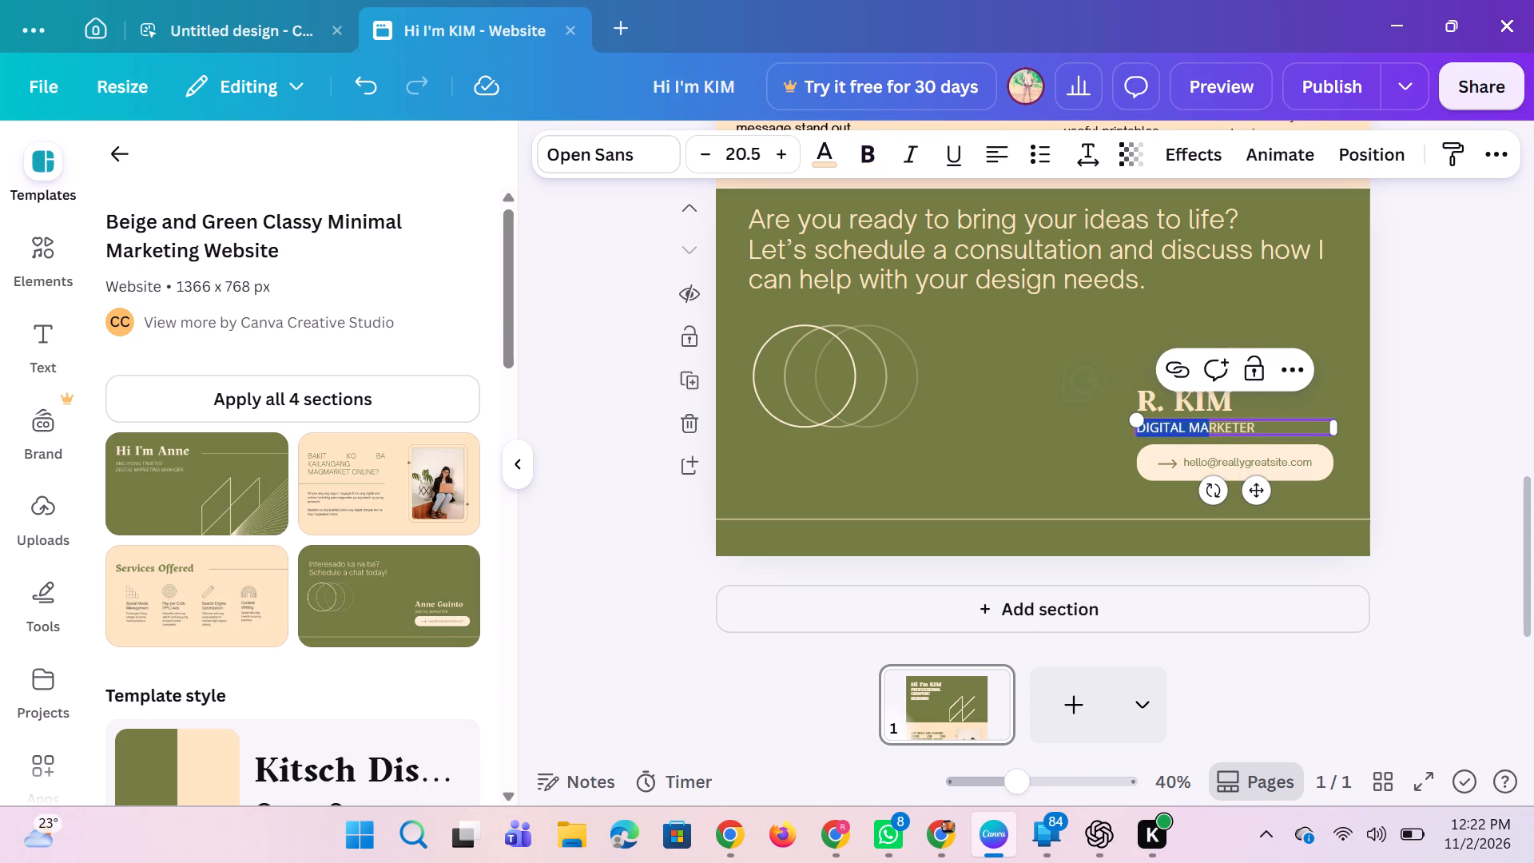
{"action": "triple_click", "coordinate": [1210, 428]}
{"action": "left_click", "coordinate": [1210, 428]}
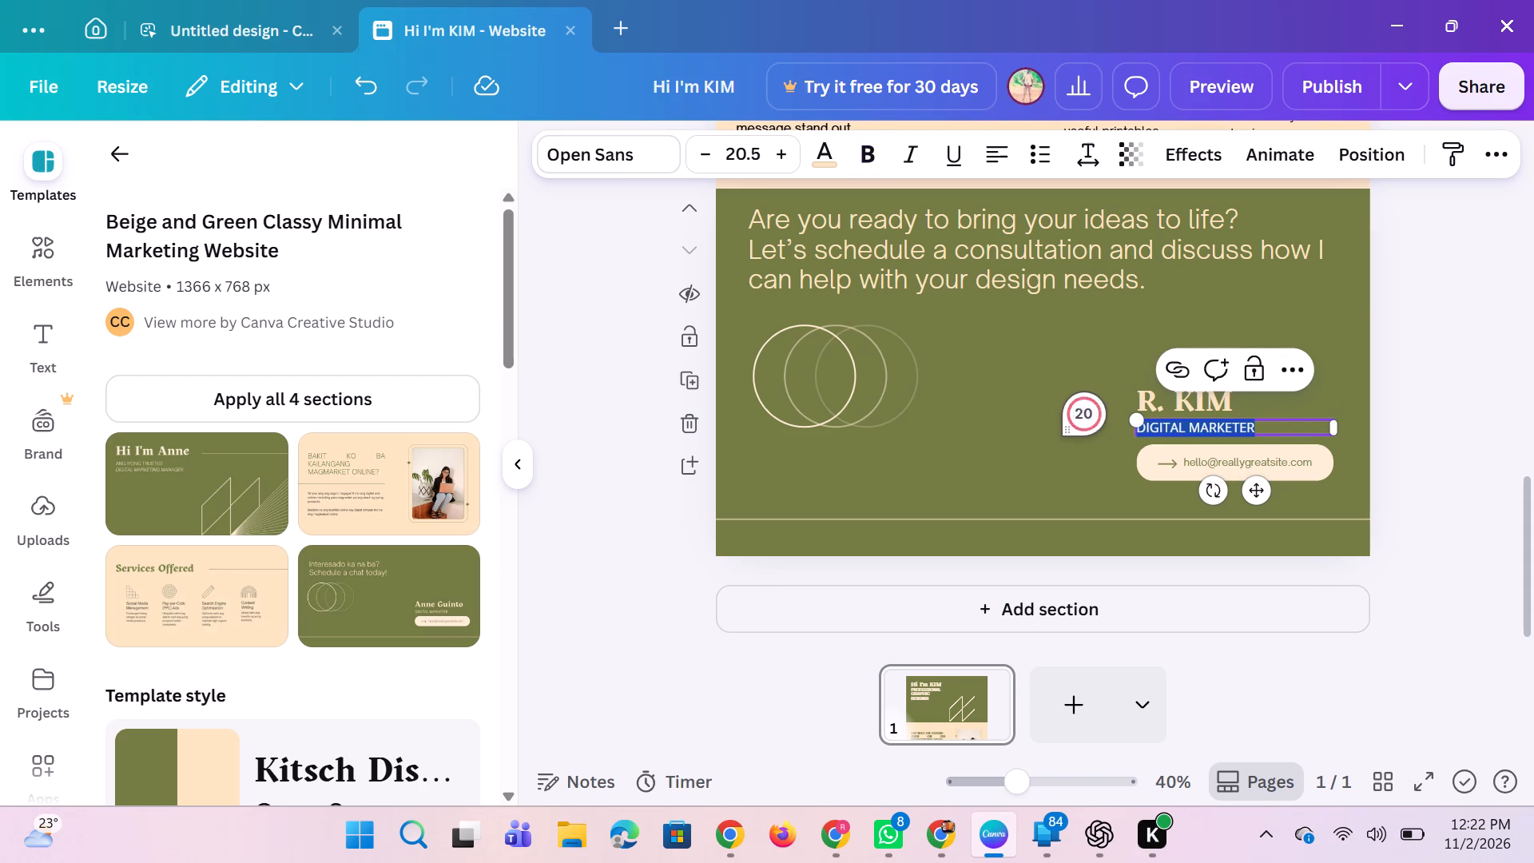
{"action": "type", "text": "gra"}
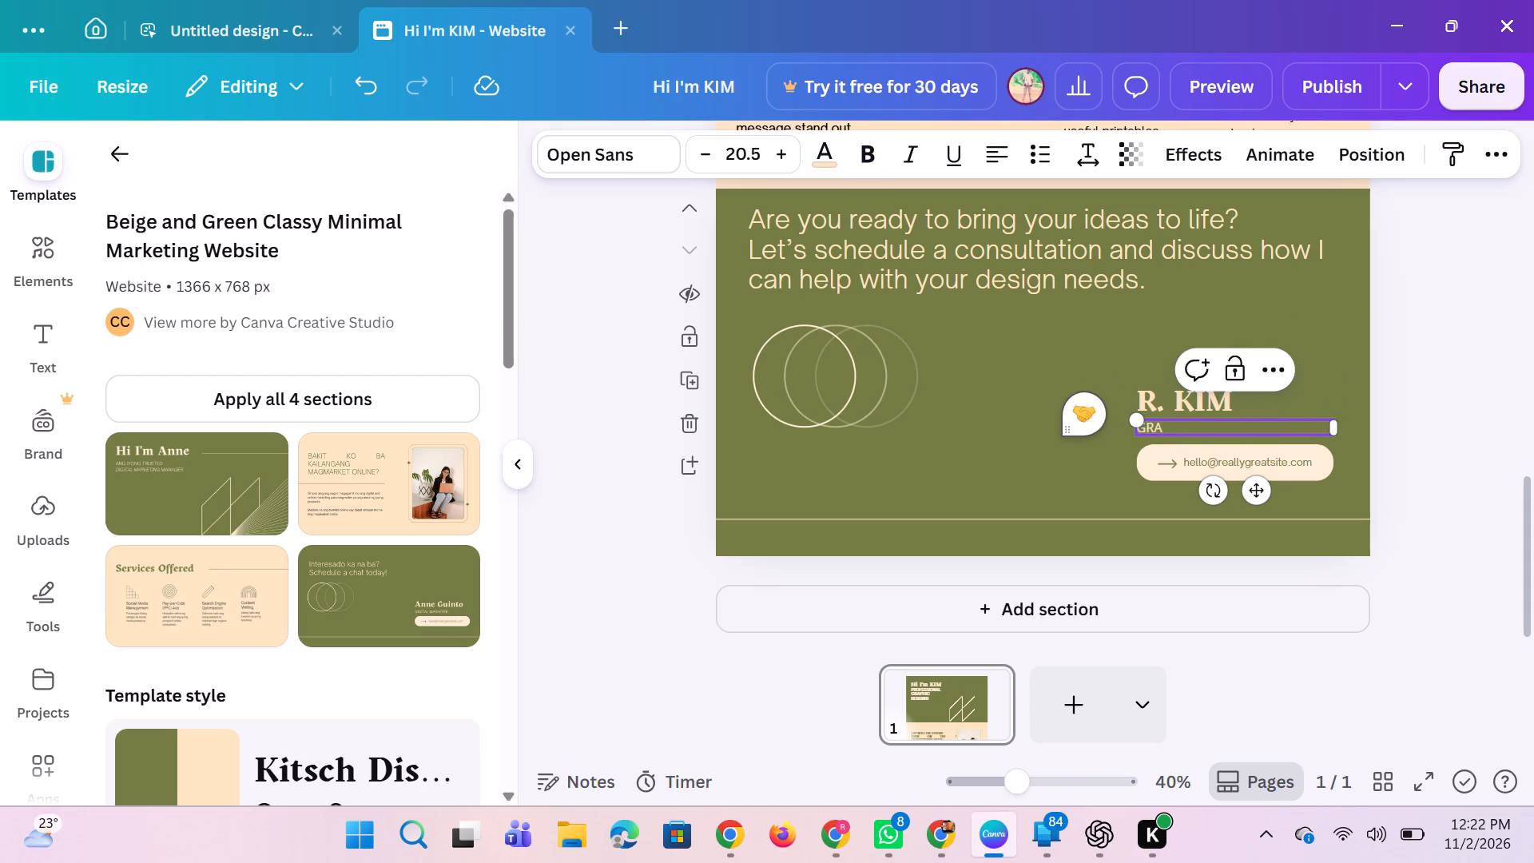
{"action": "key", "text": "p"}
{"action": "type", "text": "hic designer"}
Replace the placeholder email in the contact section's rounded box with the site owner's contact address.
{"action": "left_click", "coordinate": [1265, 463]}
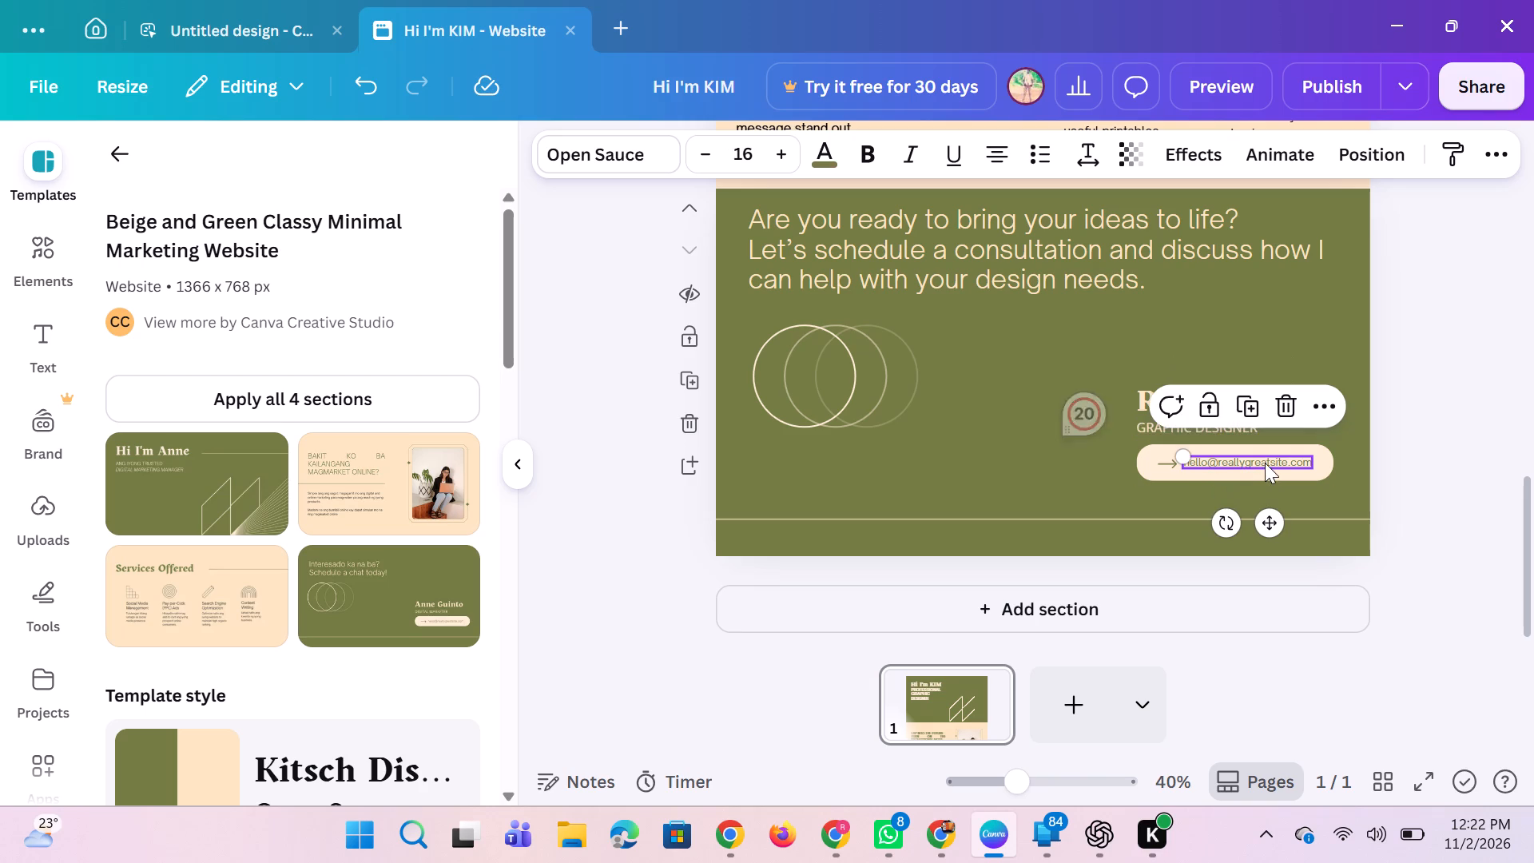
{"action": "double_click", "coordinate": [1265, 463]}
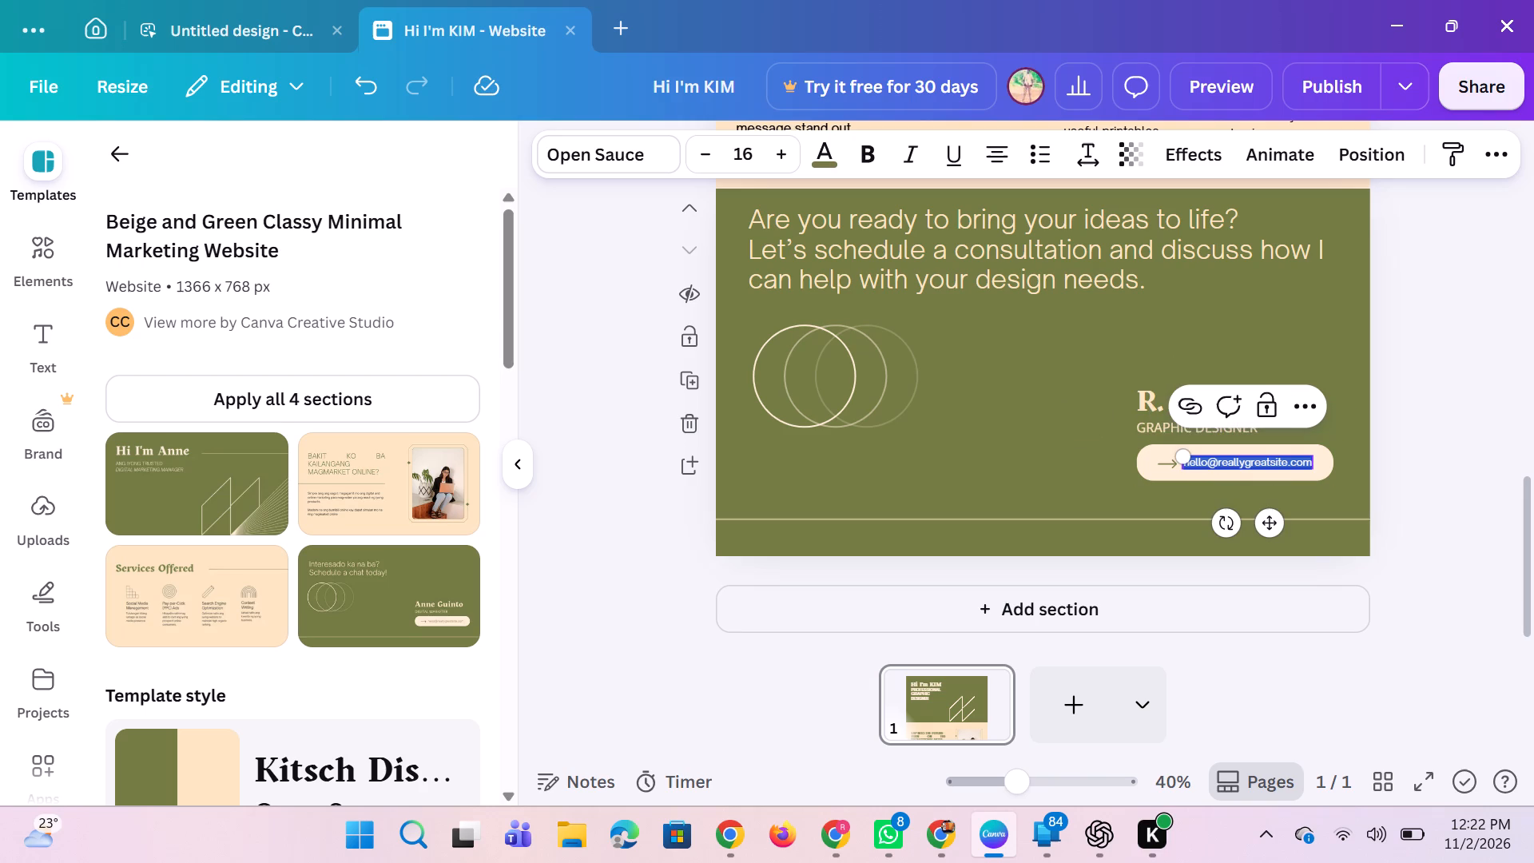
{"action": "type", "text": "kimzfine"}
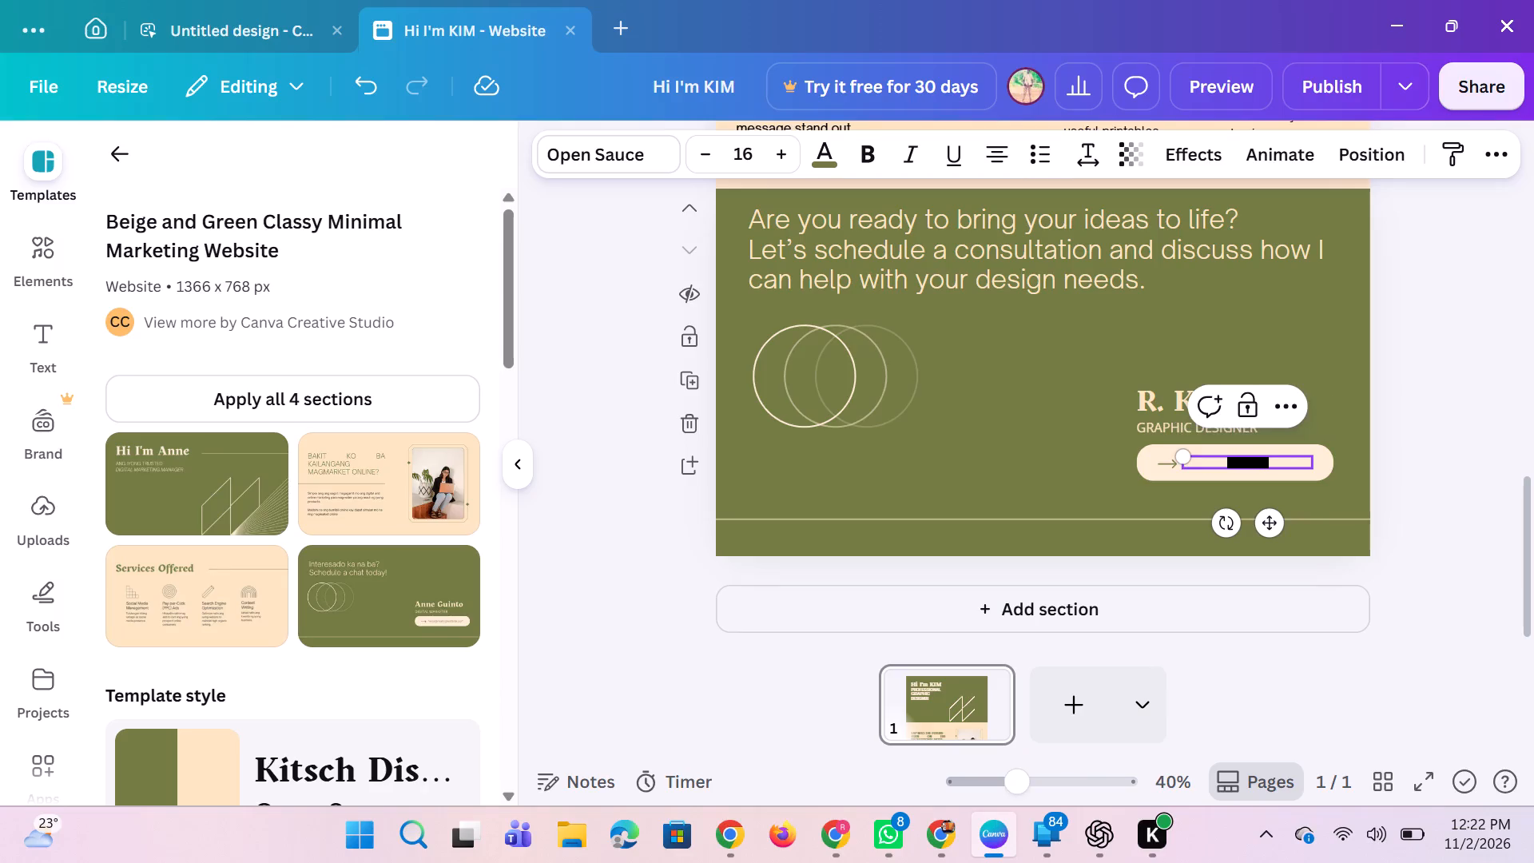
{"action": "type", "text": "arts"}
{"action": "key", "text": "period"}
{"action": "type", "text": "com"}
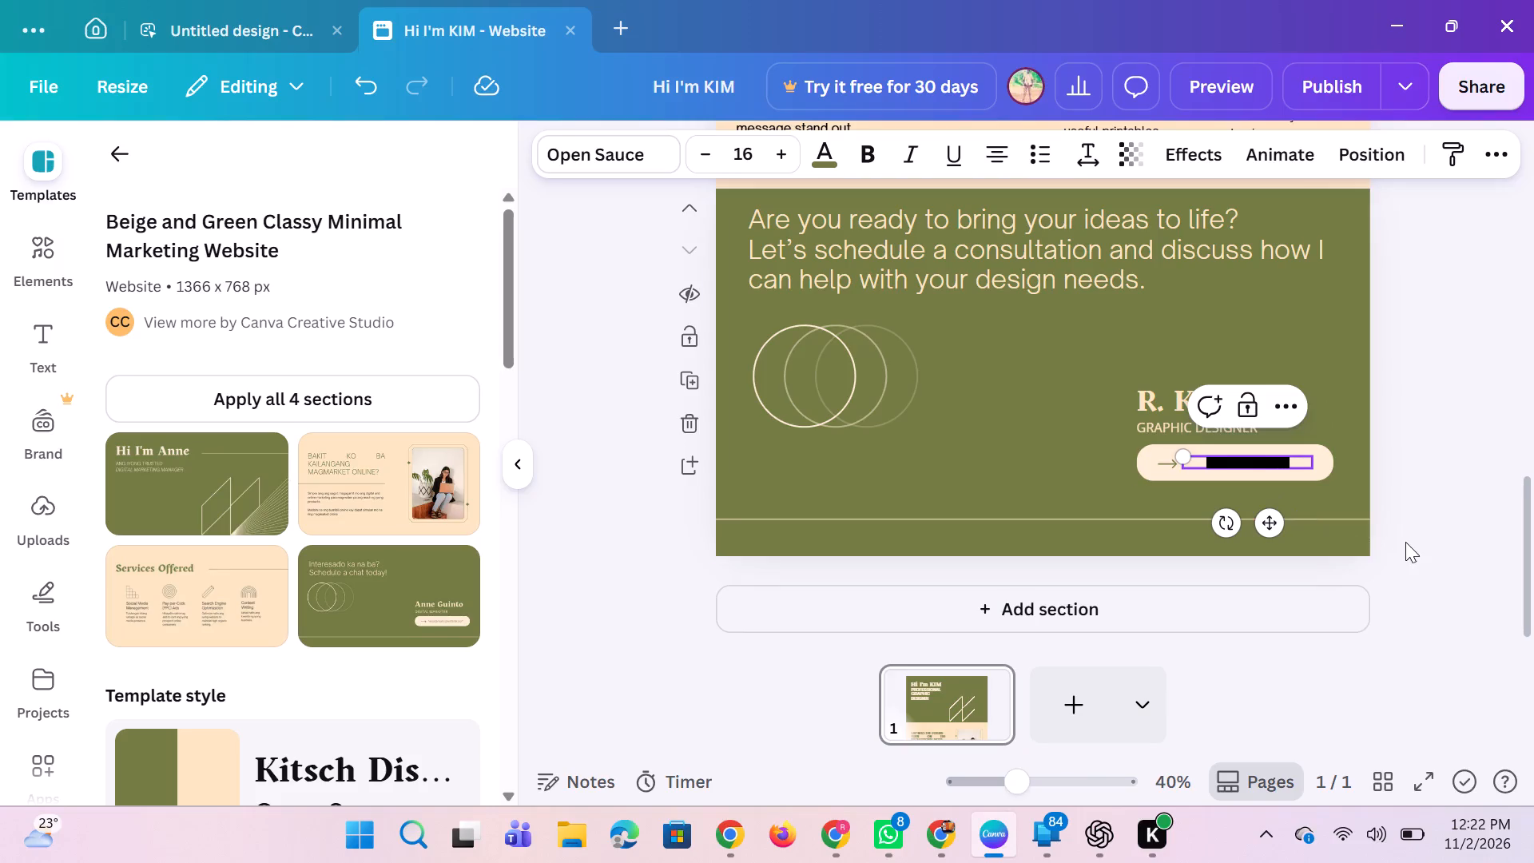
{"action": "left_click", "coordinate": [1409, 542]}
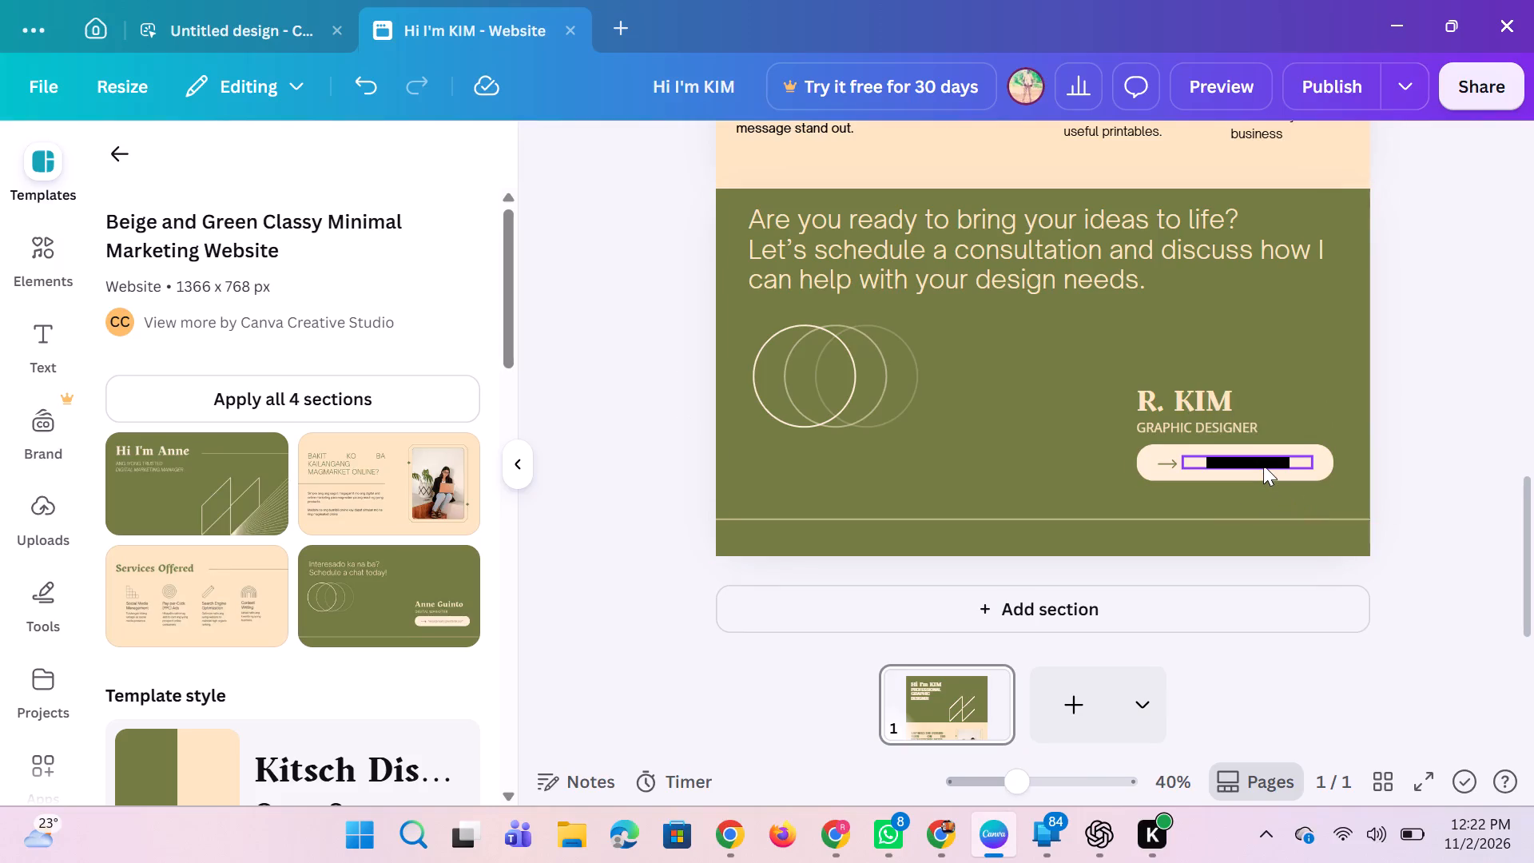
{"action": "left_click", "coordinate": [1263, 465]}
{"action": "left_click", "coordinate": [1266, 465]}
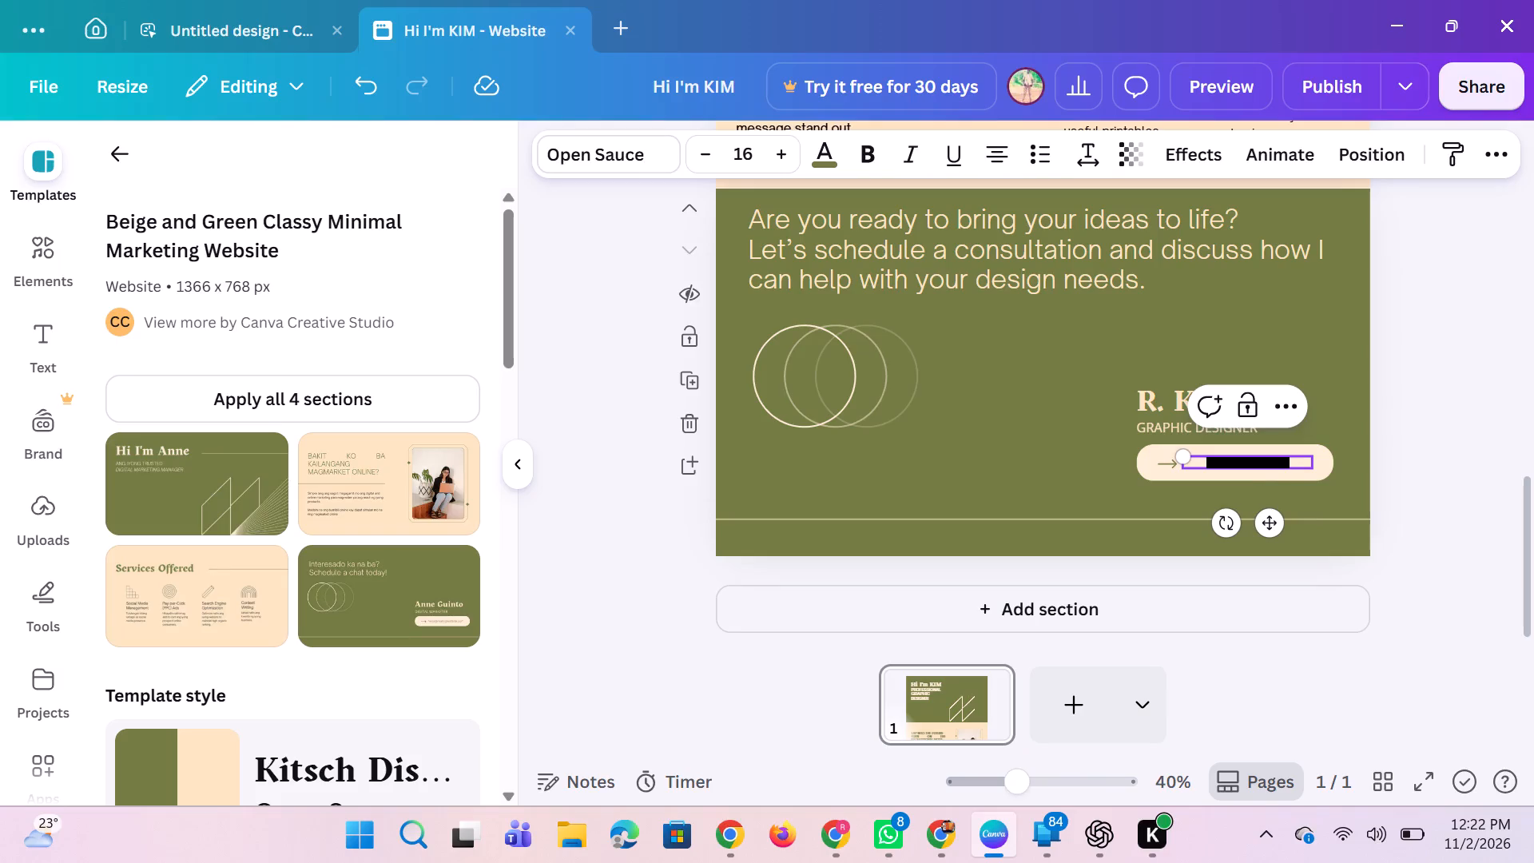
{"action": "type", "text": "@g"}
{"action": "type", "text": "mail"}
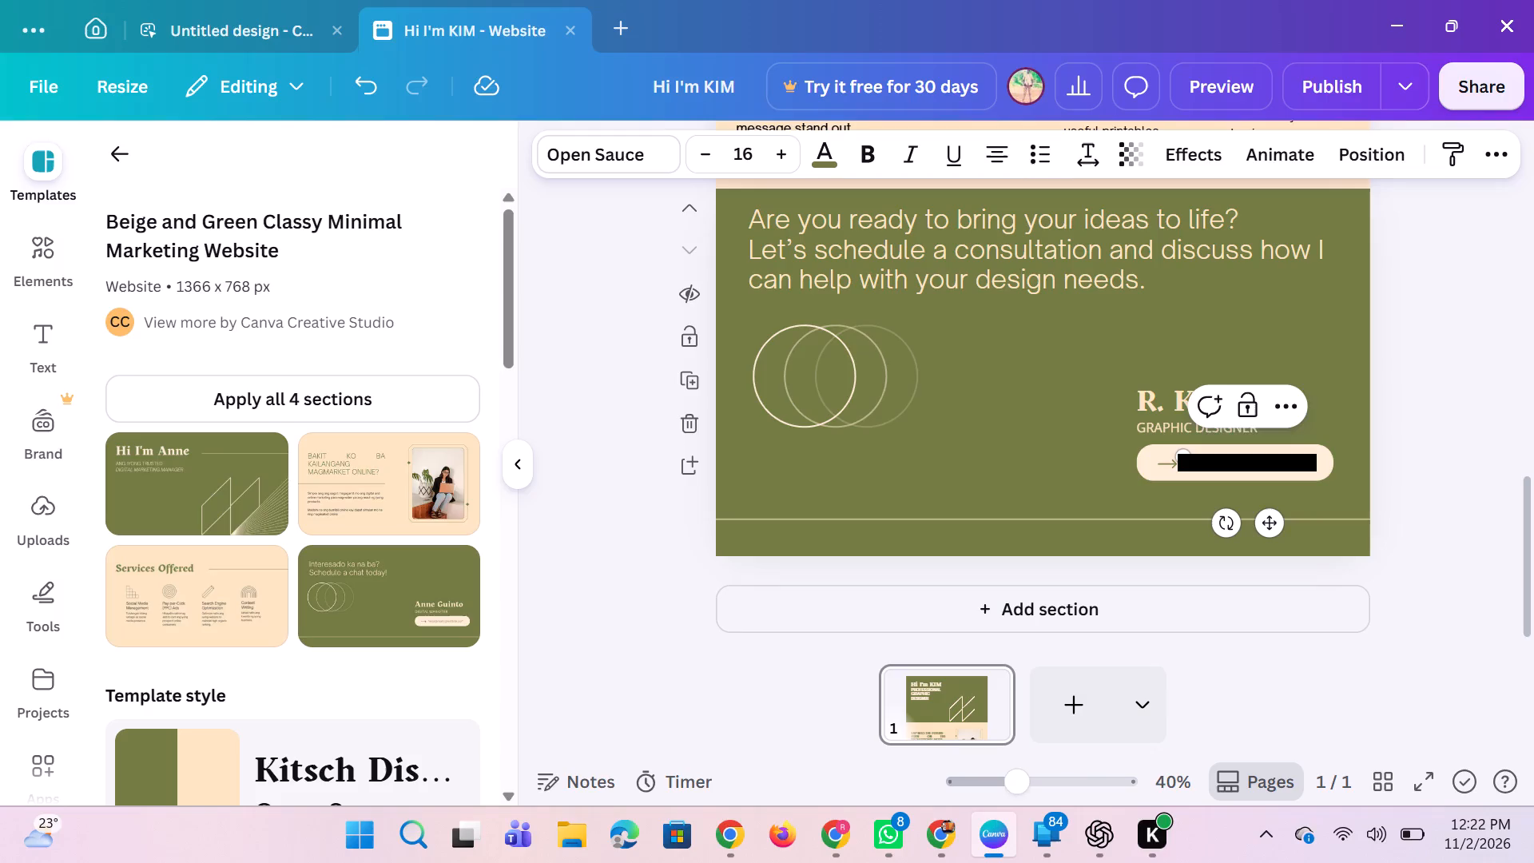
{"action": "left_click", "coordinate": [1405, 508]}
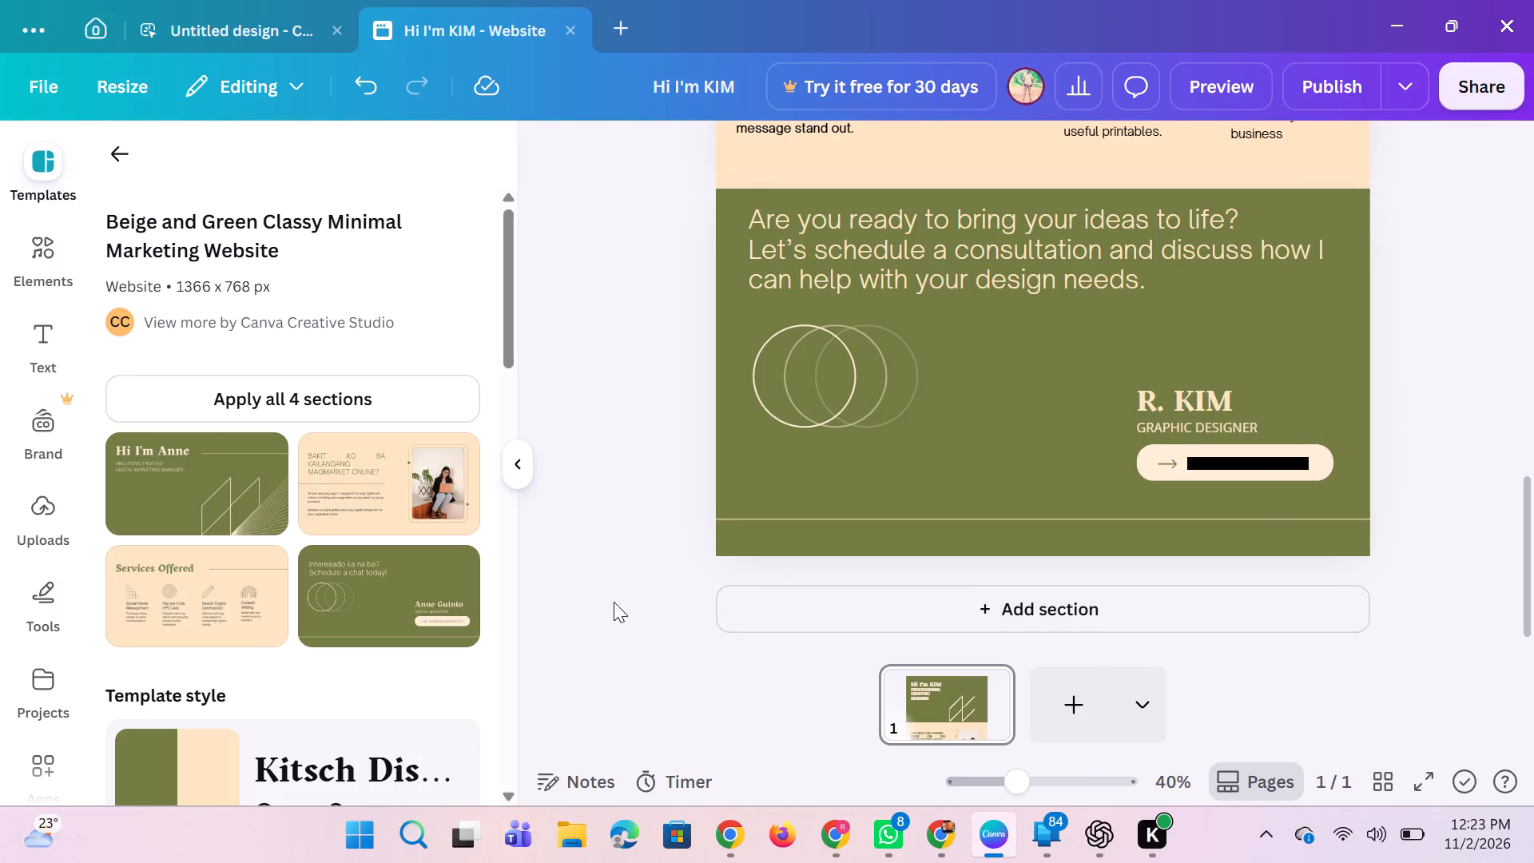
Search the elements library for "linkedin".
{"action": "left_click", "coordinate": [35, 257]}
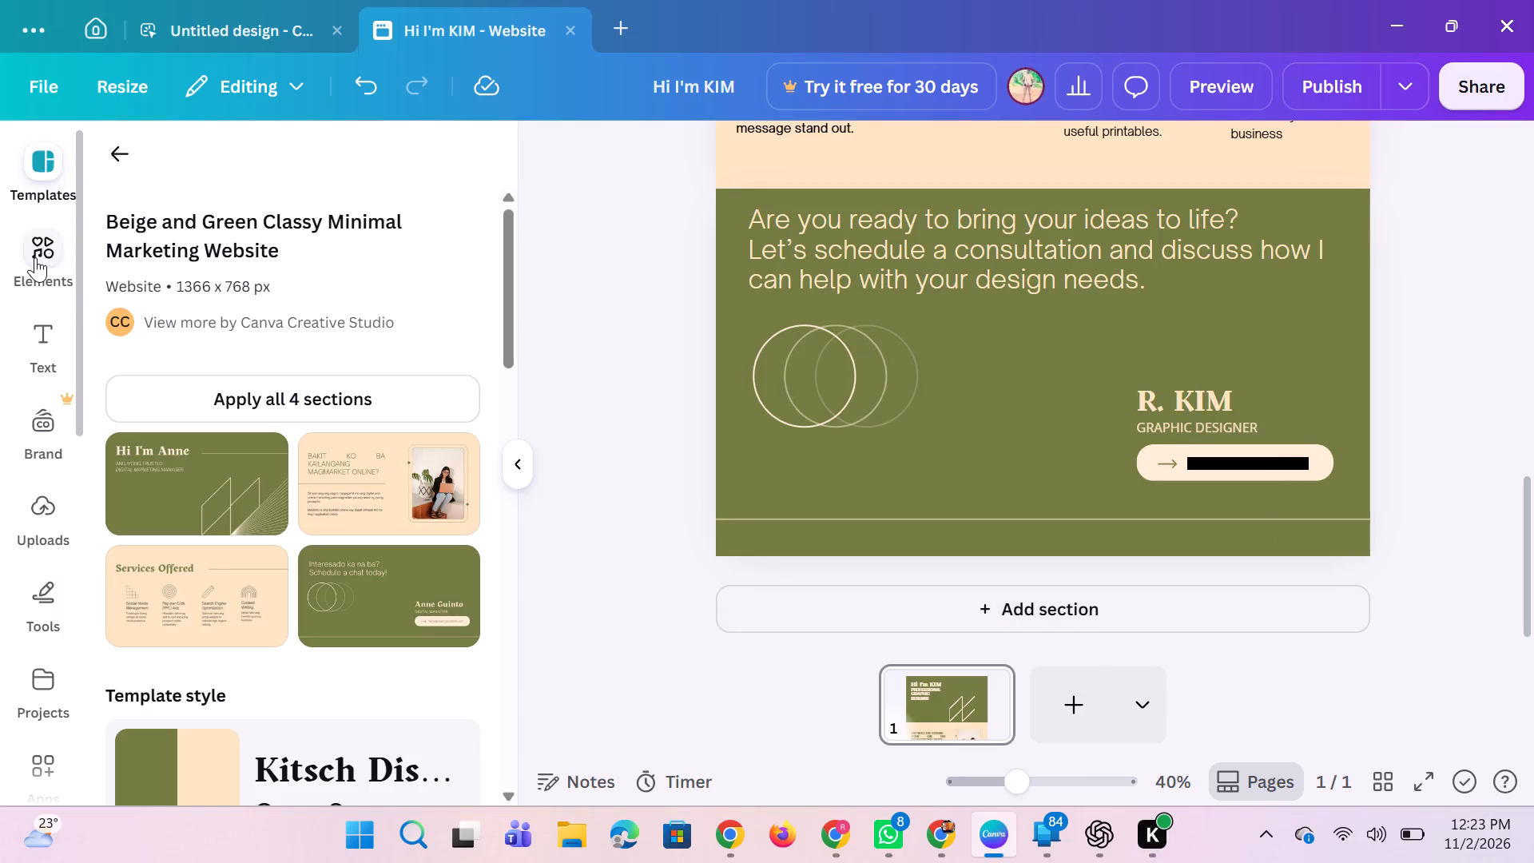
{"action": "left_click", "coordinate": [244, 194]}
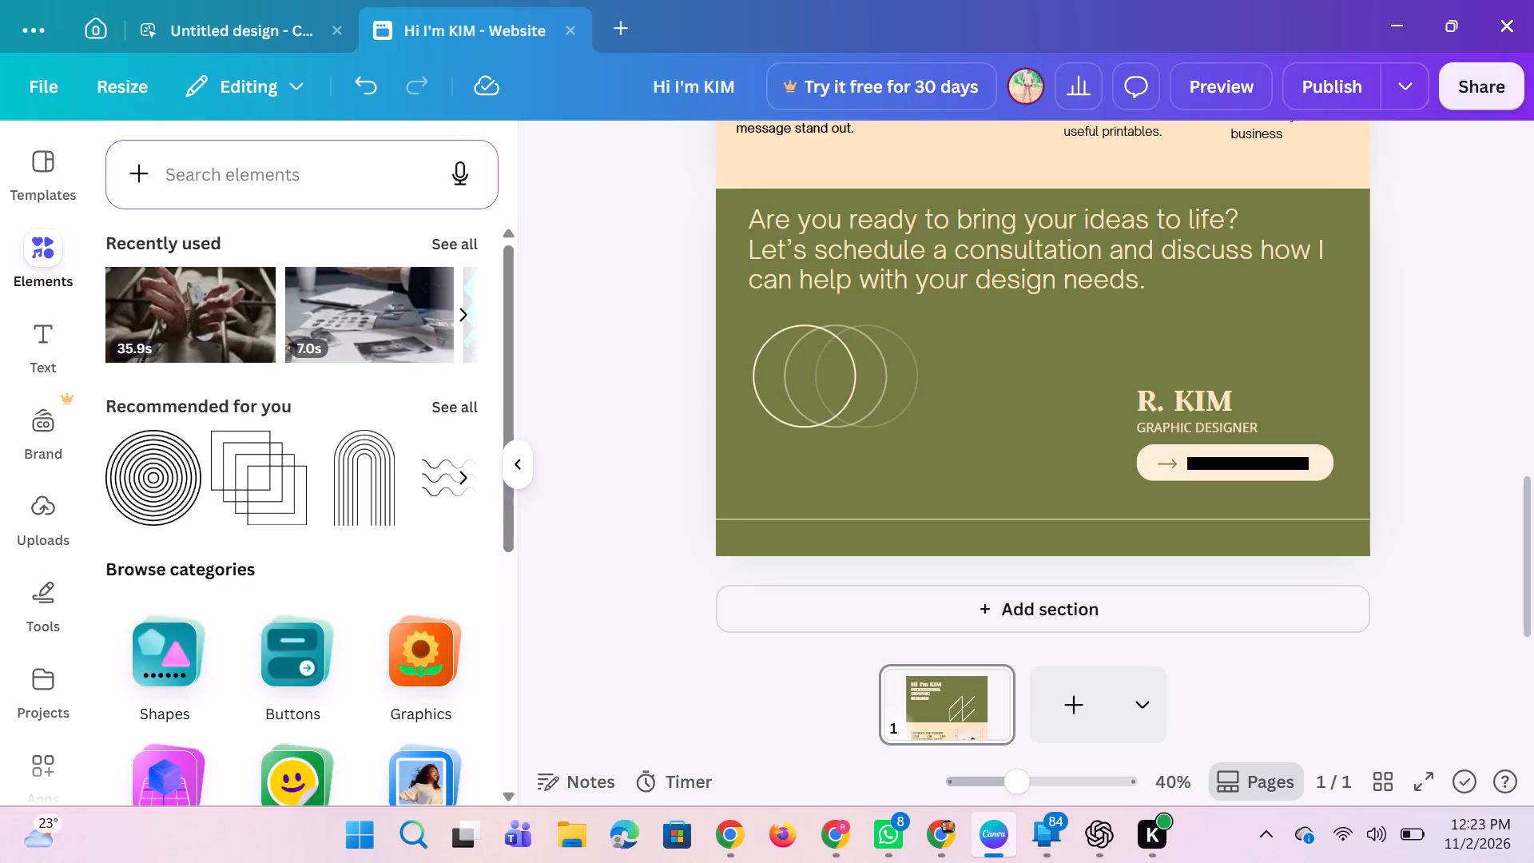
{"action": "left_click", "coordinate": [257, 178]}
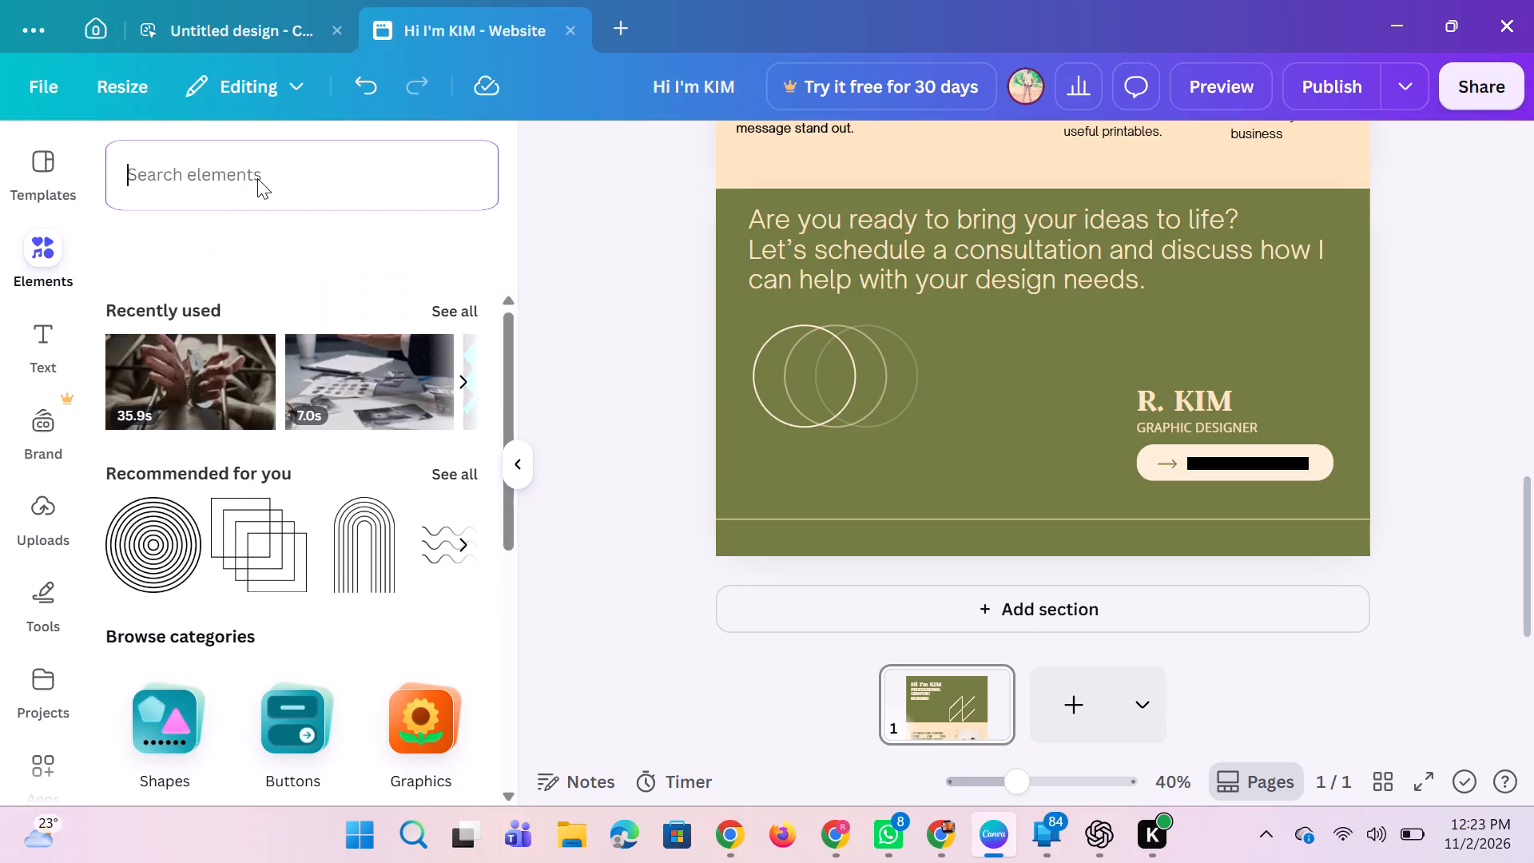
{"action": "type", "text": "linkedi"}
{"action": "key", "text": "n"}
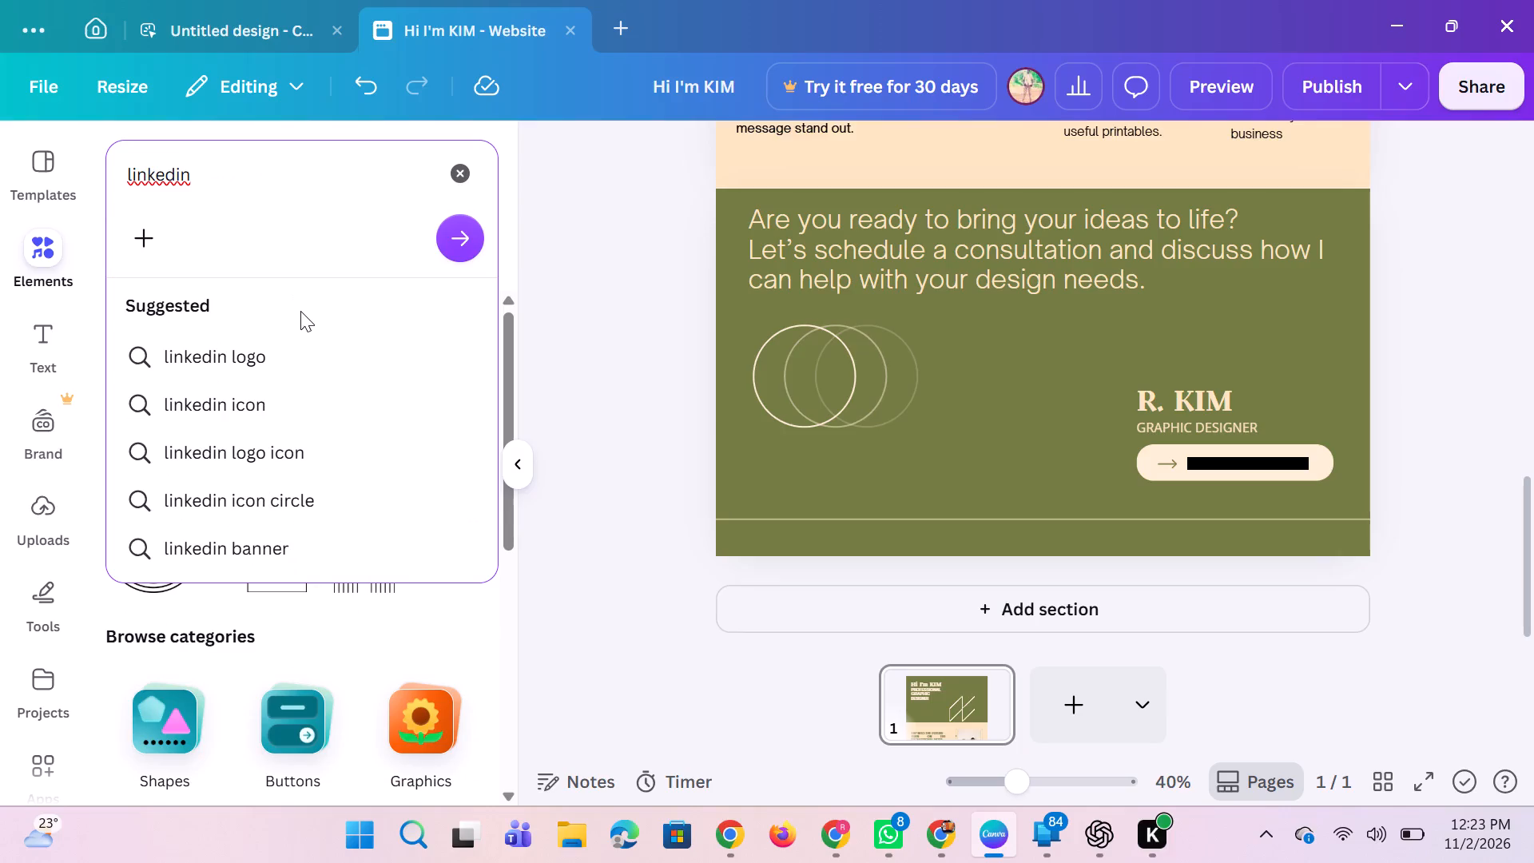
Find graphics for "linkedin icon", add the blue square LinkedIn logo, and move it between the circle graphic and the contact details.
{"action": "left_click", "coordinate": [261, 401]}
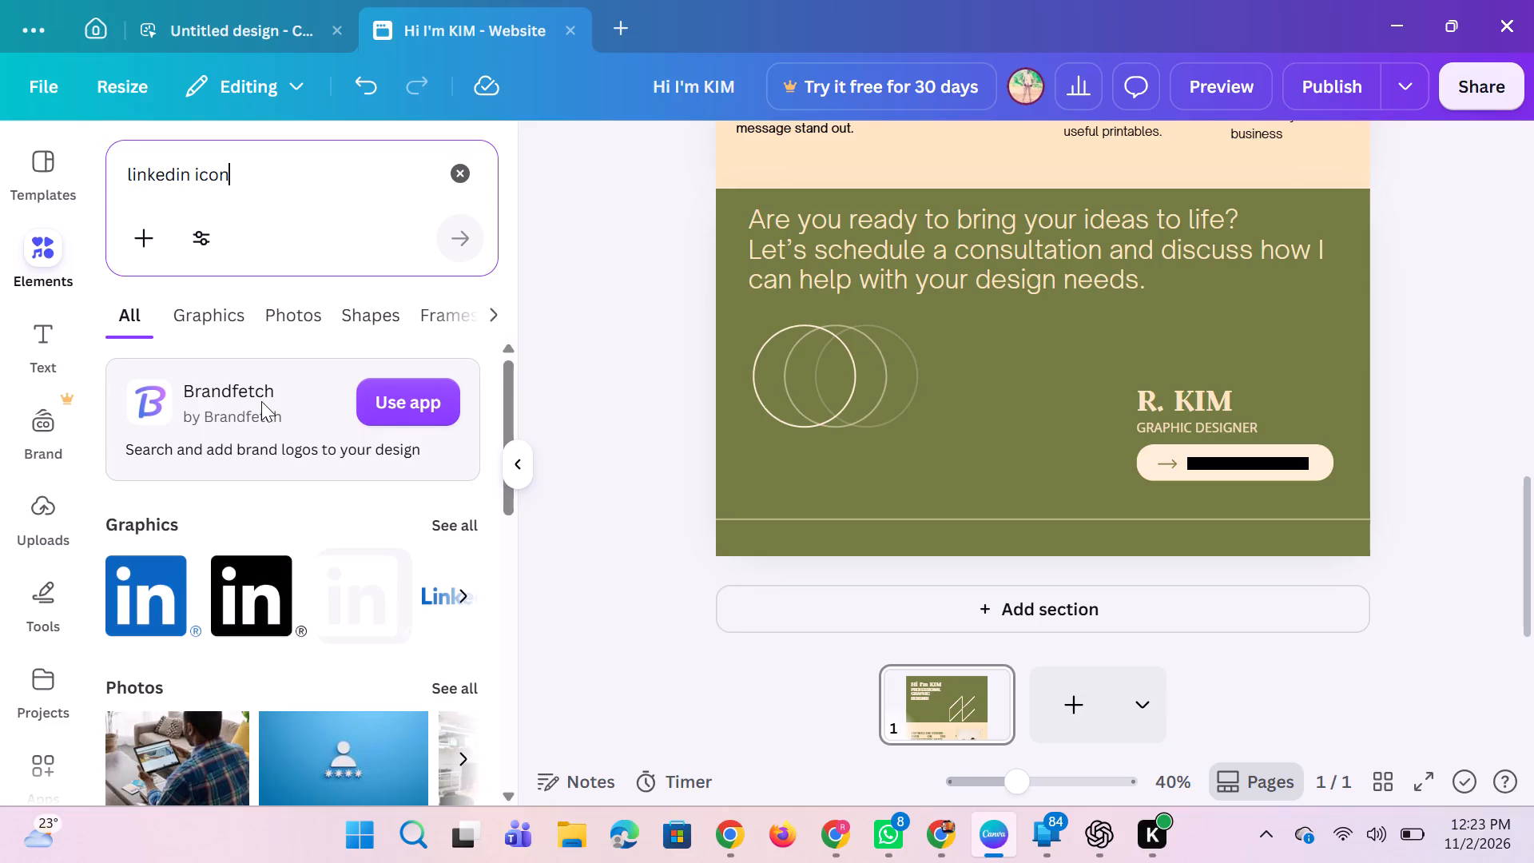
{"action": "scroll", "coordinate": [274, 483], "scroll_direction": "down", "scroll_amount": 1}
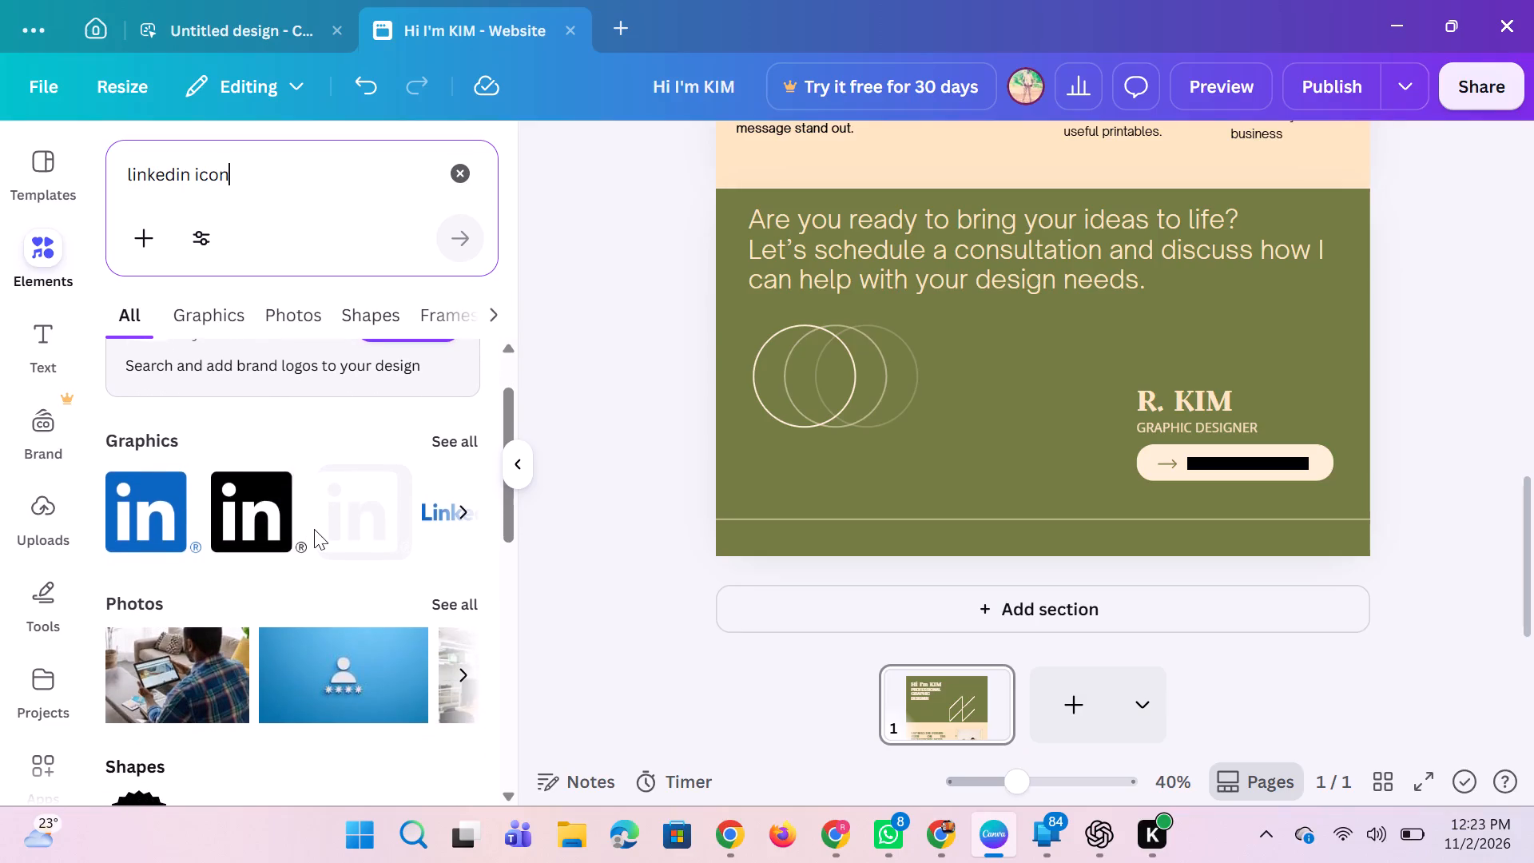
{"action": "scroll", "coordinate": [314, 529], "scroll_direction": "left", "scroll_amount": 4}
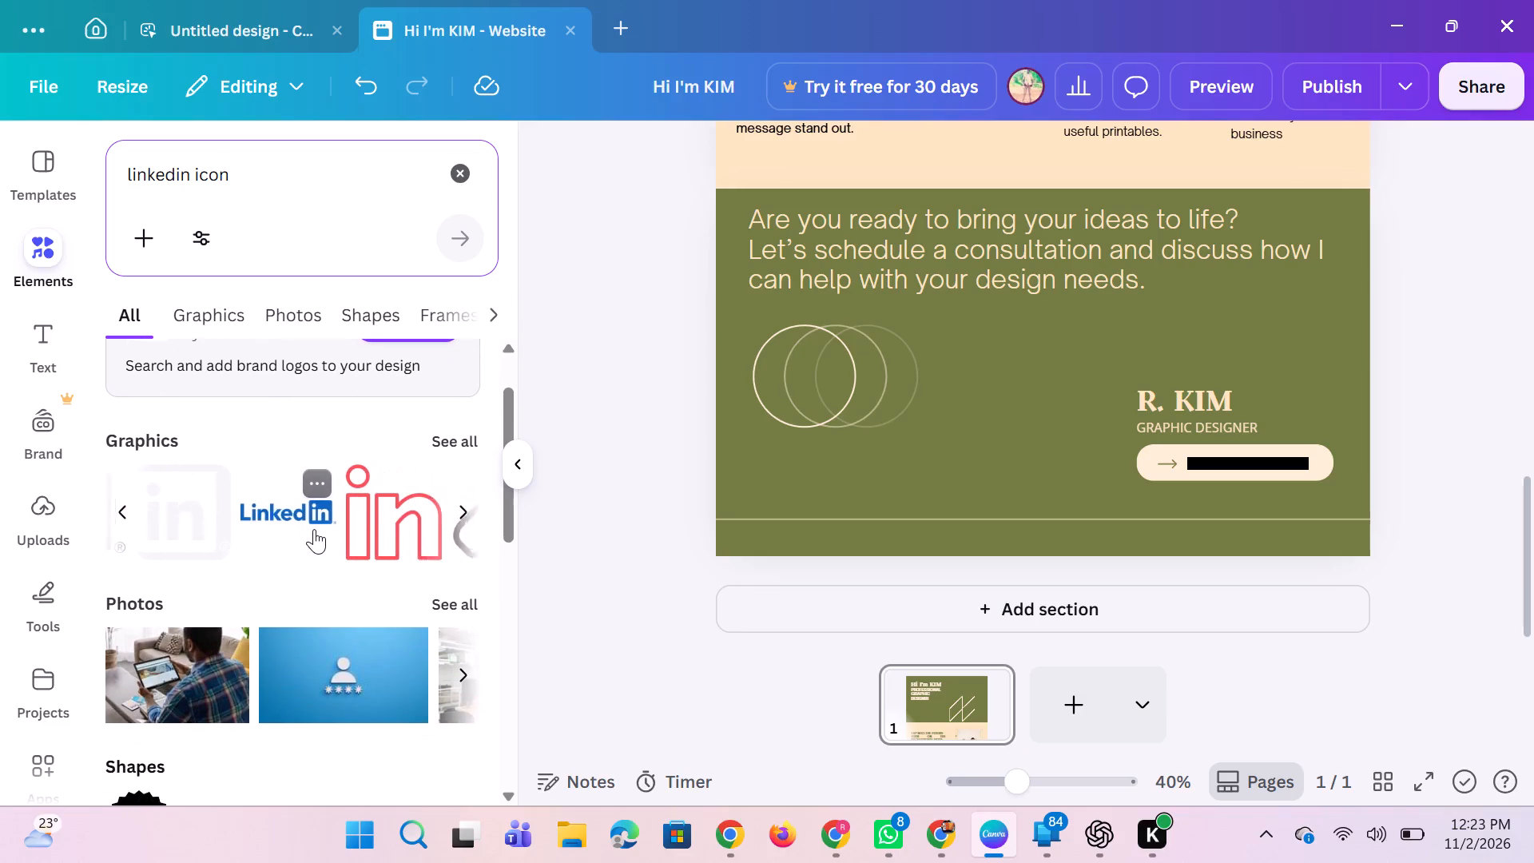
{"action": "scroll", "coordinate": [314, 529], "scroll_direction": "left", "scroll_amount": 2}
{"action": "scroll", "coordinate": [314, 529], "scroll_direction": "right", "scroll_amount": 1}
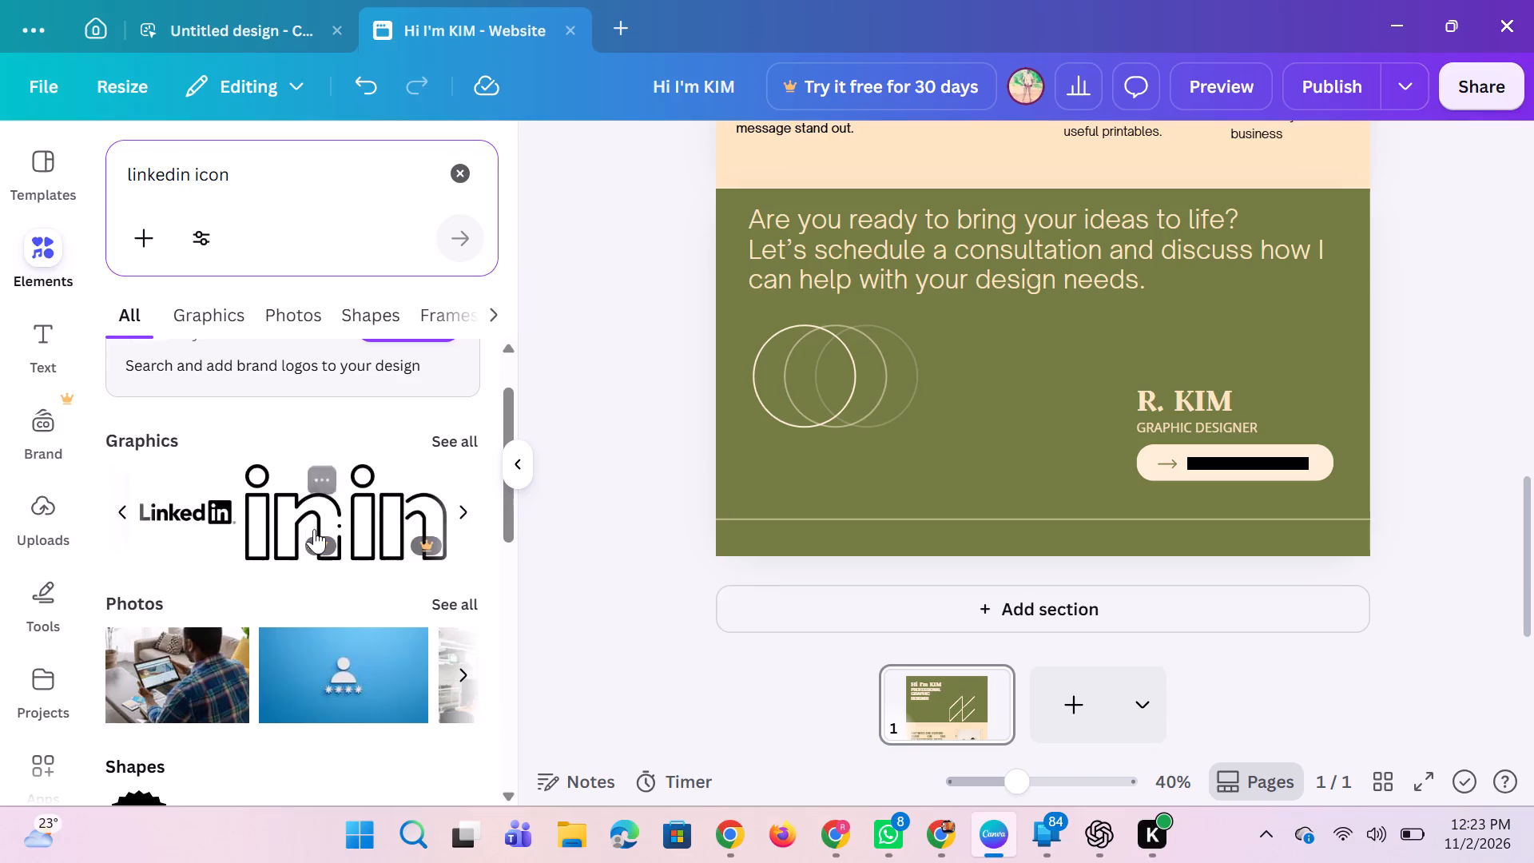
{"action": "scroll", "coordinate": [314, 529], "scroll_direction": "right", "scroll_amount": 1}
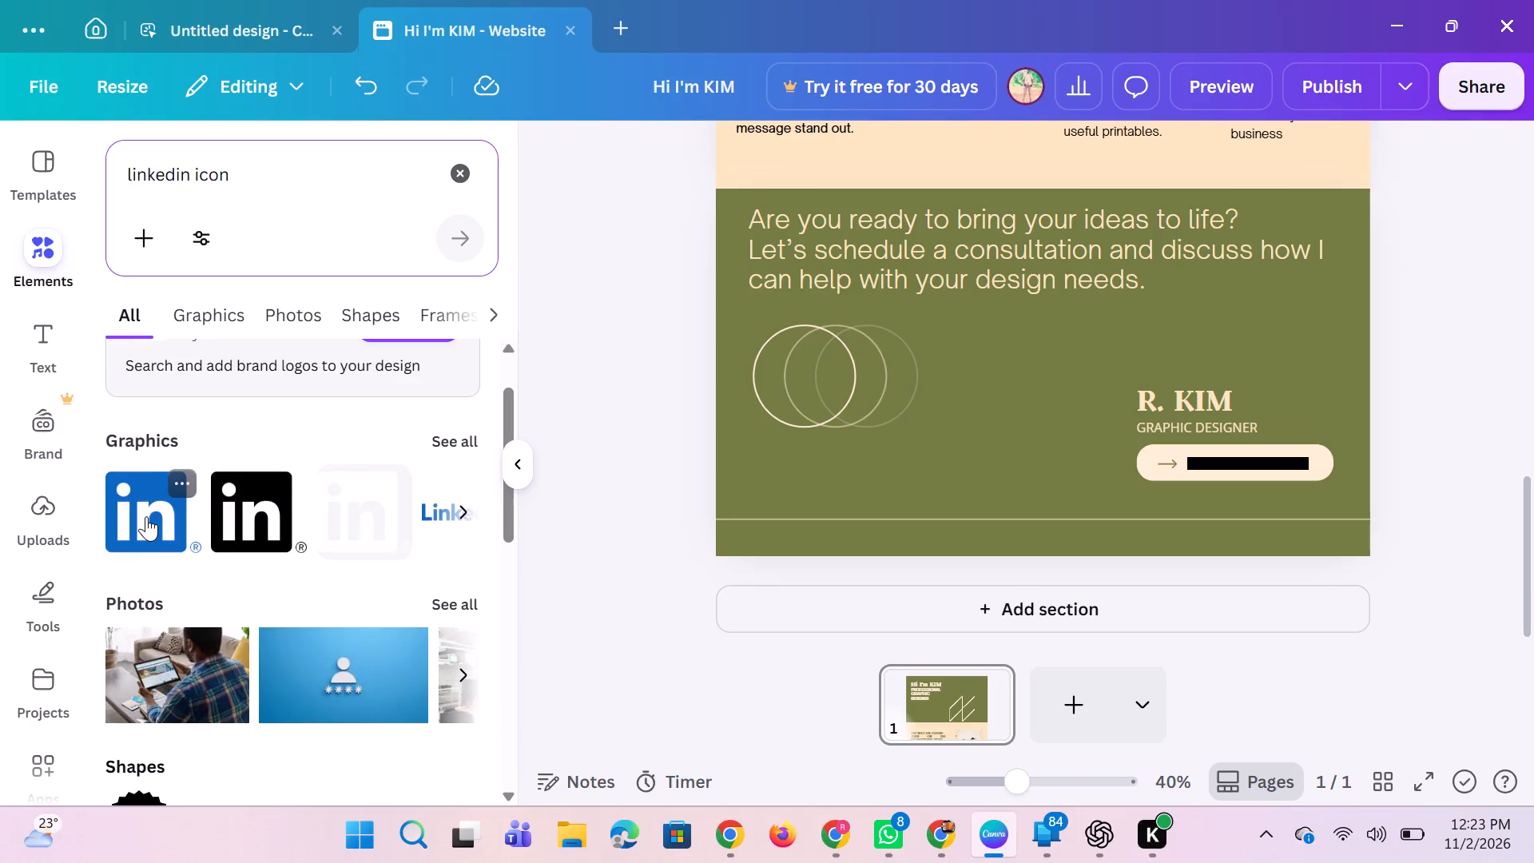
{"action": "left_click", "coordinate": [146, 516]}
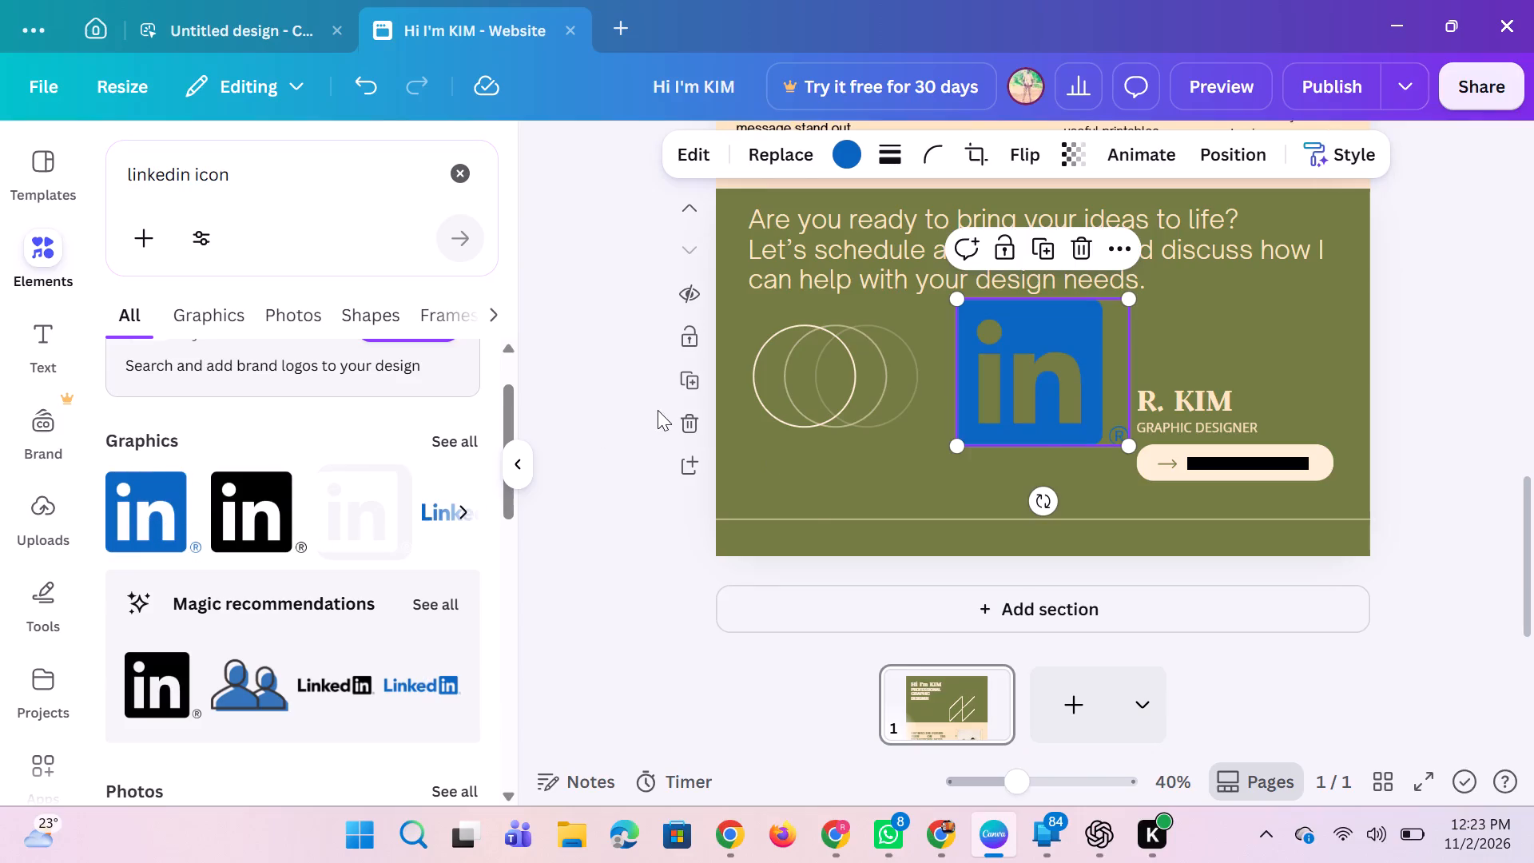
{"action": "left_click_drag", "start_coordinate": [1057, 395], "coordinate": [1015, 457]}
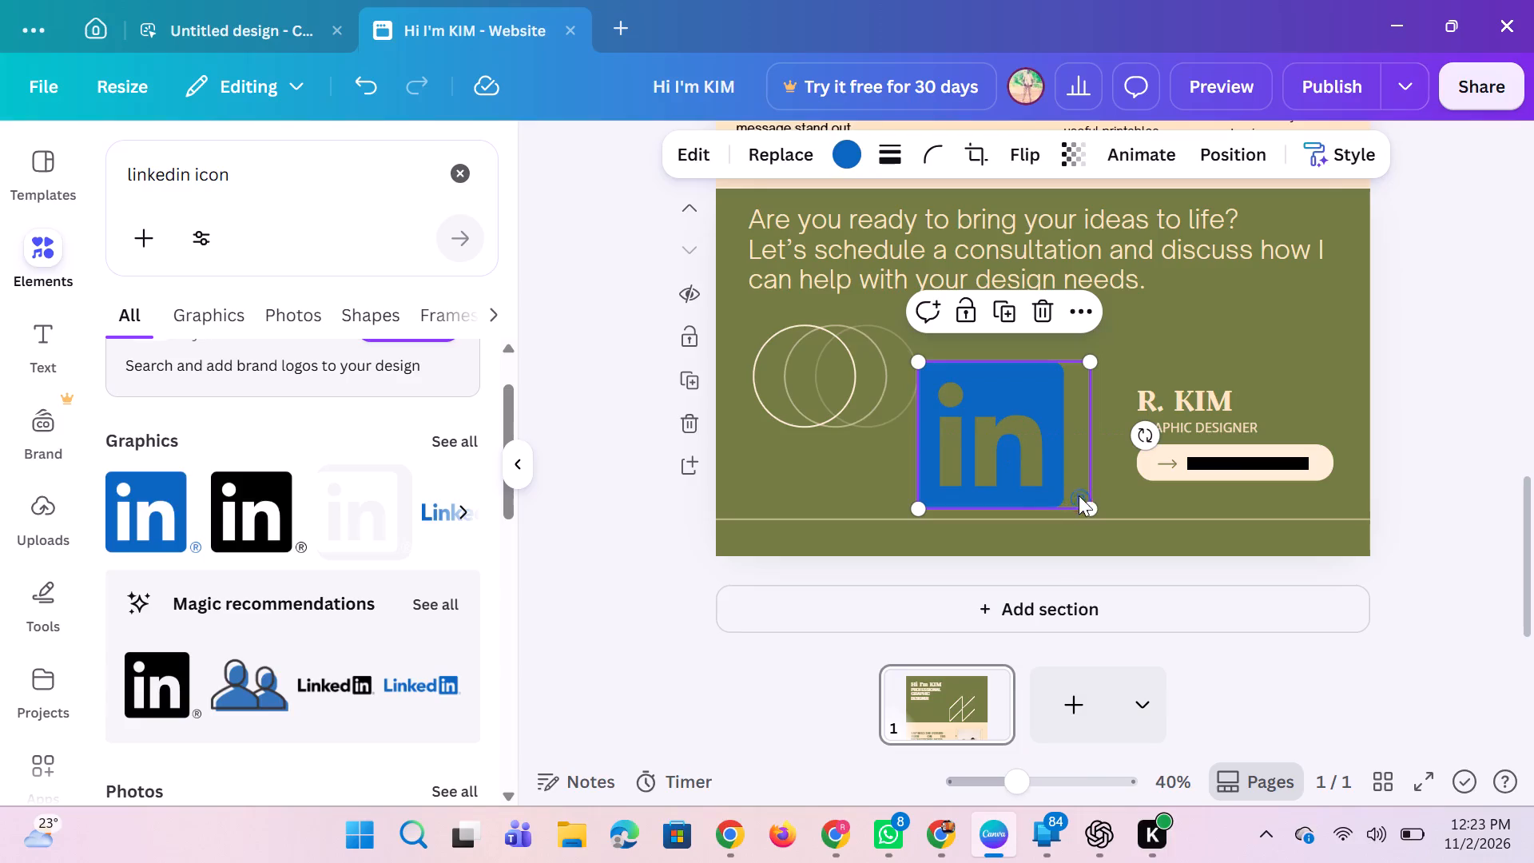
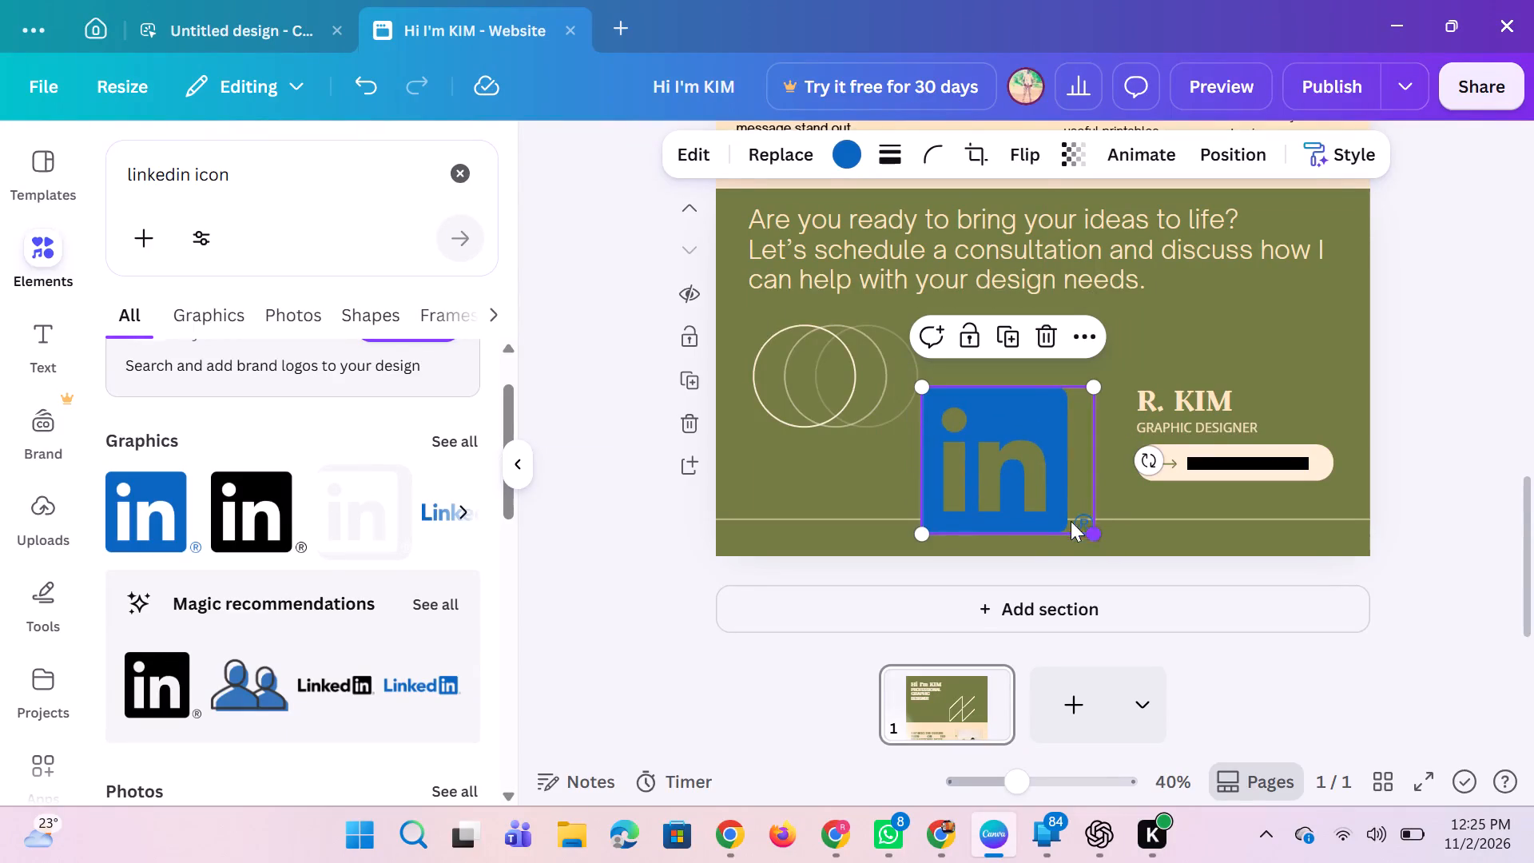
Remove the blue LinkedIn logo from the contact section by moving it off the page.
{"action": "left_click_drag", "start_coordinate": [1063, 465], "coordinate": [654, 559]}
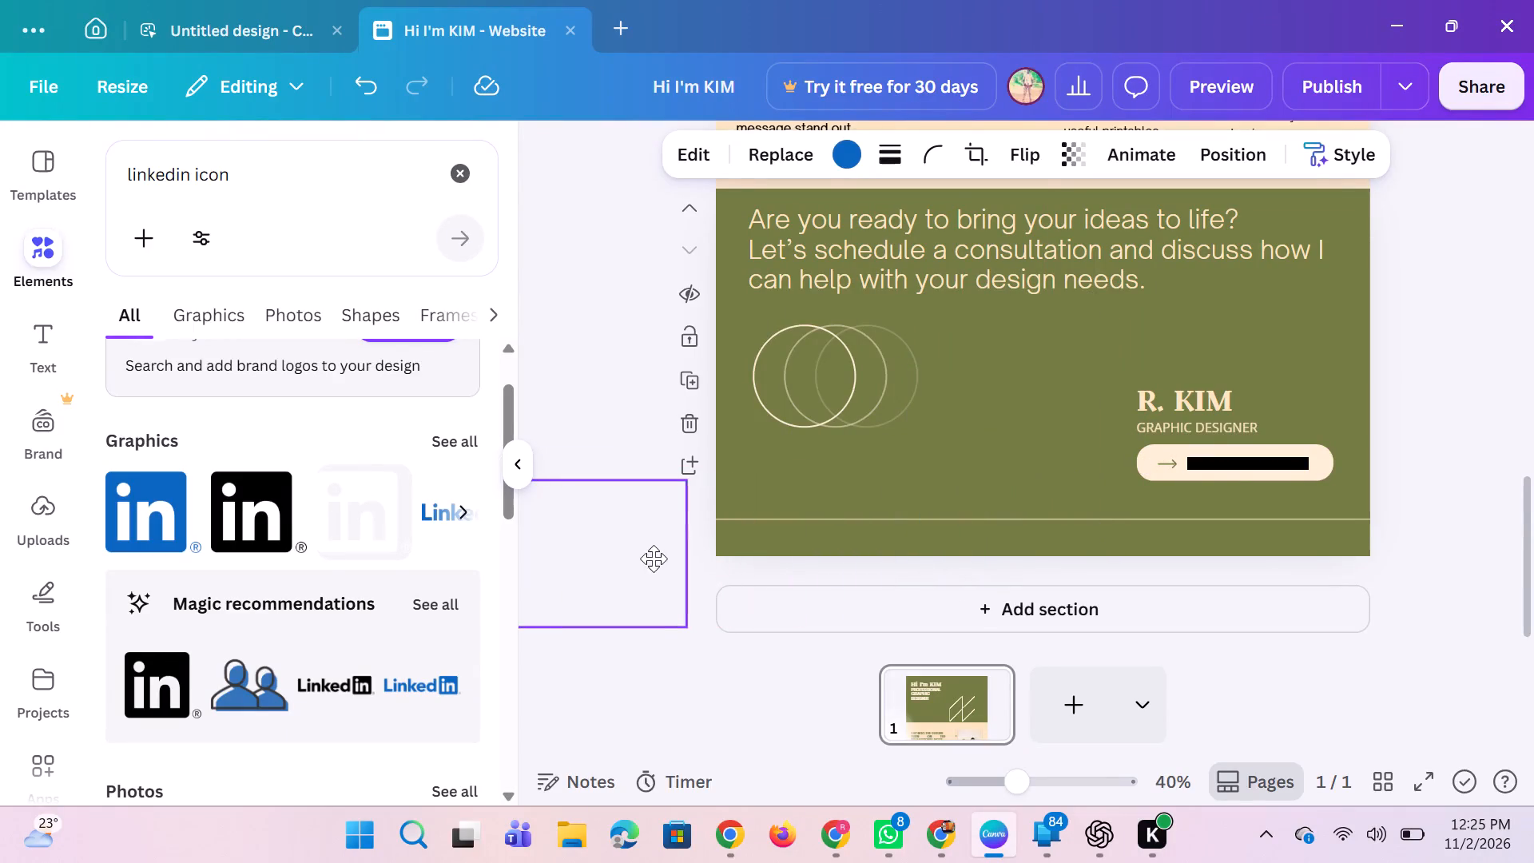
{"action": "left_click_drag", "start_coordinate": [654, 559], "coordinate": [646, 559]}
Add the black square LinkedIn logo, shrink it to a small icon, and place it just below the start of the rounded contact box.
{"action": "scroll", "coordinate": [327, 533], "scroll_direction": "down", "scroll_amount": 1}
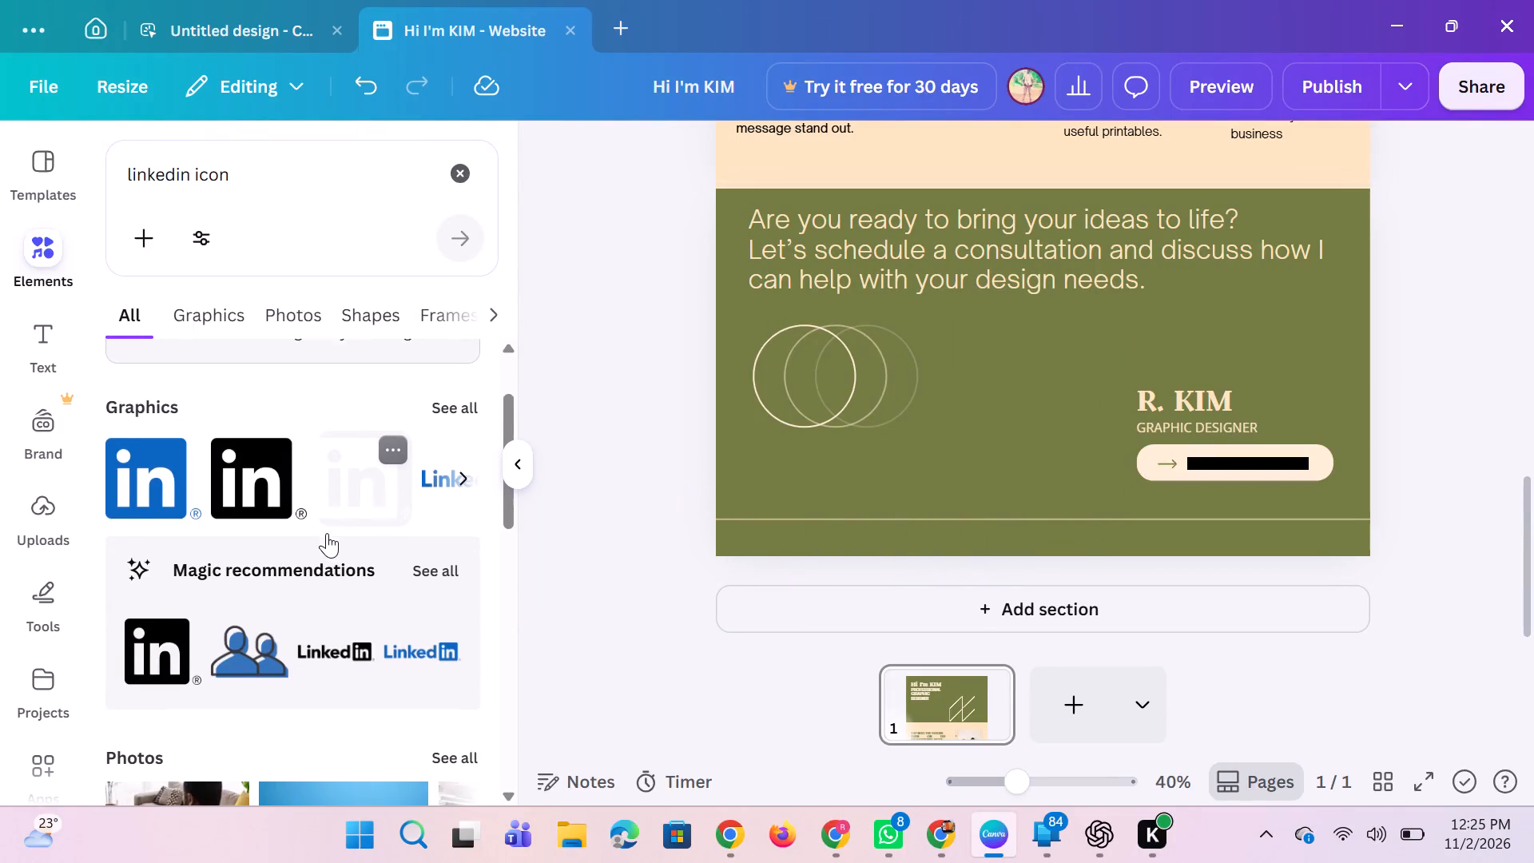
{"action": "scroll", "coordinate": [327, 533], "scroll_direction": "down", "scroll_amount": 1}
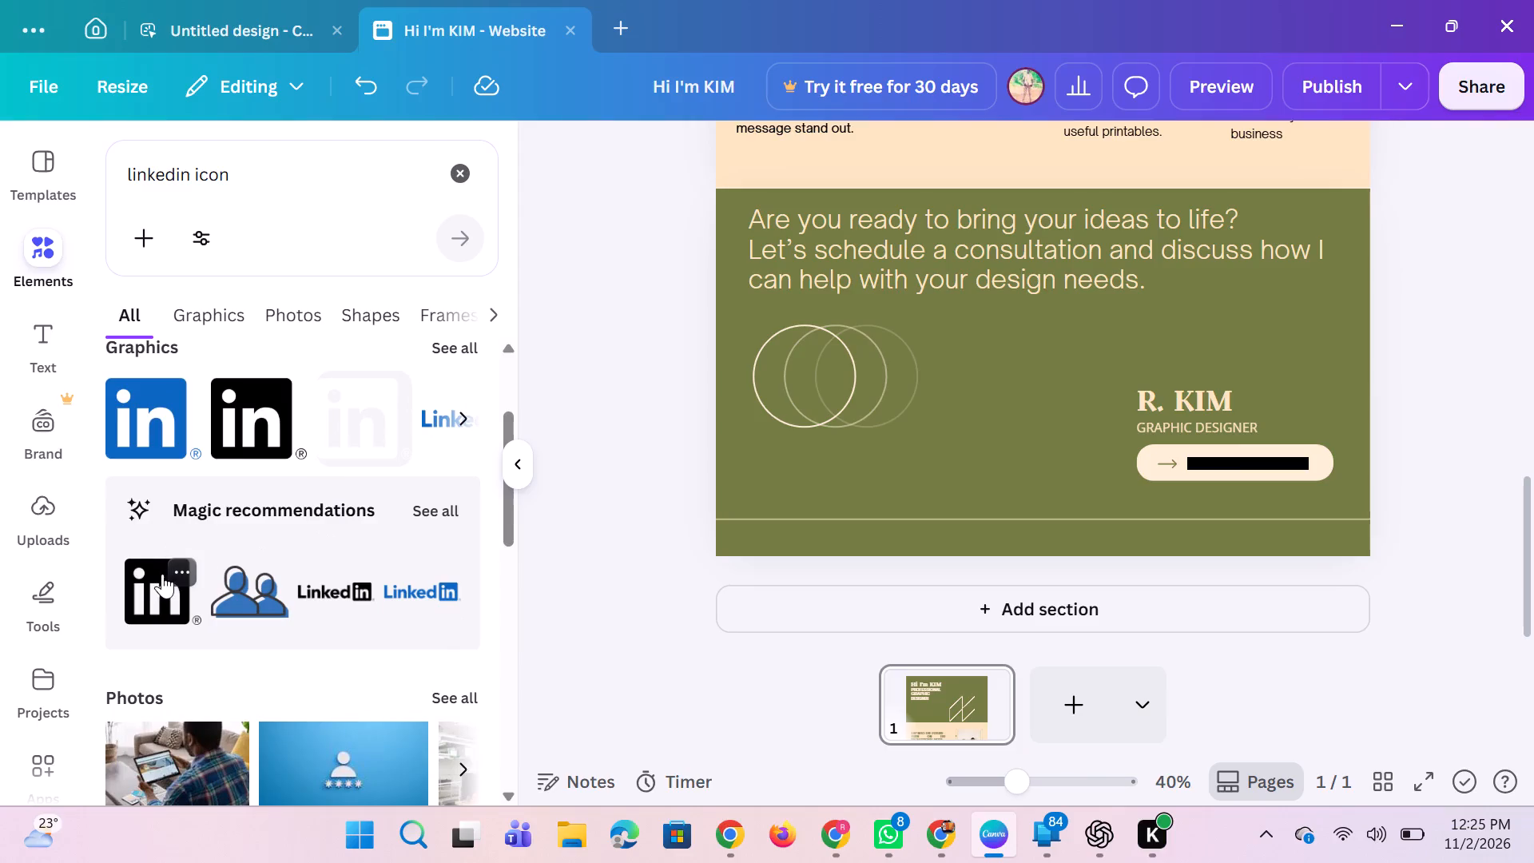
{"action": "left_click", "coordinate": [159, 582]}
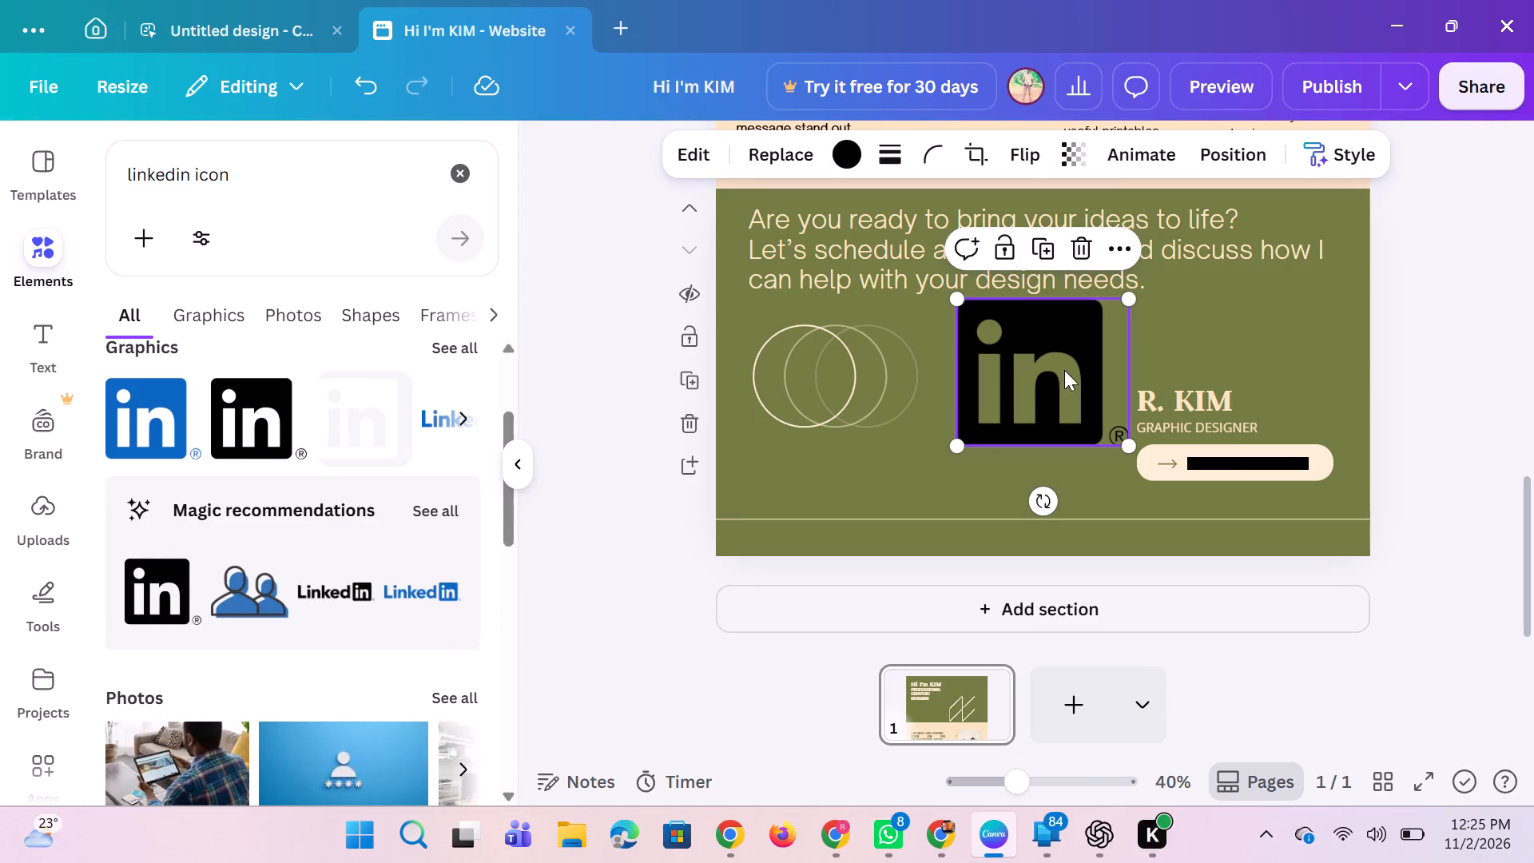
{"action": "left_click_drag", "start_coordinate": [1064, 370], "coordinate": [1010, 450]}
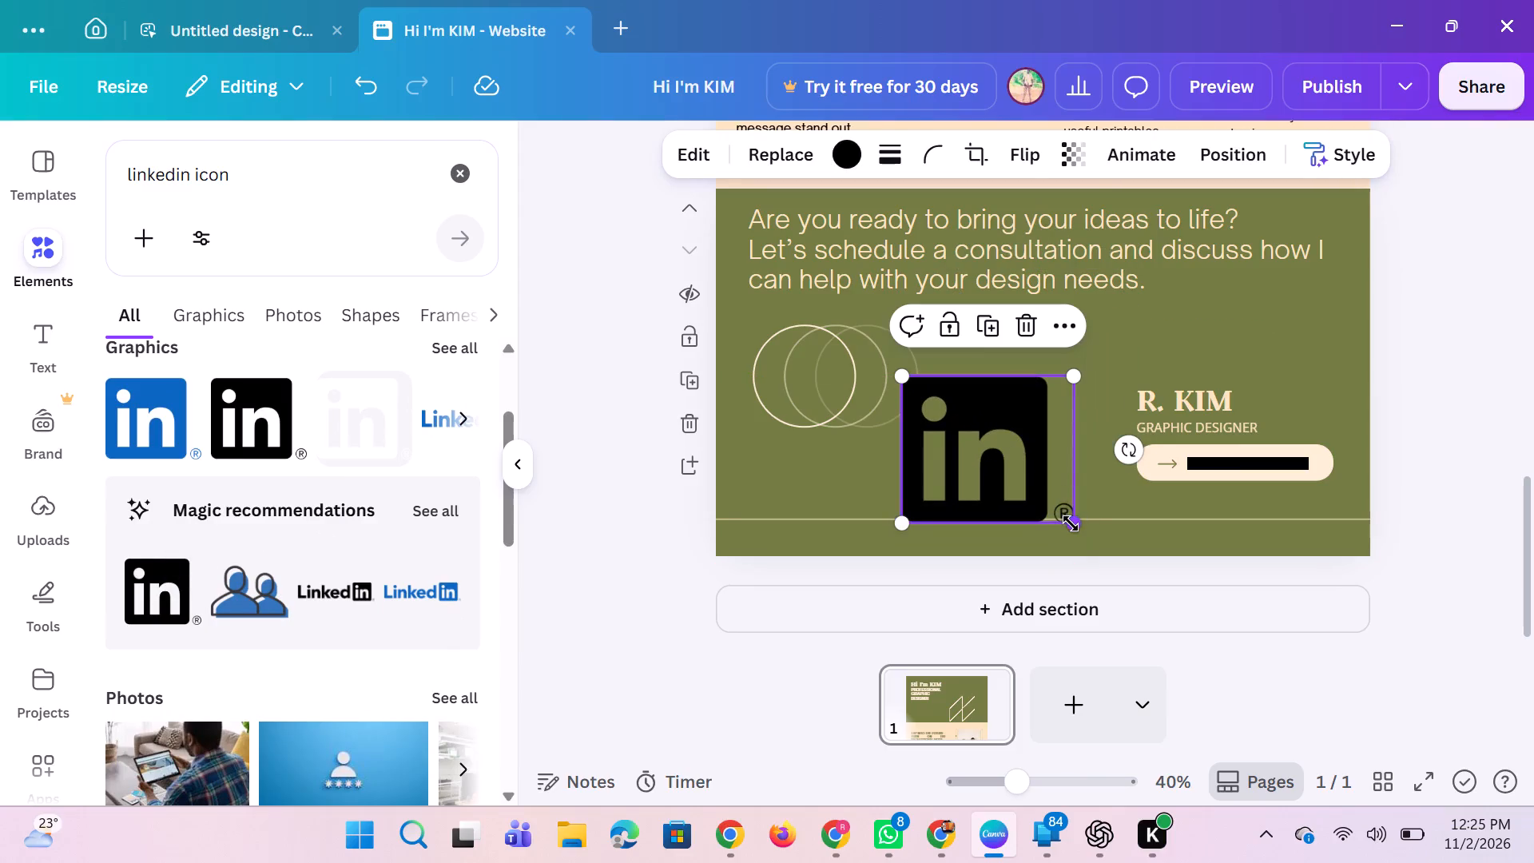
{"action": "left_click_drag", "start_coordinate": [1071, 523], "coordinate": [938, 443]}
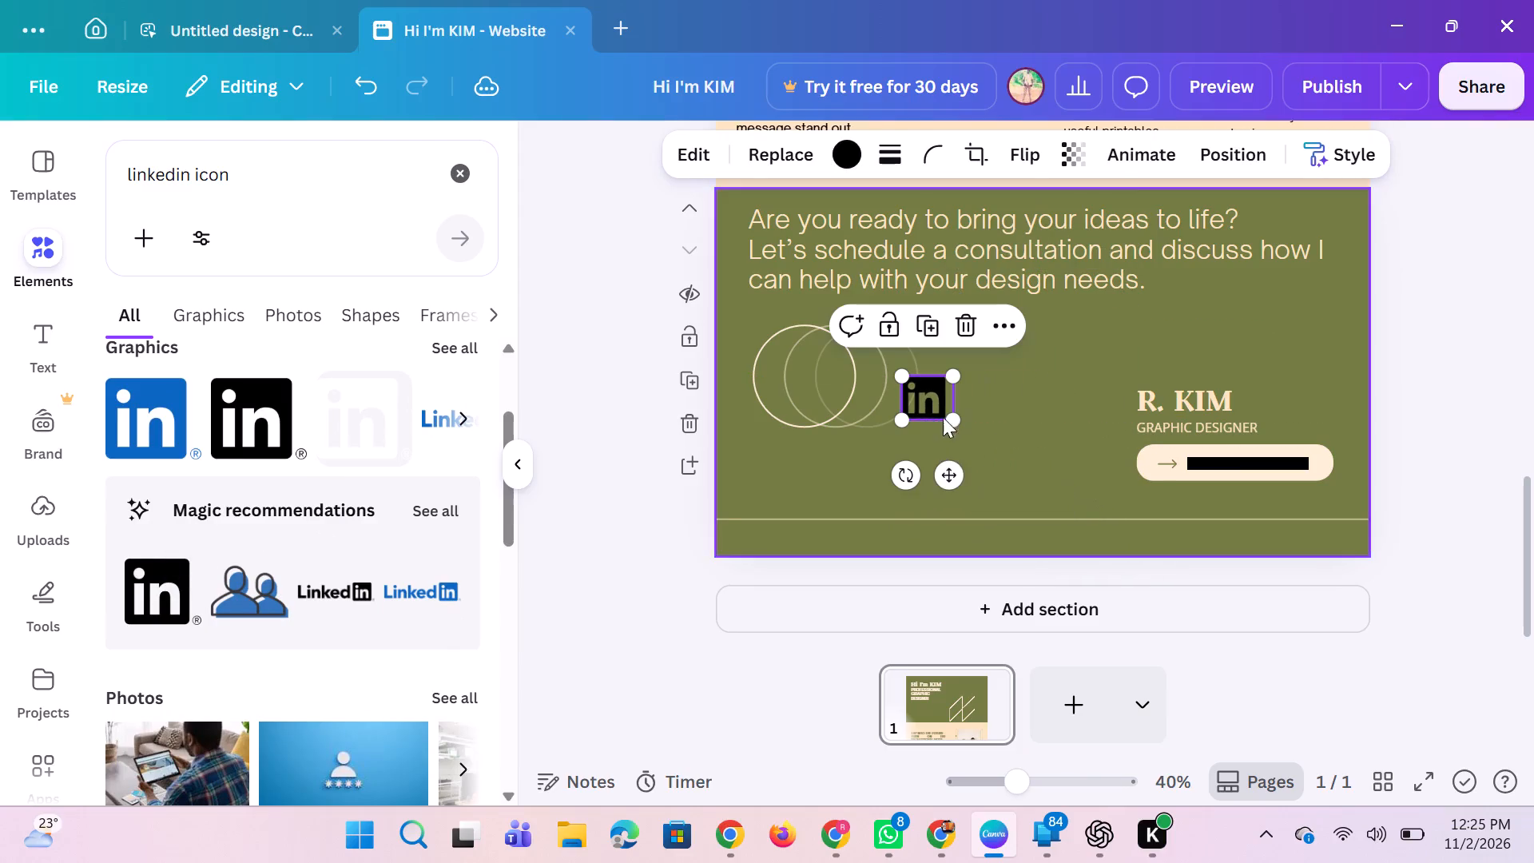
{"action": "left_click_drag", "start_coordinate": [952, 480], "coordinate": [880, 566]}
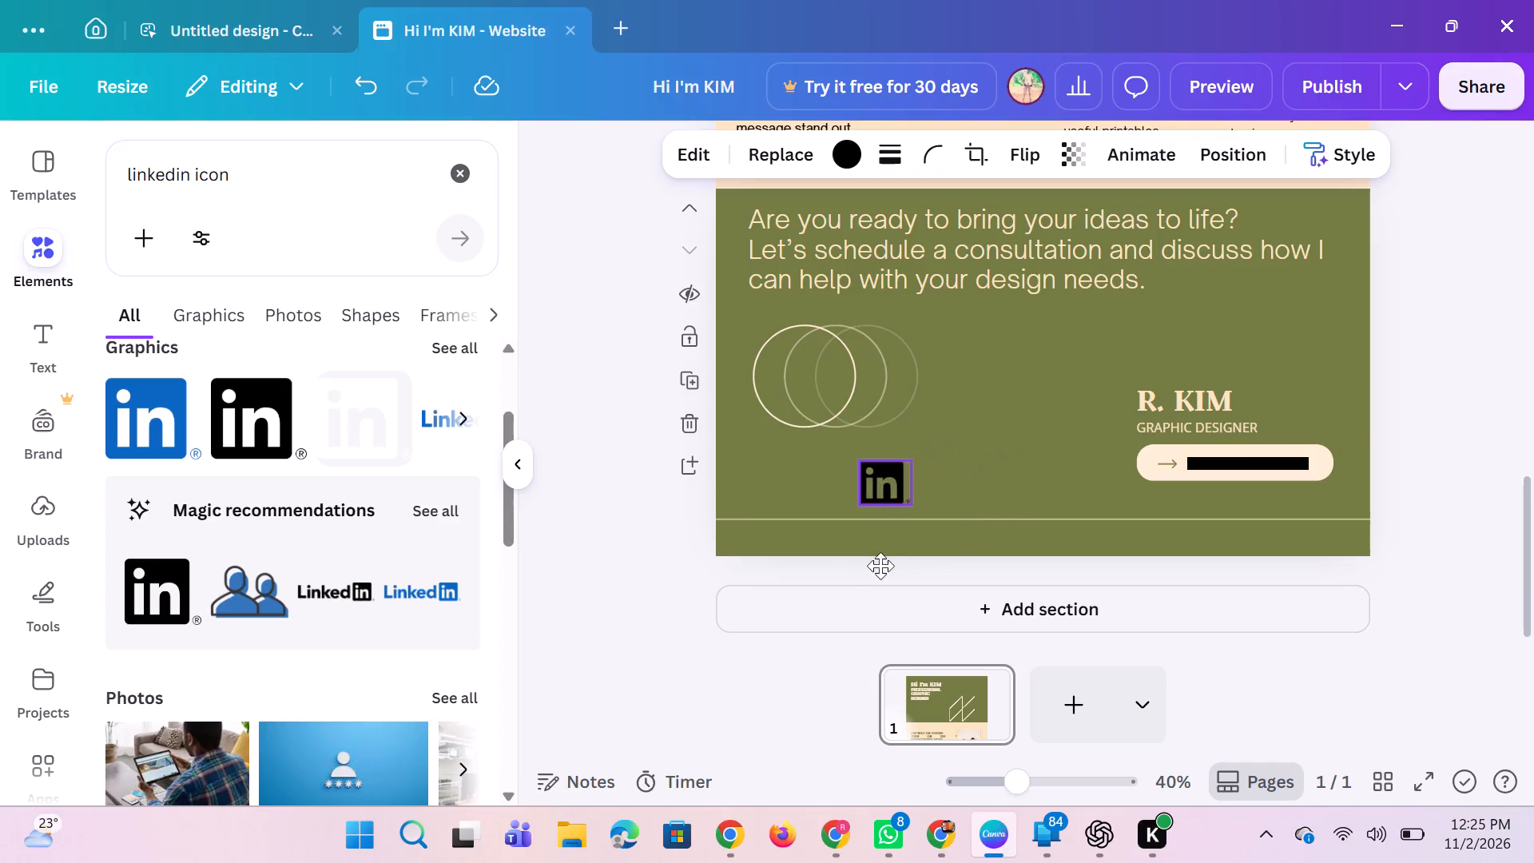
{"action": "left_click_drag", "start_coordinate": [880, 566], "coordinate": [963, 558]}
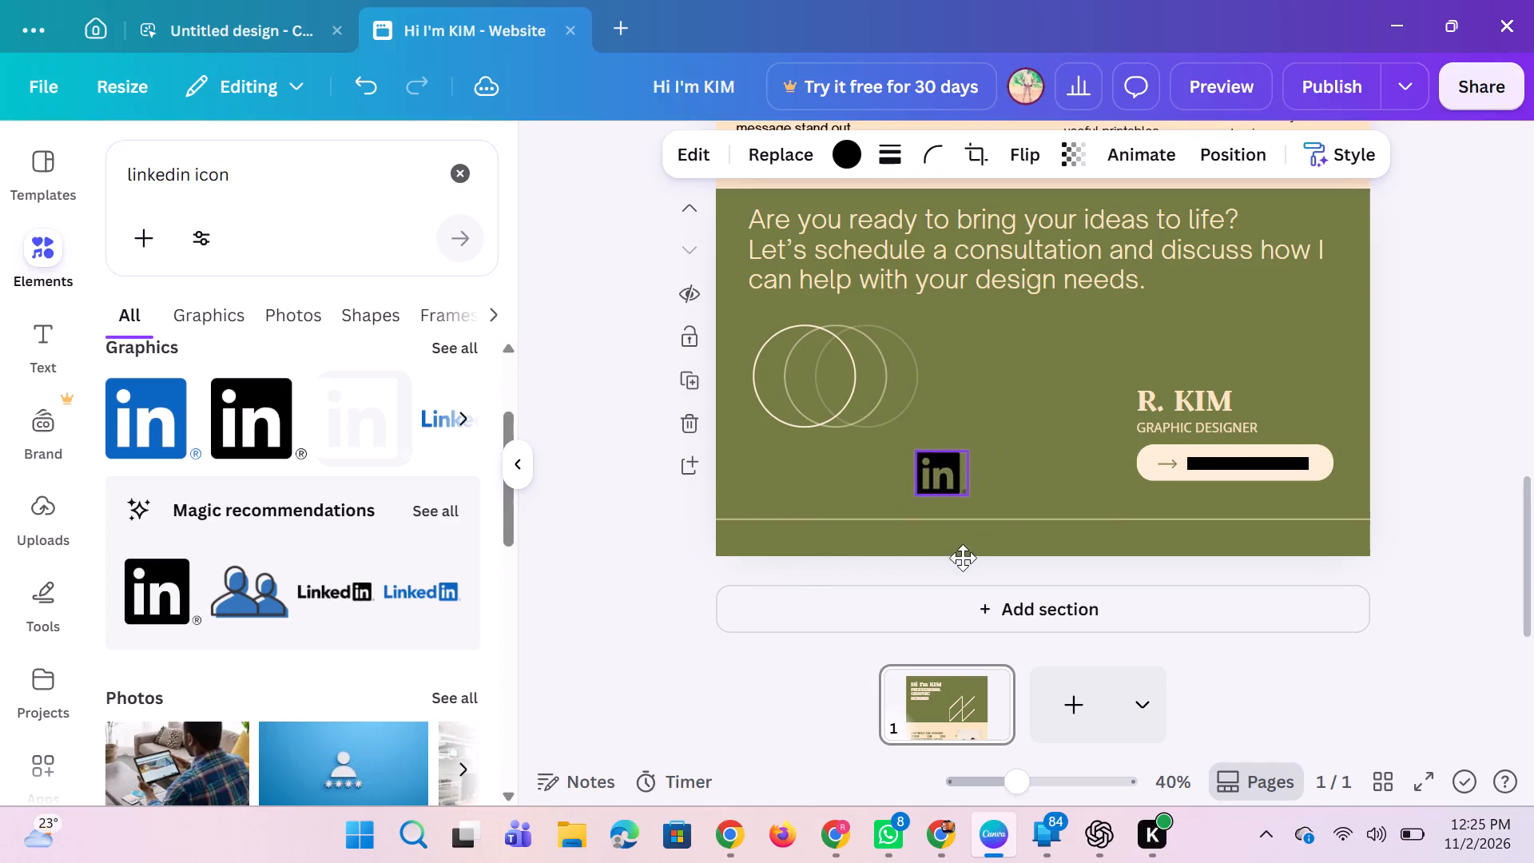
{"action": "left_click_drag", "start_coordinate": [963, 558], "coordinate": [1143, 583]}
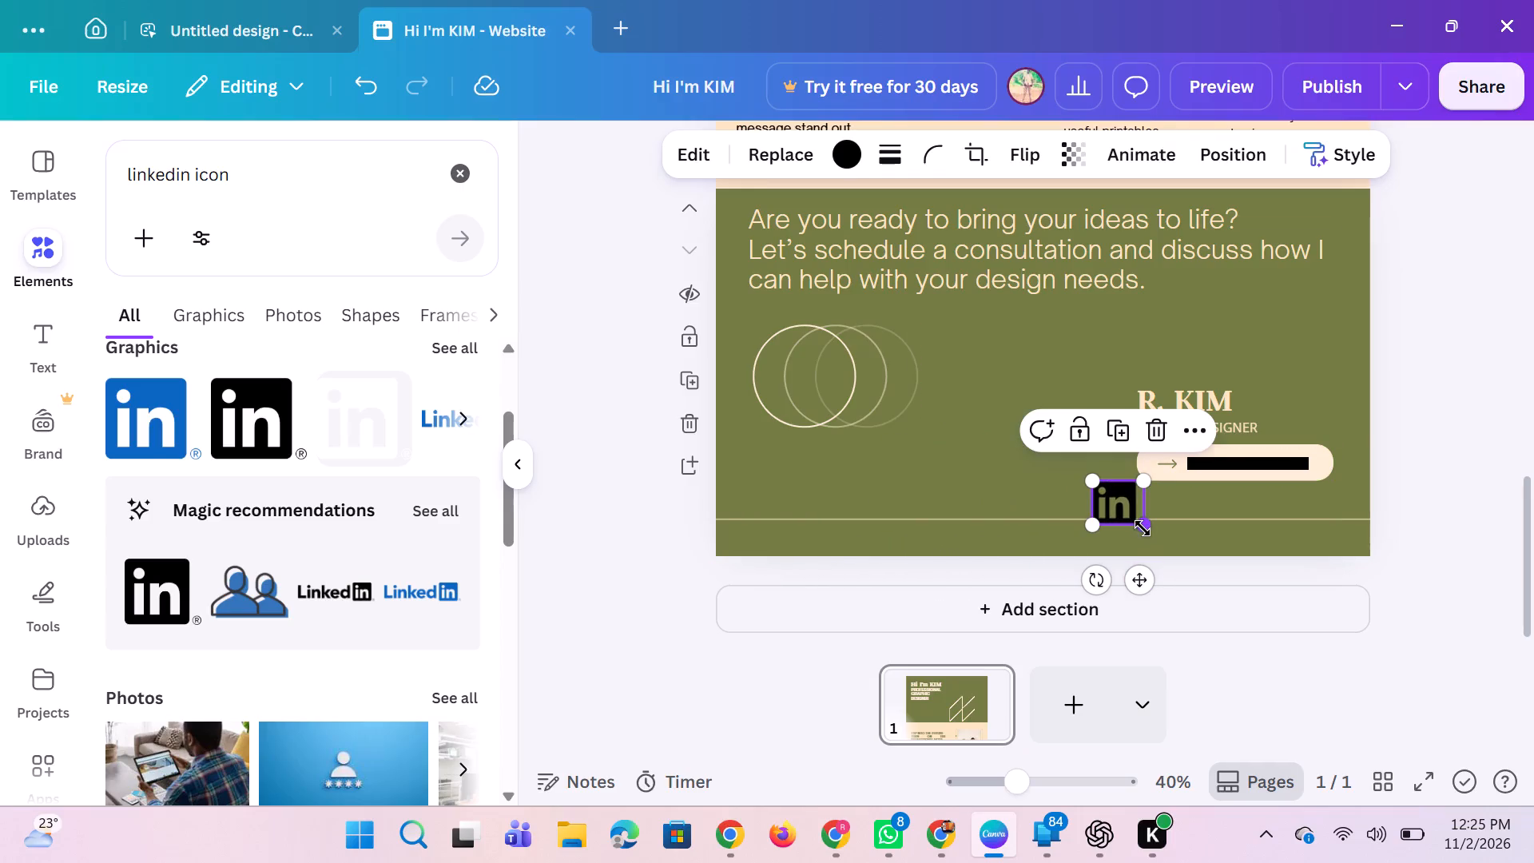
{"action": "left_click_drag", "start_coordinate": [1148, 527], "coordinate": [1126, 509]}
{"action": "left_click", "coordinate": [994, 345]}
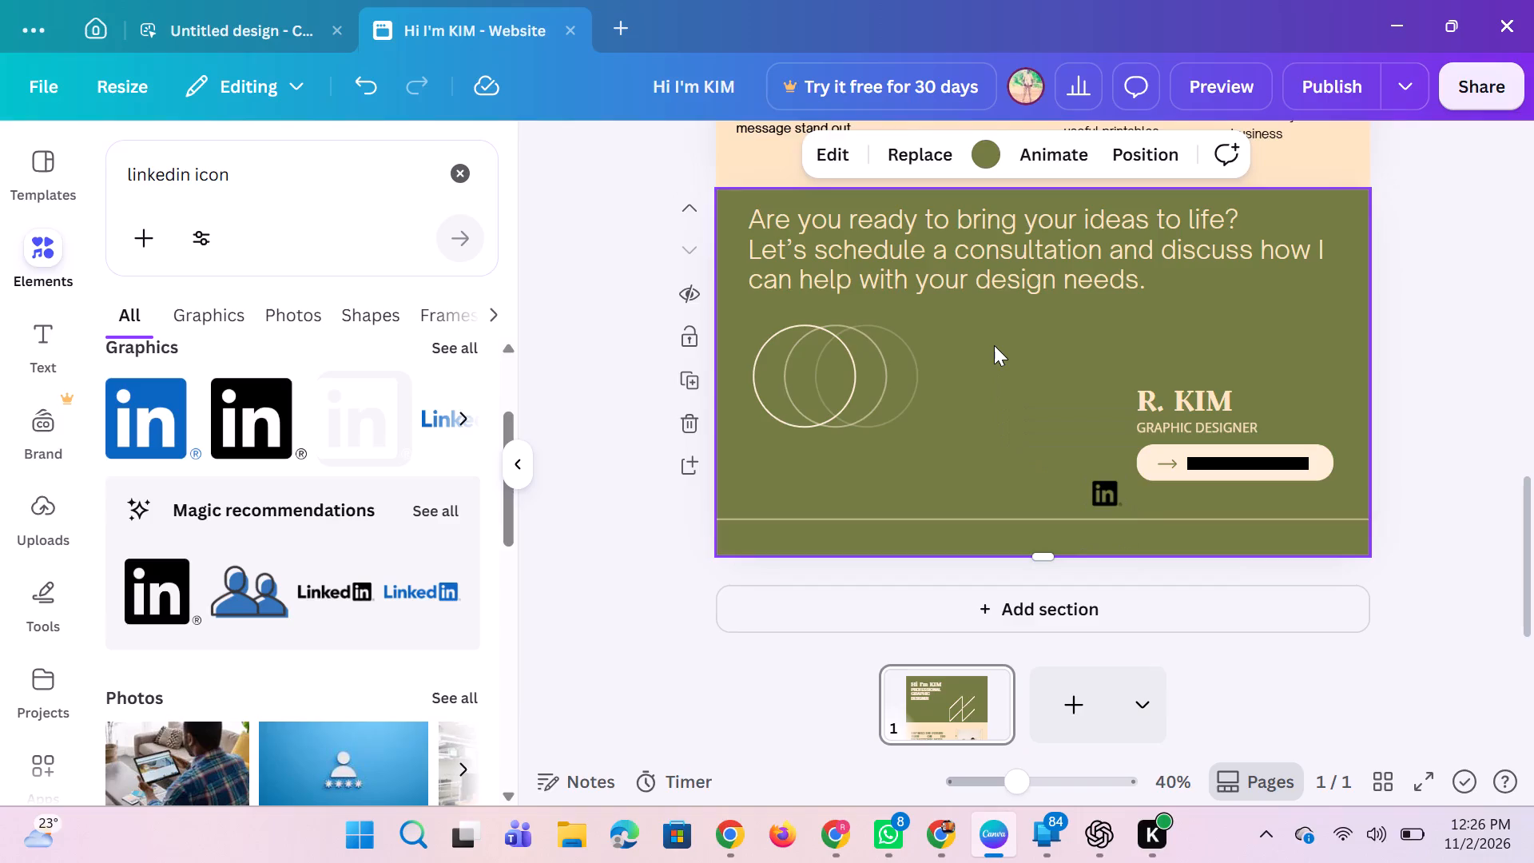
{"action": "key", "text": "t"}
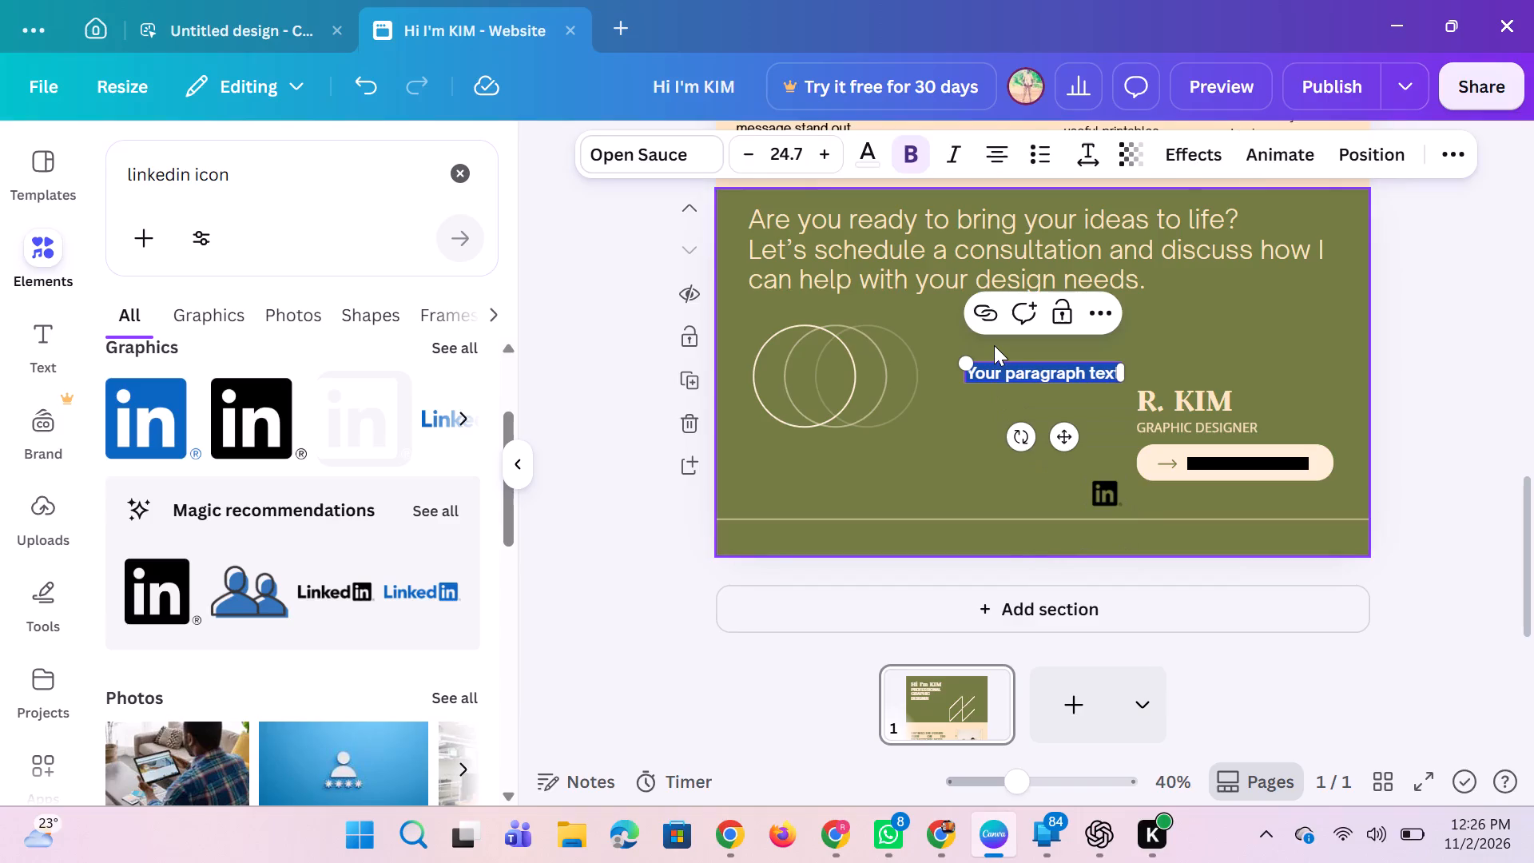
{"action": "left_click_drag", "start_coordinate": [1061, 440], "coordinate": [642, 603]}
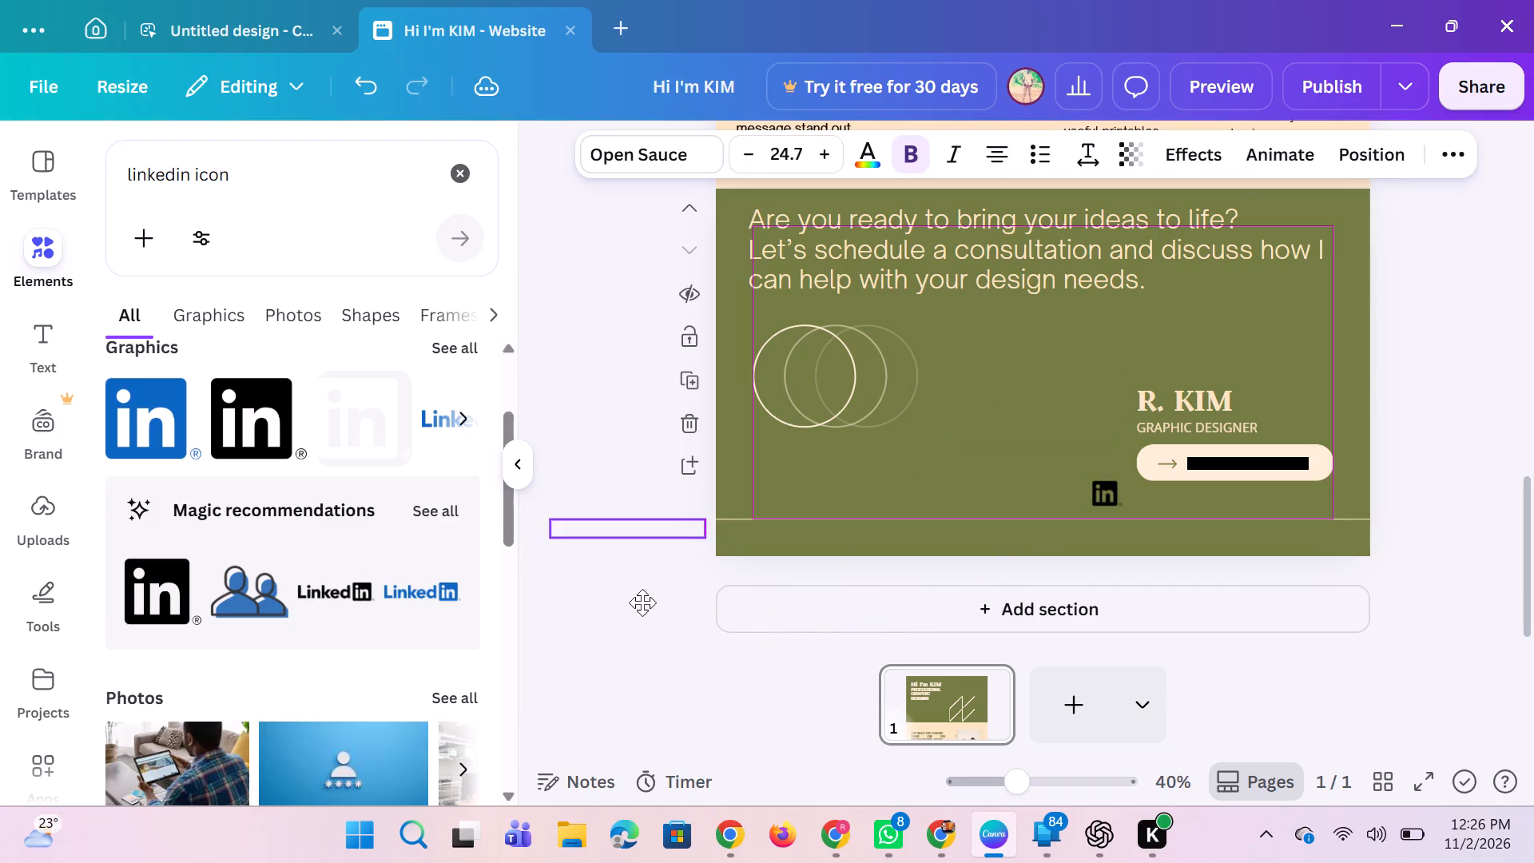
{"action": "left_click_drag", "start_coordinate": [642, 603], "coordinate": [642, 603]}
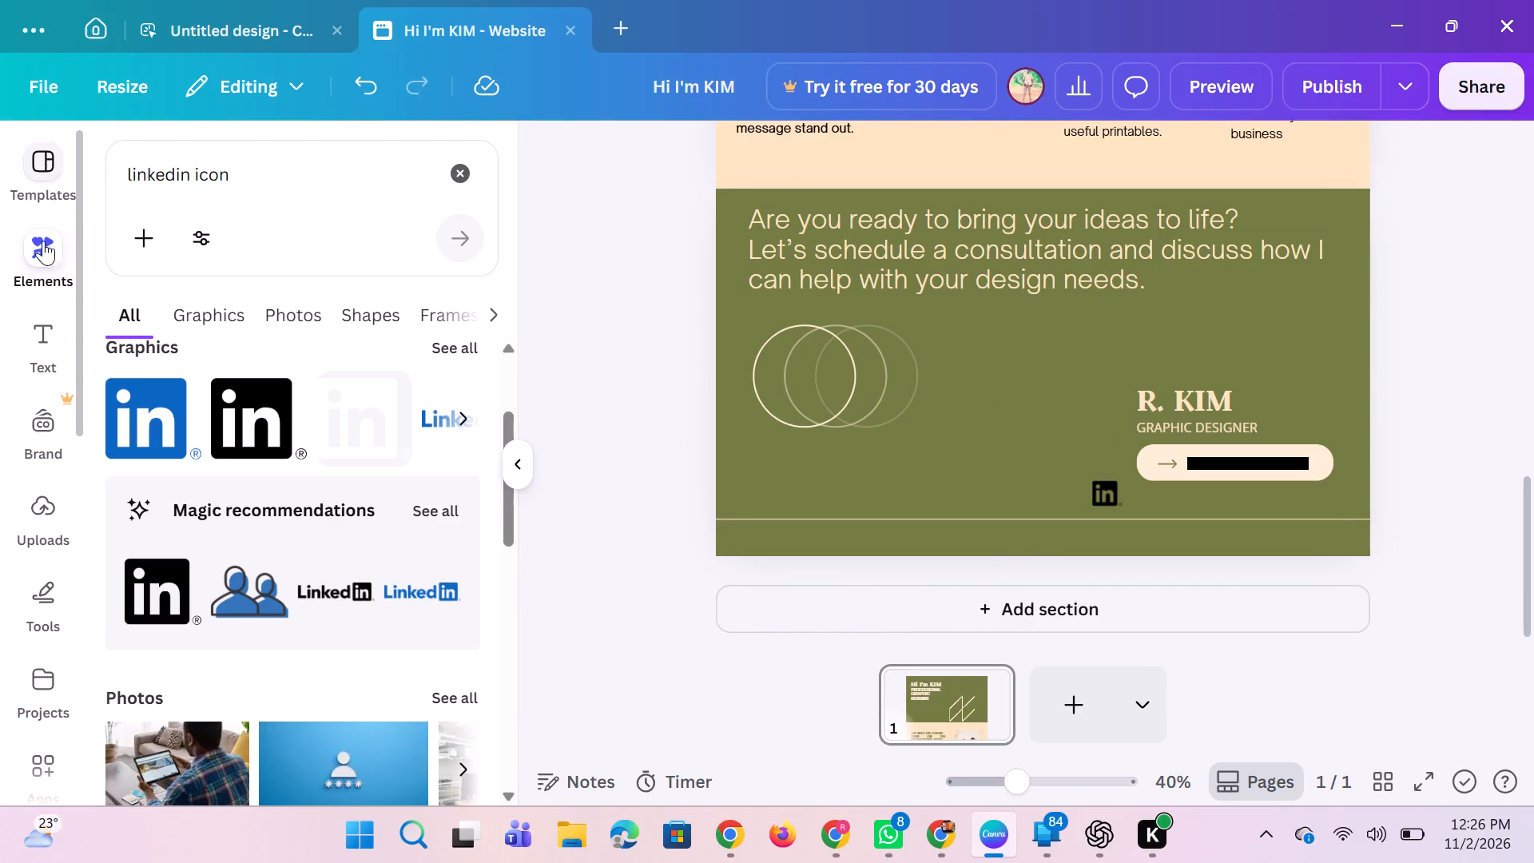
Search the elements for "white box" and look through the graphics for a plain backing shape.
{"action": "triple_click", "coordinate": [270, 191]}
{"action": "left_click", "coordinate": [270, 191]}
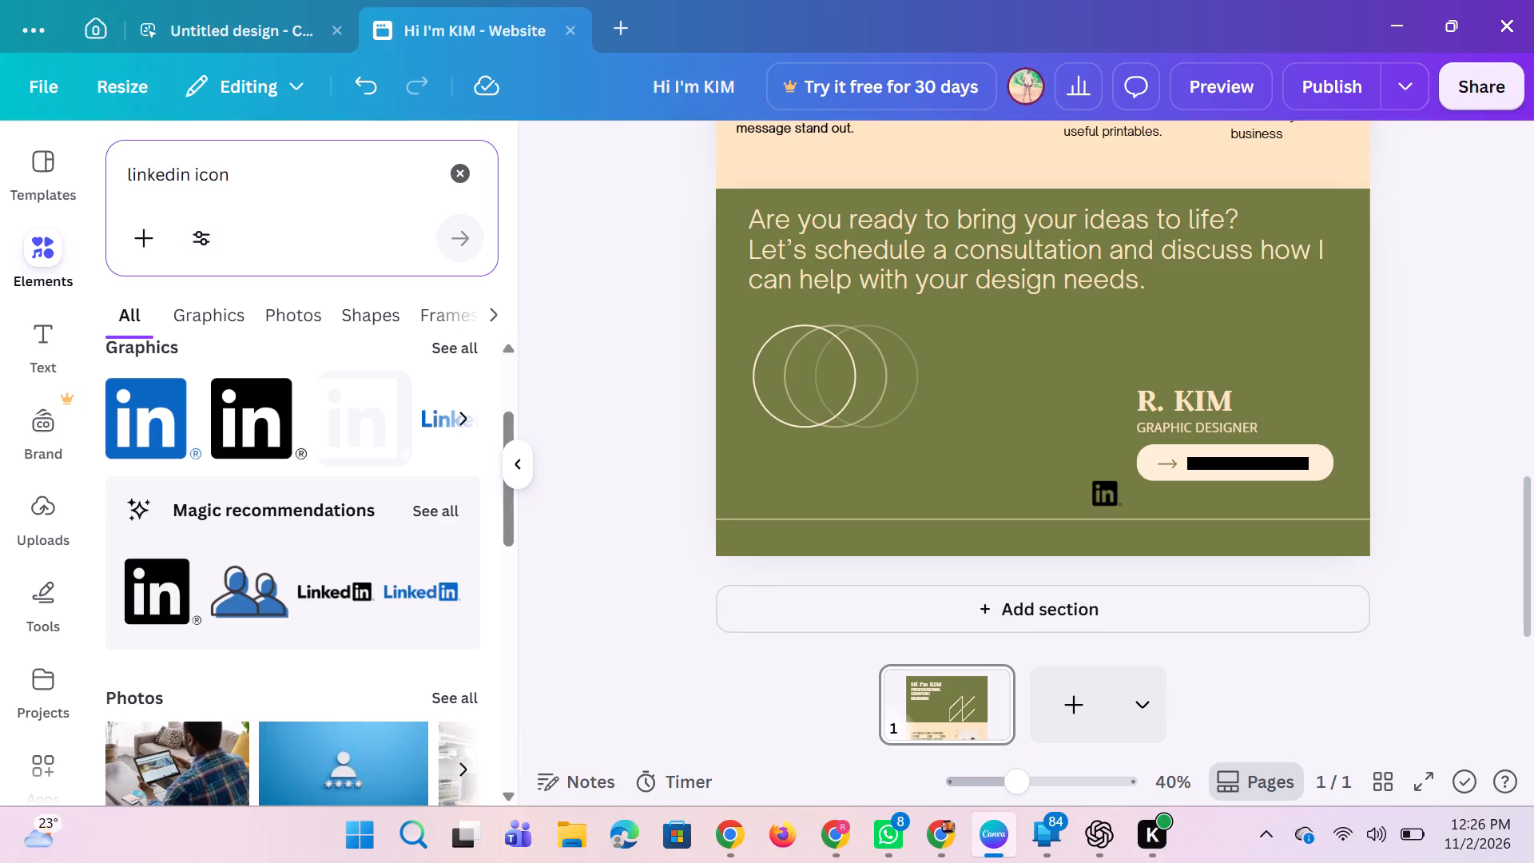
{"action": "triple_click", "coordinate": [270, 191]}
{"action": "triple_click", "coordinate": [239, 167]}
{"action": "left_click", "coordinate": [239, 167]}
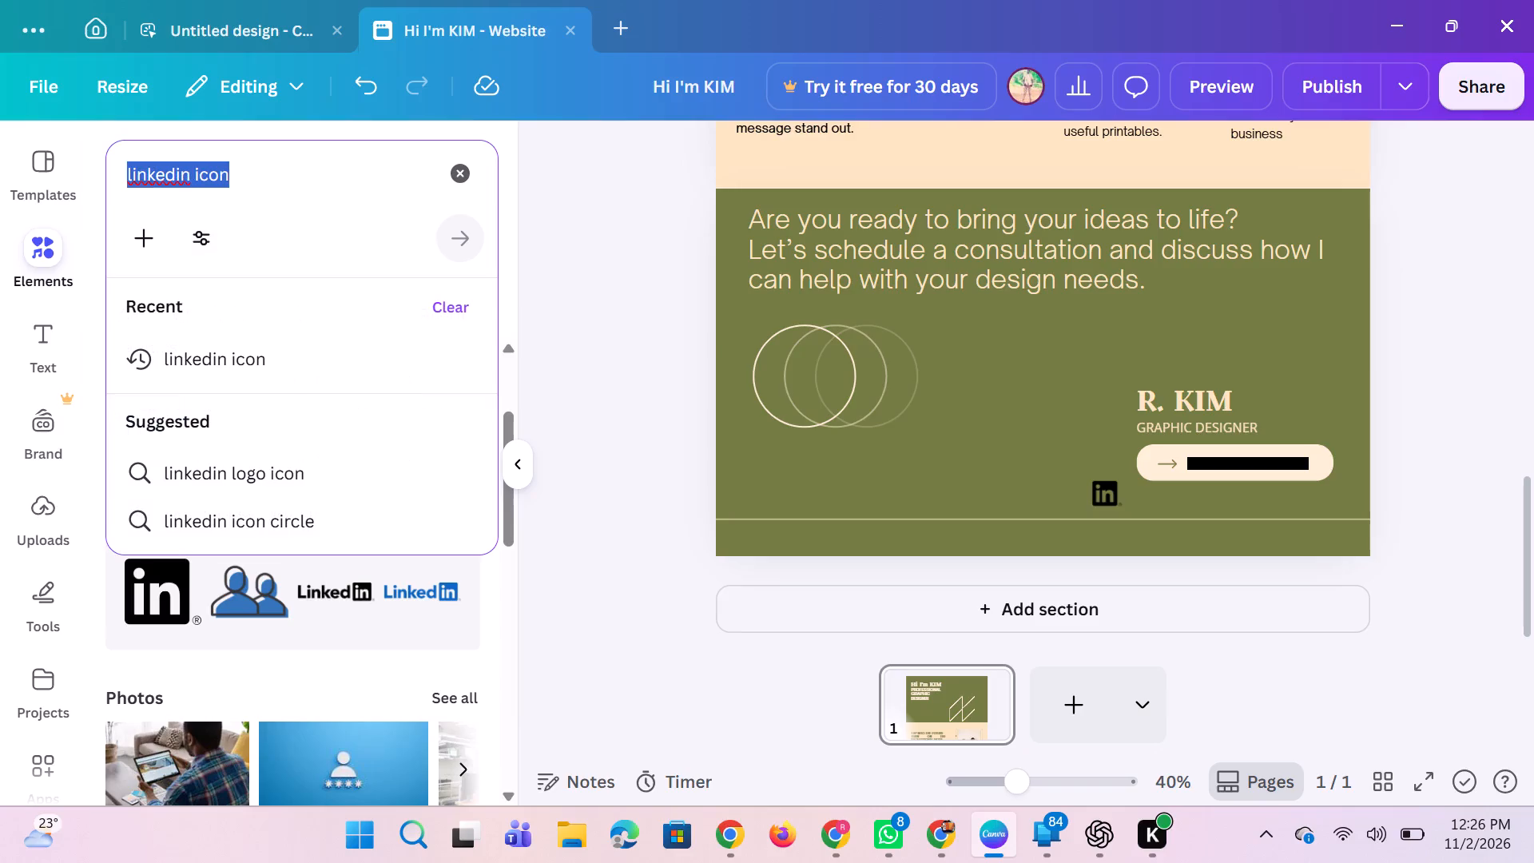
{"action": "type", "text": "white"}
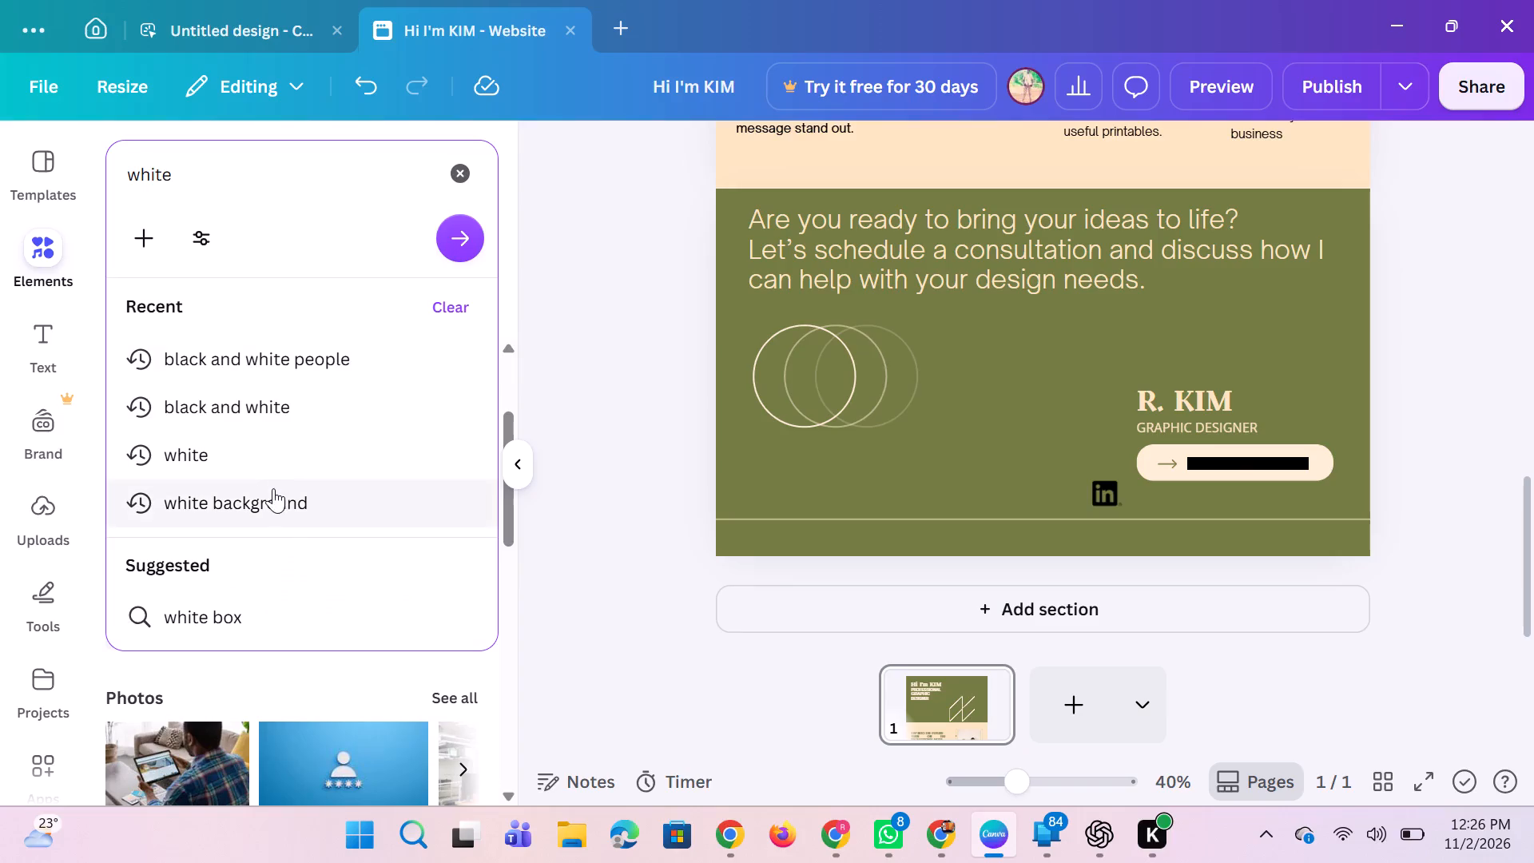
{"action": "left_click", "coordinate": [257, 616]}
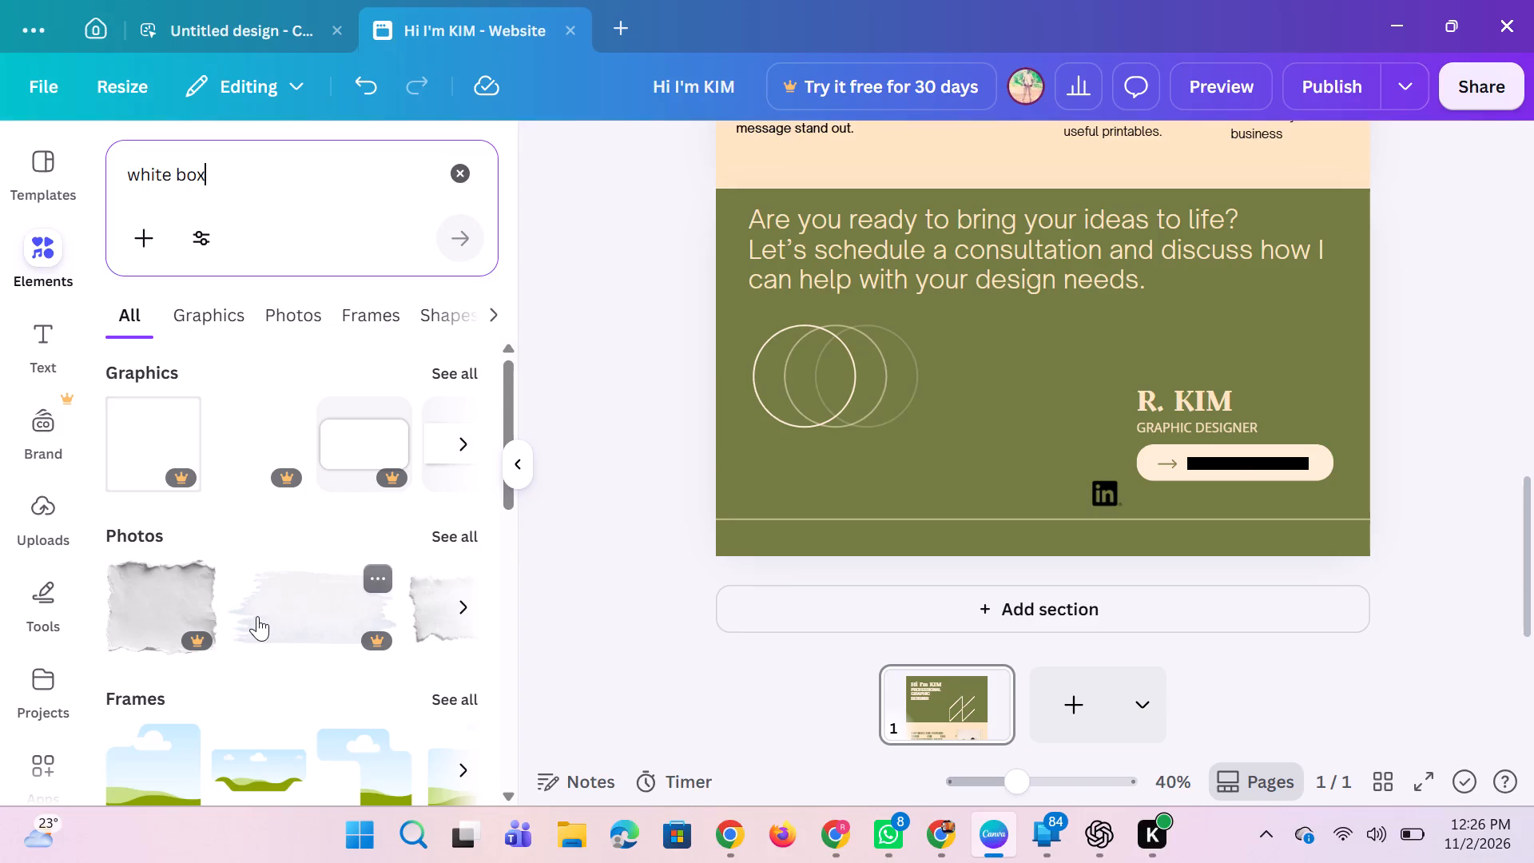
{"action": "scroll", "coordinate": [274, 533], "scroll_direction": "left", "scroll_amount": 1}
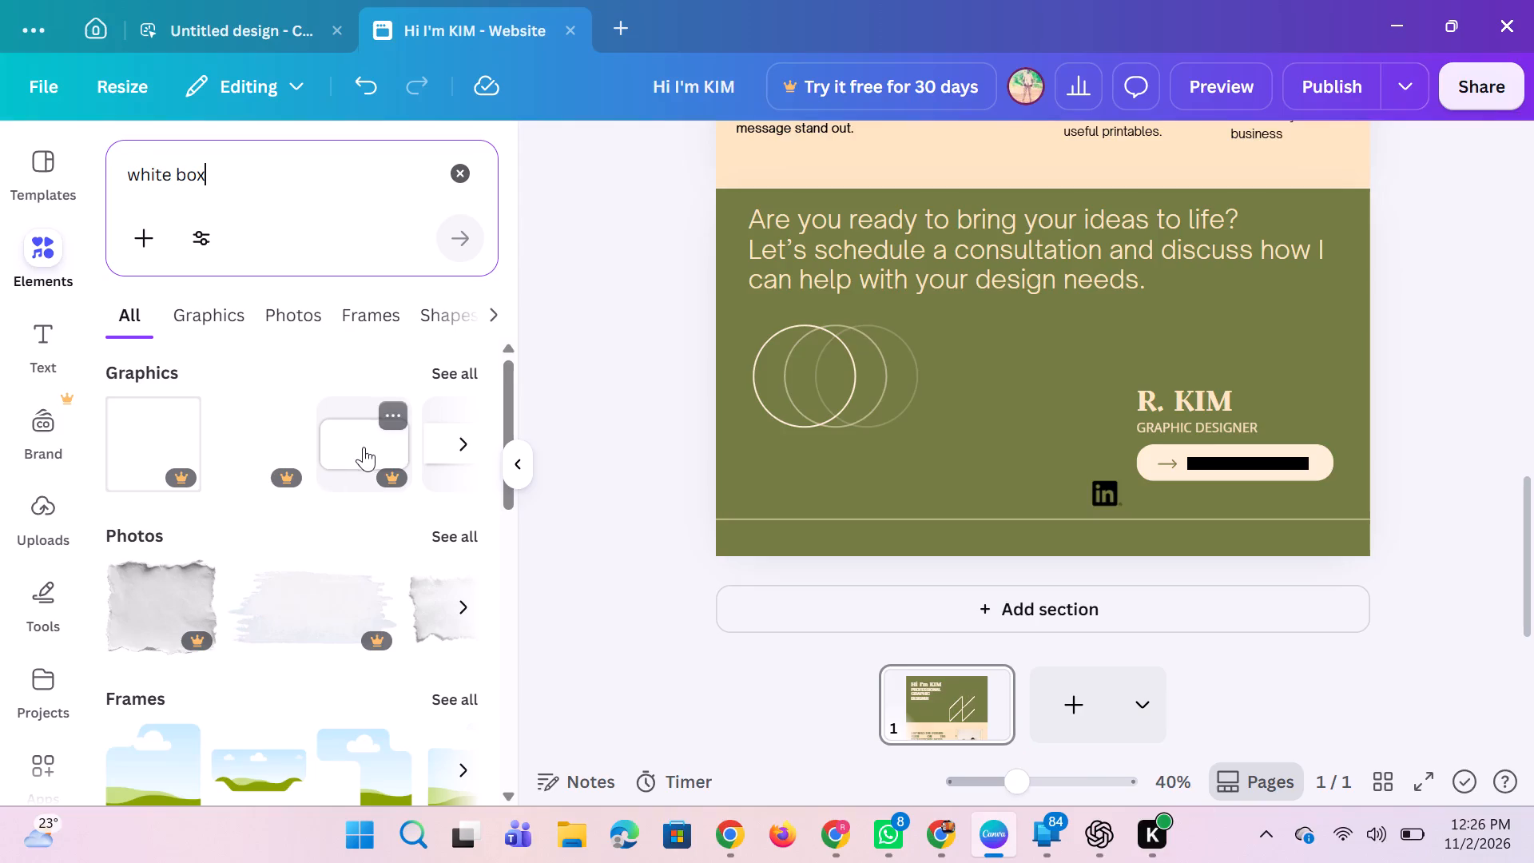
{"action": "scroll", "coordinate": [368, 443], "scroll_direction": "left", "scroll_amount": 6}
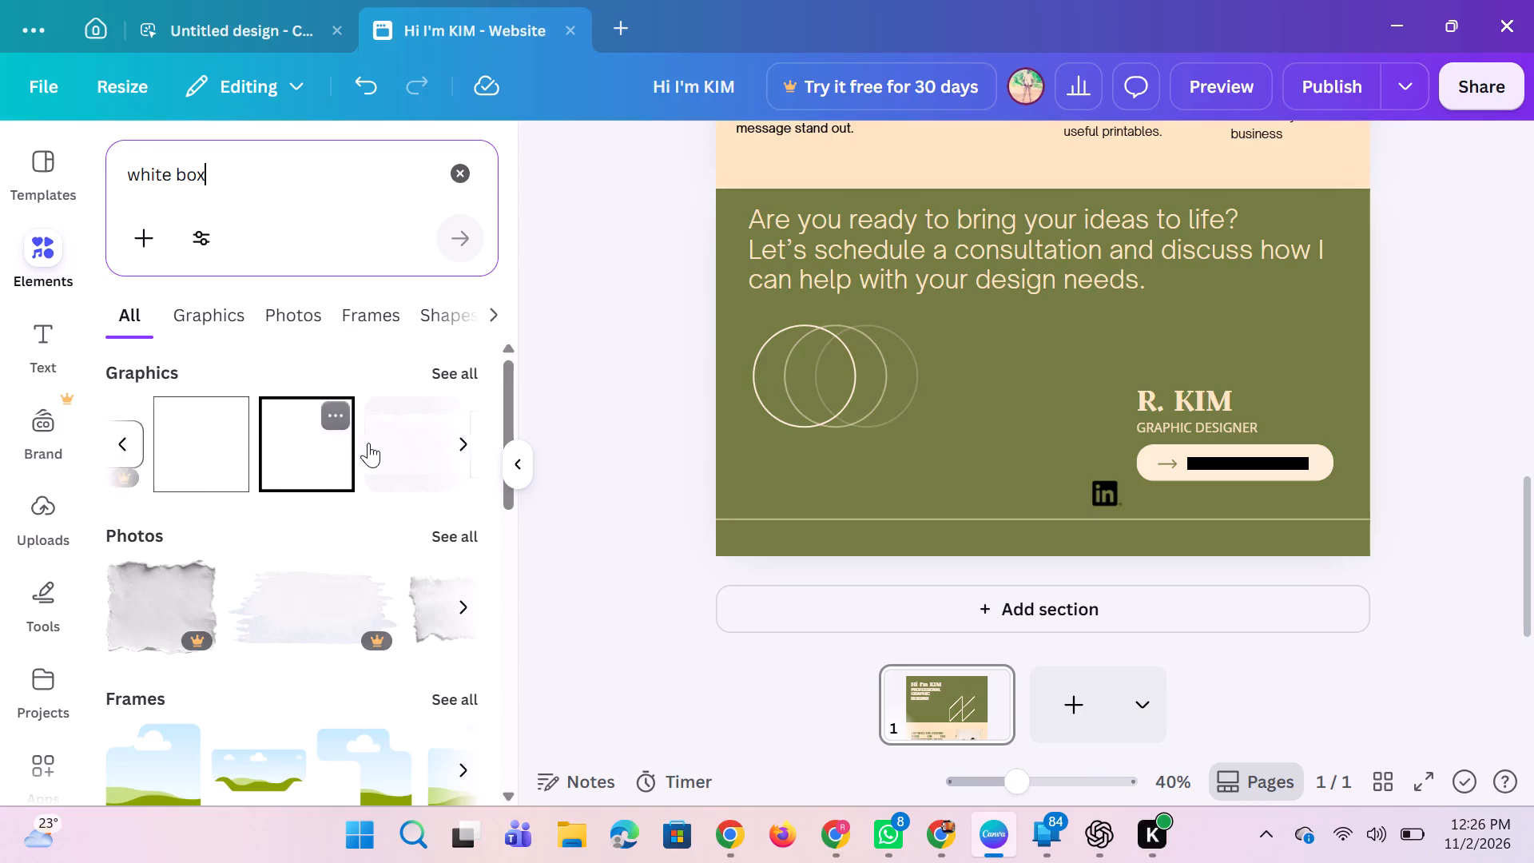
{"action": "scroll", "coordinate": [368, 443], "scroll_direction": "left", "scroll_amount": 1}
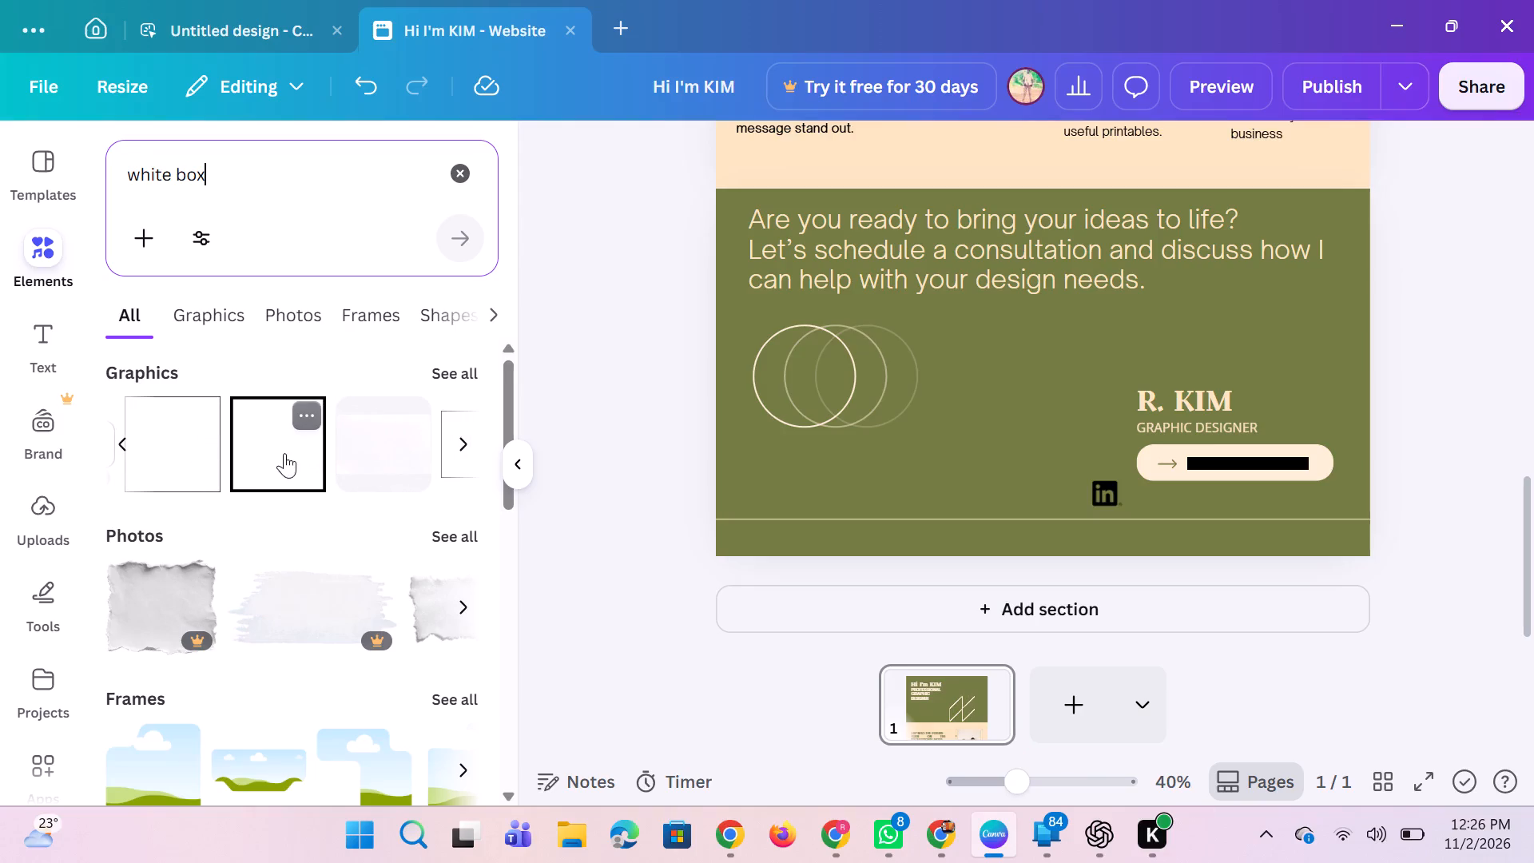
{"action": "scroll", "coordinate": [352, 458], "scroll_direction": "left", "scroll_amount": 1}
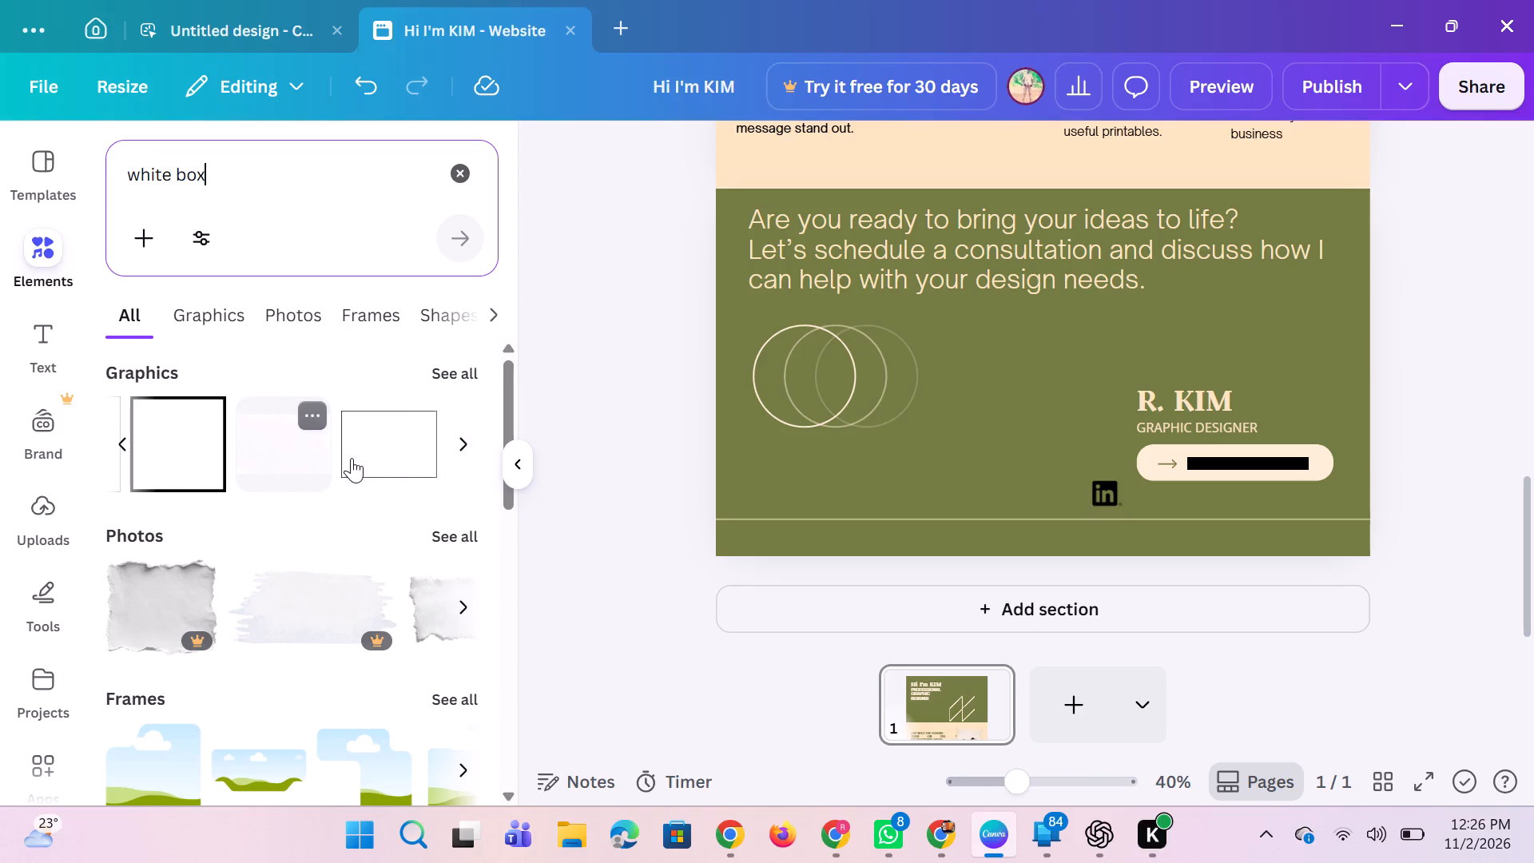
{"action": "scroll", "coordinate": [352, 458], "scroll_direction": "left", "scroll_amount": 1}
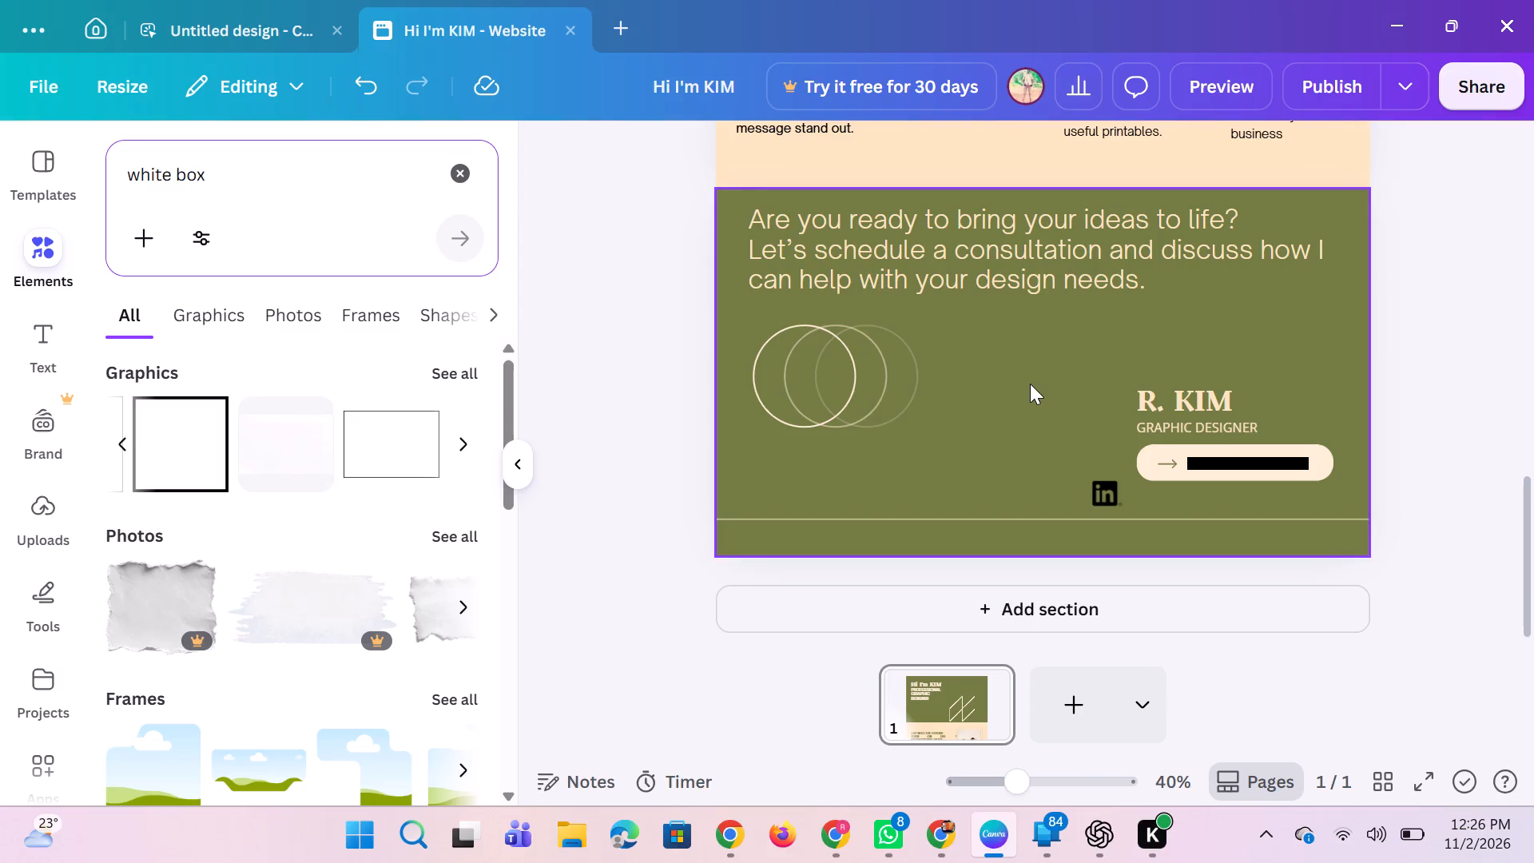
Search the elements for "white rectangle", add the square-cornered shape, and place it over the small LinkedIn icon.
{"action": "key", "text": "r"}
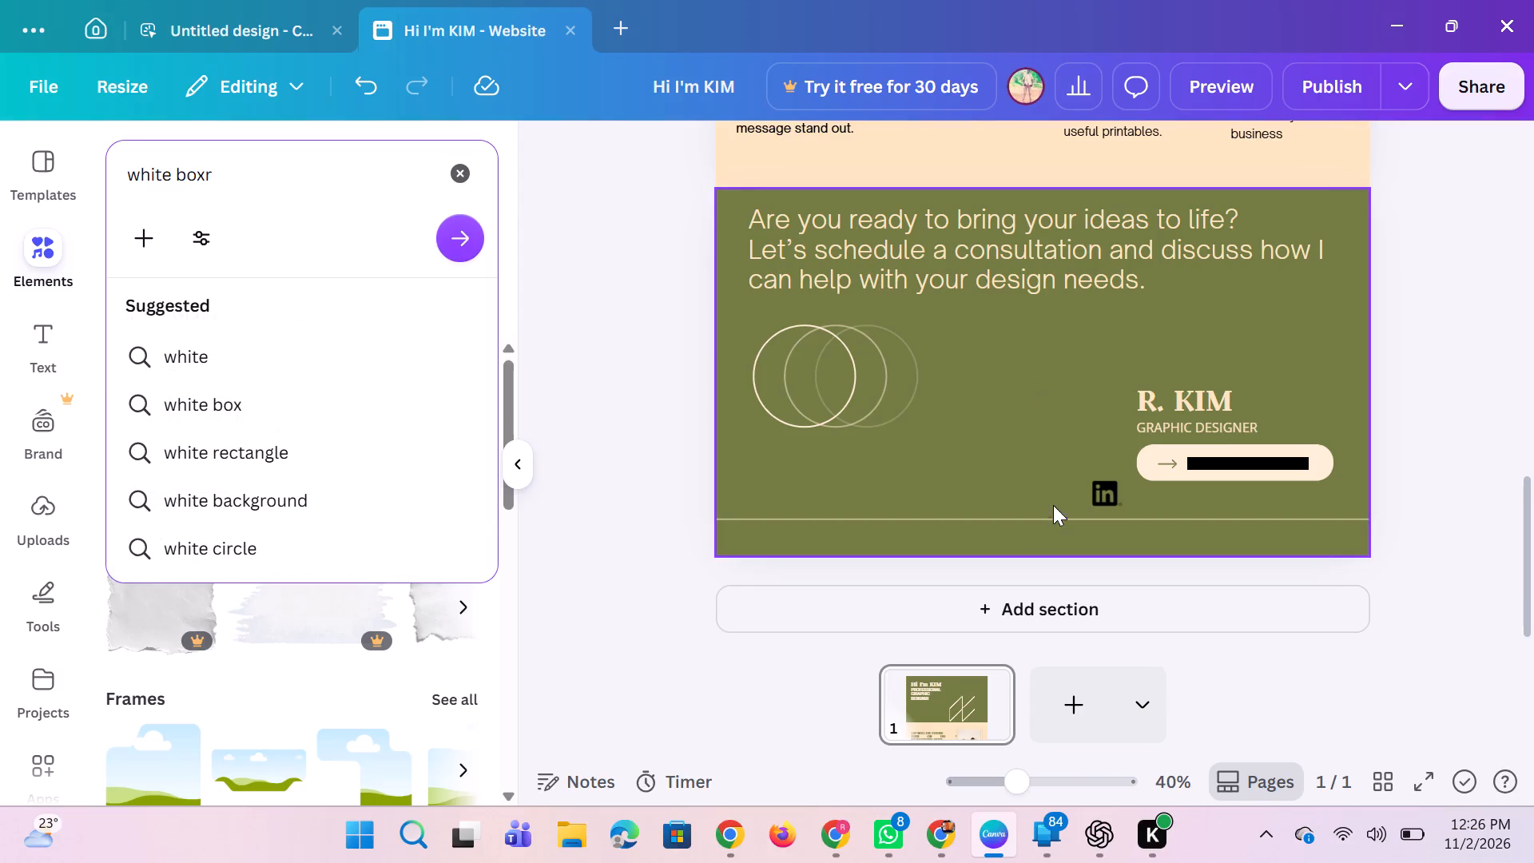
{"action": "left_click", "coordinate": [282, 468]}
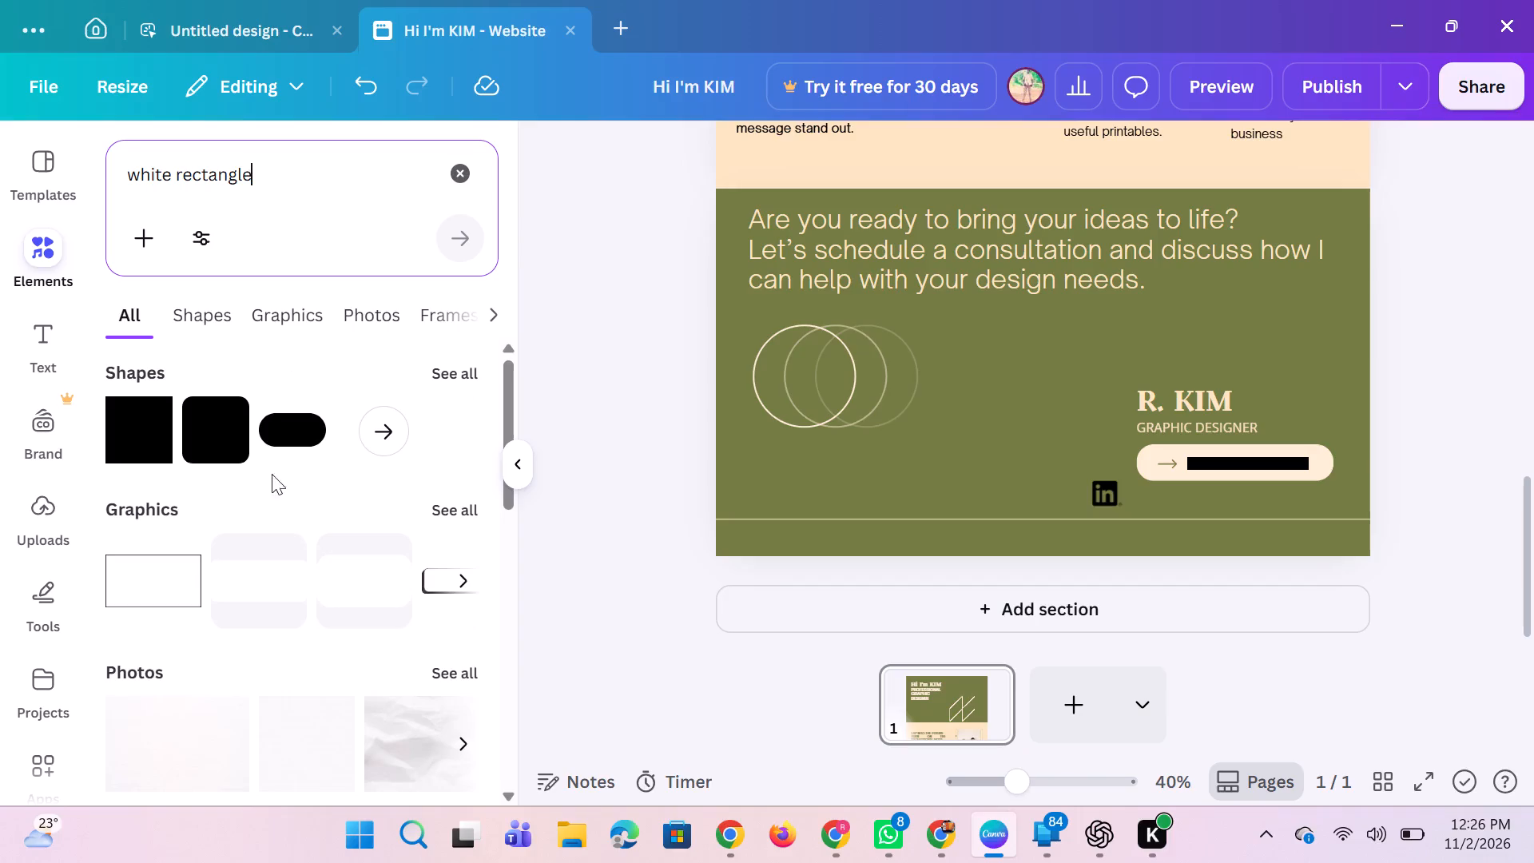
{"action": "left_click", "coordinate": [136, 440]}
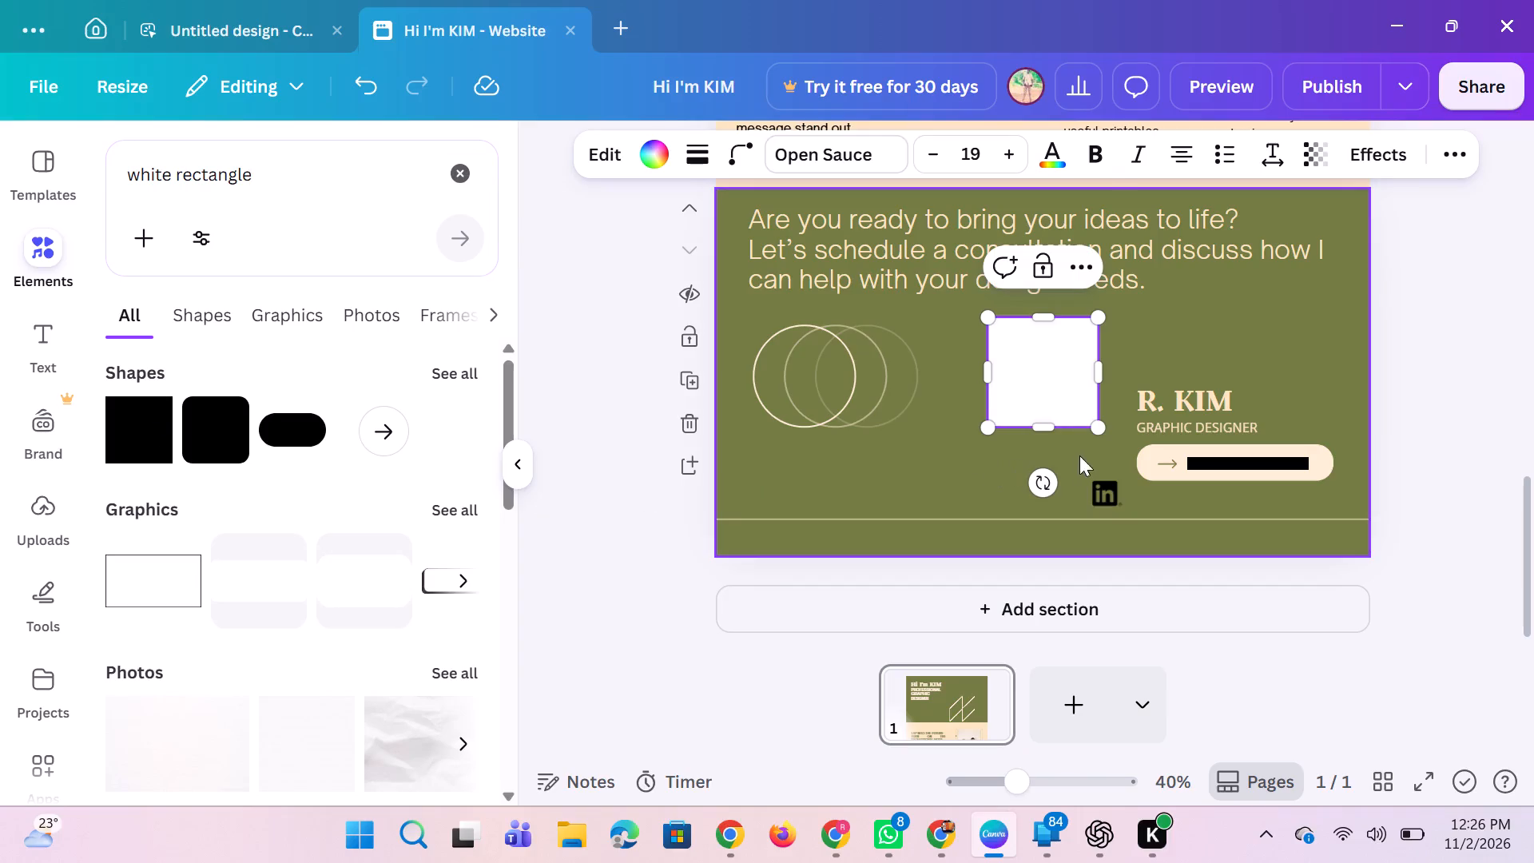
{"action": "left_click_drag", "start_coordinate": [1071, 396], "coordinate": [1035, 486]}
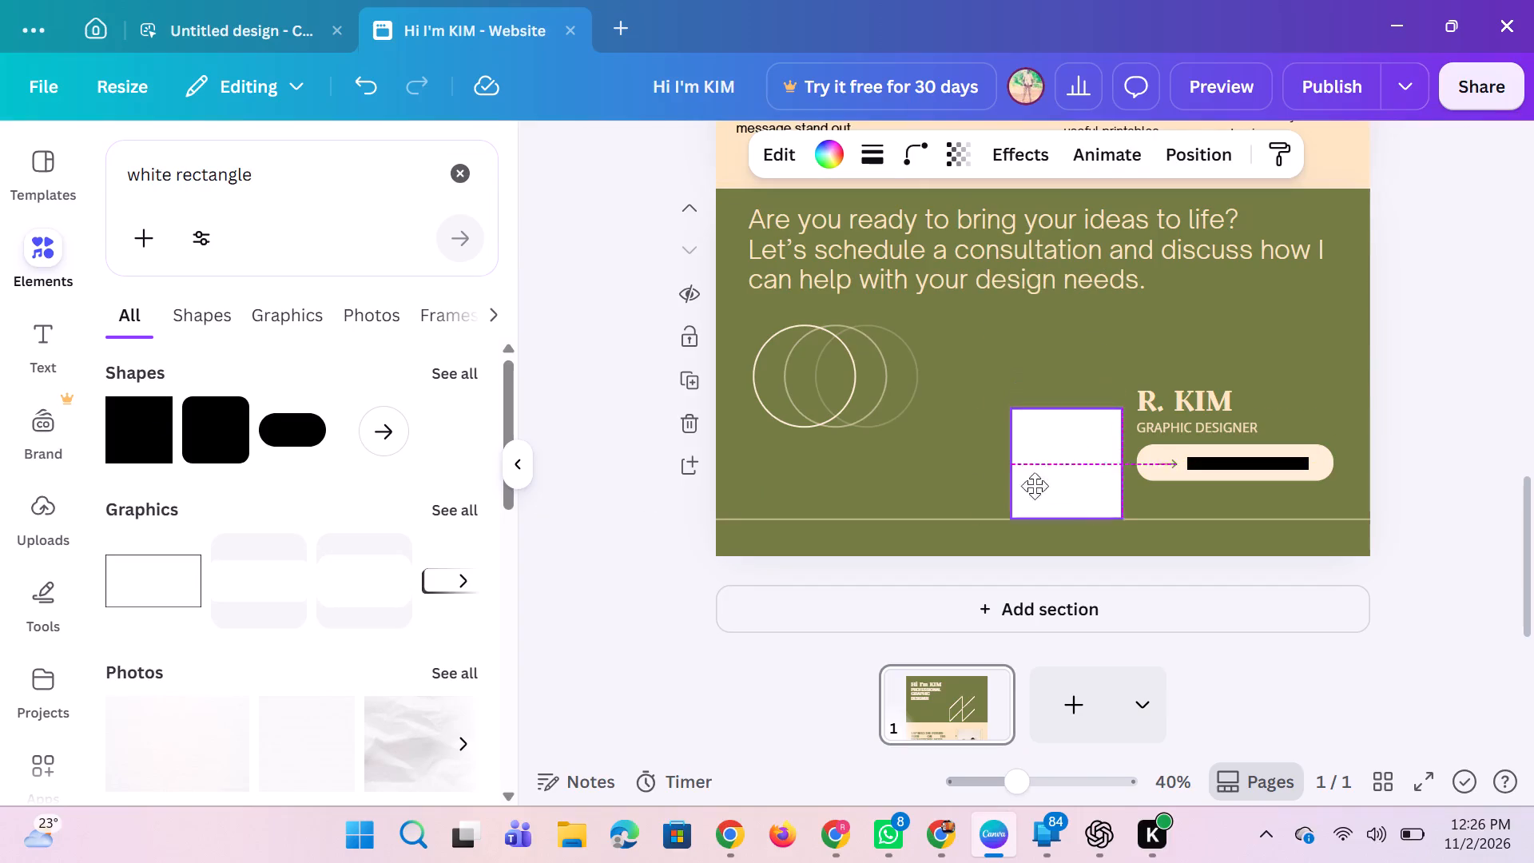
{"action": "left_click_drag", "start_coordinate": [1035, 486], "coordinate": [1102, 489]}
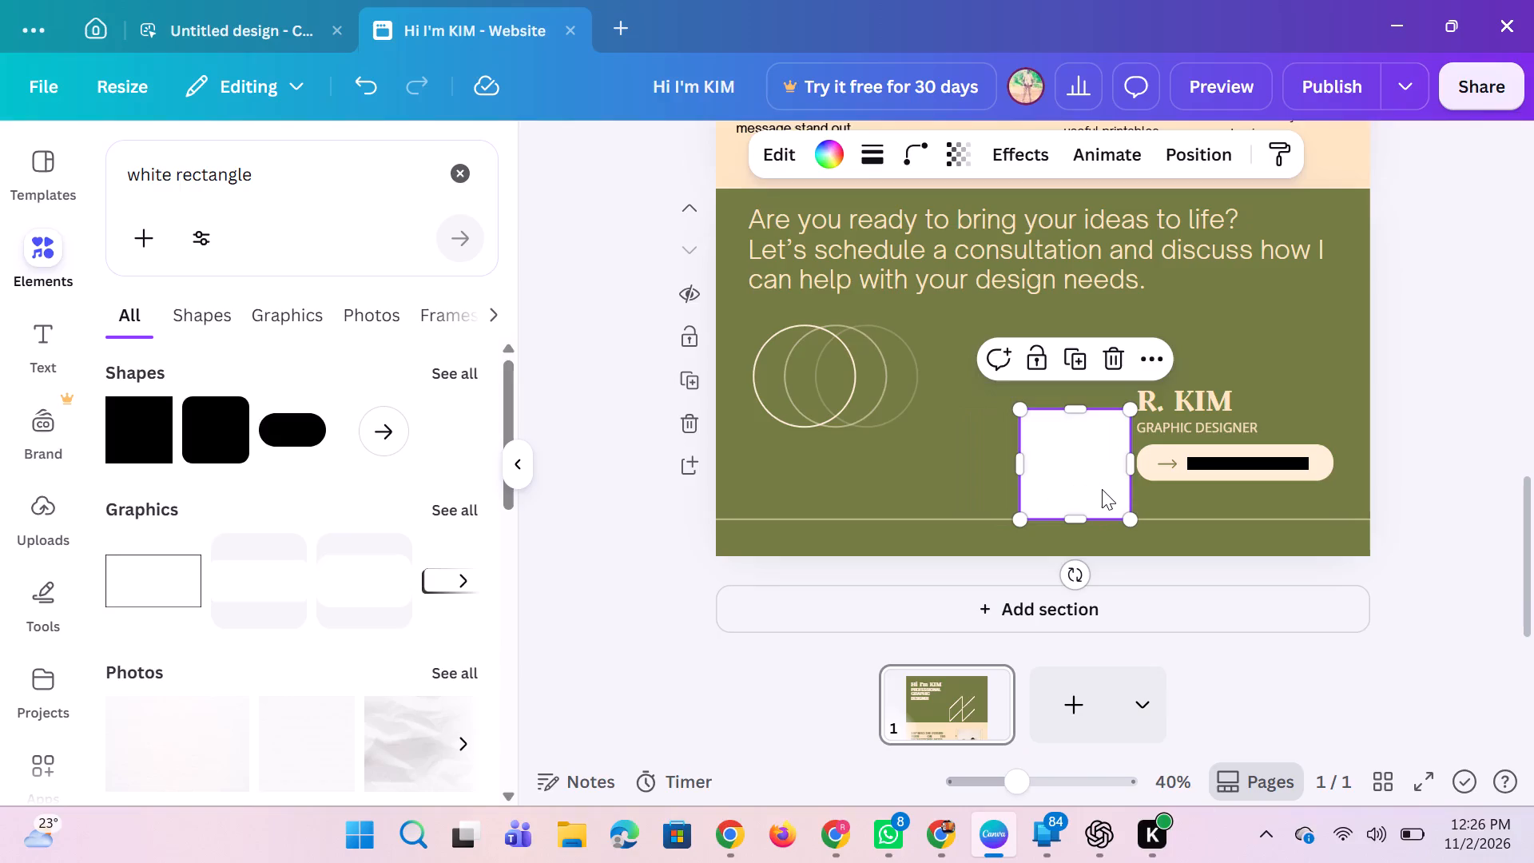
Send the white square one layer backward, behind the LinkedIn icon, and shrink it to a backing slightly larger than the icon.
{"action": "left_click", "coordinate": [1214, 146]}
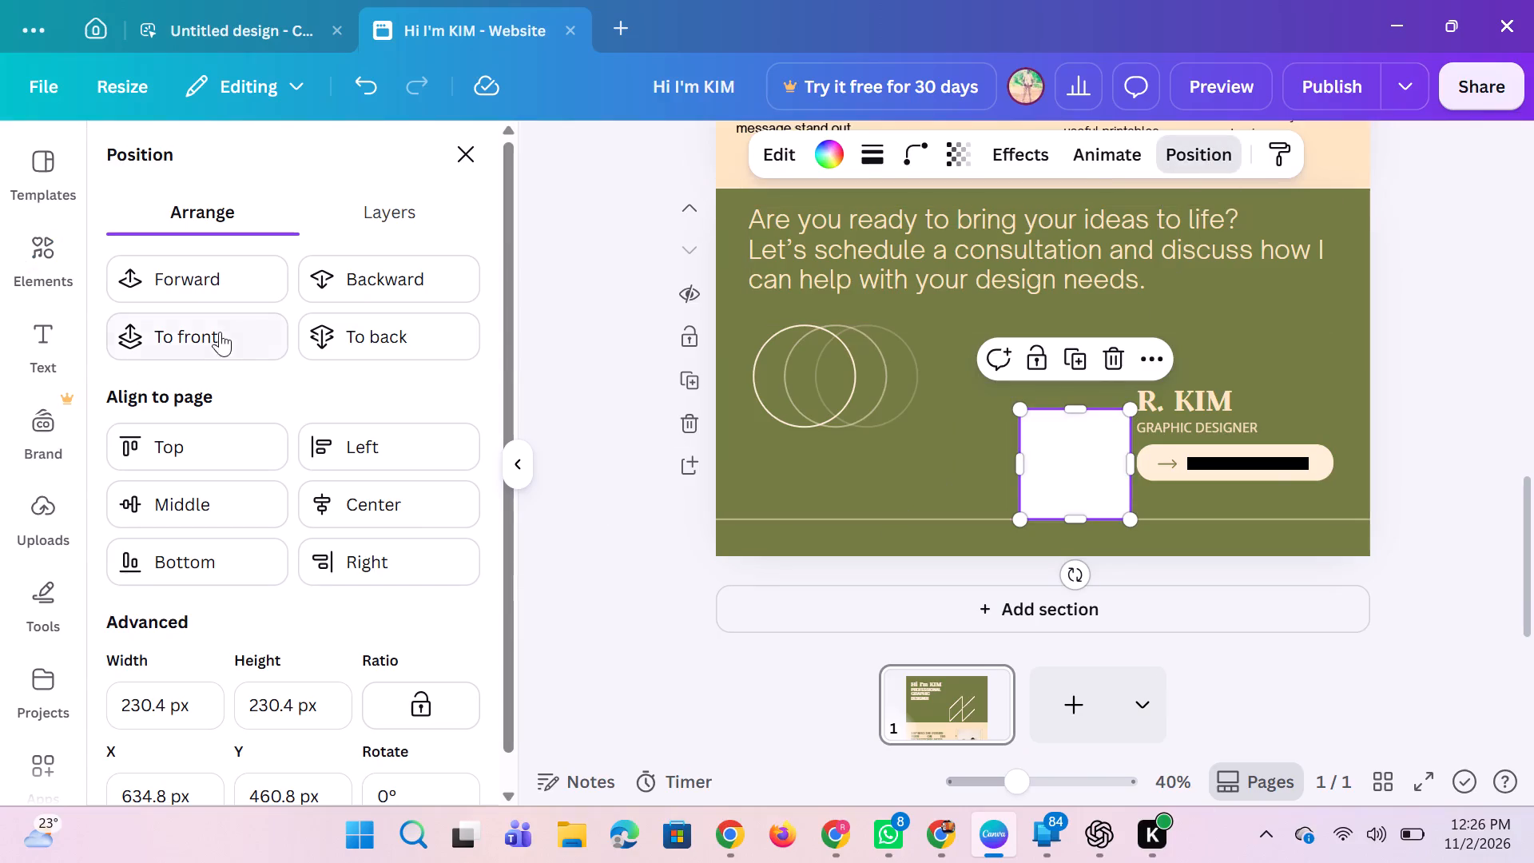
{"action": "left_click", "coordinate": [390, 272]}
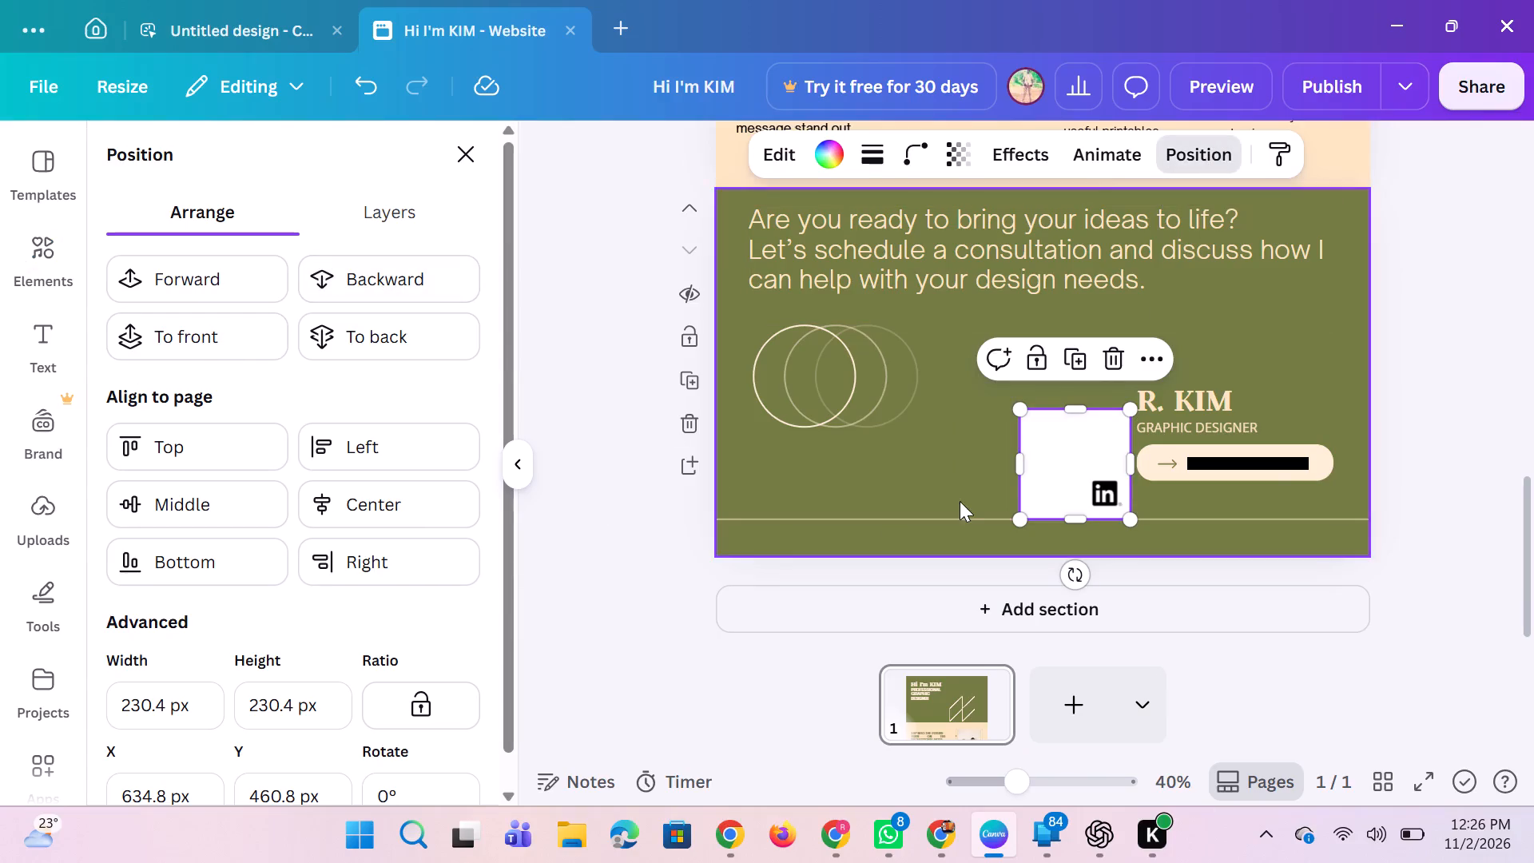
{"action": "left_click_drag", "start_coordinate": [1021, 403], "coordinate": [1066, 454]}
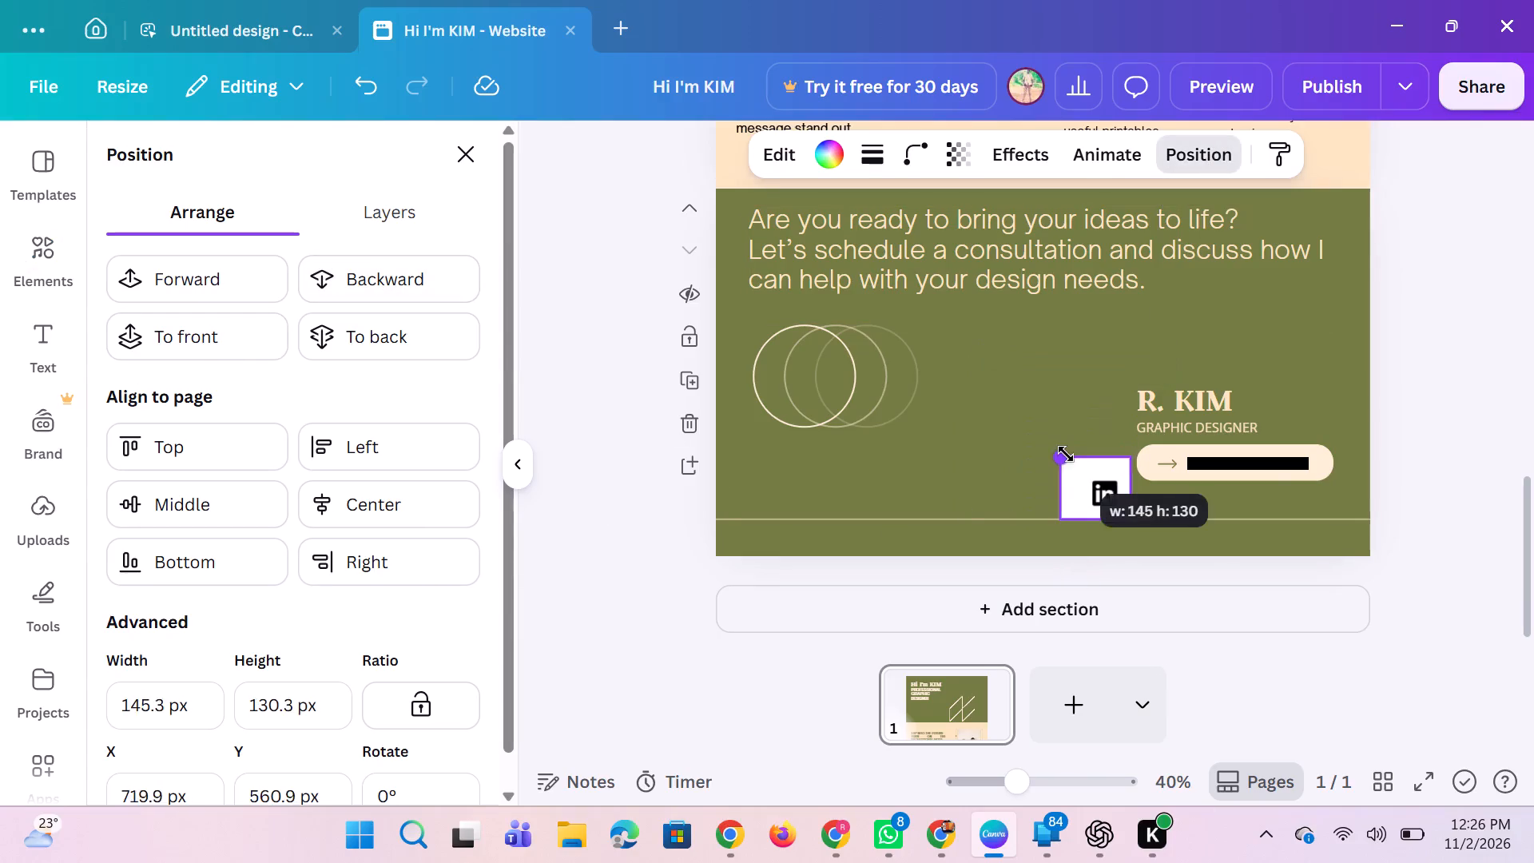
{"action": "left_click_drag", "start_coordinate": [1066, 454], "coordinate": [1085, 471]}
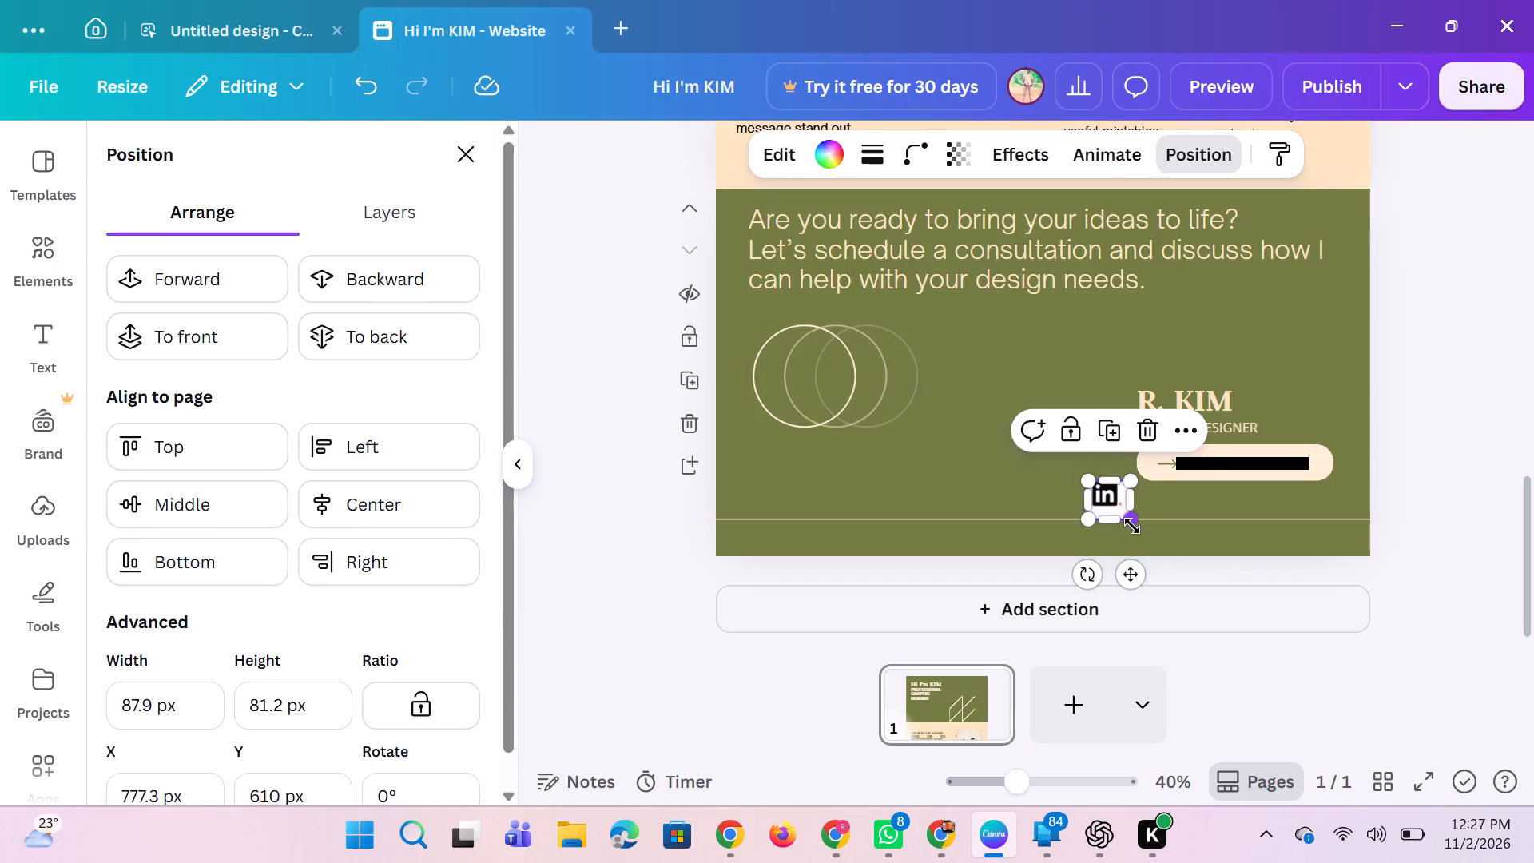
{"action": "left_click", "coordinate": [1089, 483]}
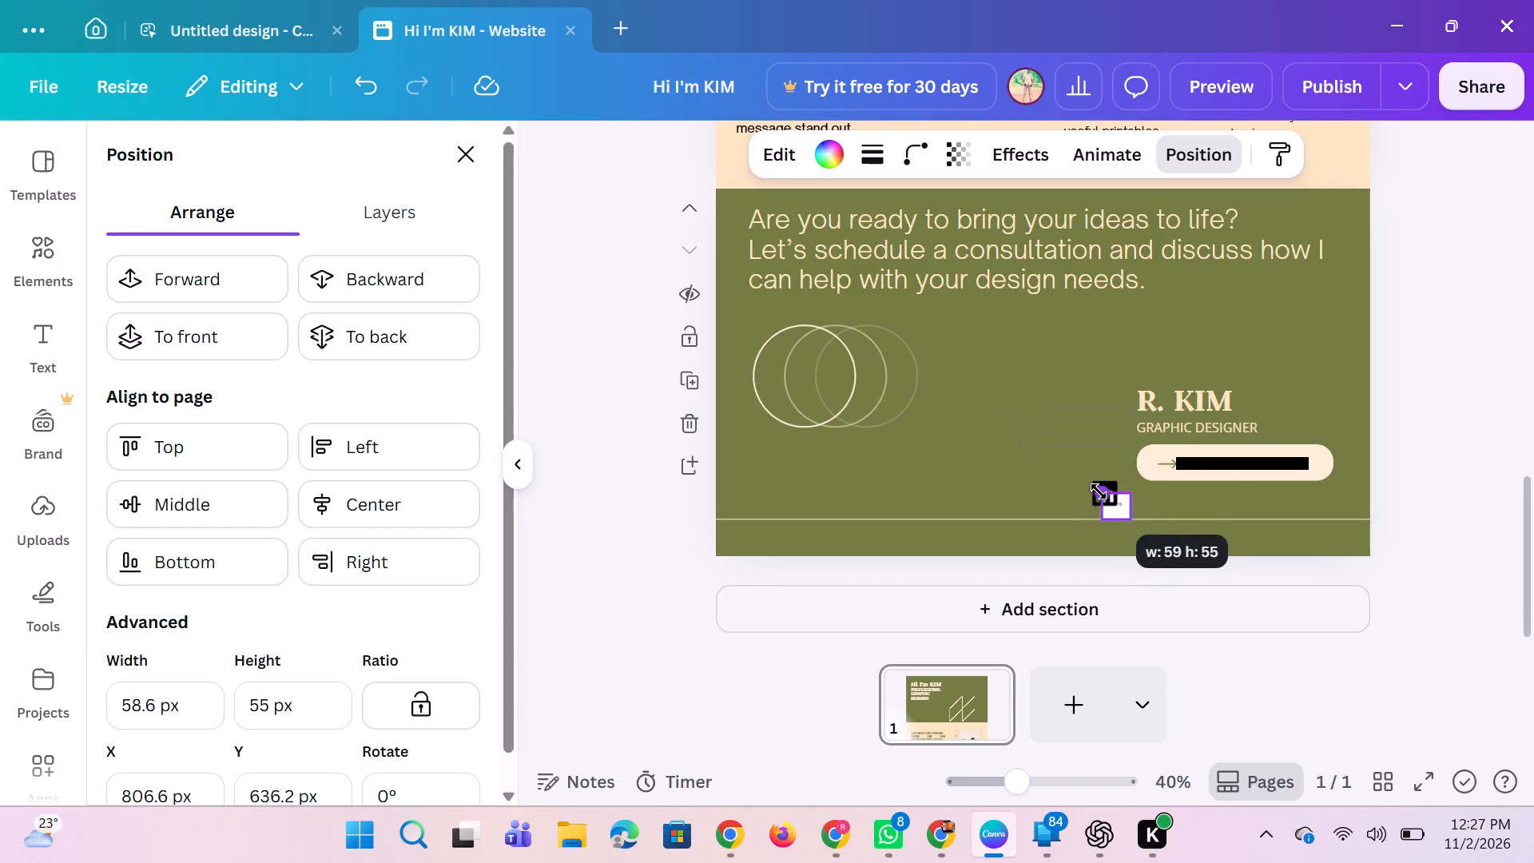
Move the LinkedIn icon over the white square's lower-right area and shrink the square to about 48 by 53 px around it.
{"action": "left_click", "coordinate": [1115, 501]}
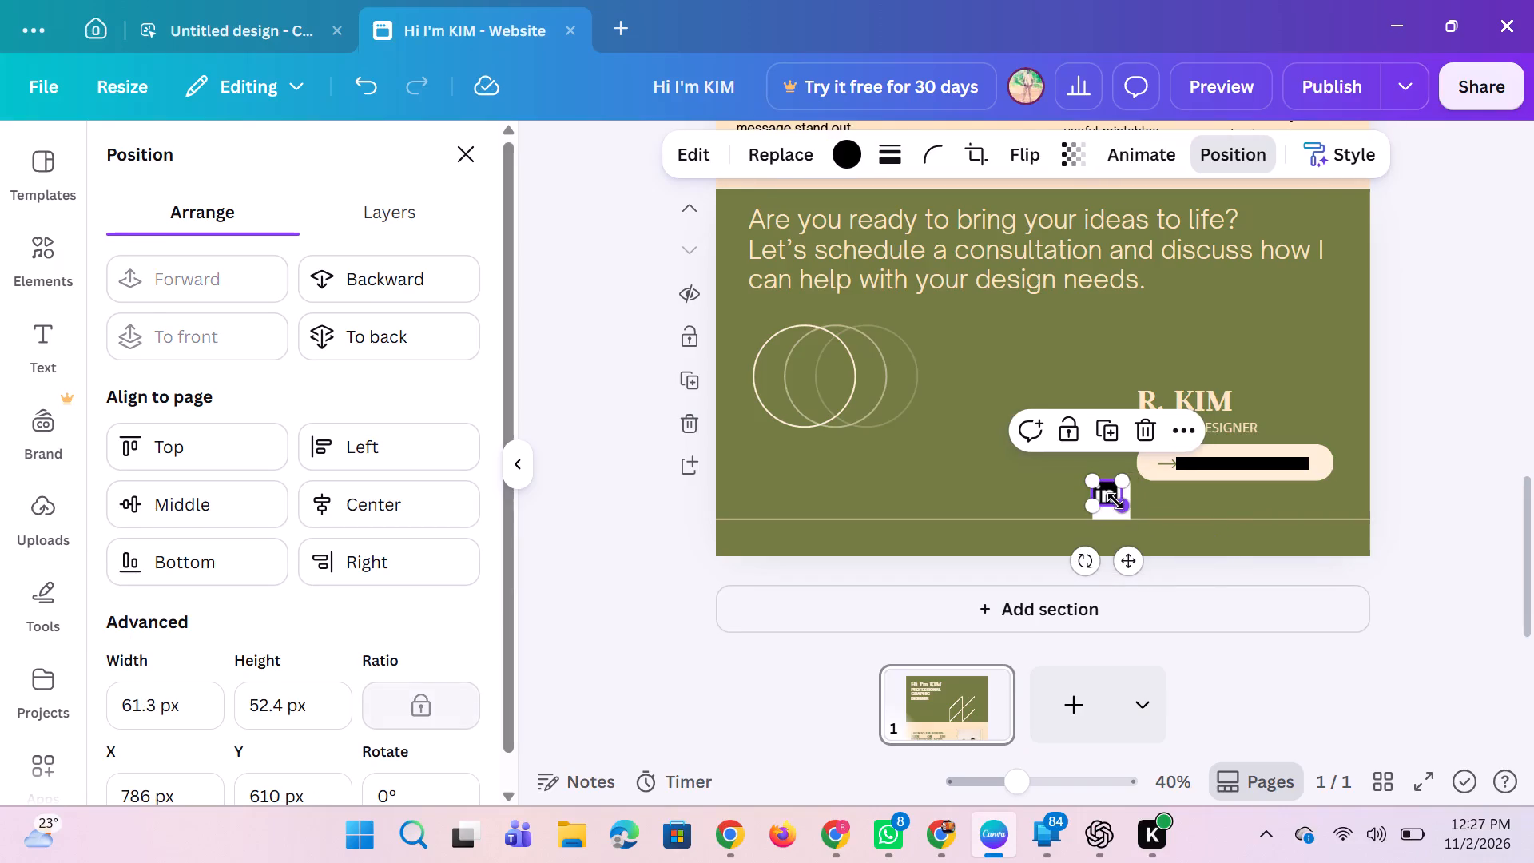
{"action": "left_click_drag", "start_coordinate": [1110, 499], "coordinate": [1118, 512]}
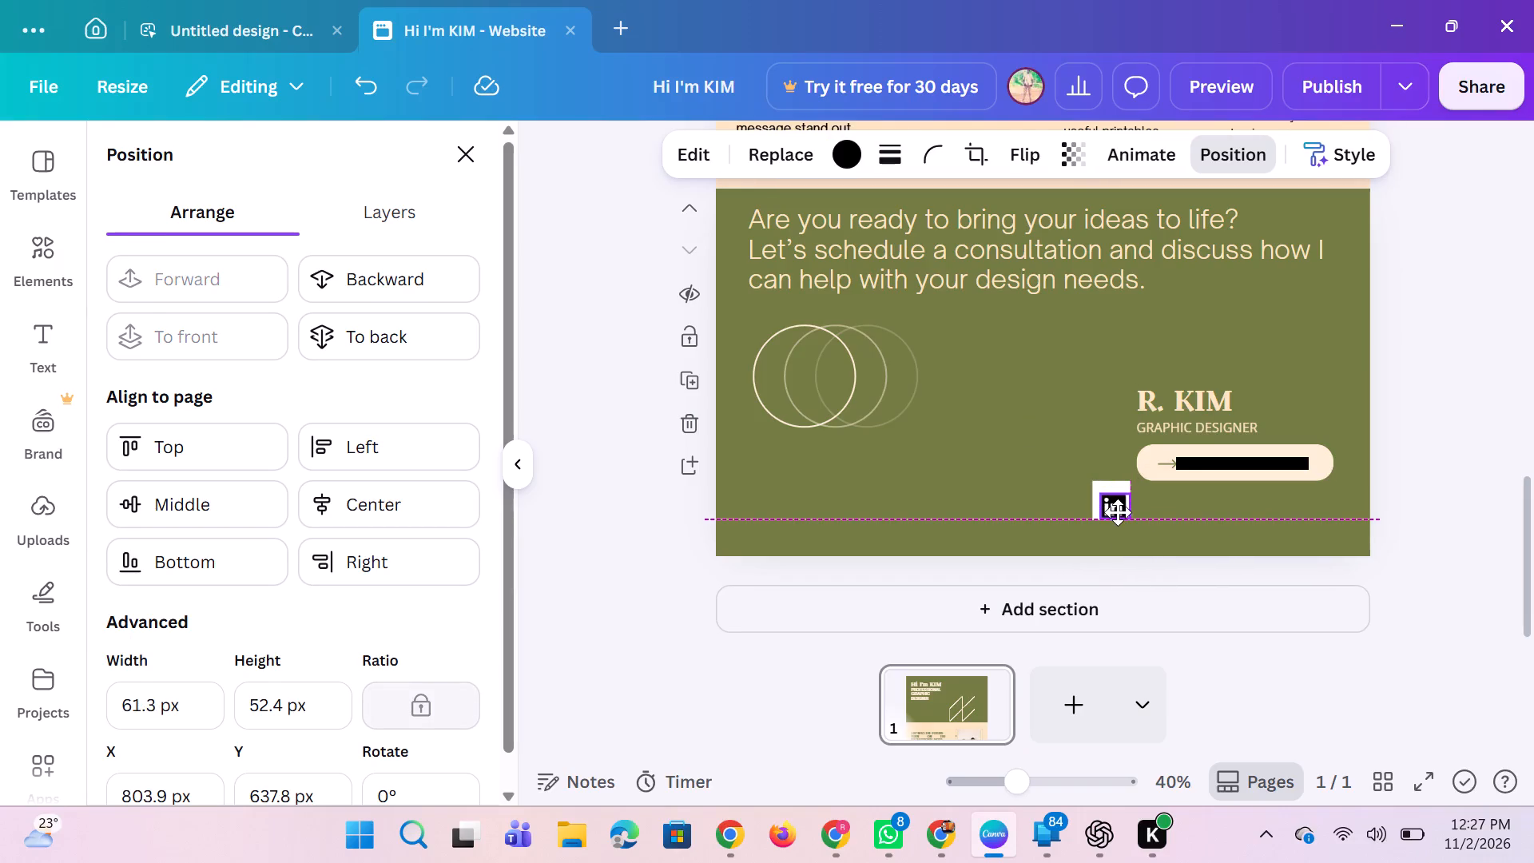
{"action": "left_click_drag", "start_coordinate": [1118, 512], "coordinate": [1122, 512]}
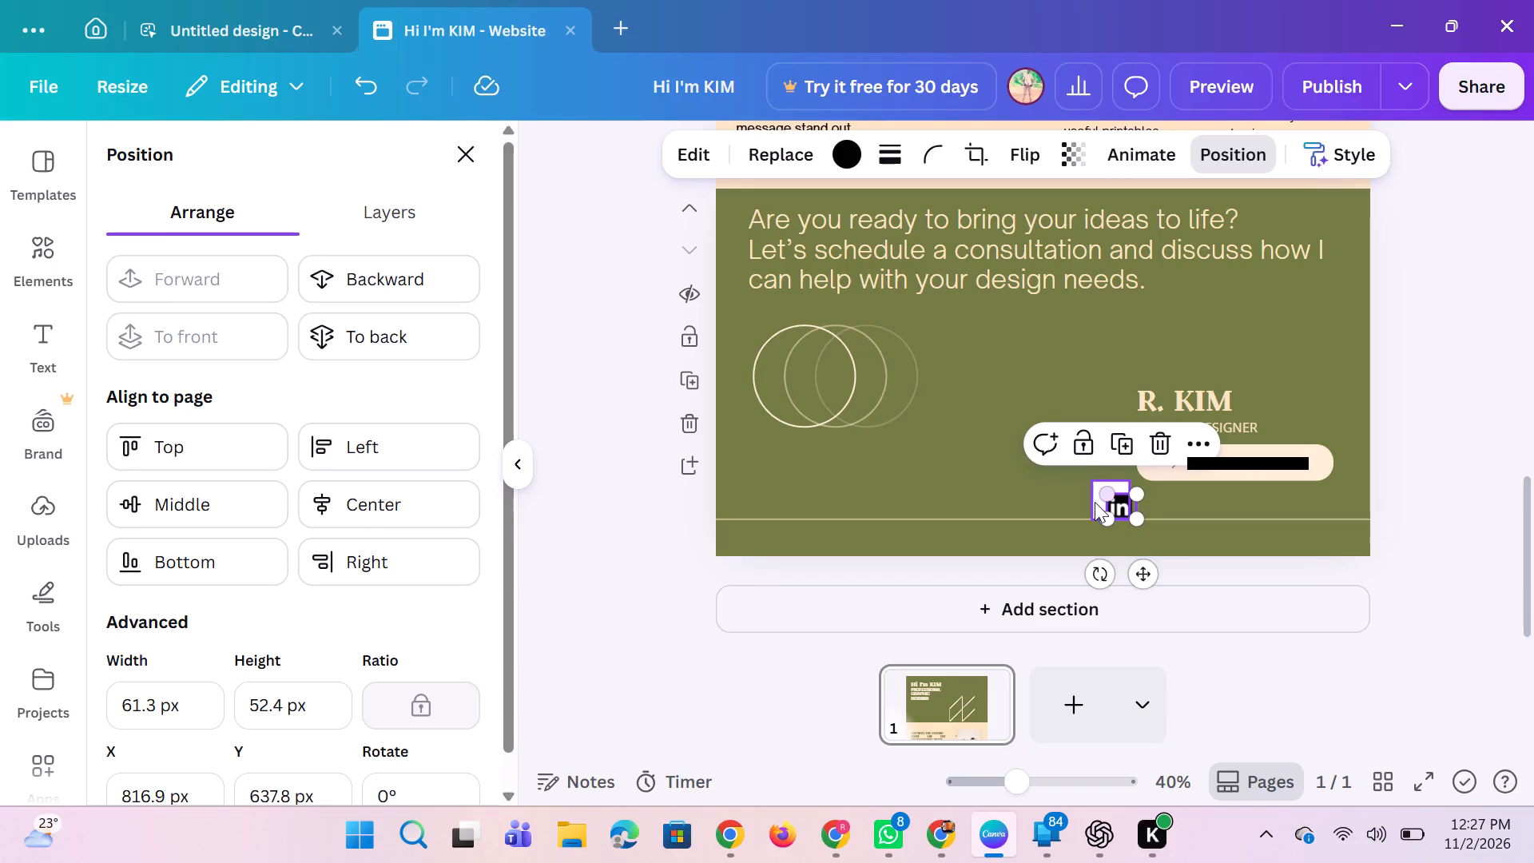
{"action": "left_click", "coordinate": [1091, 498]}
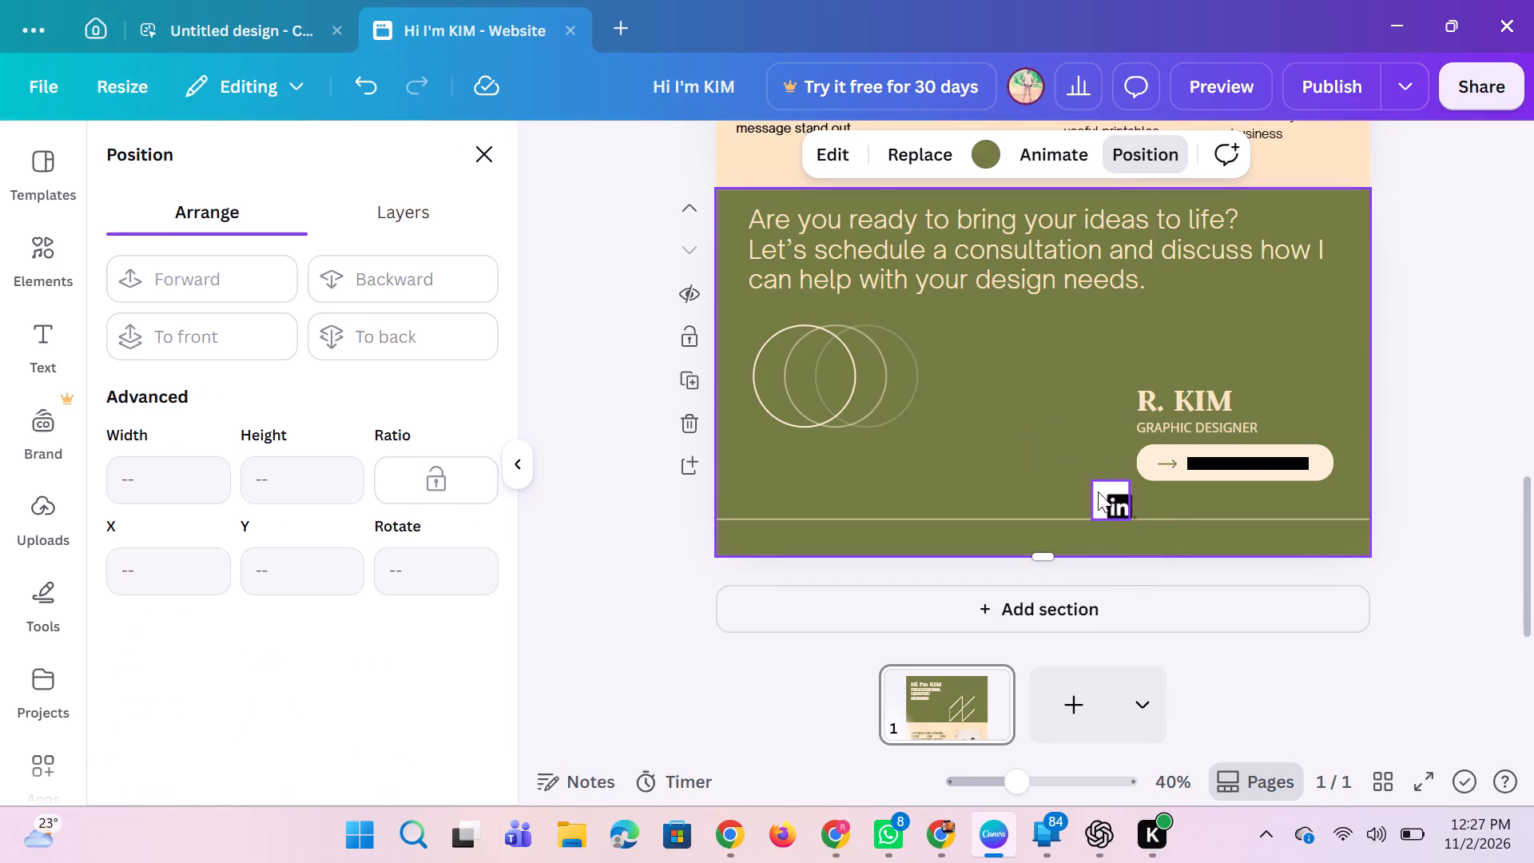
{"action": "left_click", "coordinate": [1098, 491]}
{"action": "left_click_drag", "start_coordinate": [1093, 485], "coordinate": [1109, 494]}
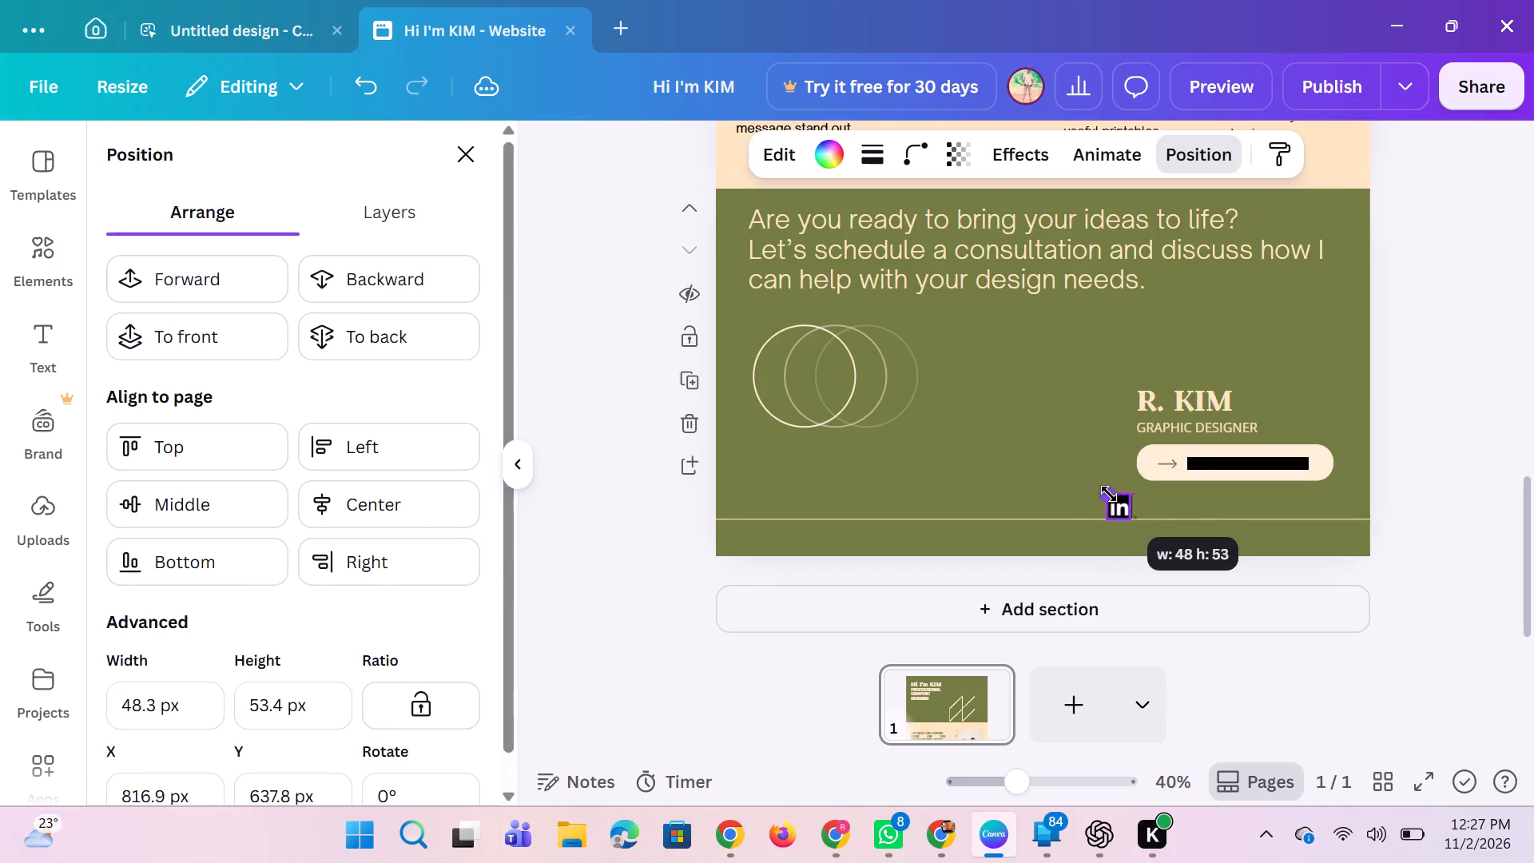
{"action": "left_click_drag", "start_coordinate": [1109, 494], "coordinate": [1111, 494]}
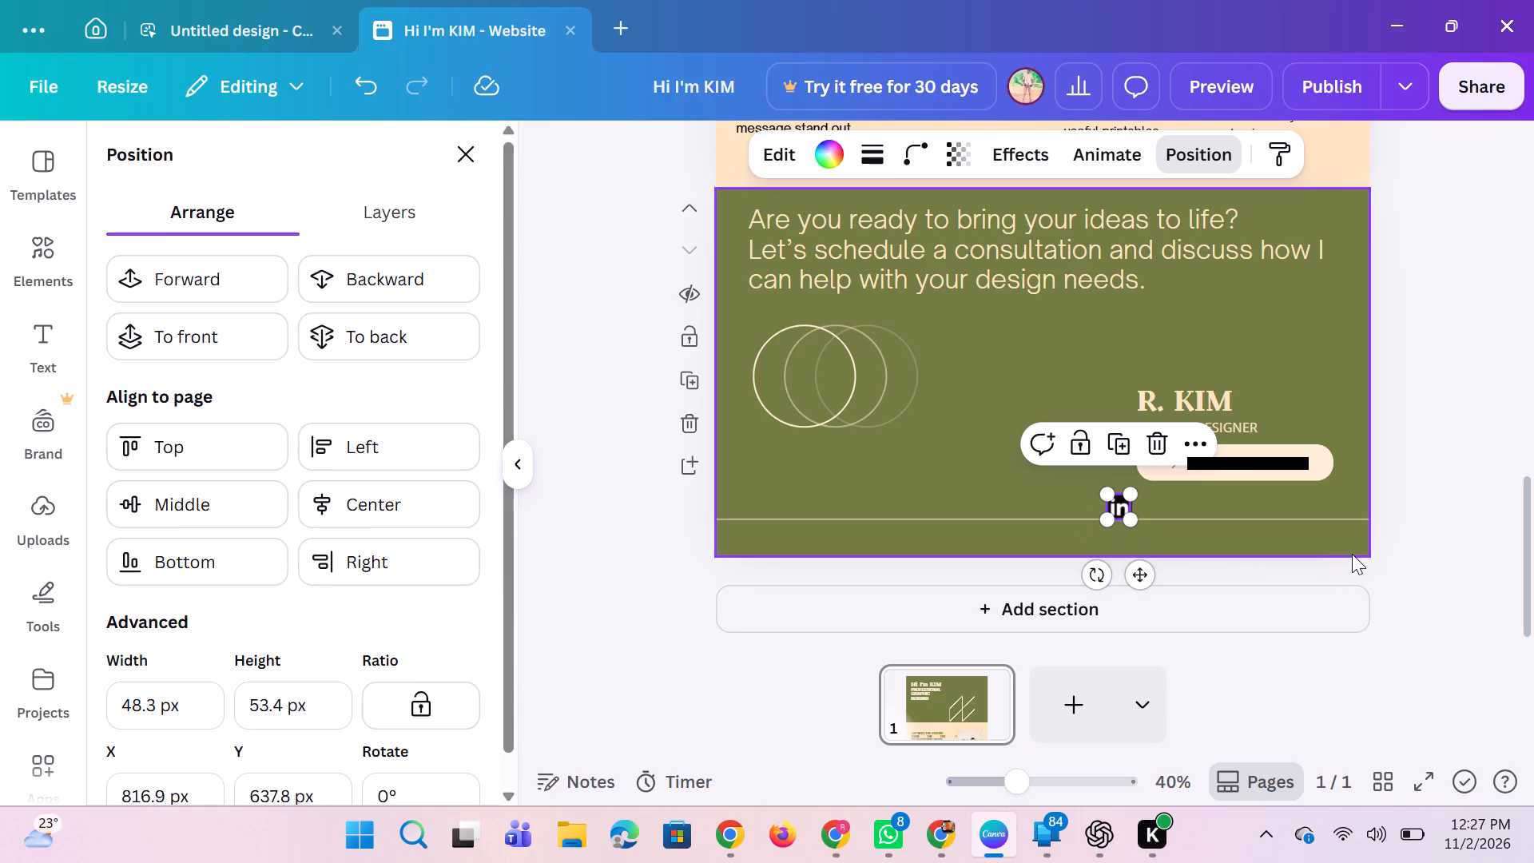
{"action": "key", "text": "Right"}
{"action": "key", "text": "Right"}
{"action": "key", "text": "Right"}
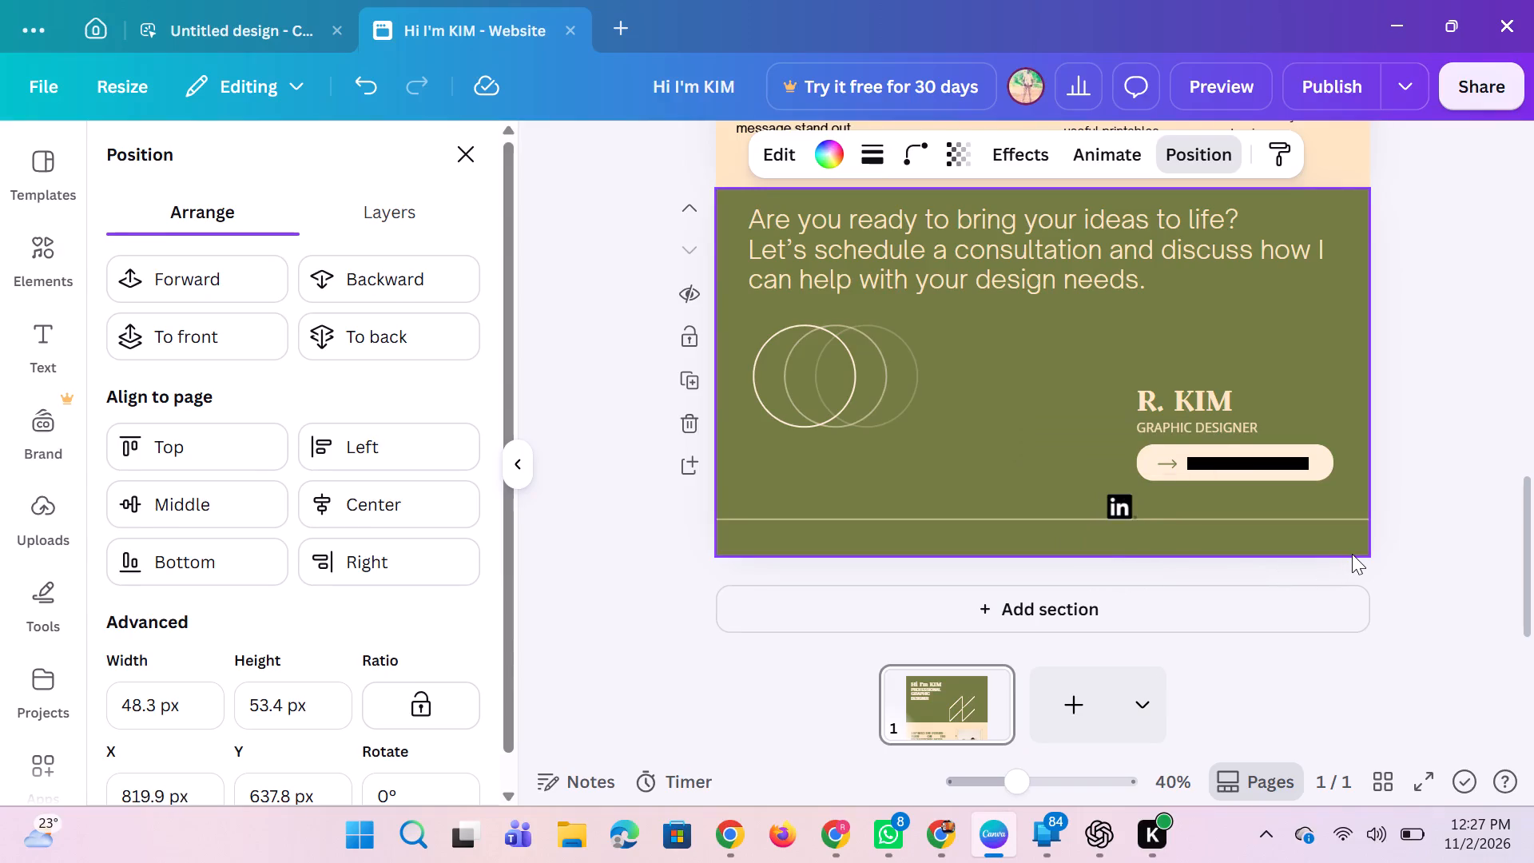
{"action": "key", "text": "Right"}
{"action": "key", "text": "Right"}
{"action": "key", "text": "Right"}
{"action": "key", "text": "Right"}
{"action": "key", "text": "Right"}
{"action": "key", "text": "Left"}
{"action": "key", "text": "Left"}
{"action": "key", "text": "Left"}
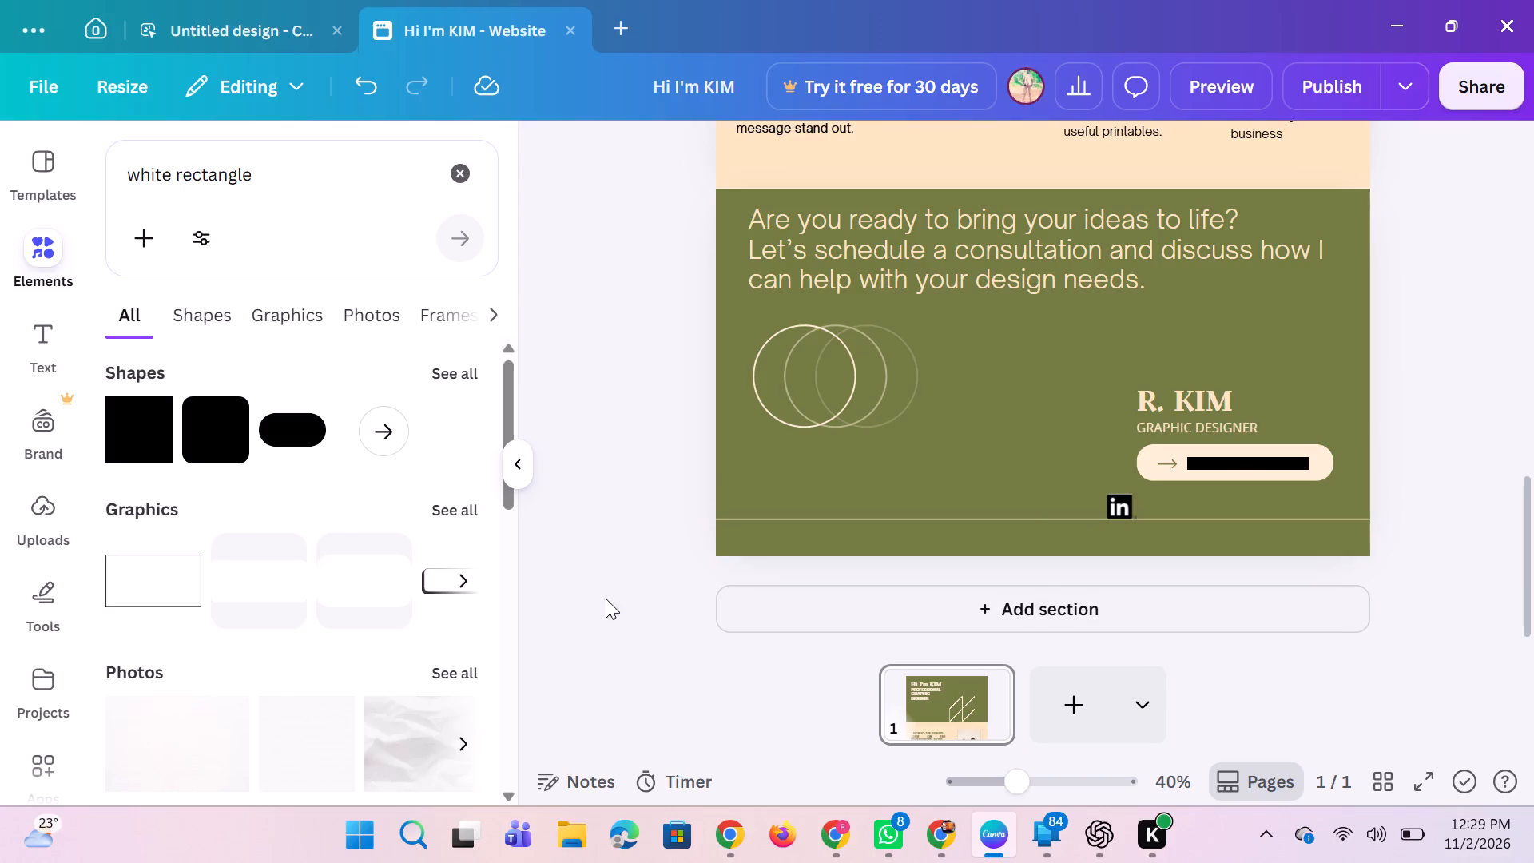
{"action": "left_click", "coordinate": [678, 658]}
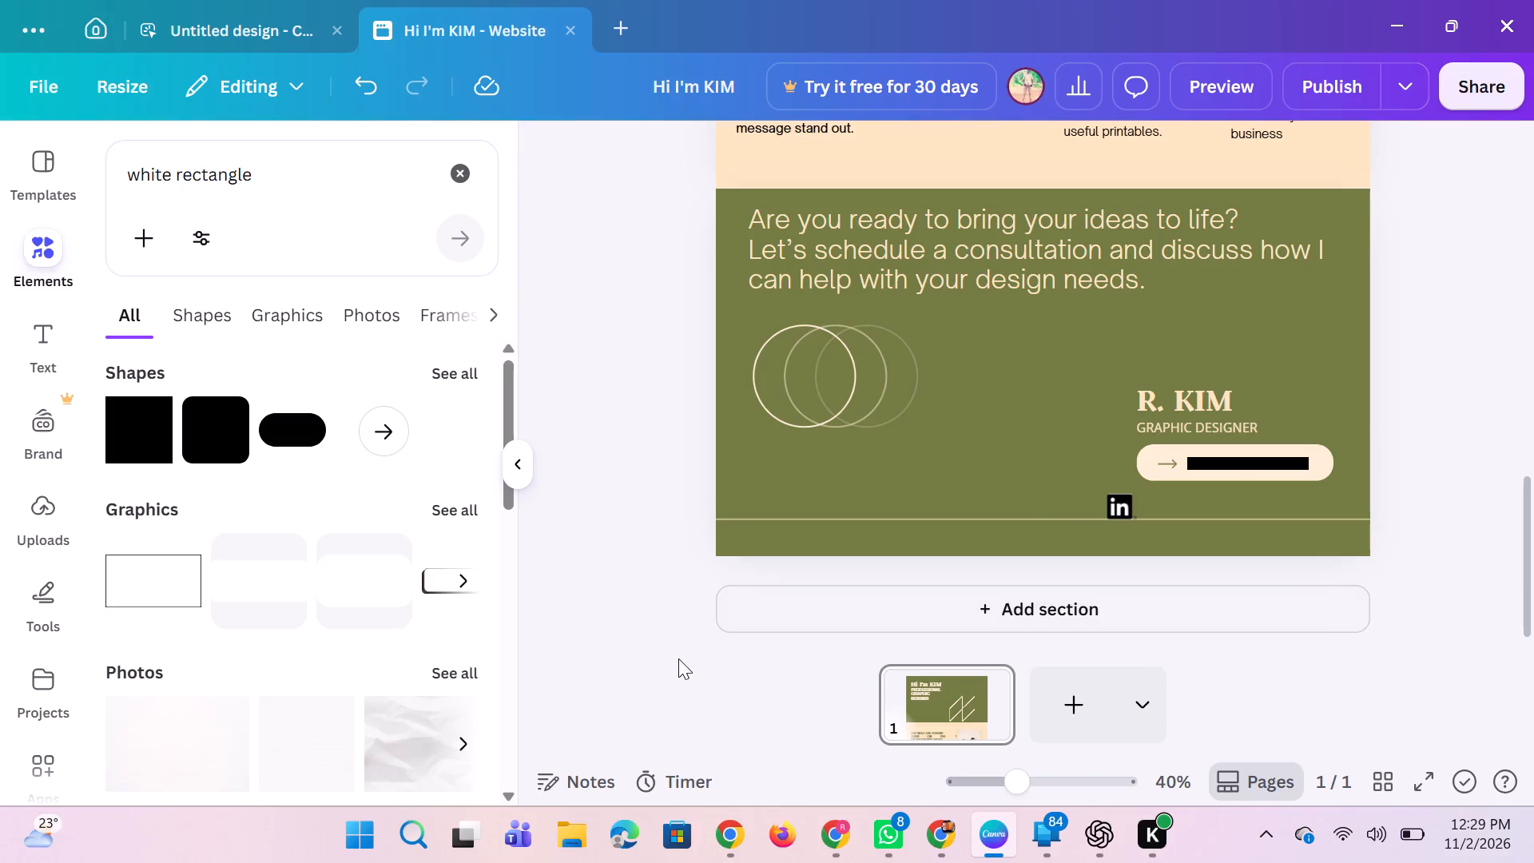
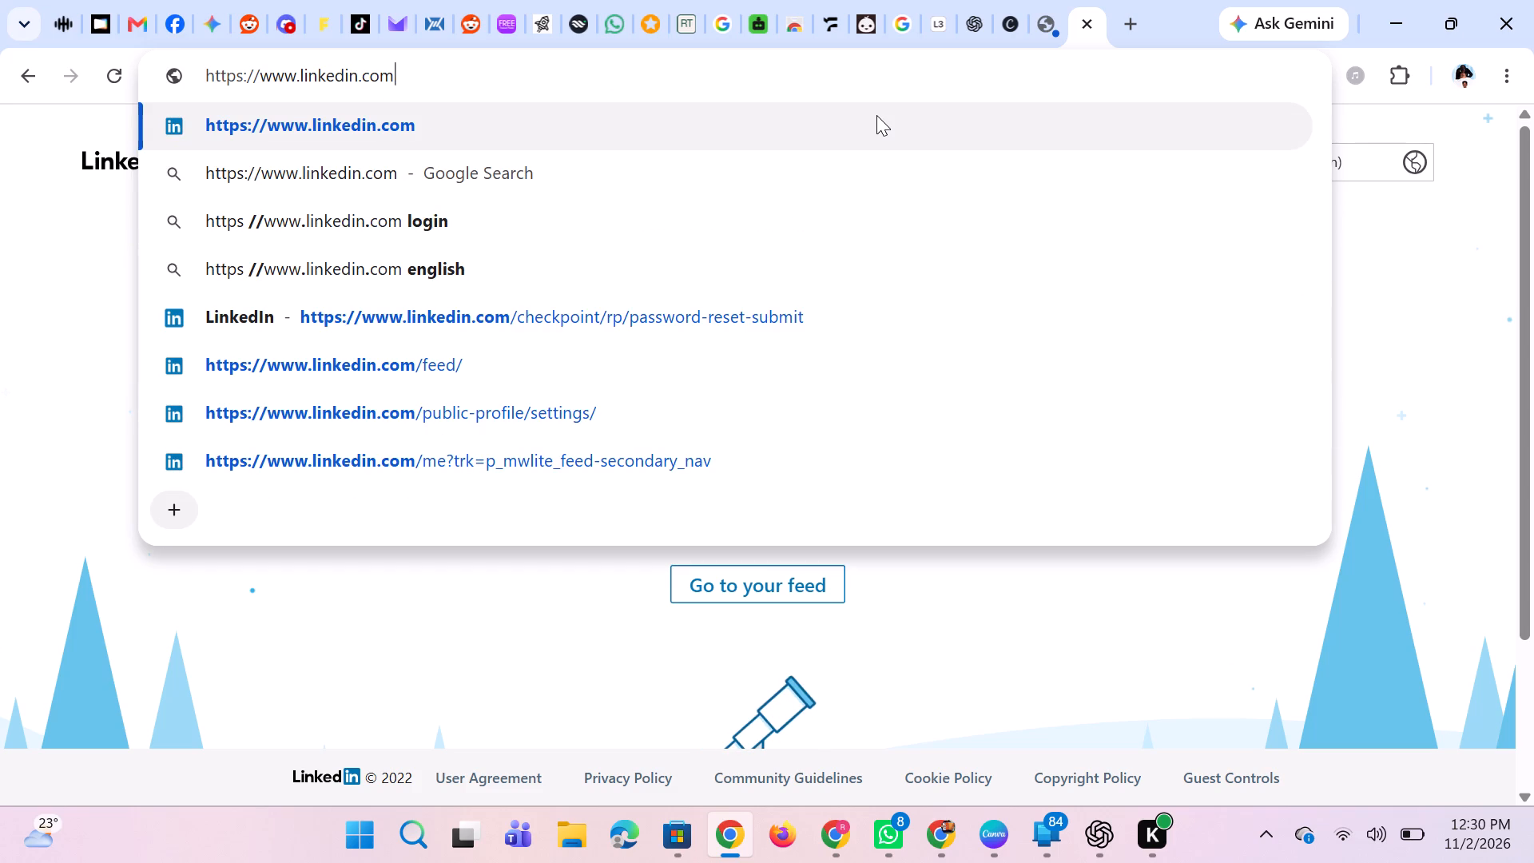
{"action": "key", "text": "Return"}
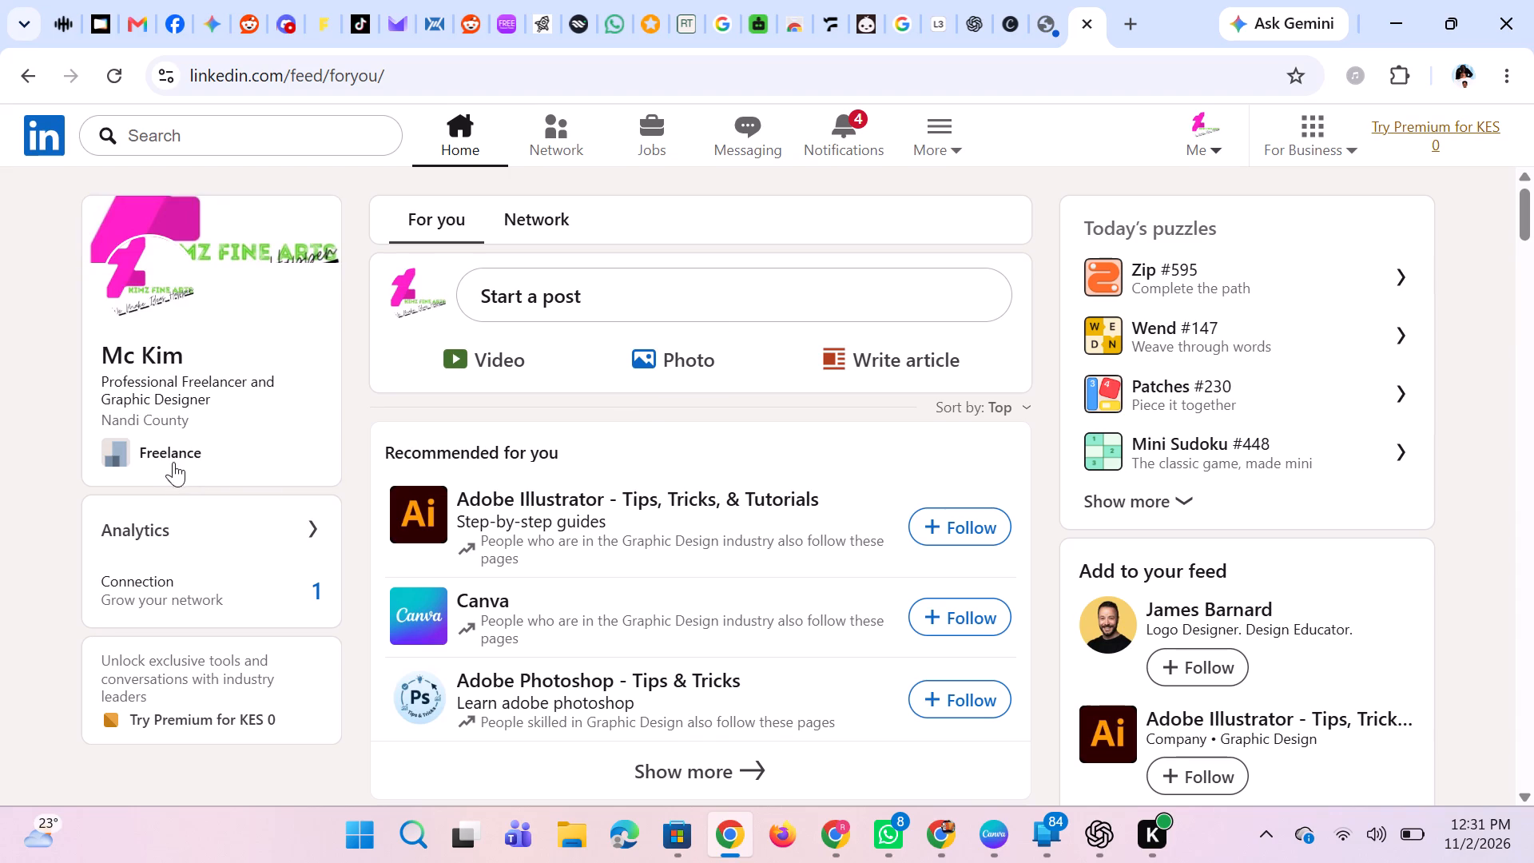
{"action": "left_click", "coordinate": [182, 409]}
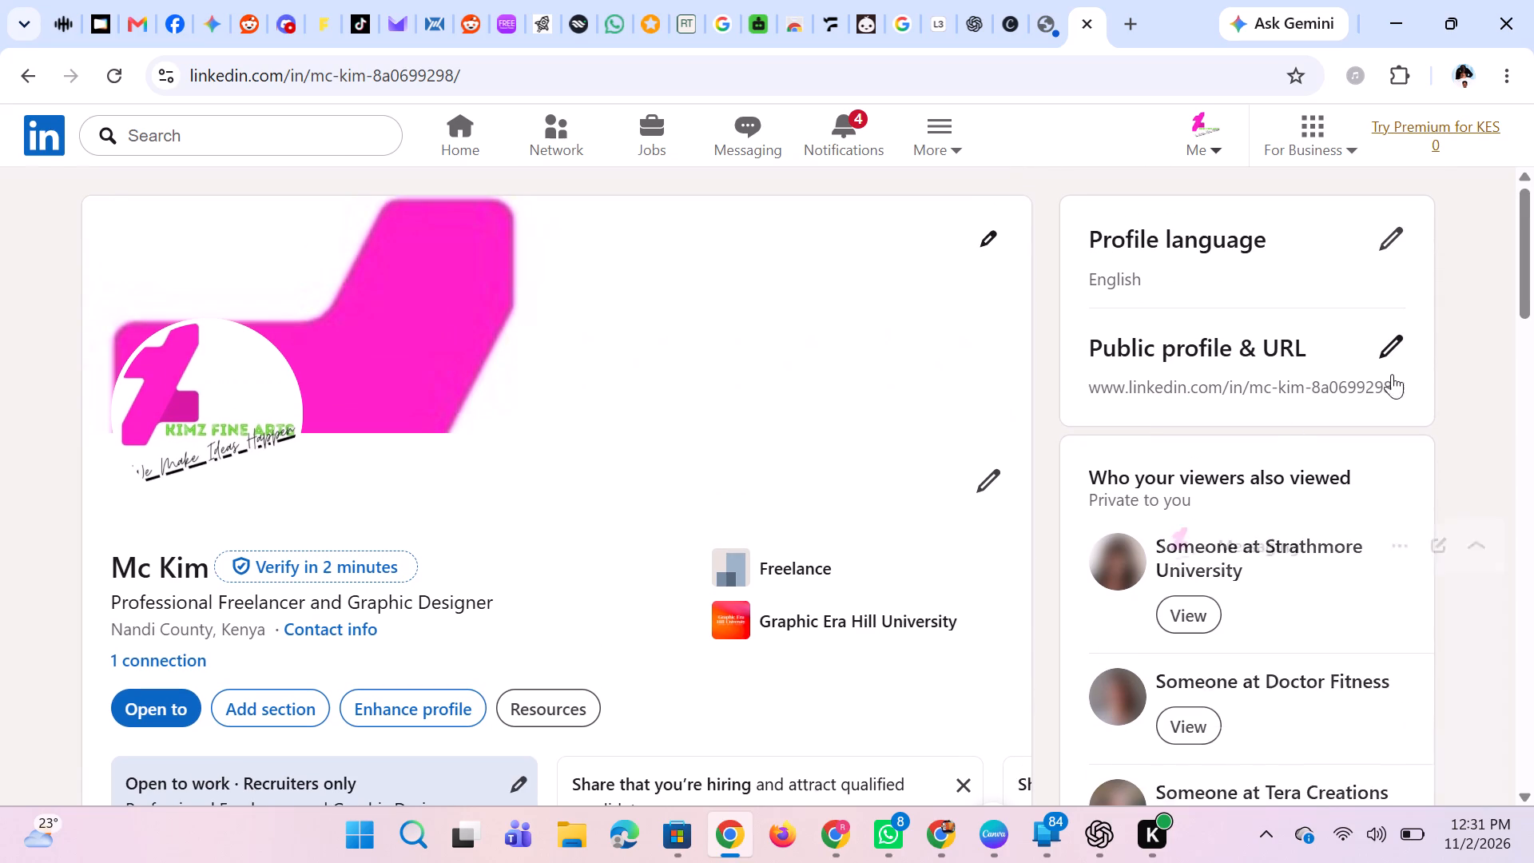
{"action": "left_click", "coordinate": [1393, 350]}
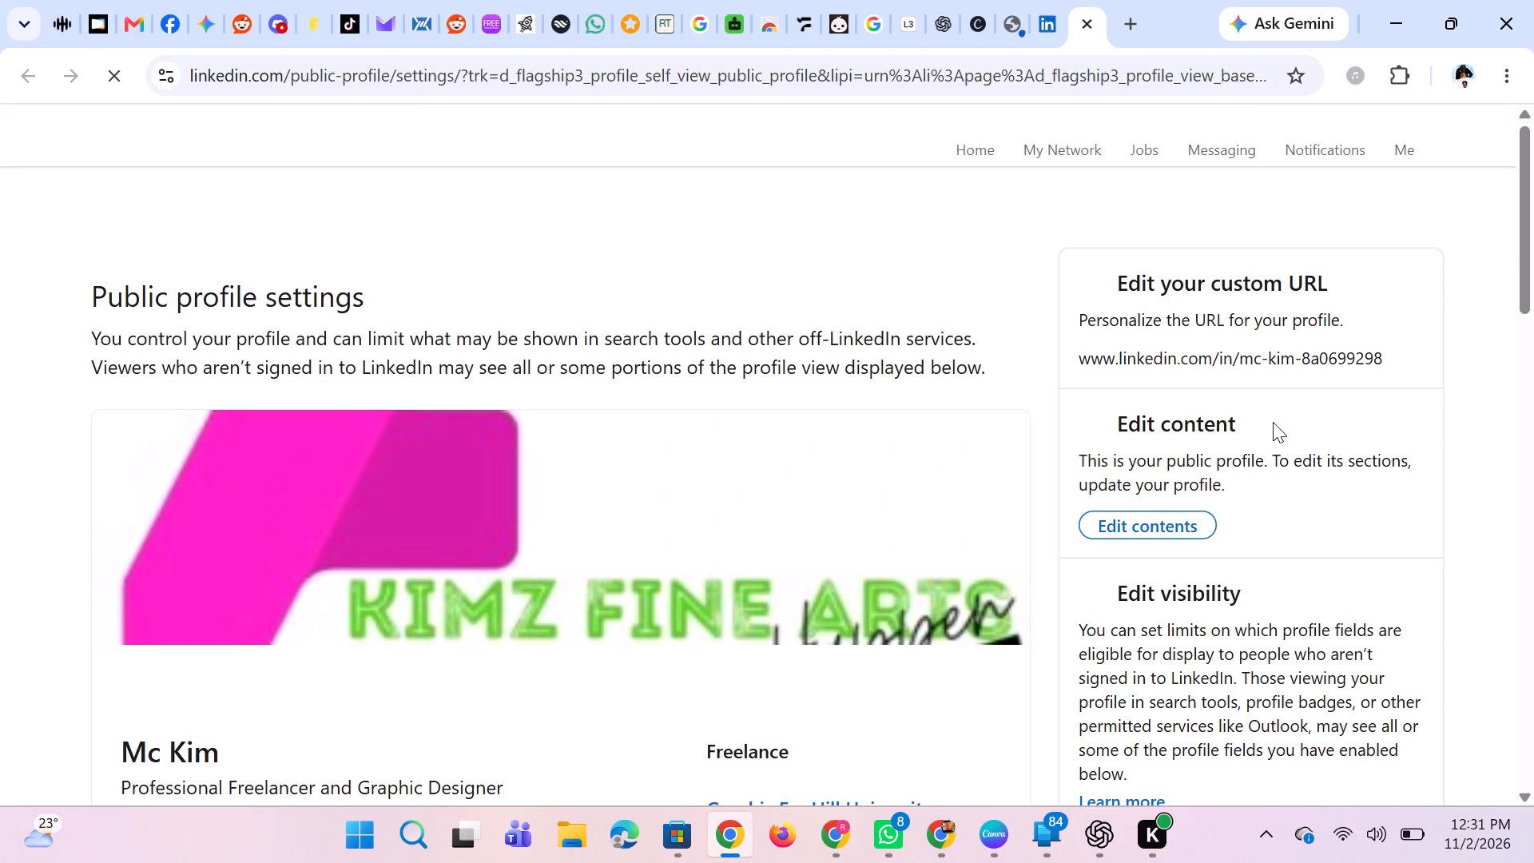
Look through the public profile settings page, from the profile preview to the visibility options.
{"action": "scroll", "coordinate": [1329, 356], "scroll_direction": "down", "scroll_amount": 1}
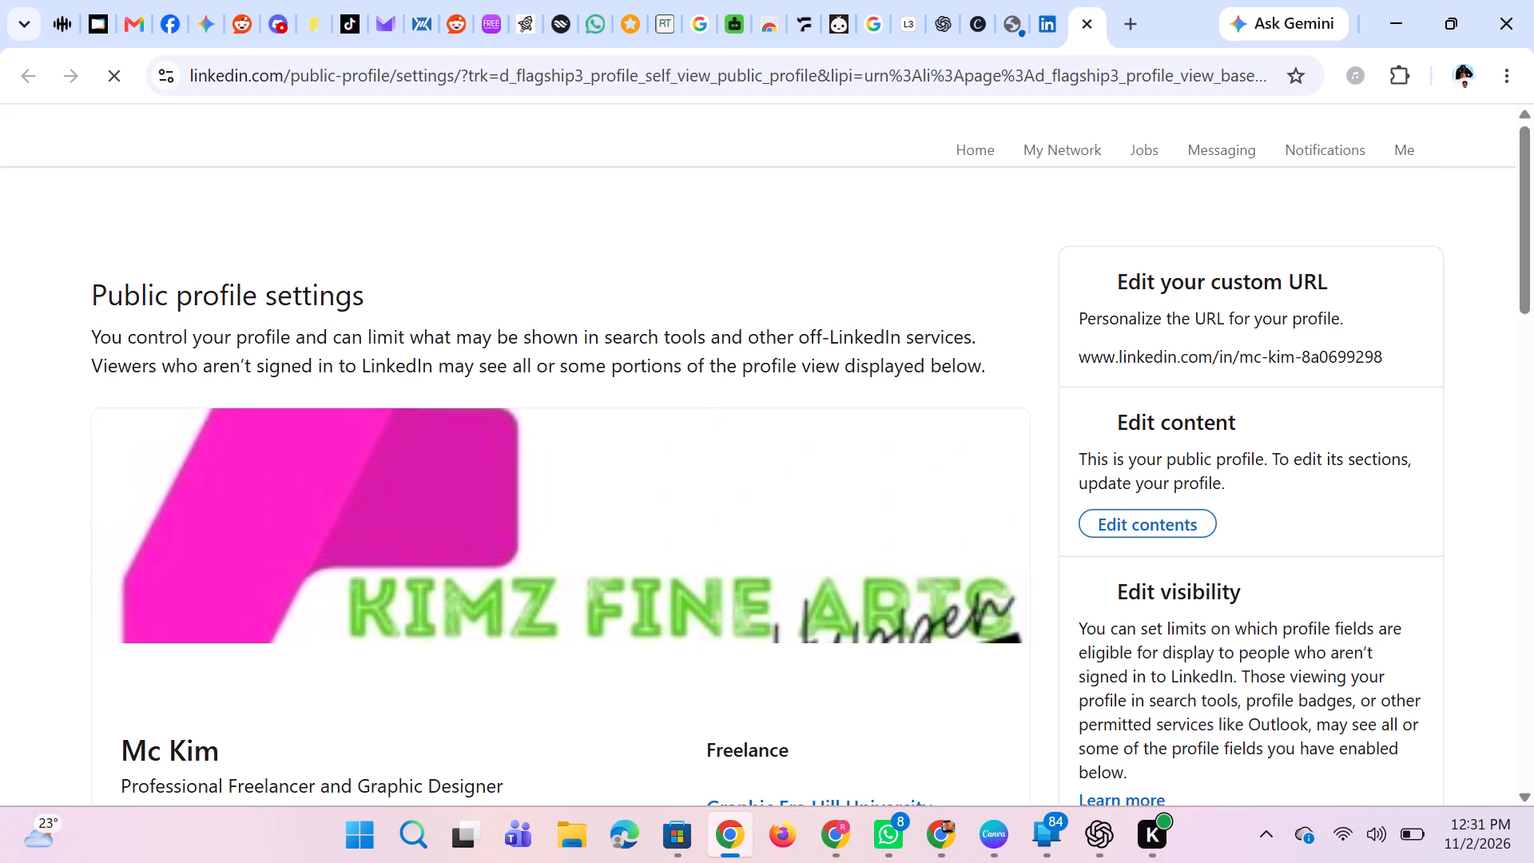
{"action": "scroll", "coordinate": [1329, 356], "scroll_direction": "down", "scroll_amount": 4}
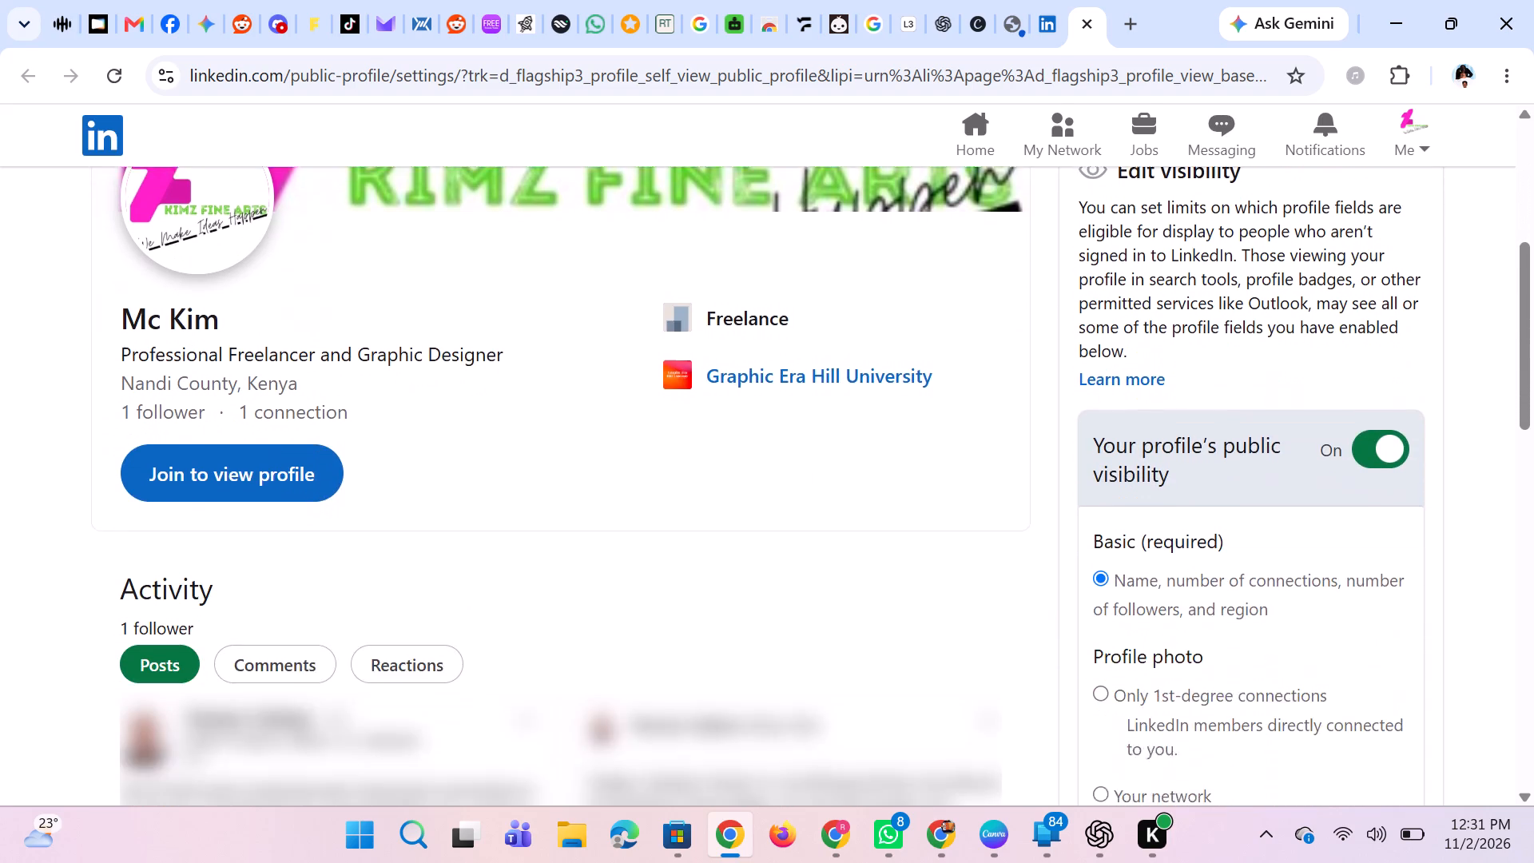
{"action": "scroll", "coordinate": [1329, 356], "scroll_direction": "down", "scroll_amount": 3}
{"action": "scroll", "coordinate": [1340, 467], "scroll_direction": "down", "scroll_amount": 1}
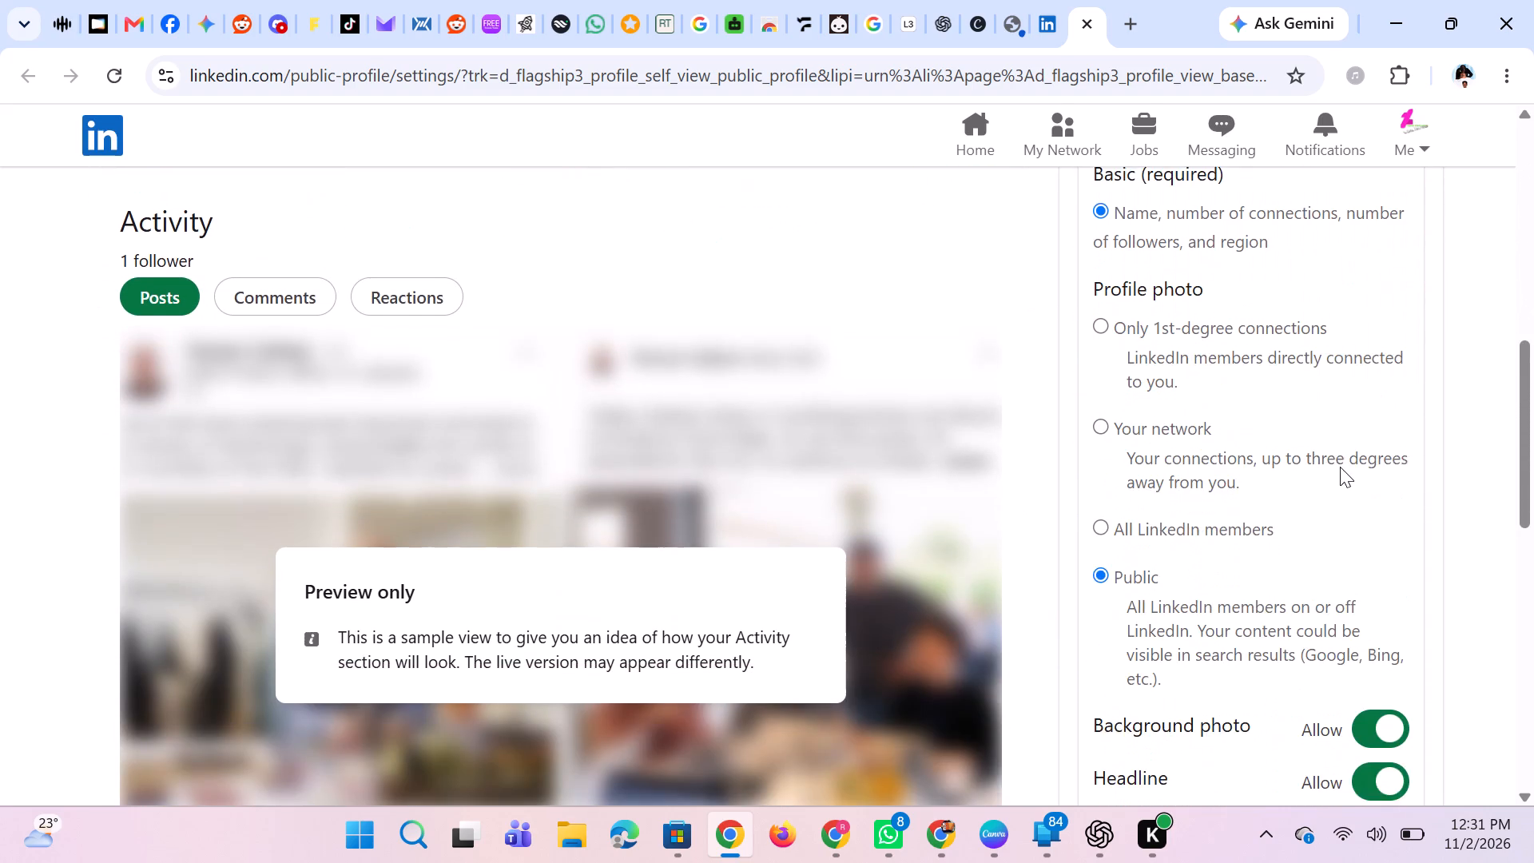
{"action": "scroll", "coordinate": [1340, 467], "scroll_direction": "down", "scroll_amount": 5}
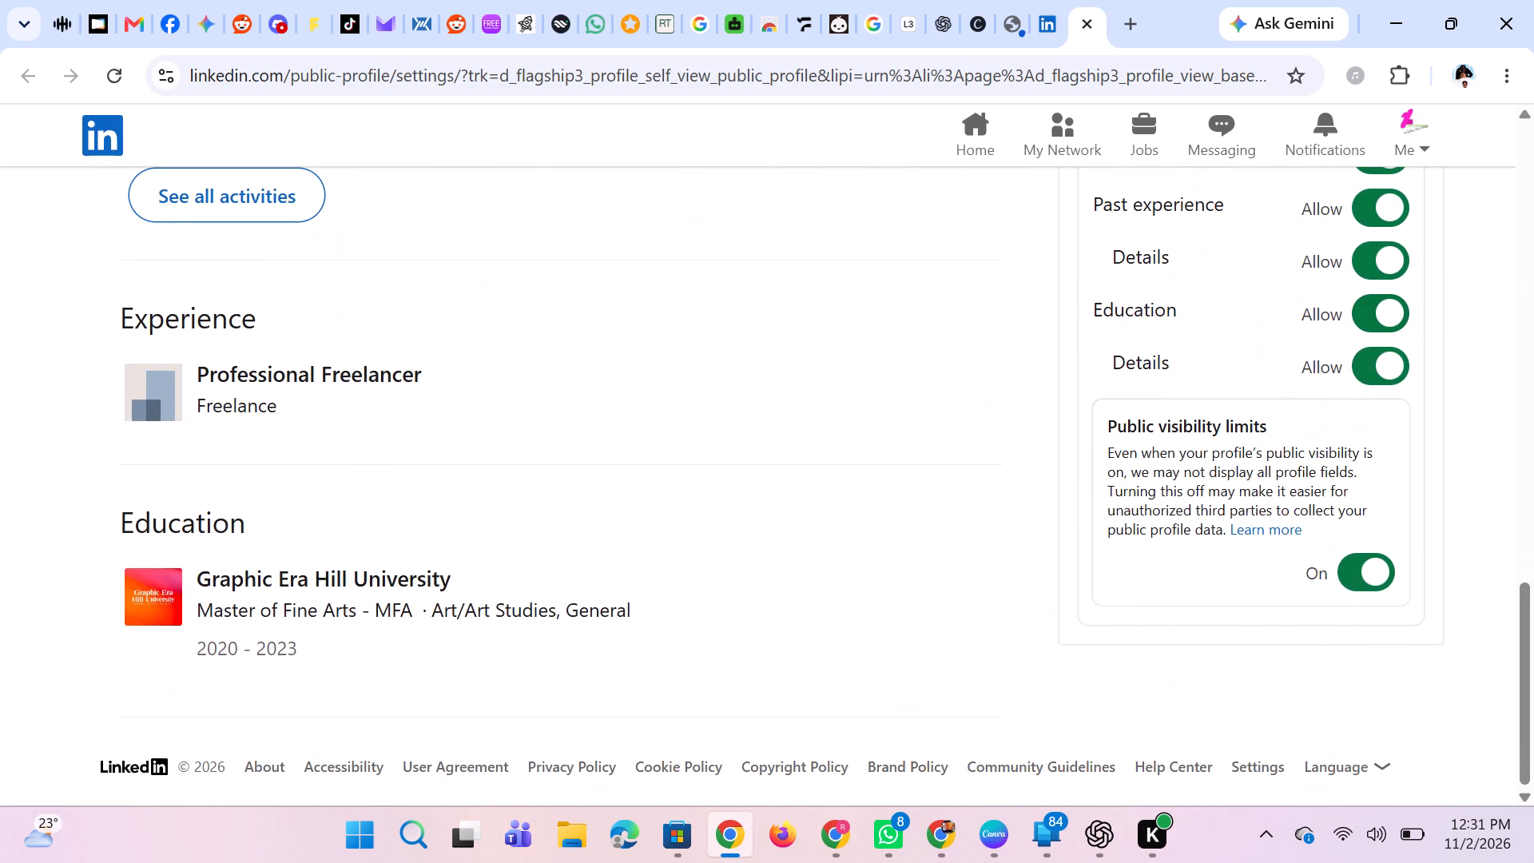
{"action": "scroll", "coordinate": [1340, 467], "scroll_direction": "up", "scroll_amount": 15}
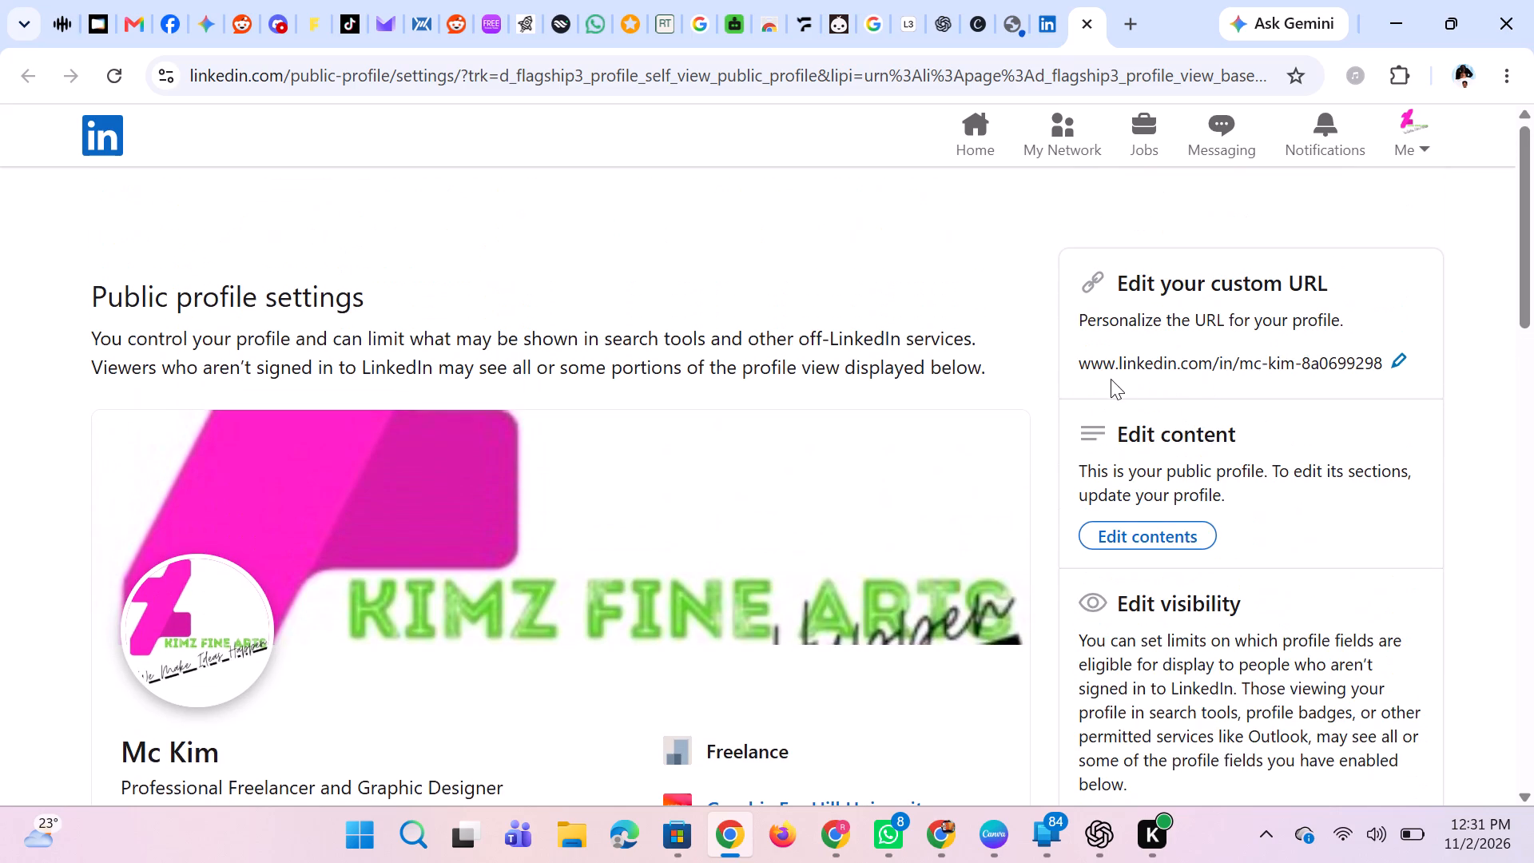
Copy the complete public profile URL from the custom URL section and switch to the Canva design.
{"action": "left_click_drag", "start_coordinate": [1081, 360], "coordinate": [1207, 364]}
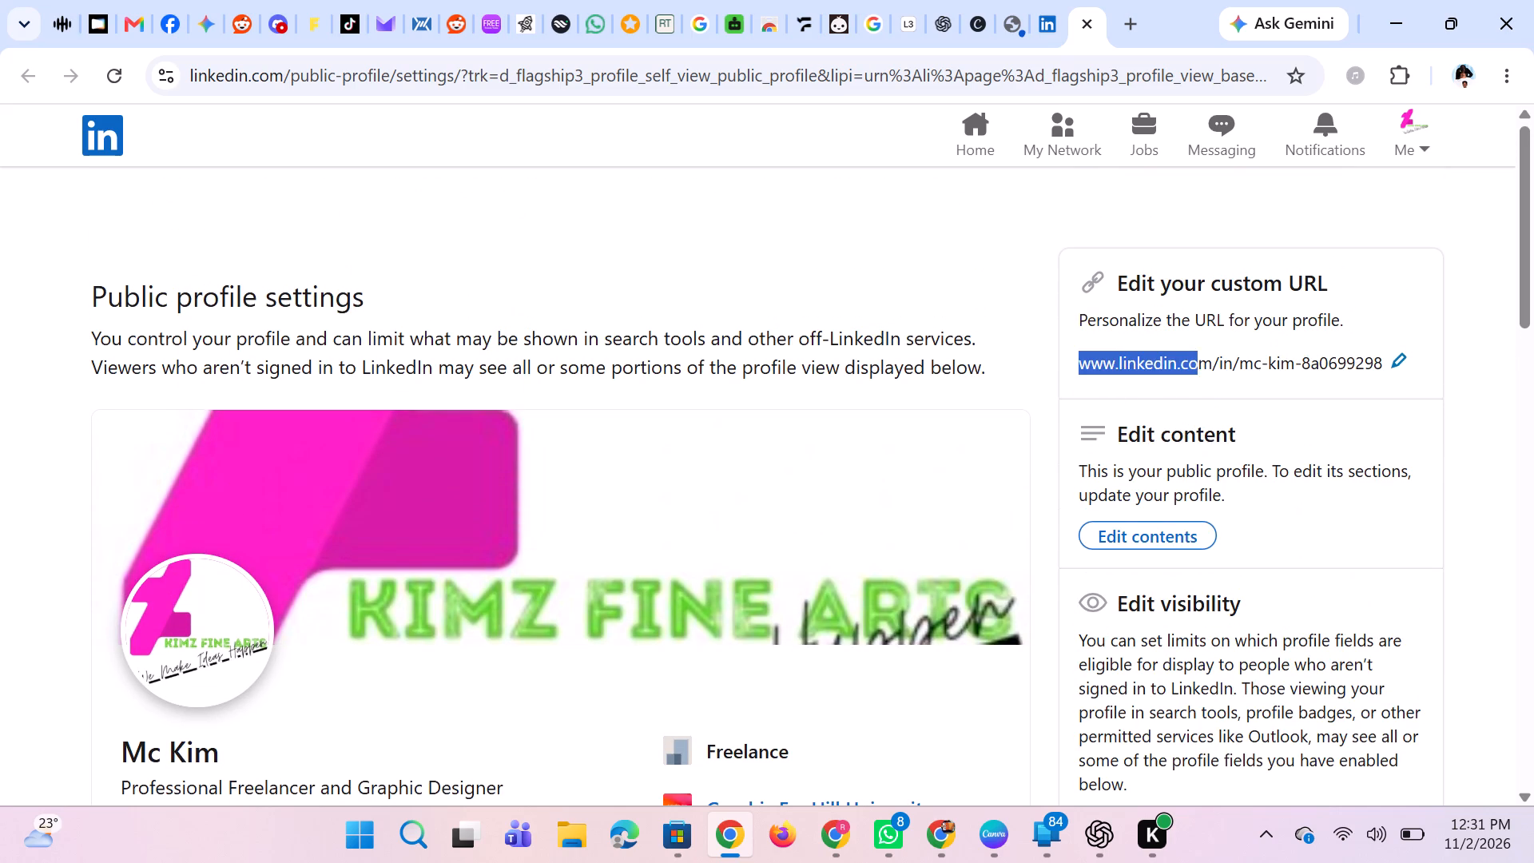
{"action": "left_click_drag", "start_coordinate": [1207, 364], "coordinate": [1389, 367]}
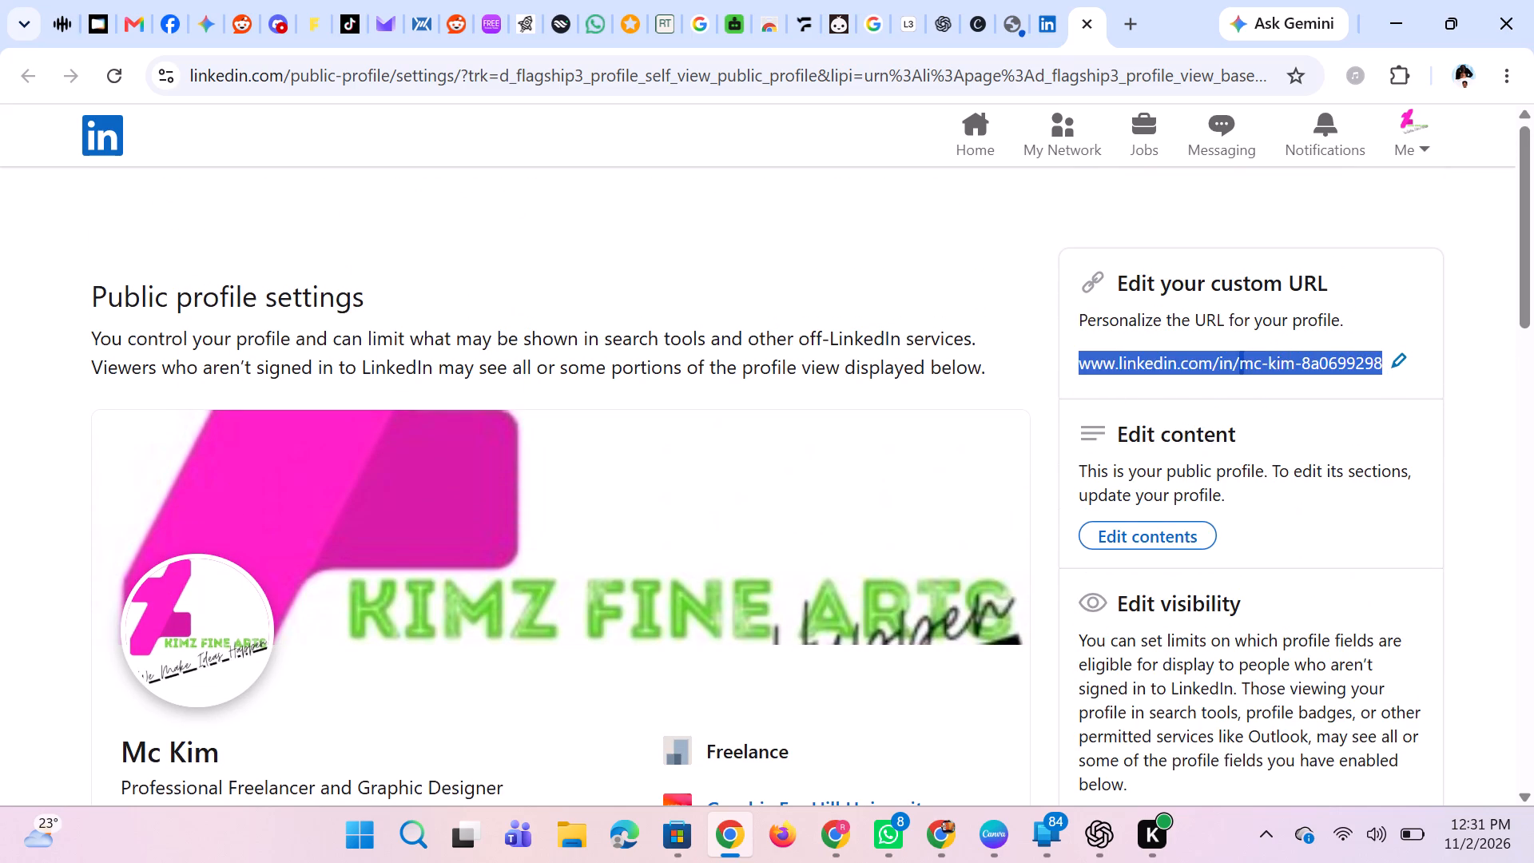
{"action": "key", "text": "ctrl+c"}
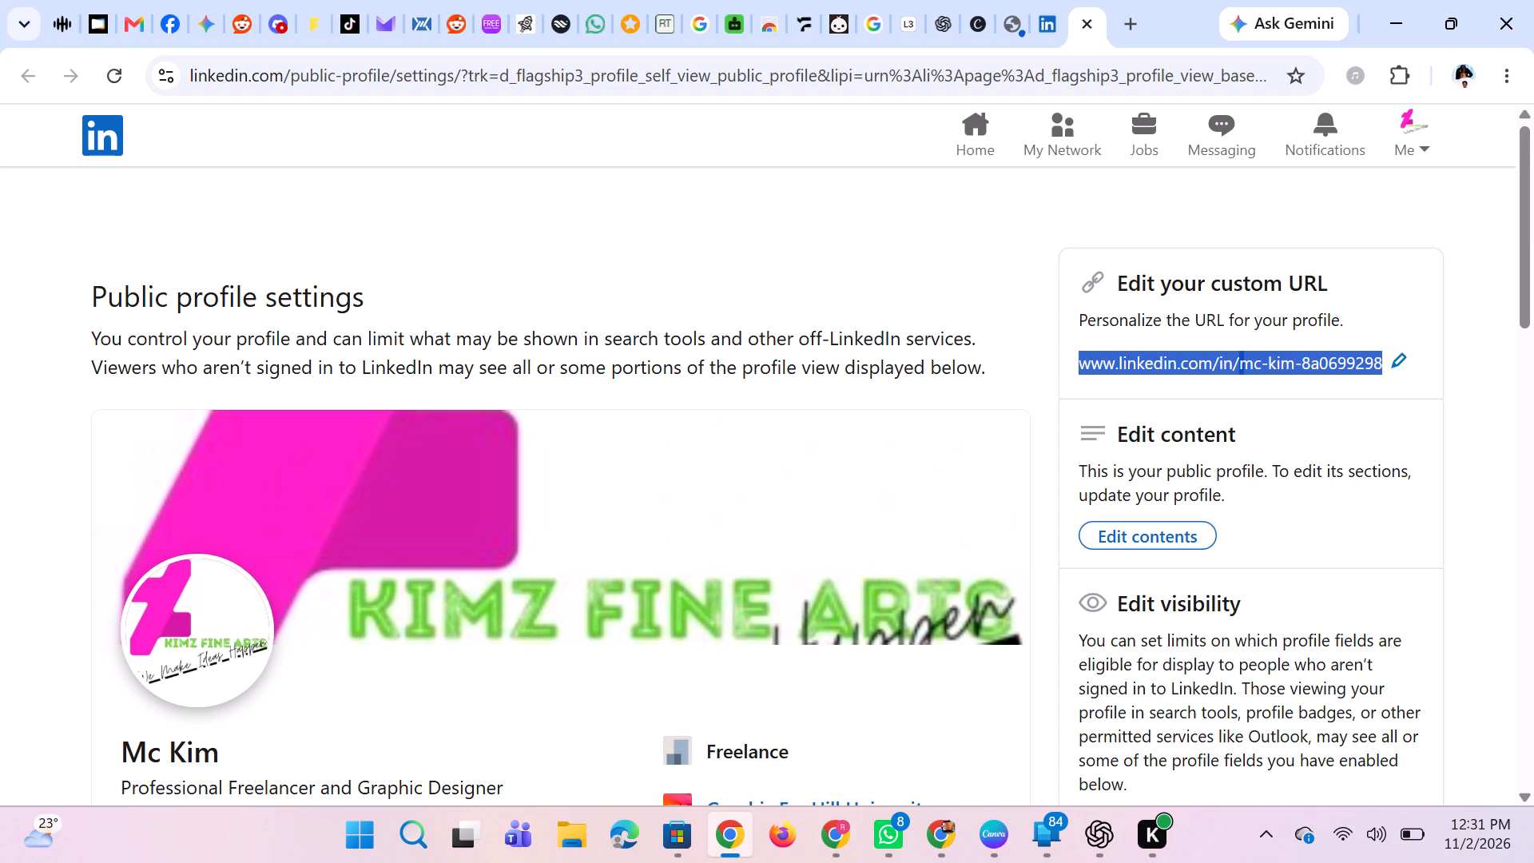
{"action": "left_click", "coordinate": [993, 845]}
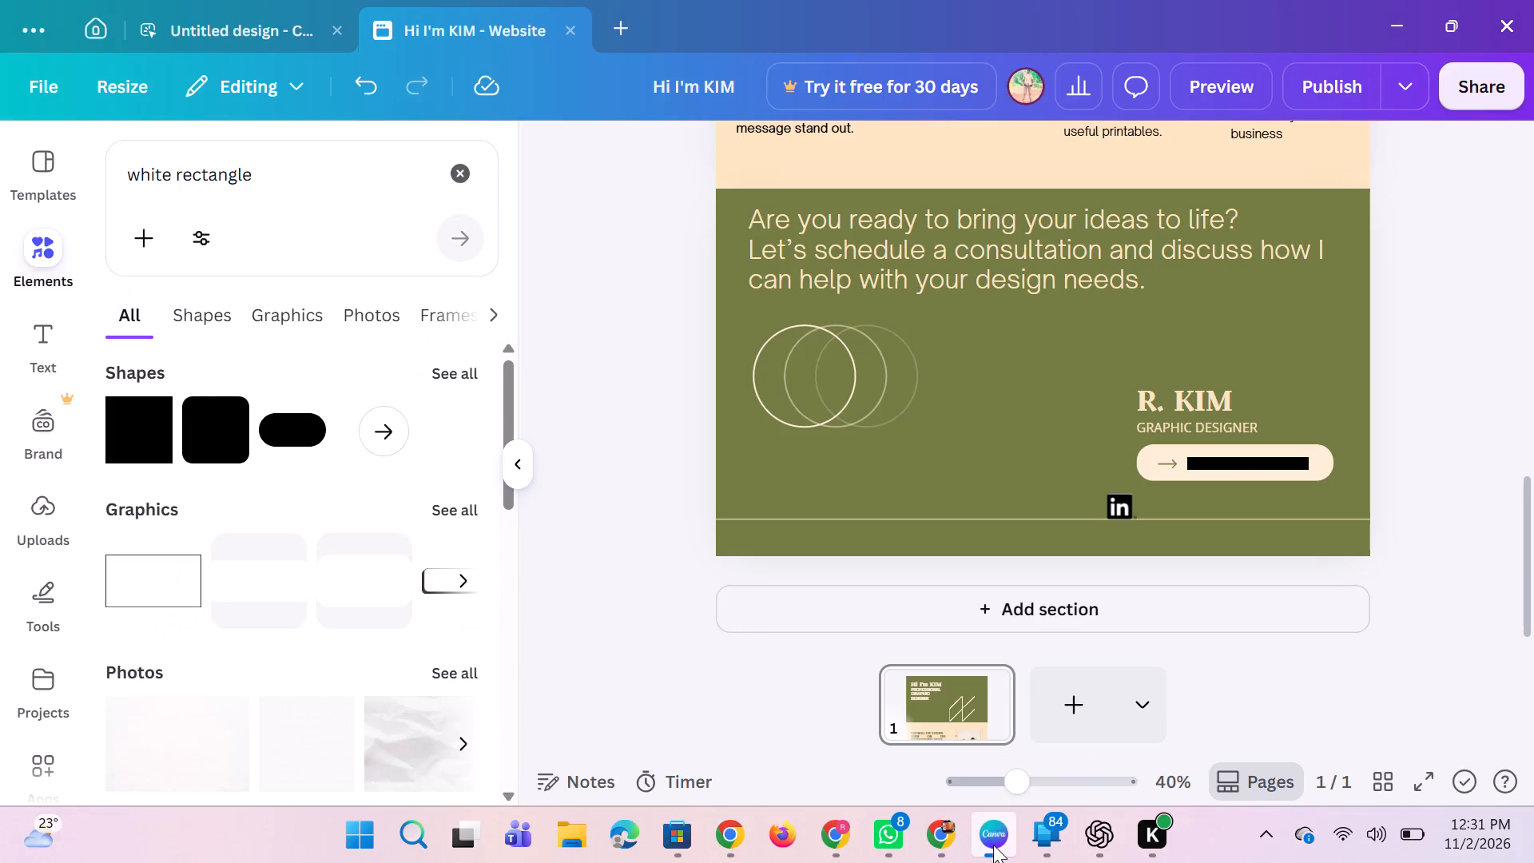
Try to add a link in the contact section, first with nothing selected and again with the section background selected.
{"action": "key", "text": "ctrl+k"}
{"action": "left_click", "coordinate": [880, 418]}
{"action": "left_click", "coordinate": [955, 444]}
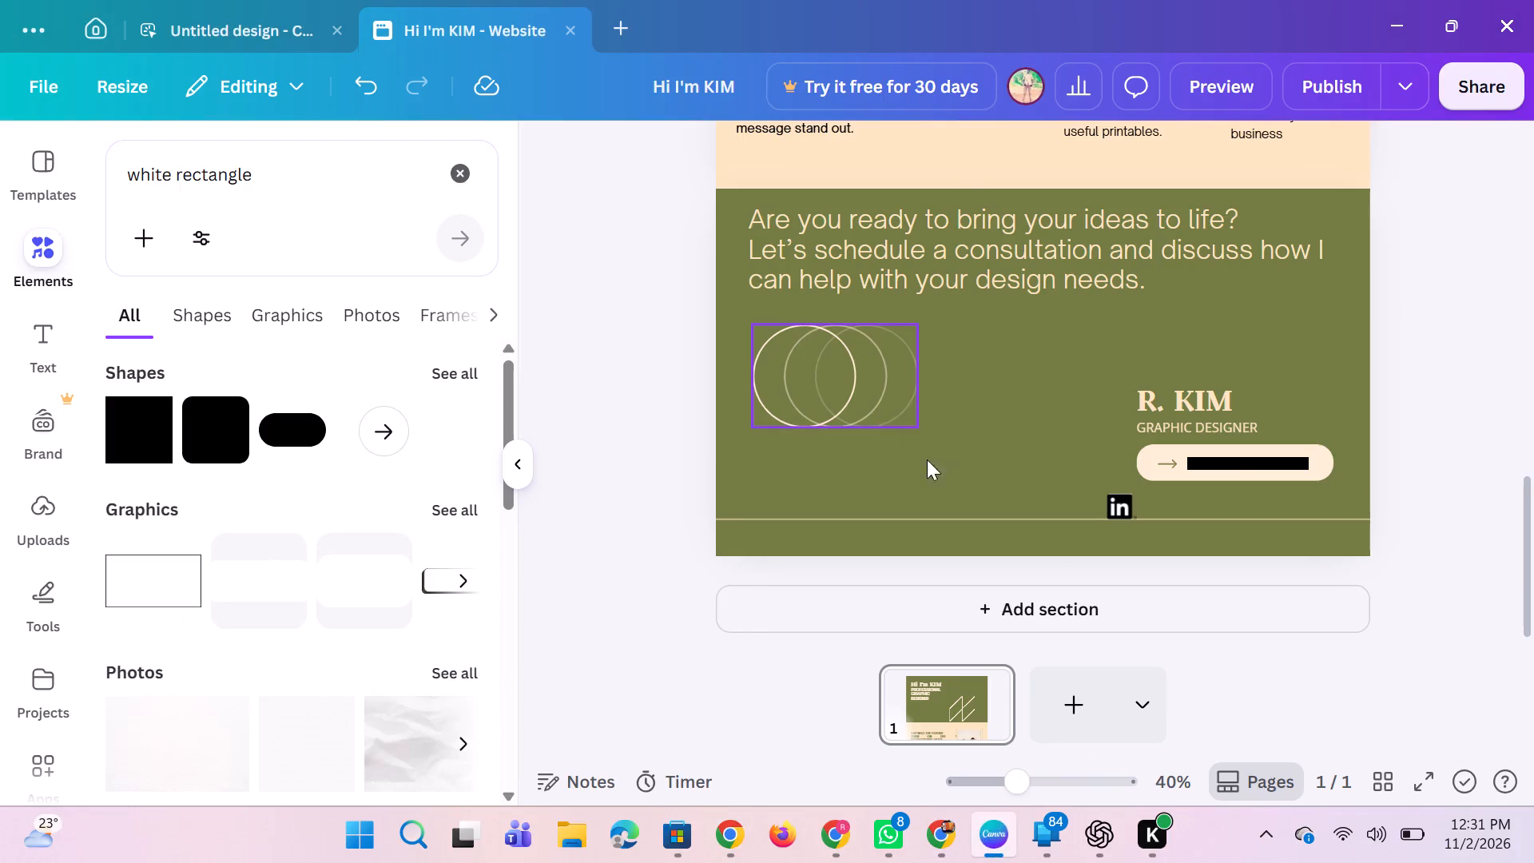
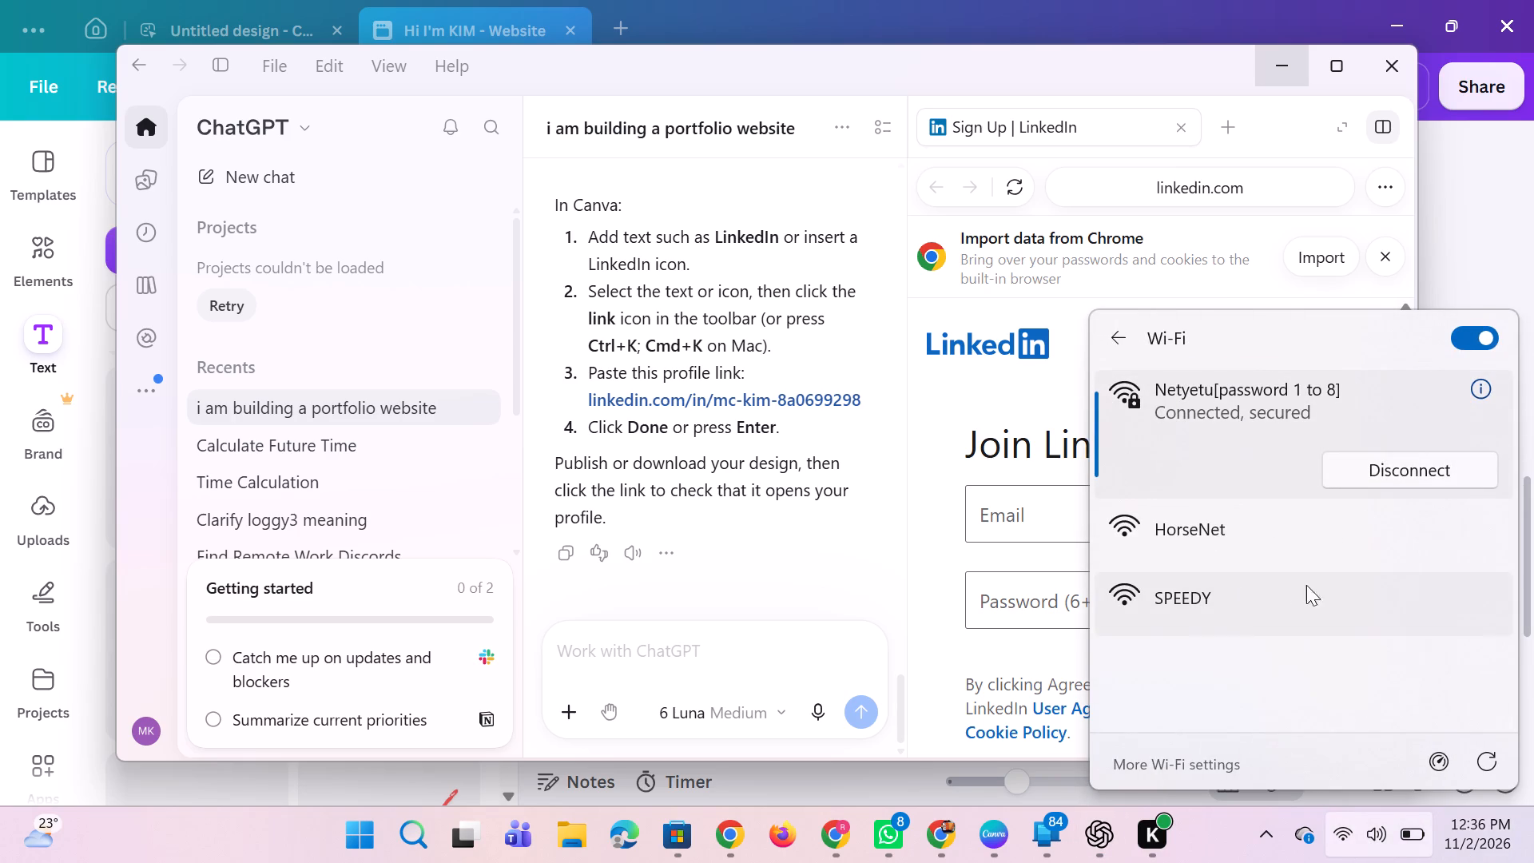
Connect the computer to the open Wi-Fi network SPEEDY.
{"action": "left_click", "coordinate": [1242, 580]}
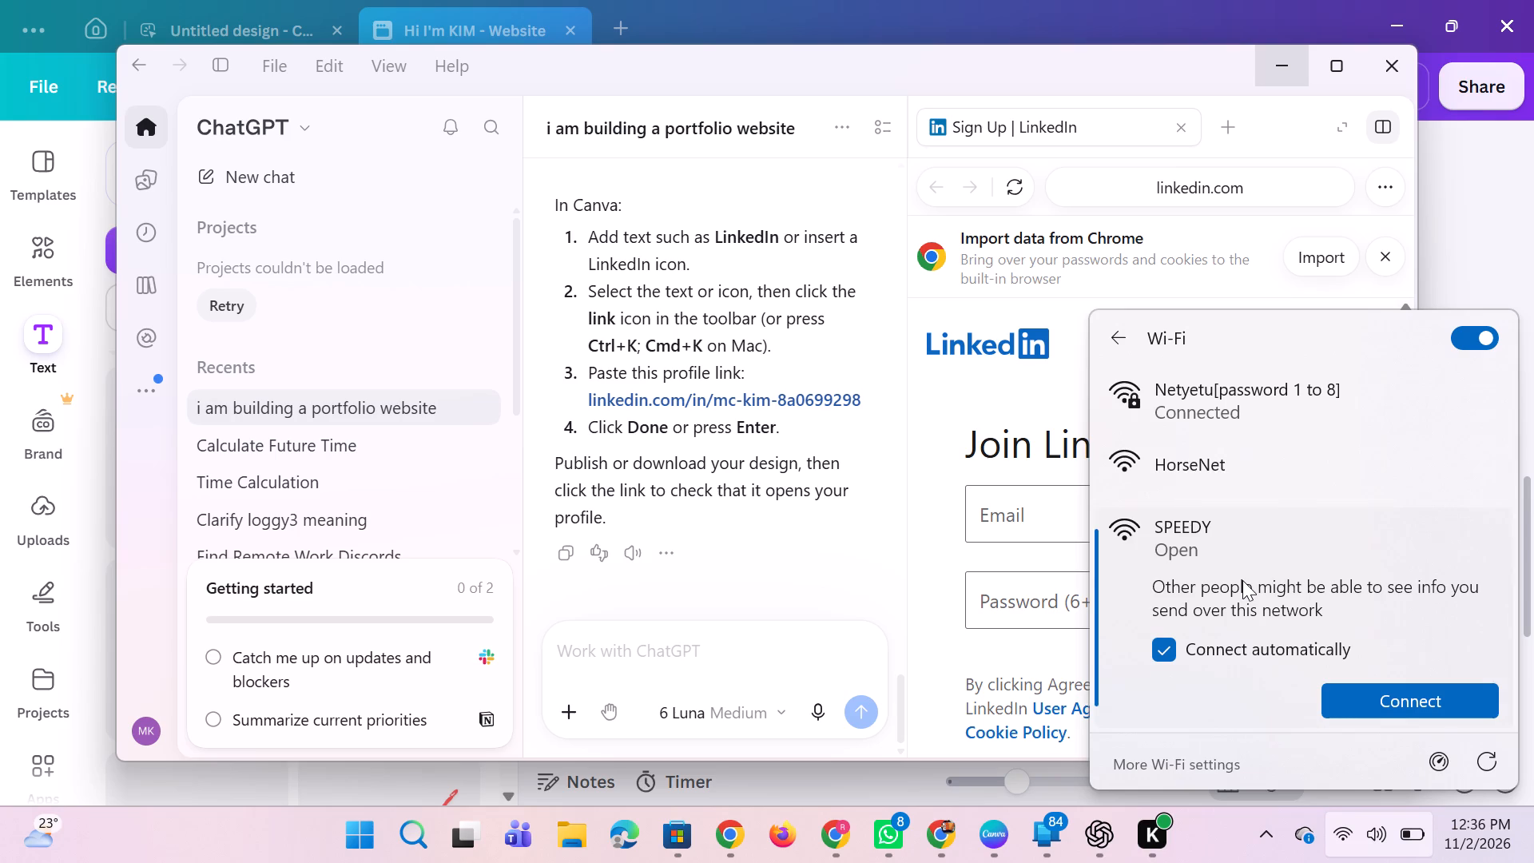
{"action": "left_click", "coordinate": [1423, 707]}
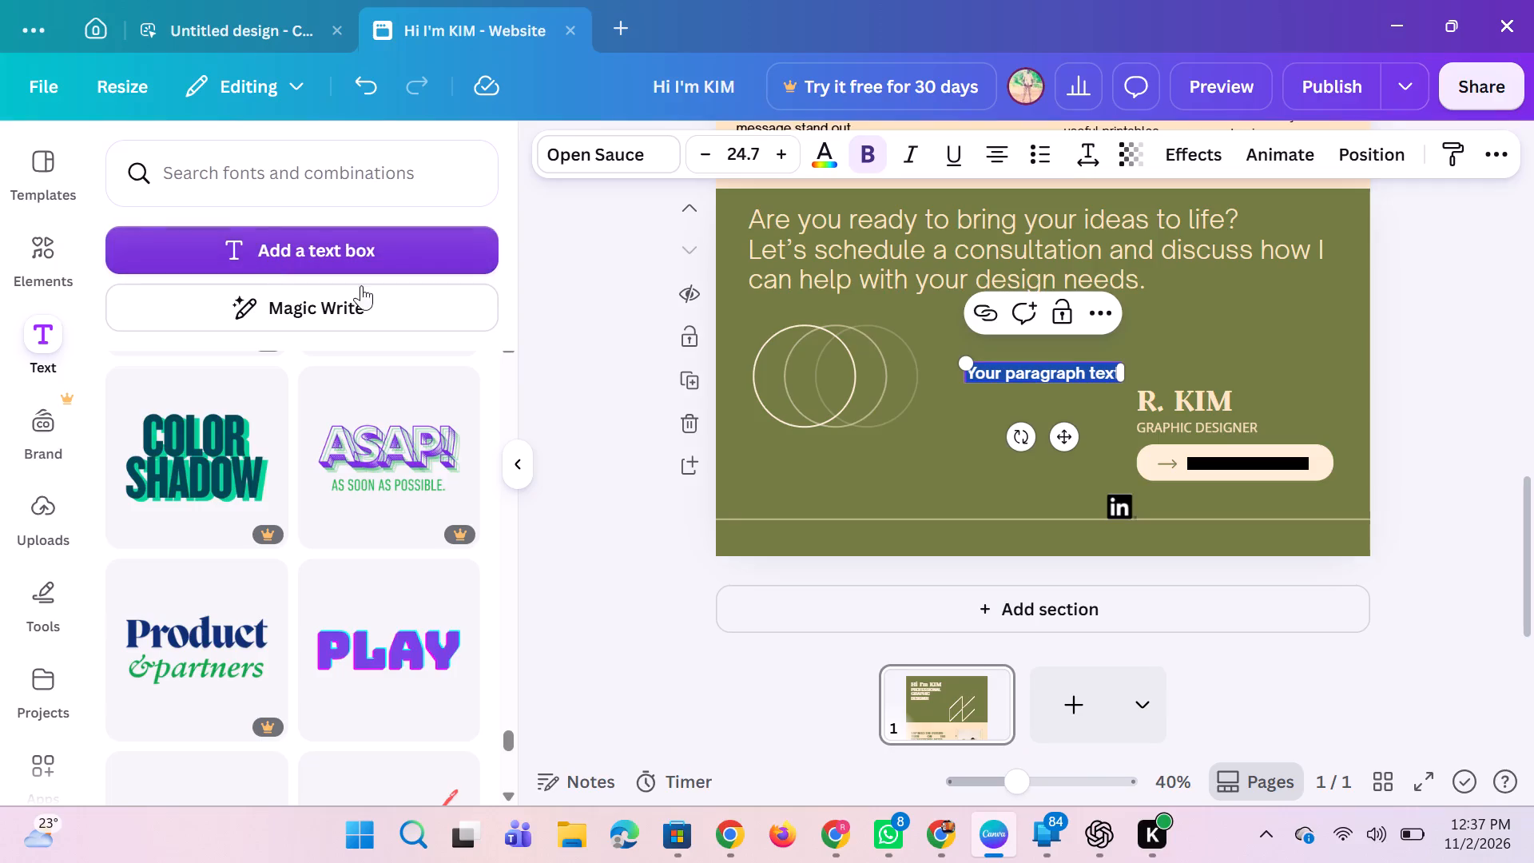
In Canva, clear the new text box's placeholder text in the contact section and attach the copied LinkedIn profile URL as its link.
{"action": "key", "text": "BackSpace"}
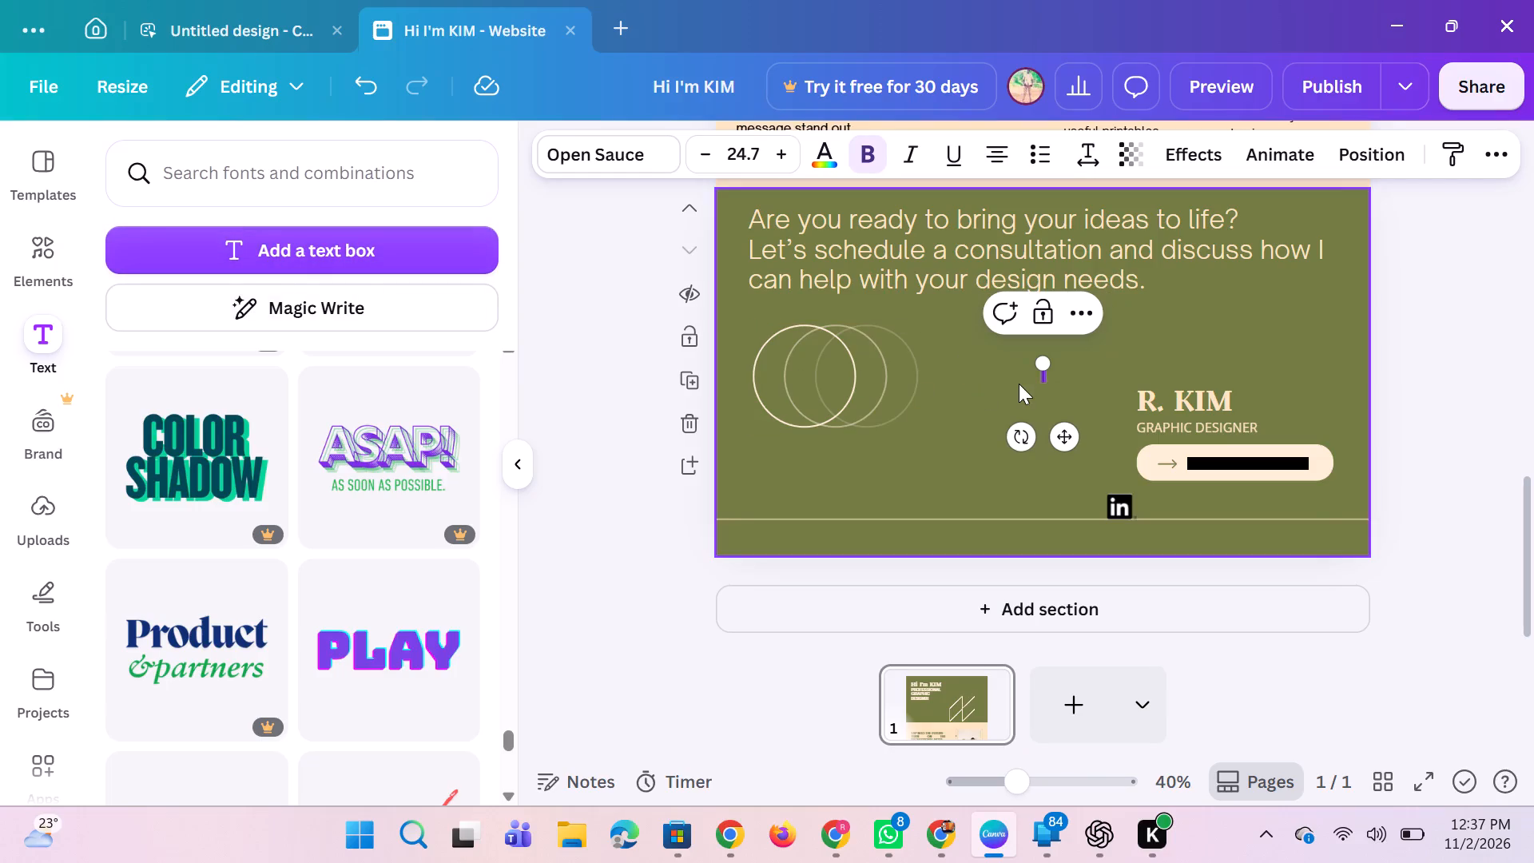
{"action": "key", "text": "ctrl+k"}
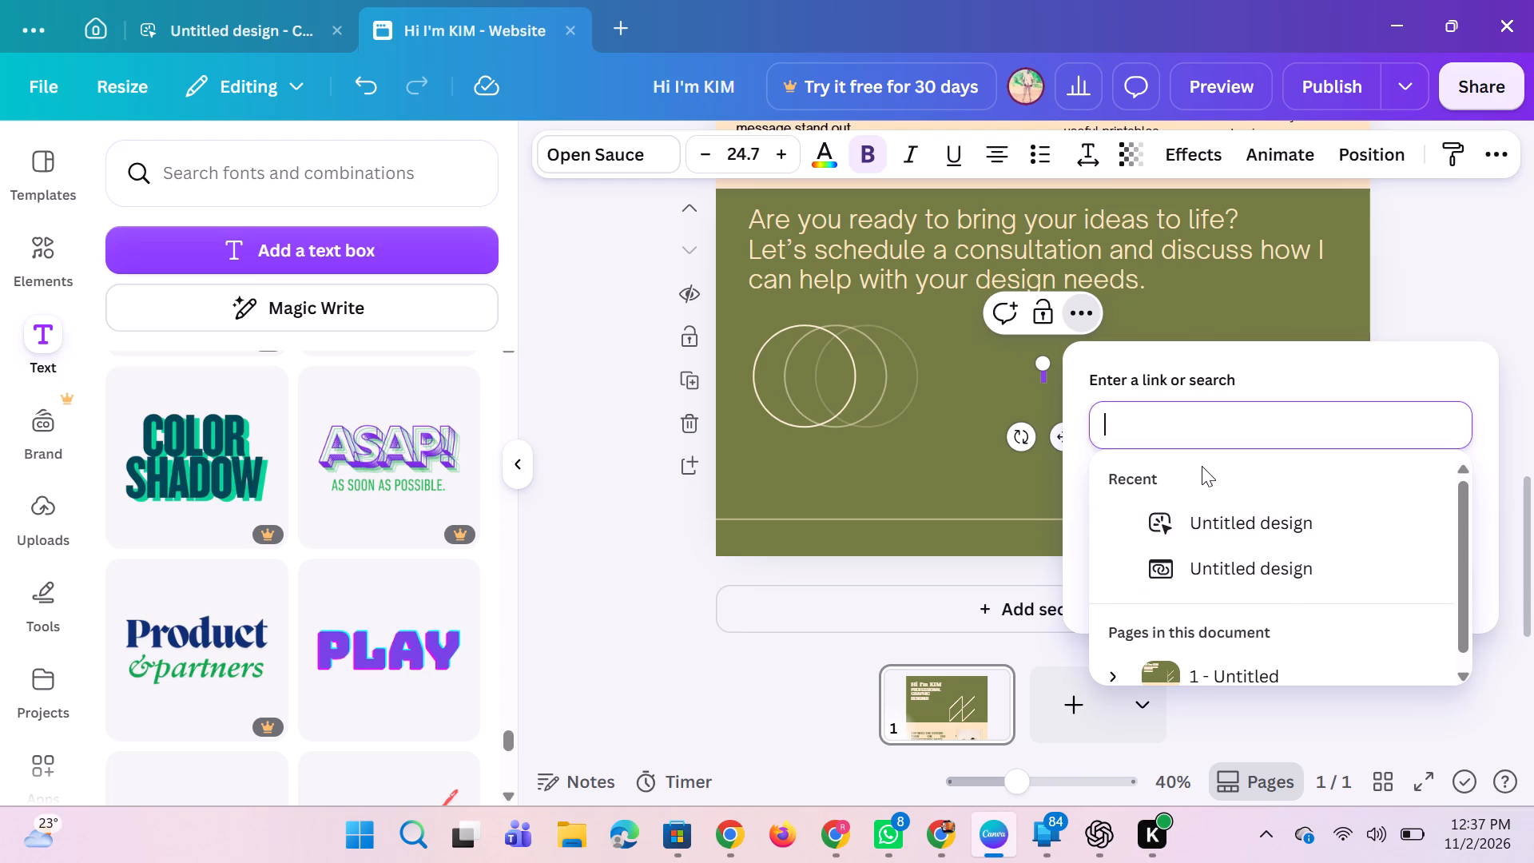
{"action": "scroll", "coordinate": [1202, 465], "scroll_direction": "down", "scroll_amount": 1}
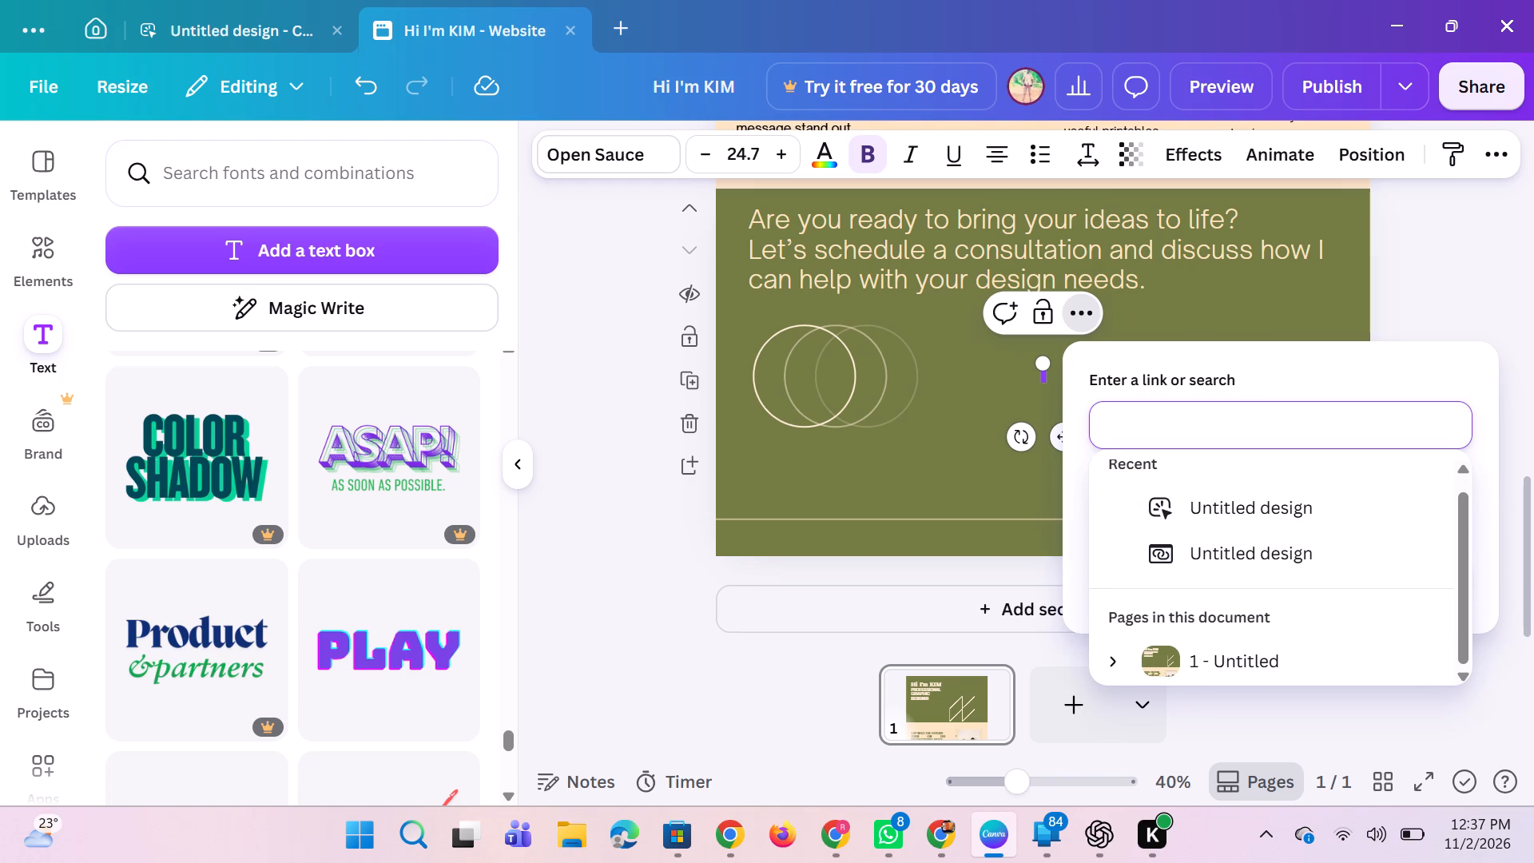
{"action": "key", "text": "ctrl+v"}
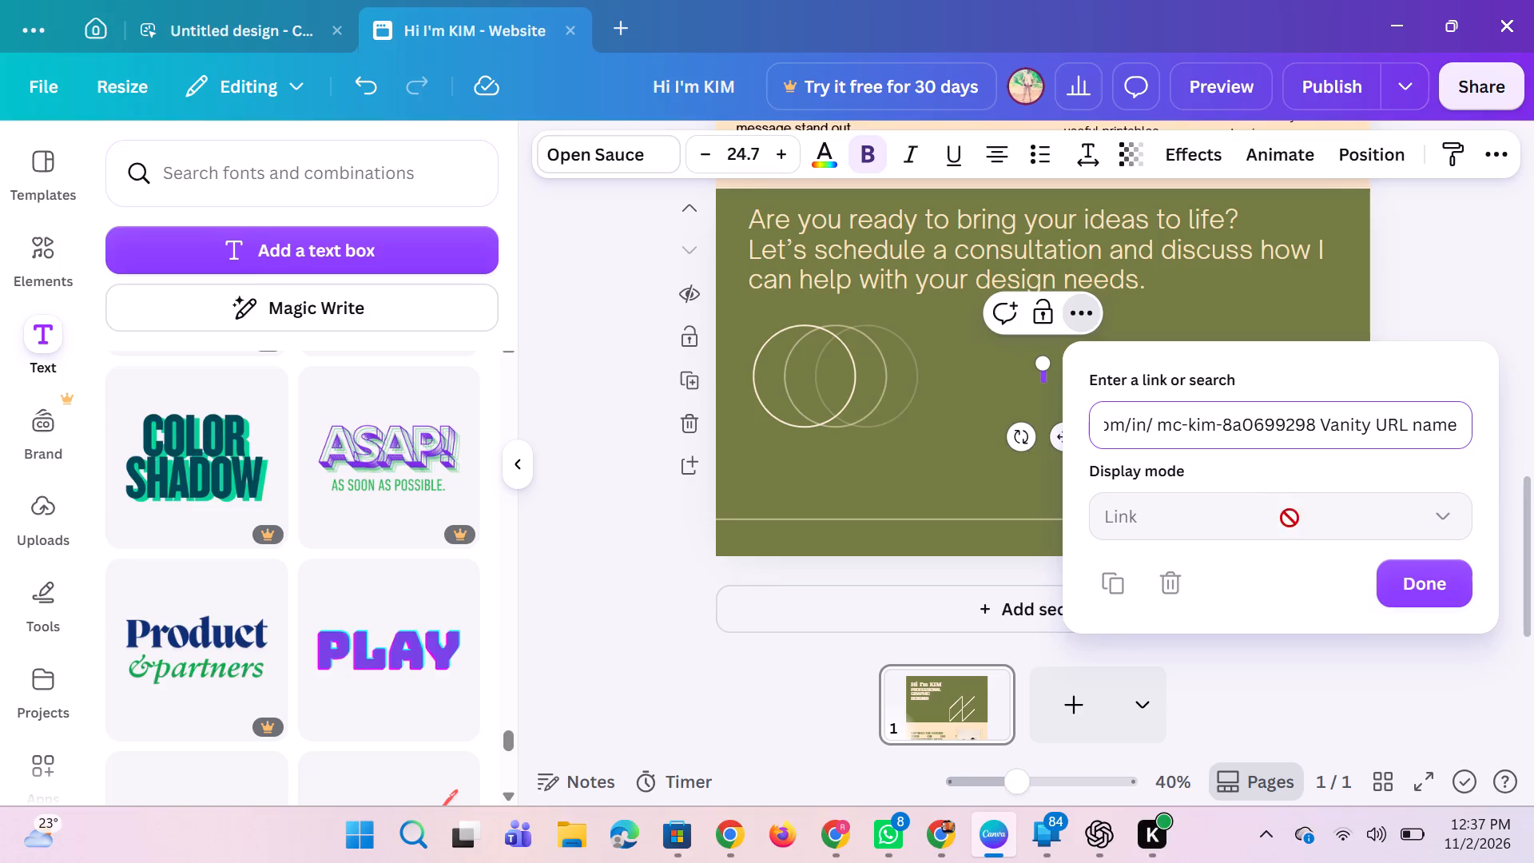
{"action": "left_click", "coordinate": [1309, 526]}
{"action": "left_click", "coordinate": [1418, 575]}
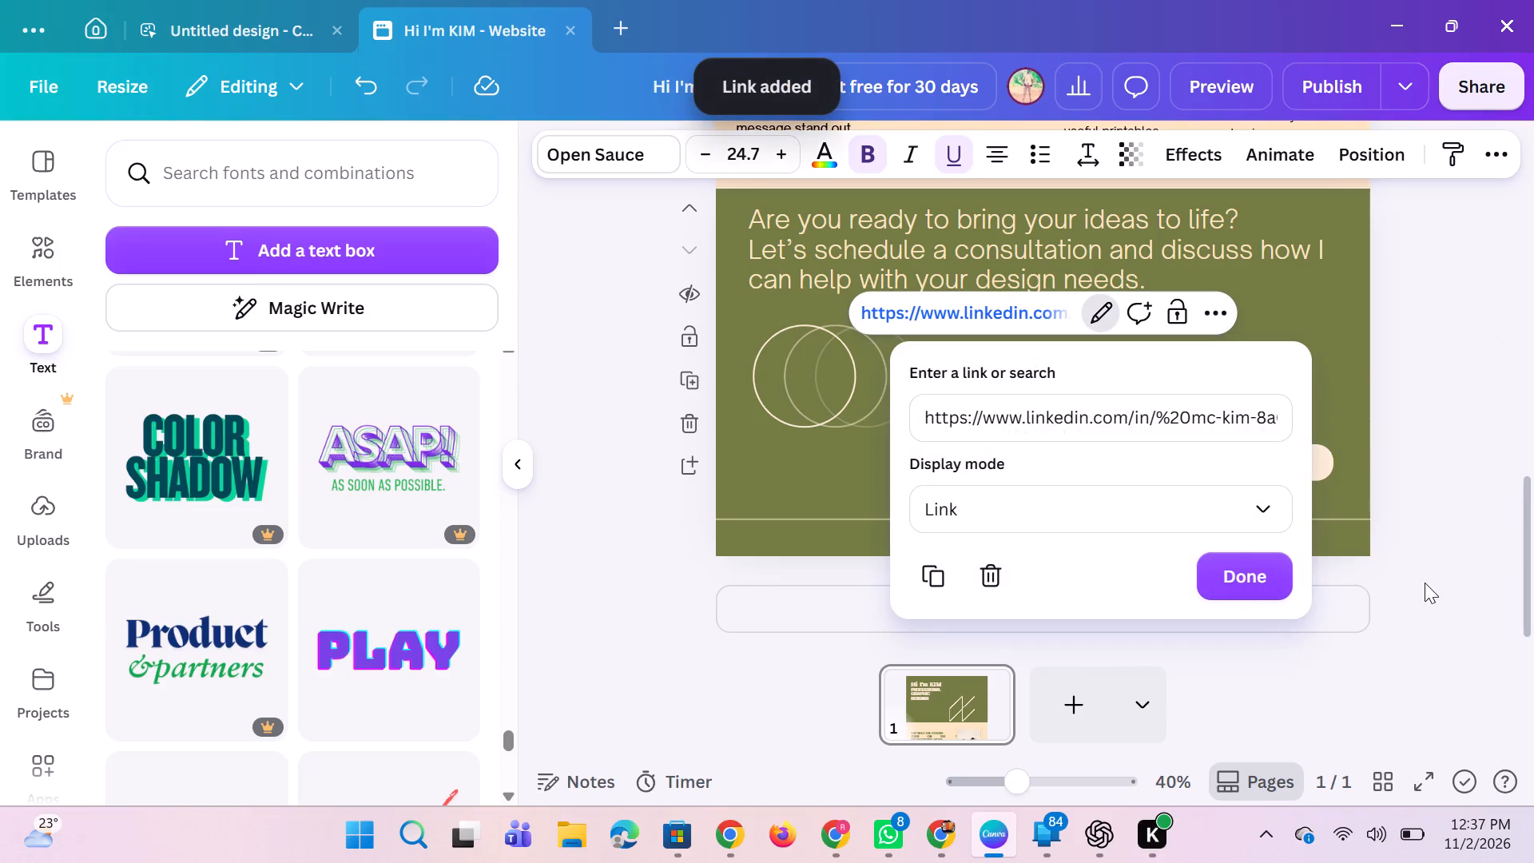
{"action": "left_click", "coordinate": [1230, 574]}
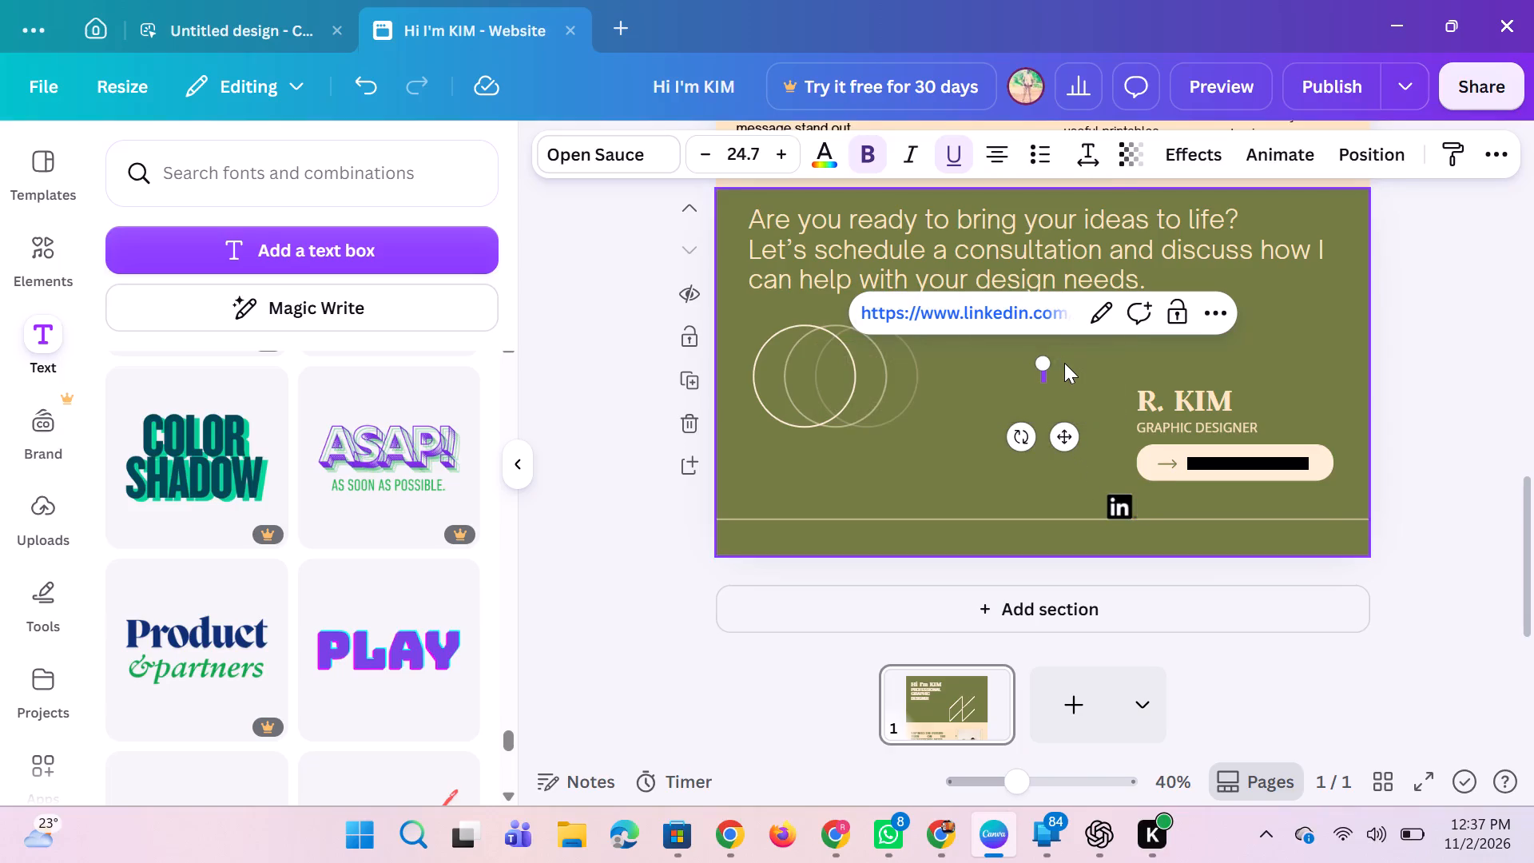
Open the text box's LinkedIn link in the browser to test it, and close the resulting pages.
{"action": "left_click", "coordinate": [1043, 367]}
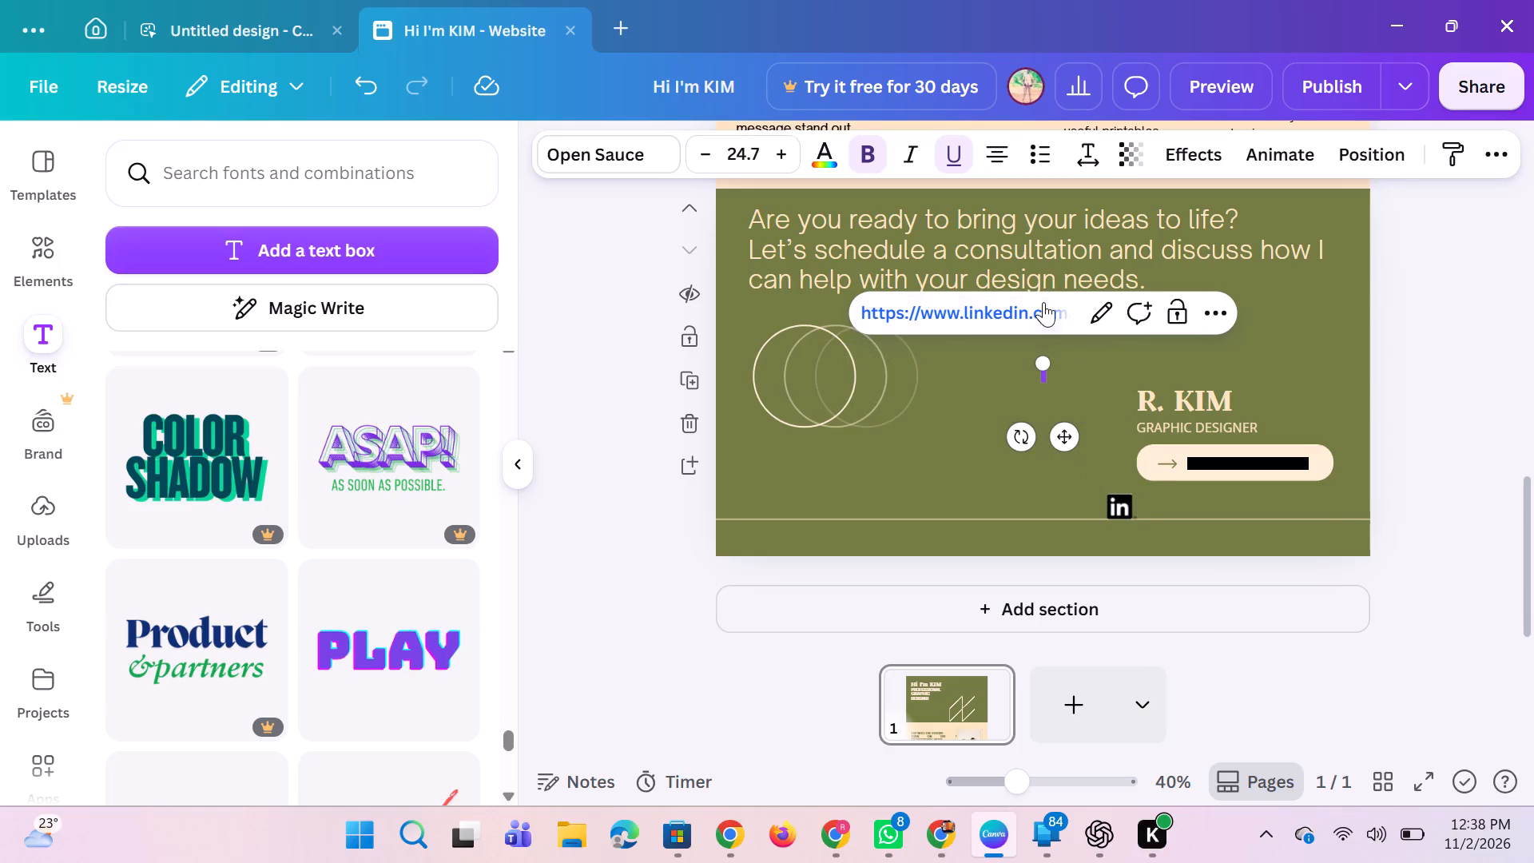
{"action": "left_click_drag", "start_coordinate": [1040, 300], "coordinate": [971, 303]}
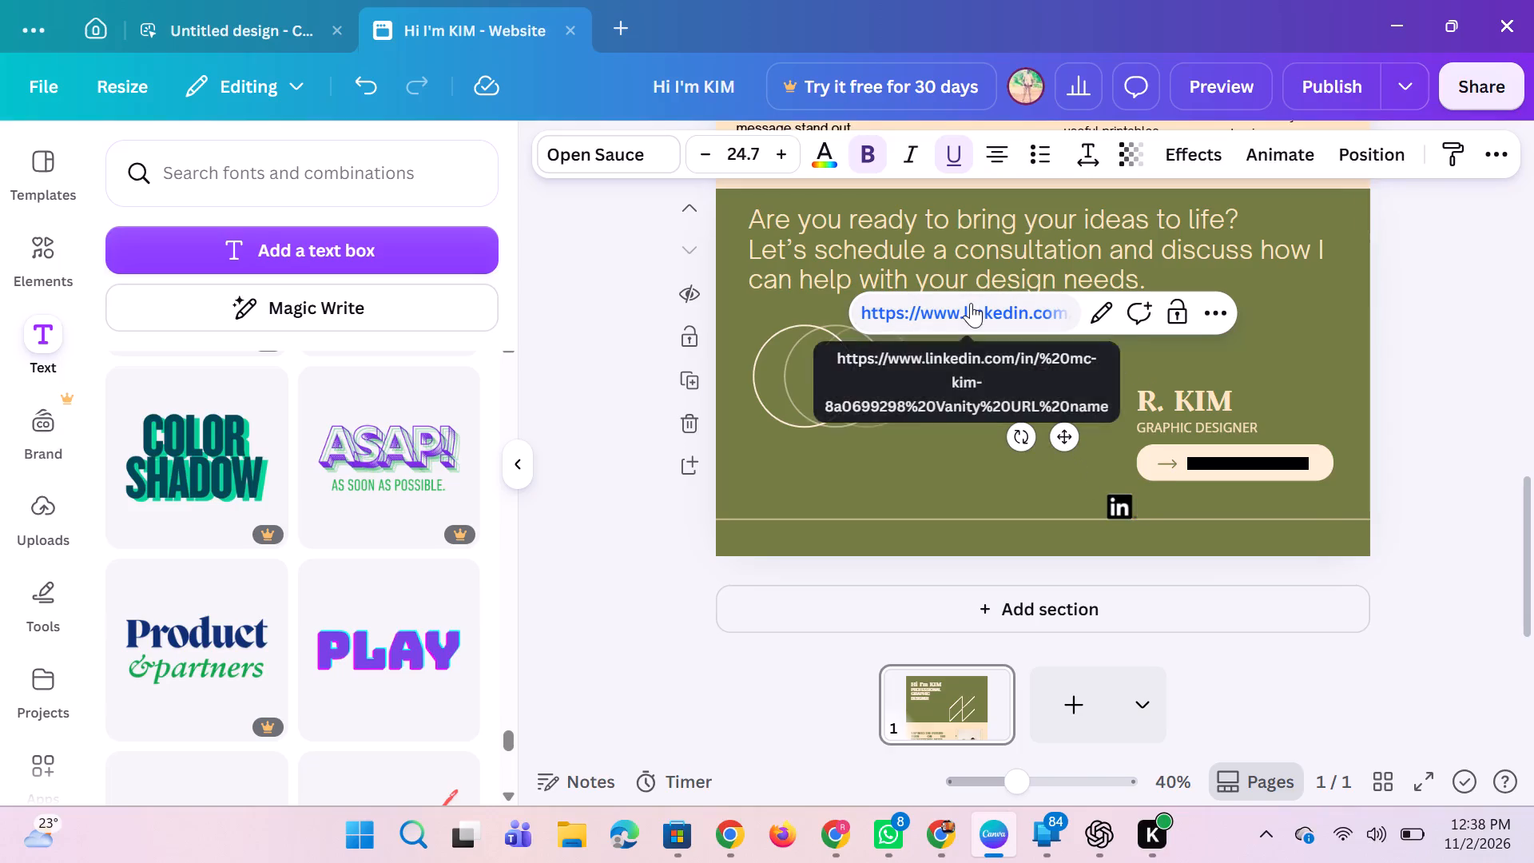
{"action": "left_click", "coordinate": [971, 303]}
{"action": "left_click", "coordinate": [966, 301]}
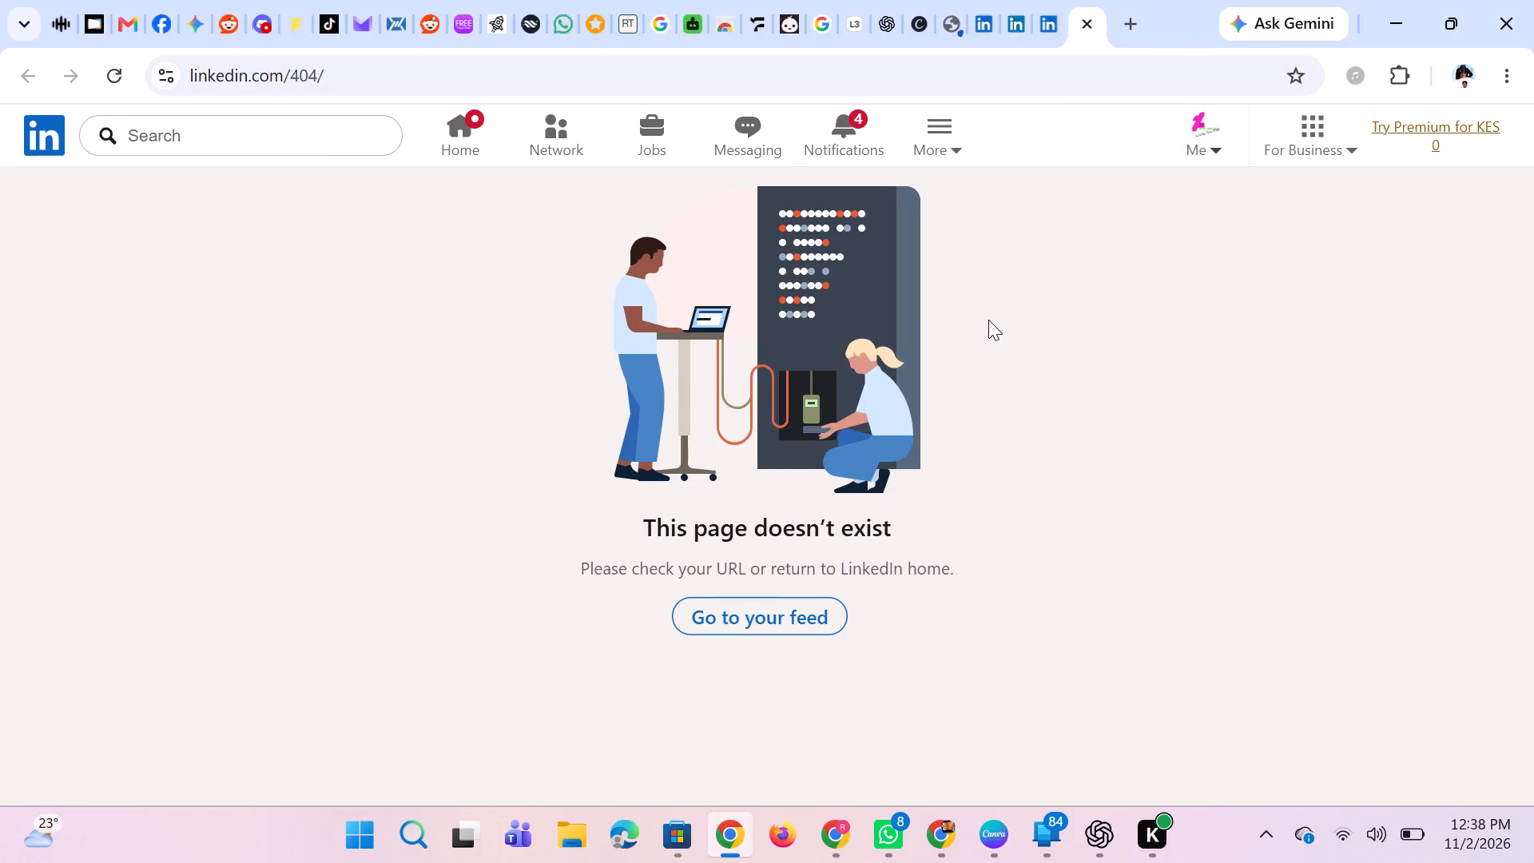
{"action": "left_click", "coordinate": [1082, 24]}
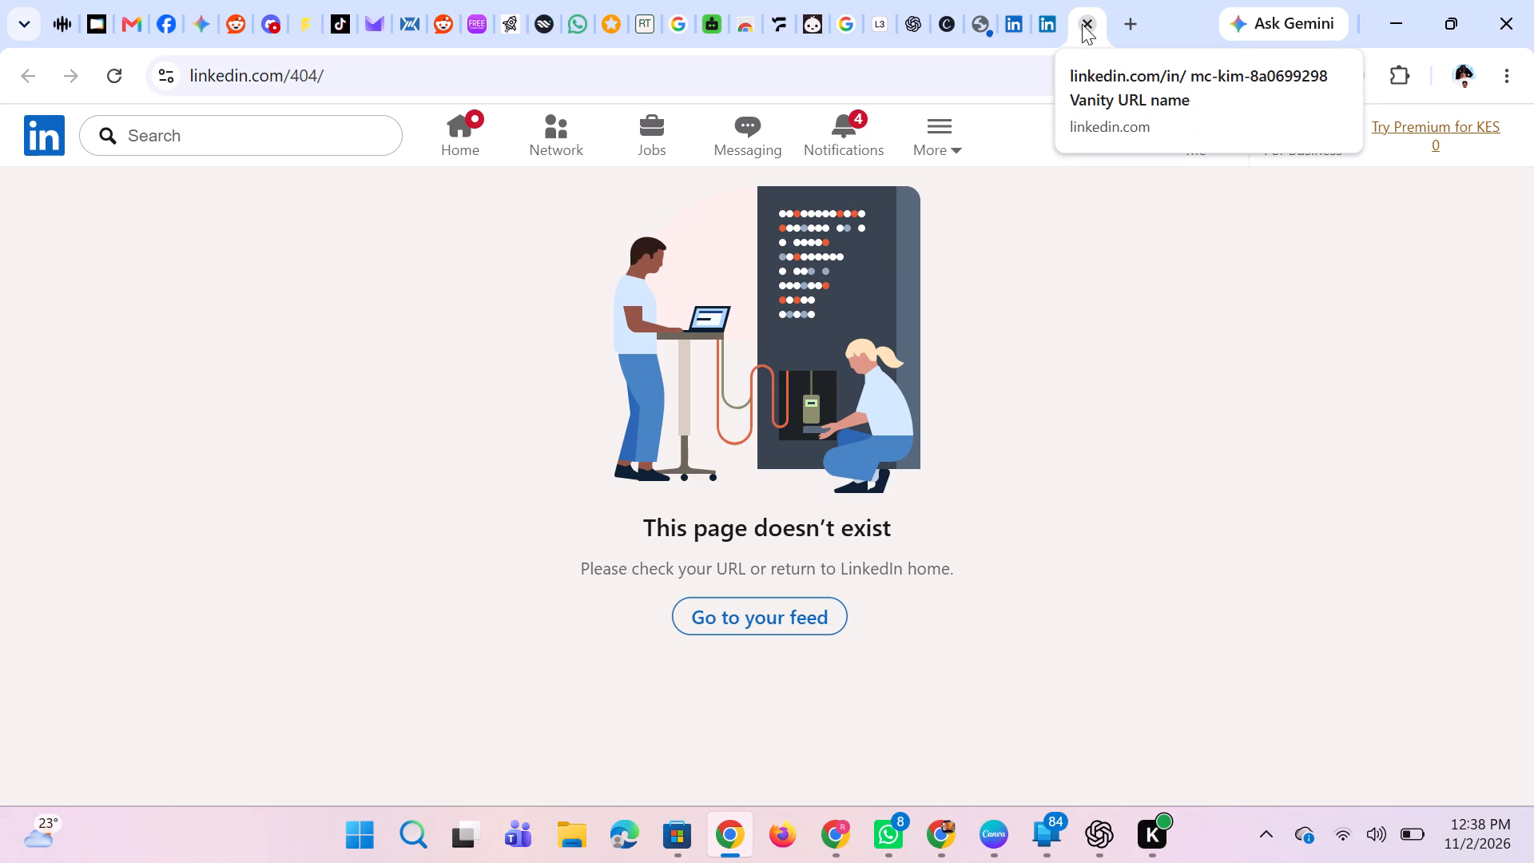
{"action": "left_click", "coordinate": [1082, 24]}
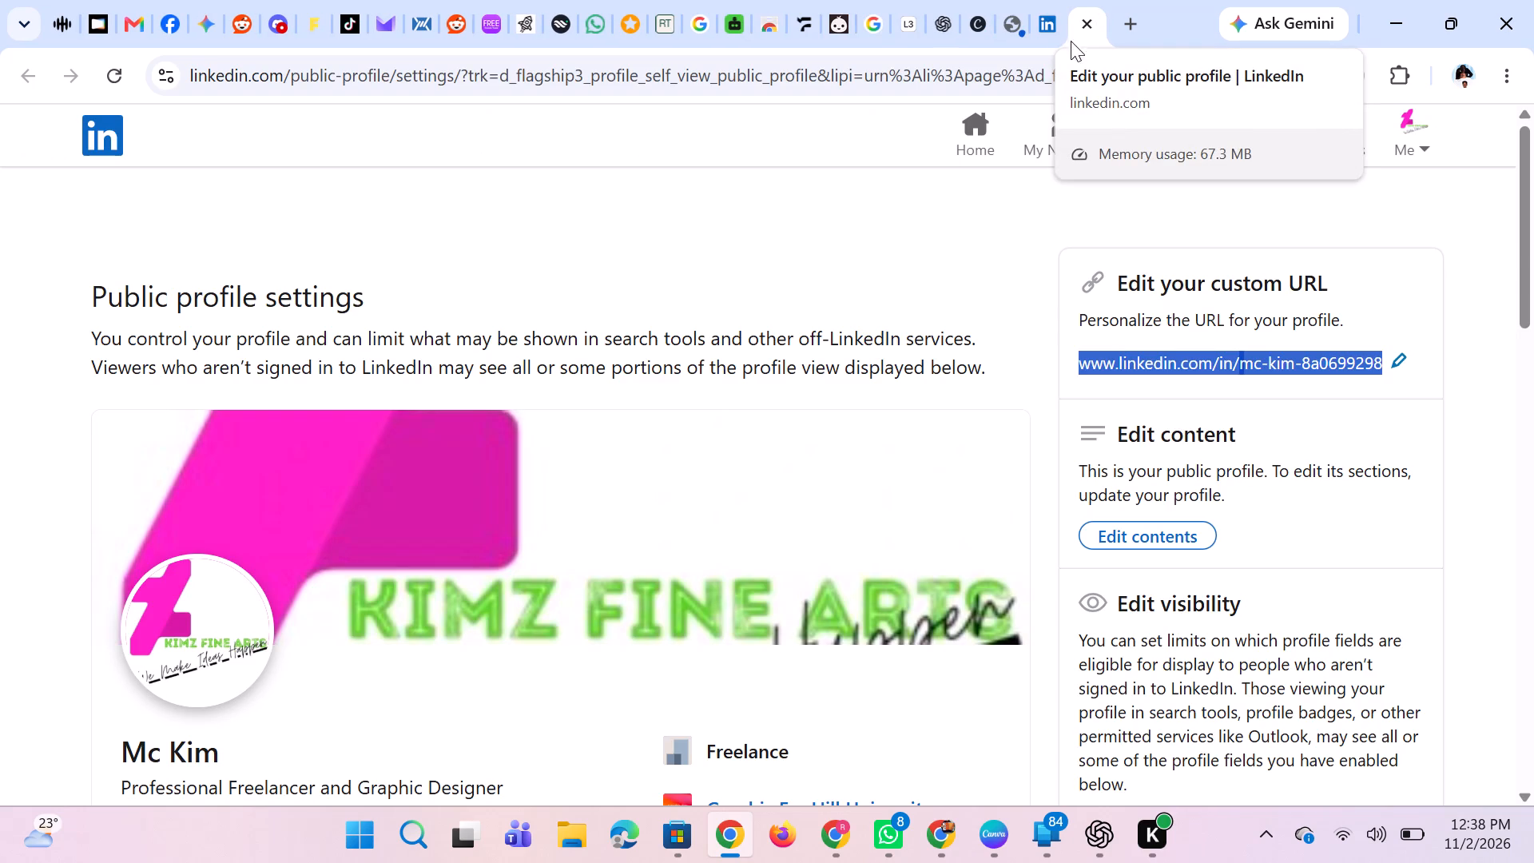
Open the custom URL for editing in LinkedIn's public profile settings, select the full profile address, and save the setting.
{"action": "left_click", "coordinate": [1395, 363]}
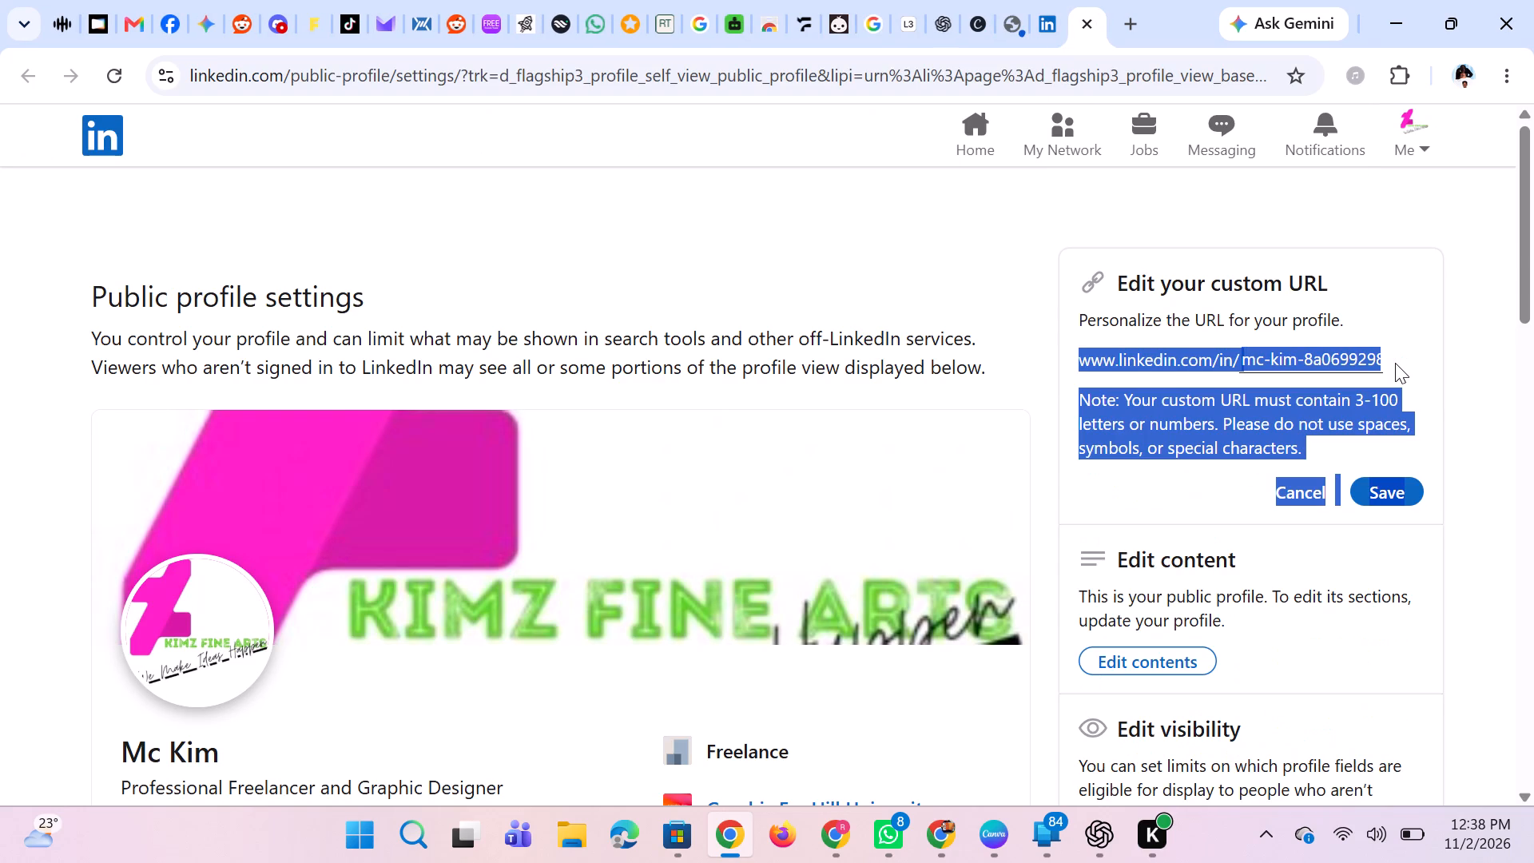
{"action": "left_click", "coordinate": [1395, 363]}
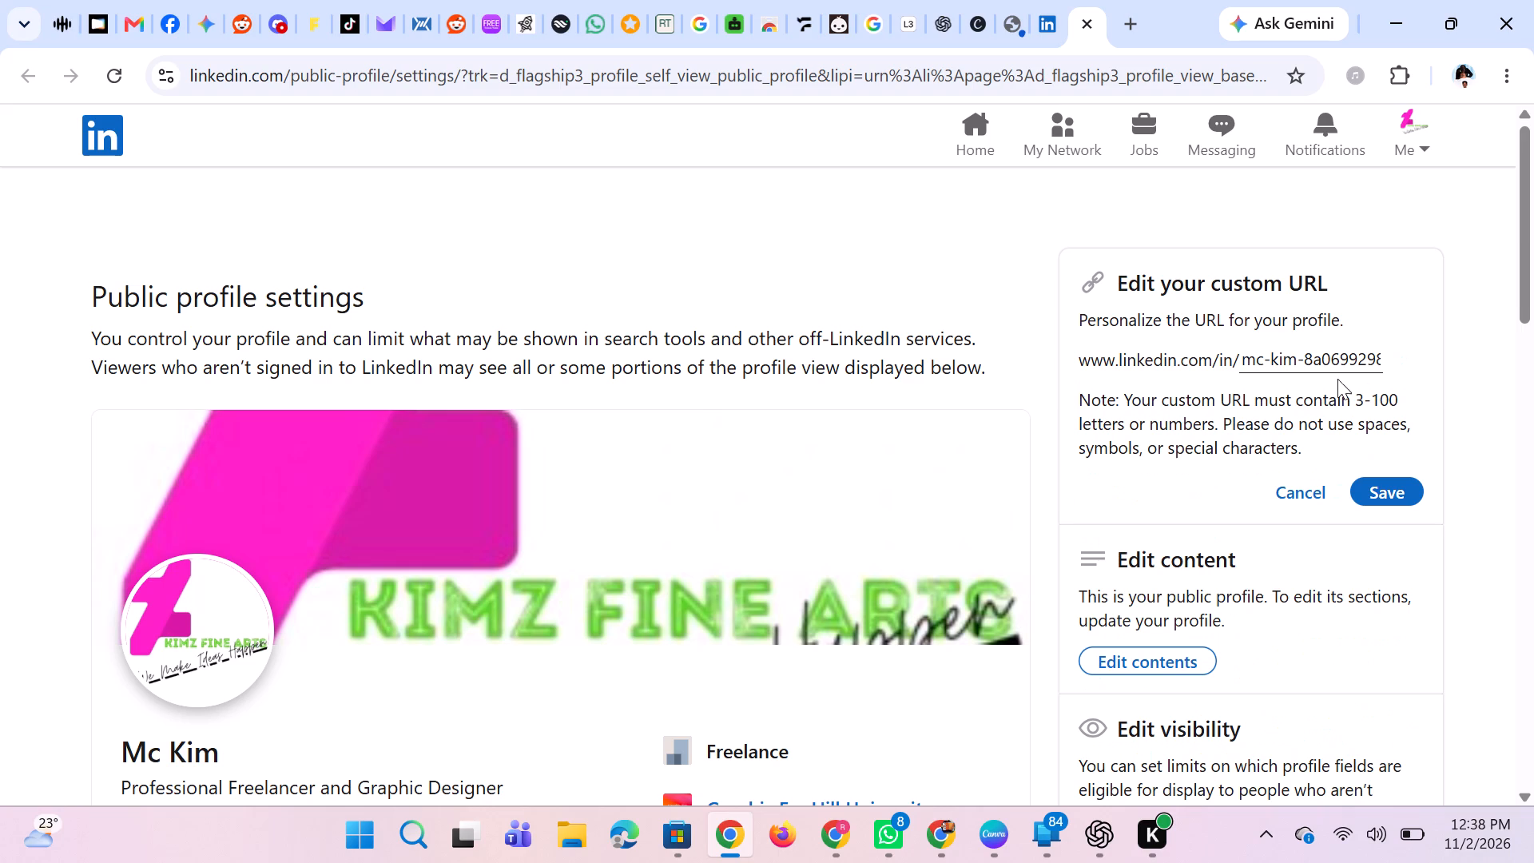
{"action": "scroll", "coordinate": [1258, 362], "scroll_direction": "left", "scroll_amount": 2}
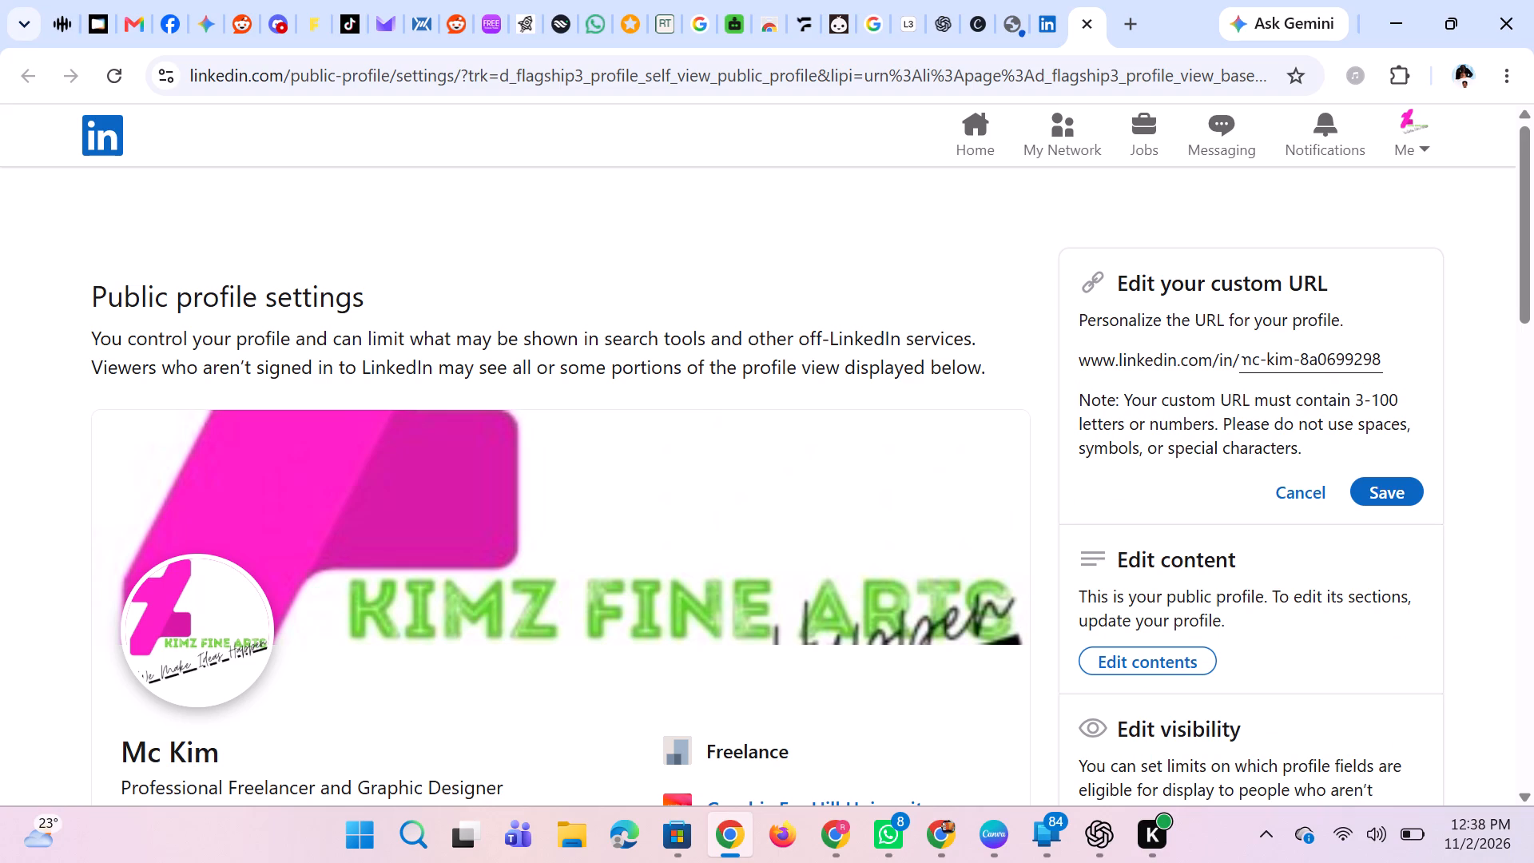
{"action": "triple_click", "coordinate": [1162, 354]}
{"action": "triple_click", "coordinate": [1162, 354]}
{"action": "left_click", "coordinate": [1162, 354]}
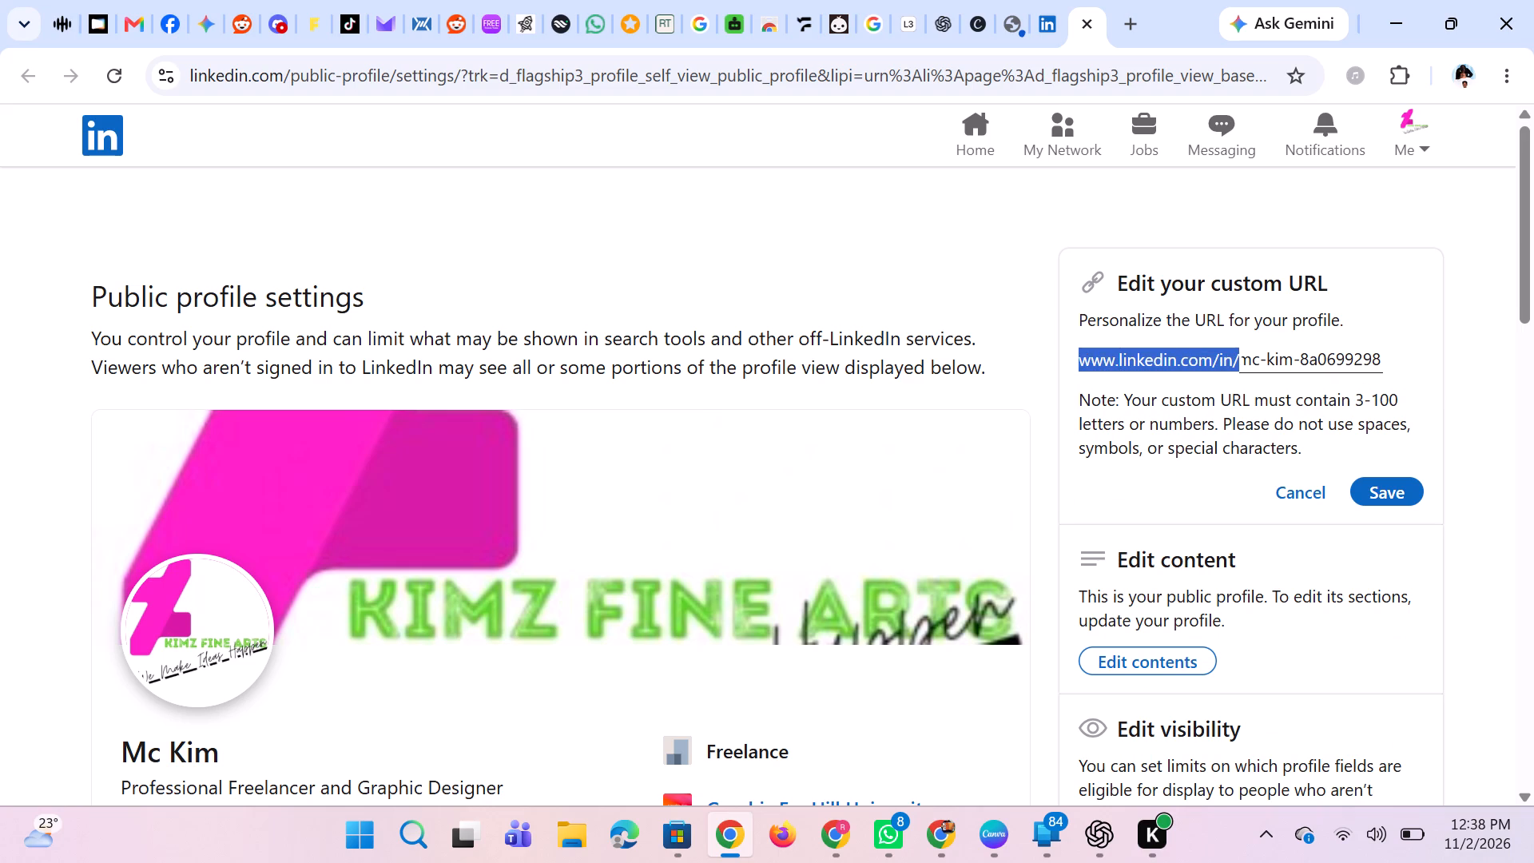
{"action": "left_click_drag", "start_coordinate": [1079, 360], "coordinate": [1143, 352]}
{"action": "left_click", "coordinate": [1143, 352]}
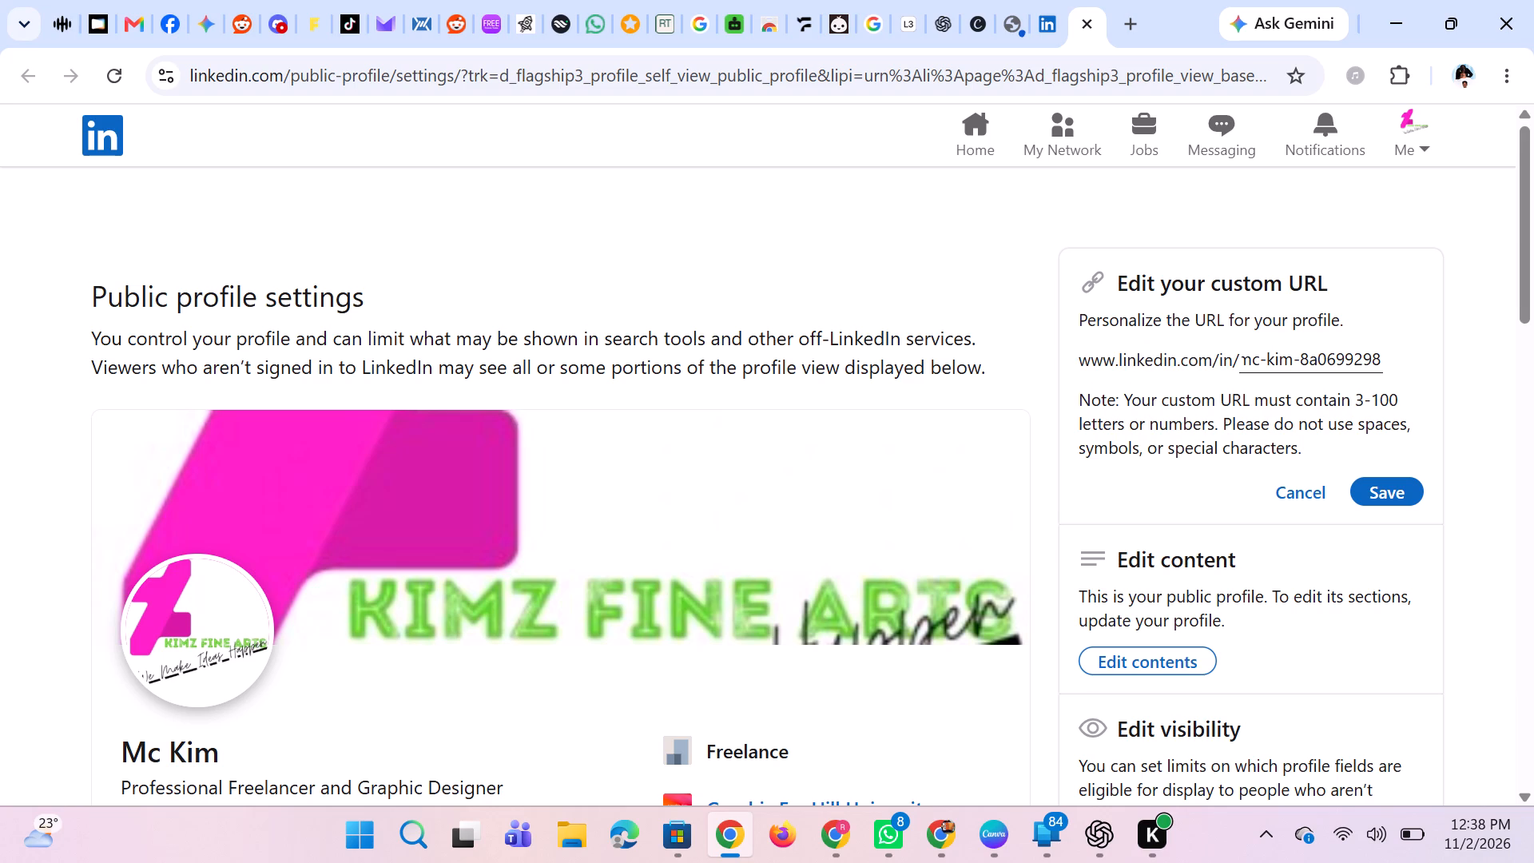
{"action": "left_click_drag", "start_coordinate": [1082, 360], "coordinate": [1337, 348]}
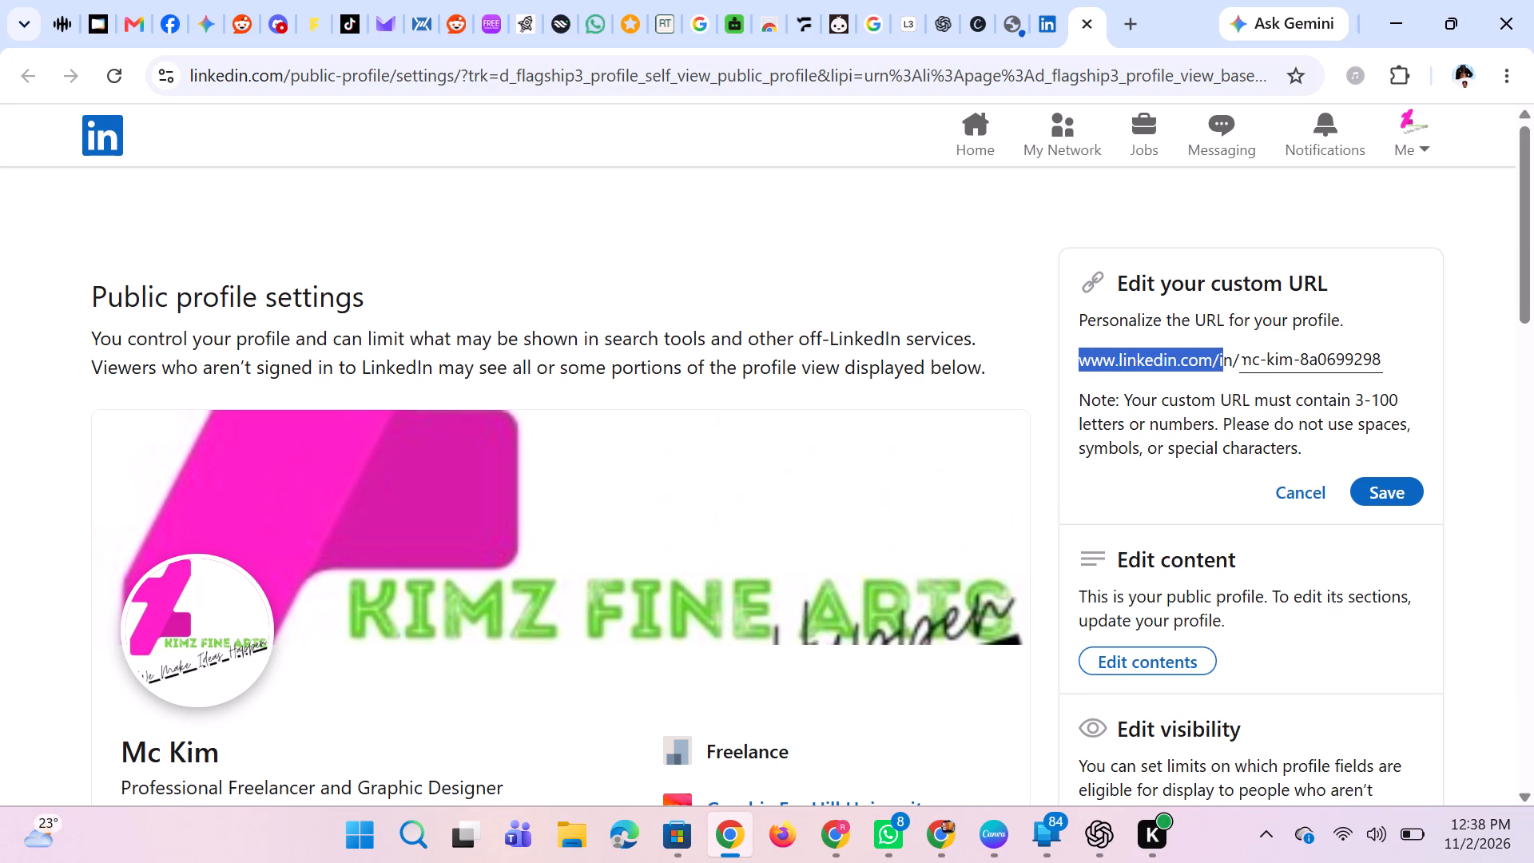
{"action": "left_click_drag", "start_coordinate": [1337, 348], "coordinate": [1345, 360]}
{"action": "left_click_drag", "start_coordinate": [1345, 360], "coordinate": [1387, 364]}
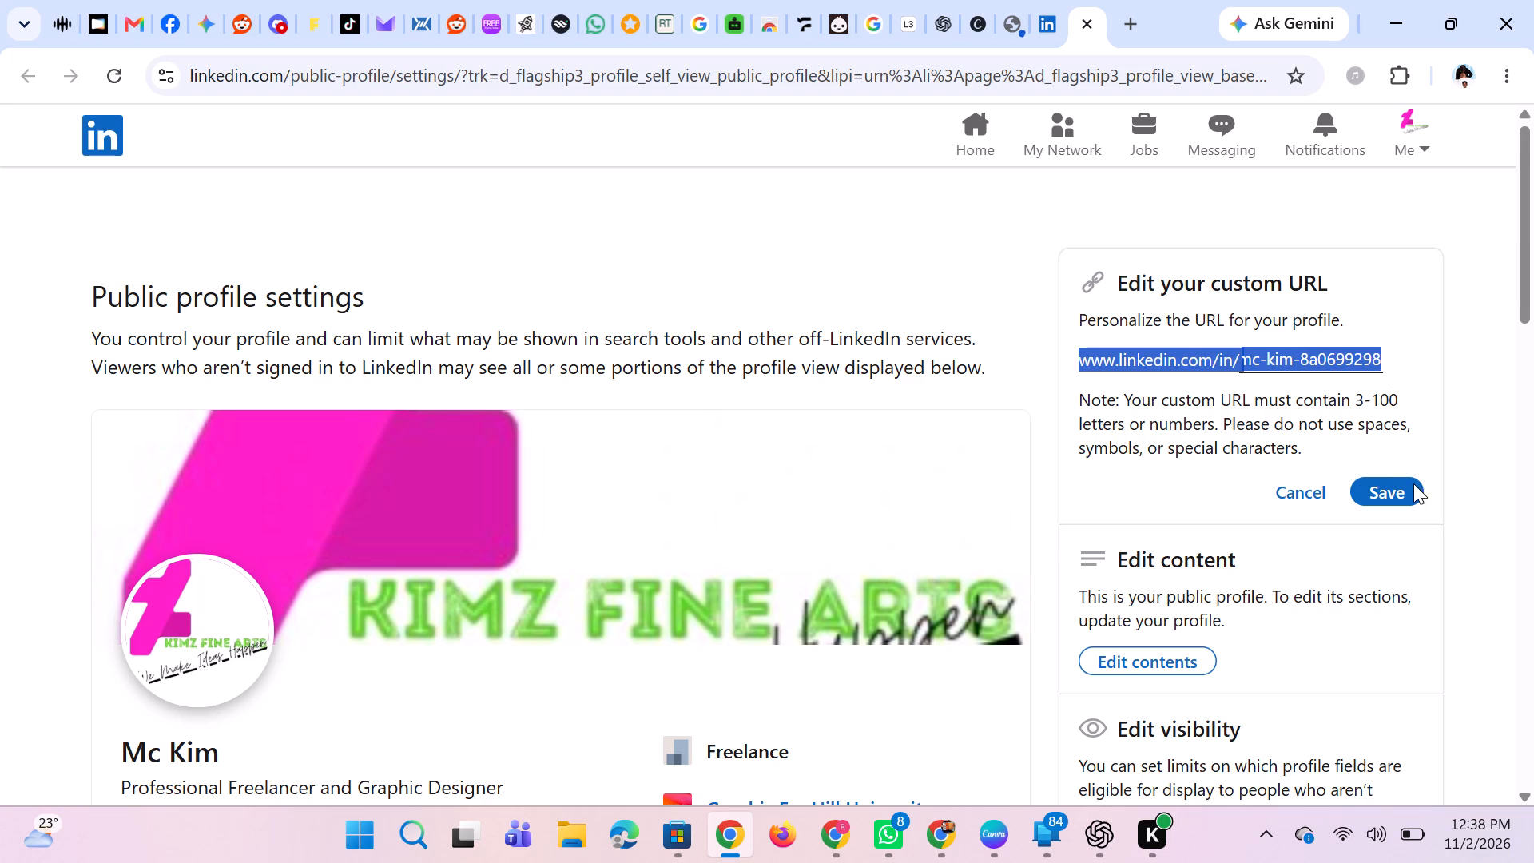
{"action": "left_click", "coordinate": [1397, 483]}
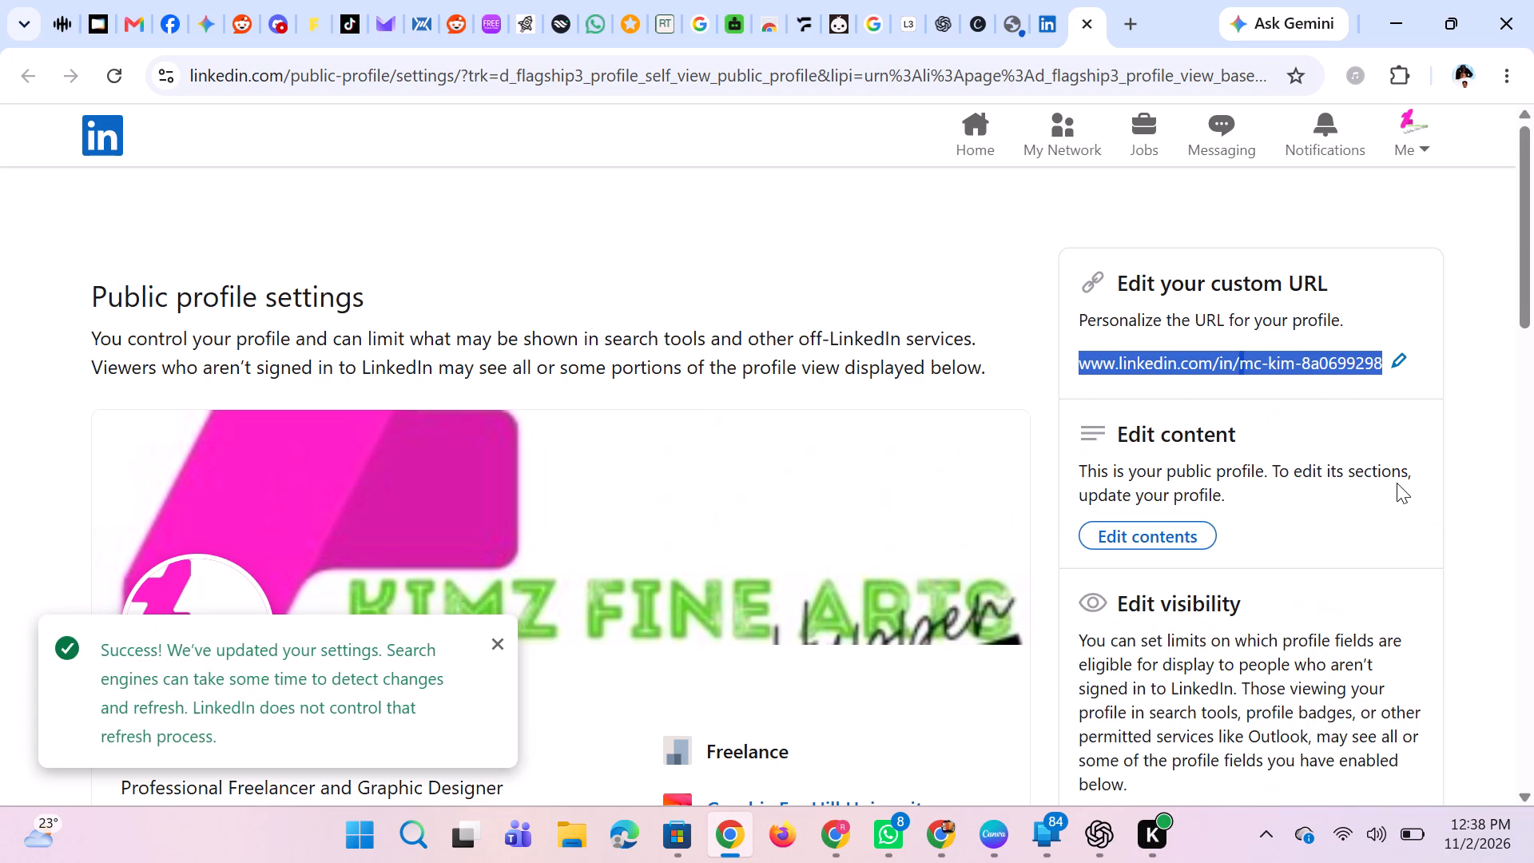
Copy the full public profile address from LinkedIn's custom URL section.
{"action": "left_click", "coordinate": [1460, 443]}
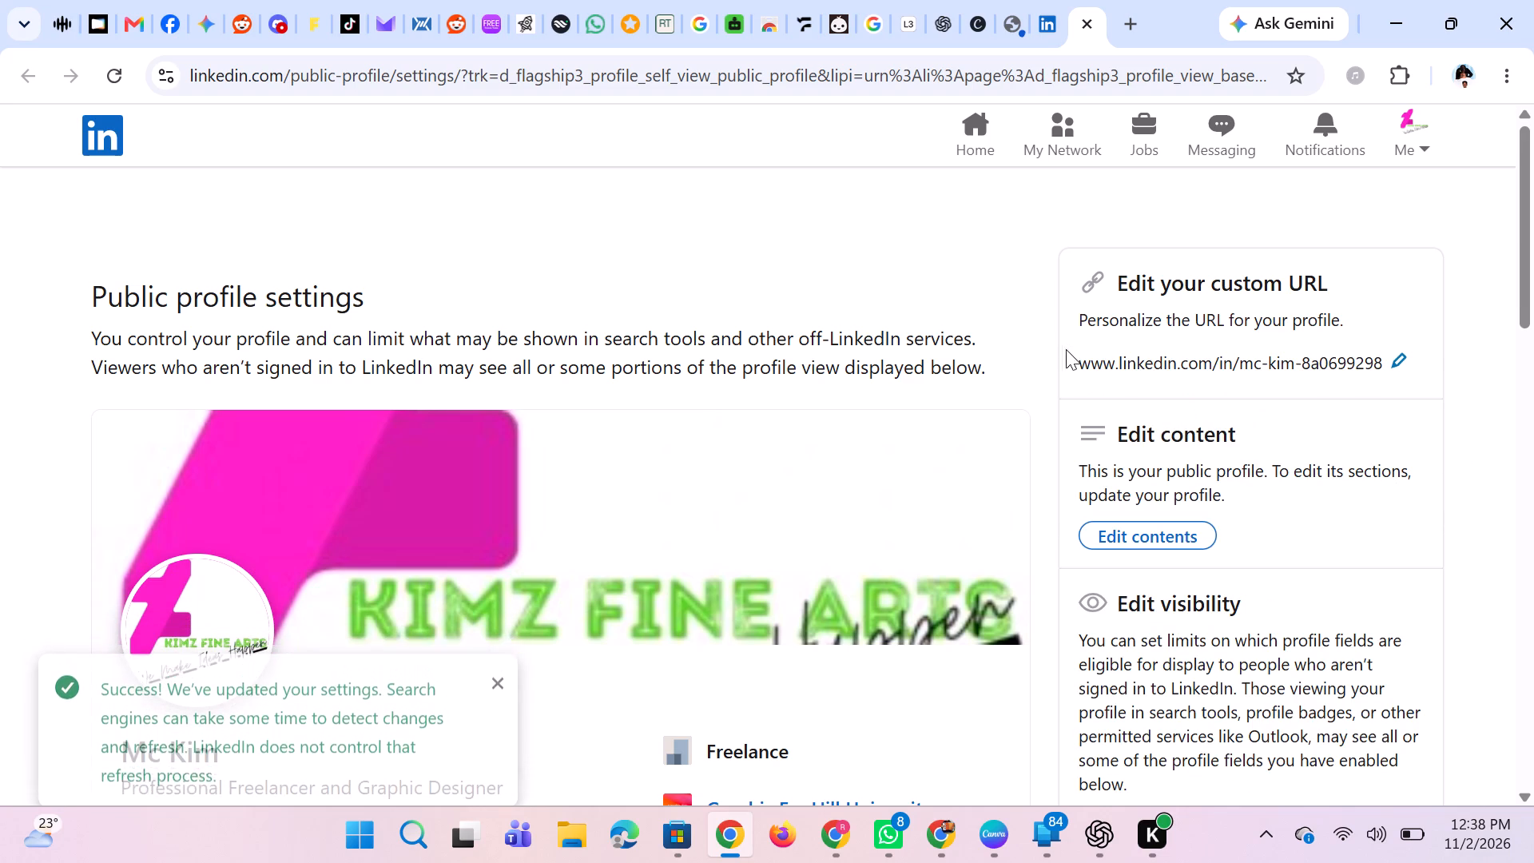
{"action": "left_click_drag", "start_coordinate": [1078, 358], "coordinate": [1282, 376]}
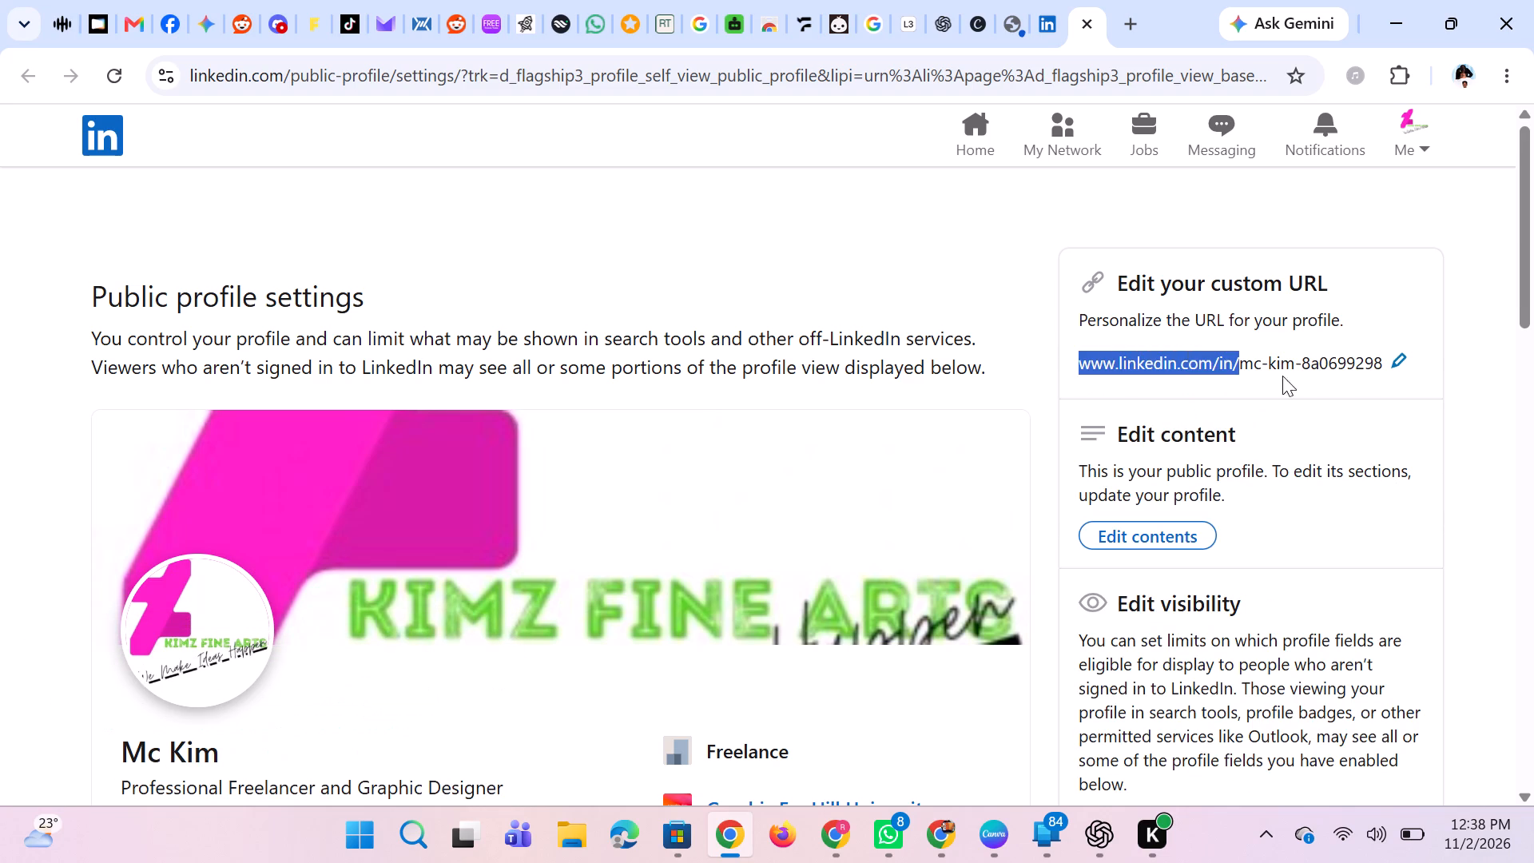
{"action": "left_click_drag", "start_coordinate": [1282, 376], "coordinate": [1388, 361]}
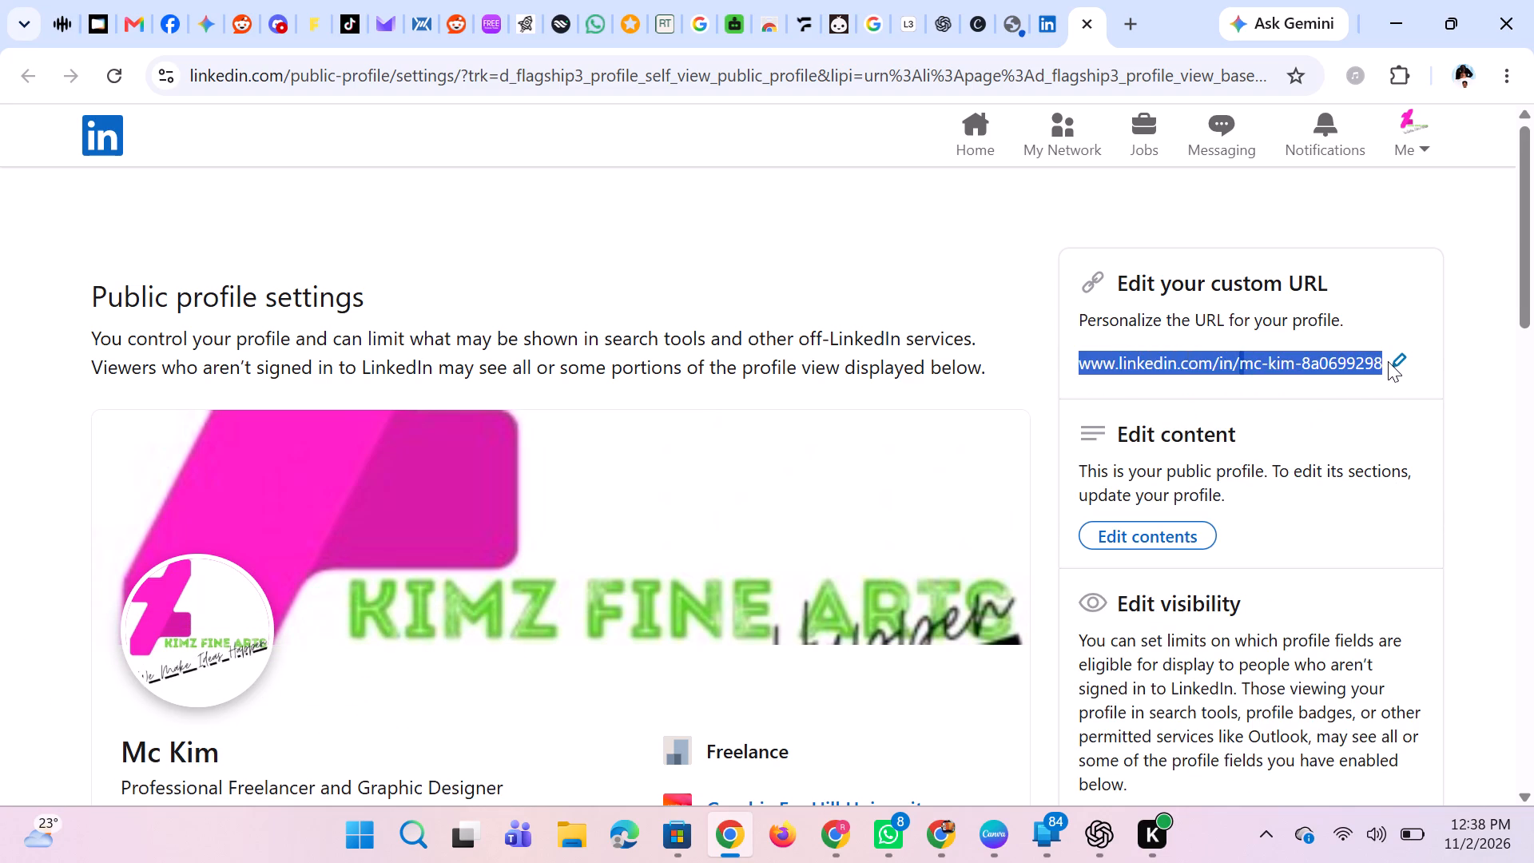
{"action": "left_click_drag", "start_coordinate": [1388, 361], "coordinate": [1387, 361]}
{"action": "key", "text": "ctrl+c"}
Switch to Canva, add a new text box to the contact section and place it beside the LinkedIn icon.
{"action": "left_click", "coordinate": [972, 816]}
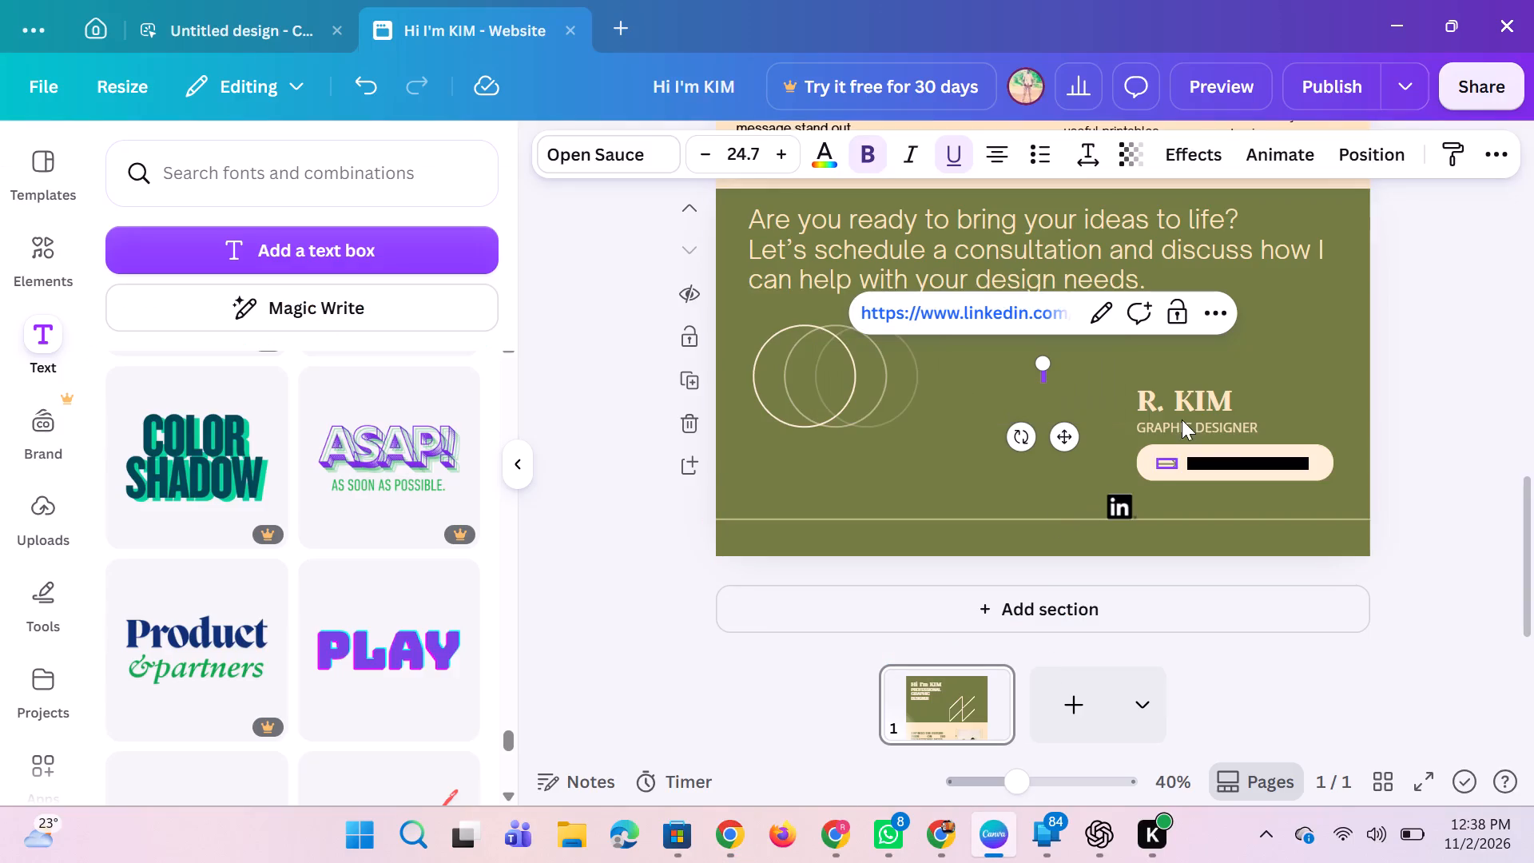
{"action": "left_click", "coordinate": [1437, 392]}
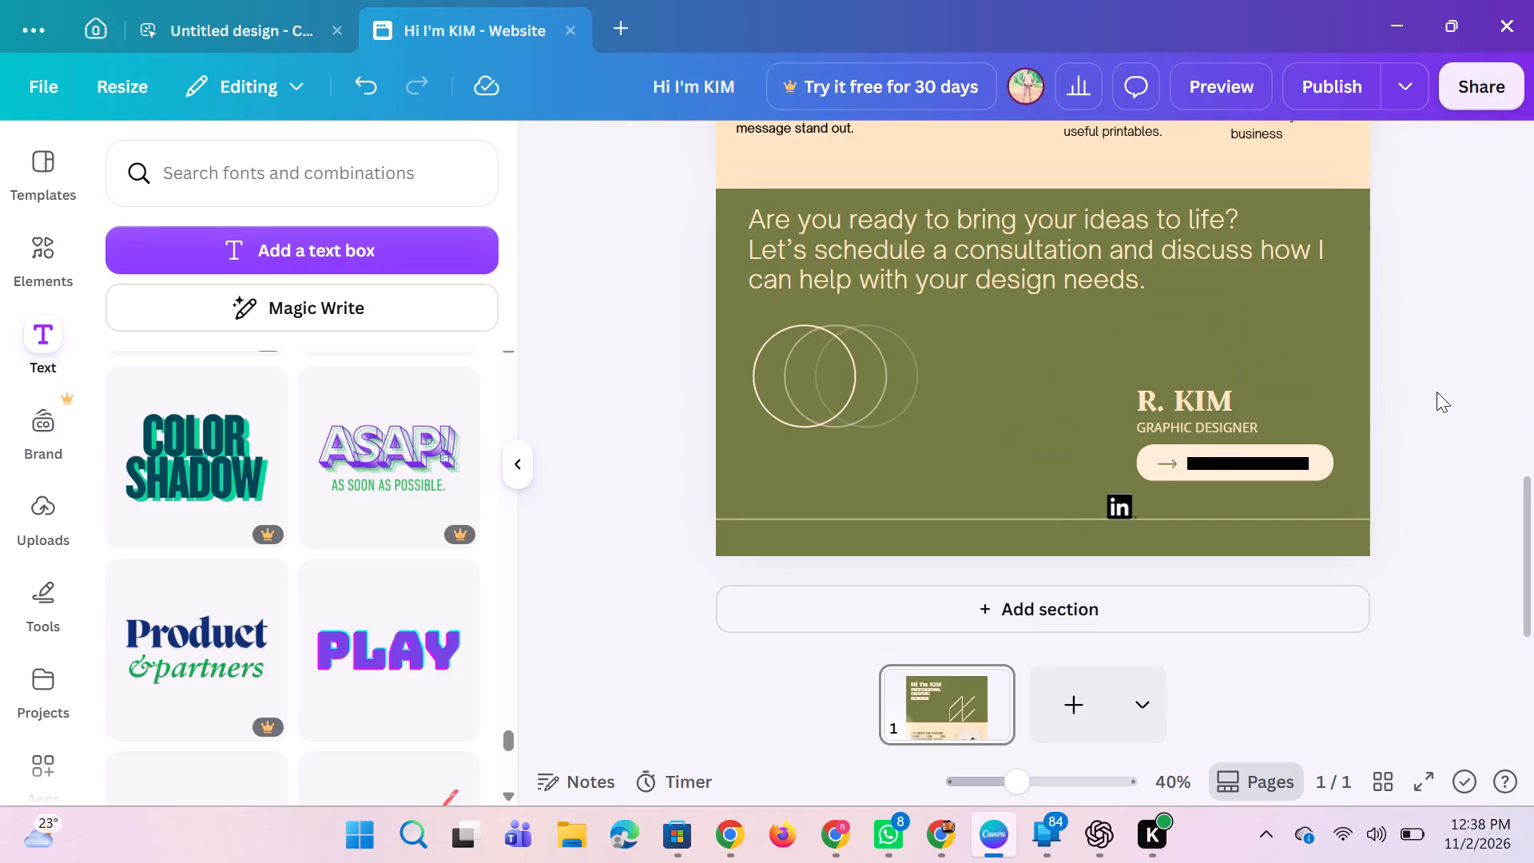
{"action": "left_click", "coordinate": [1015, 342]}
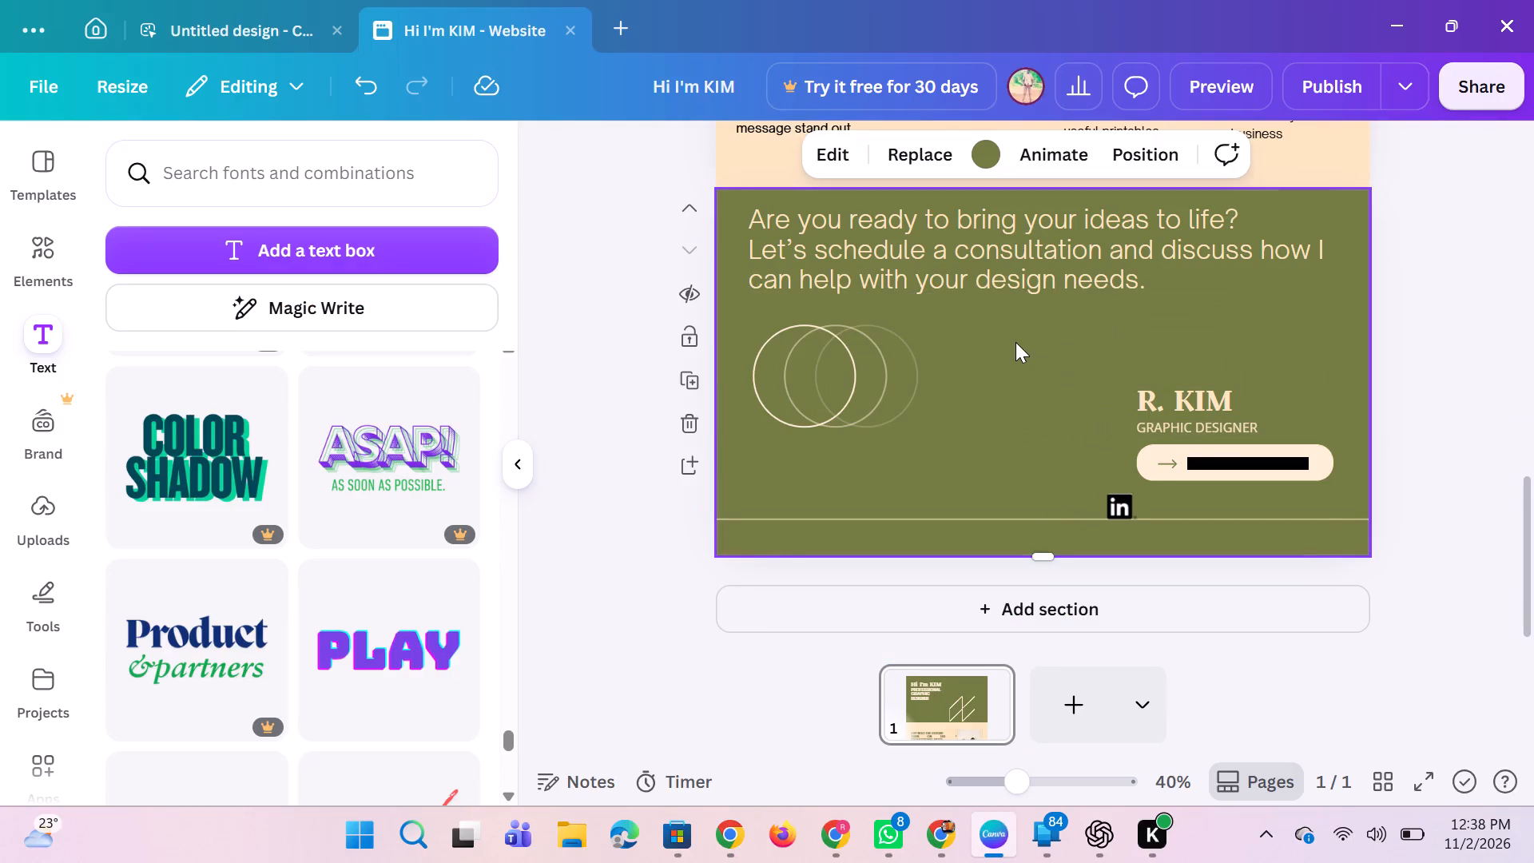
{"action": "left_click", "coordinate": [338, 261]}
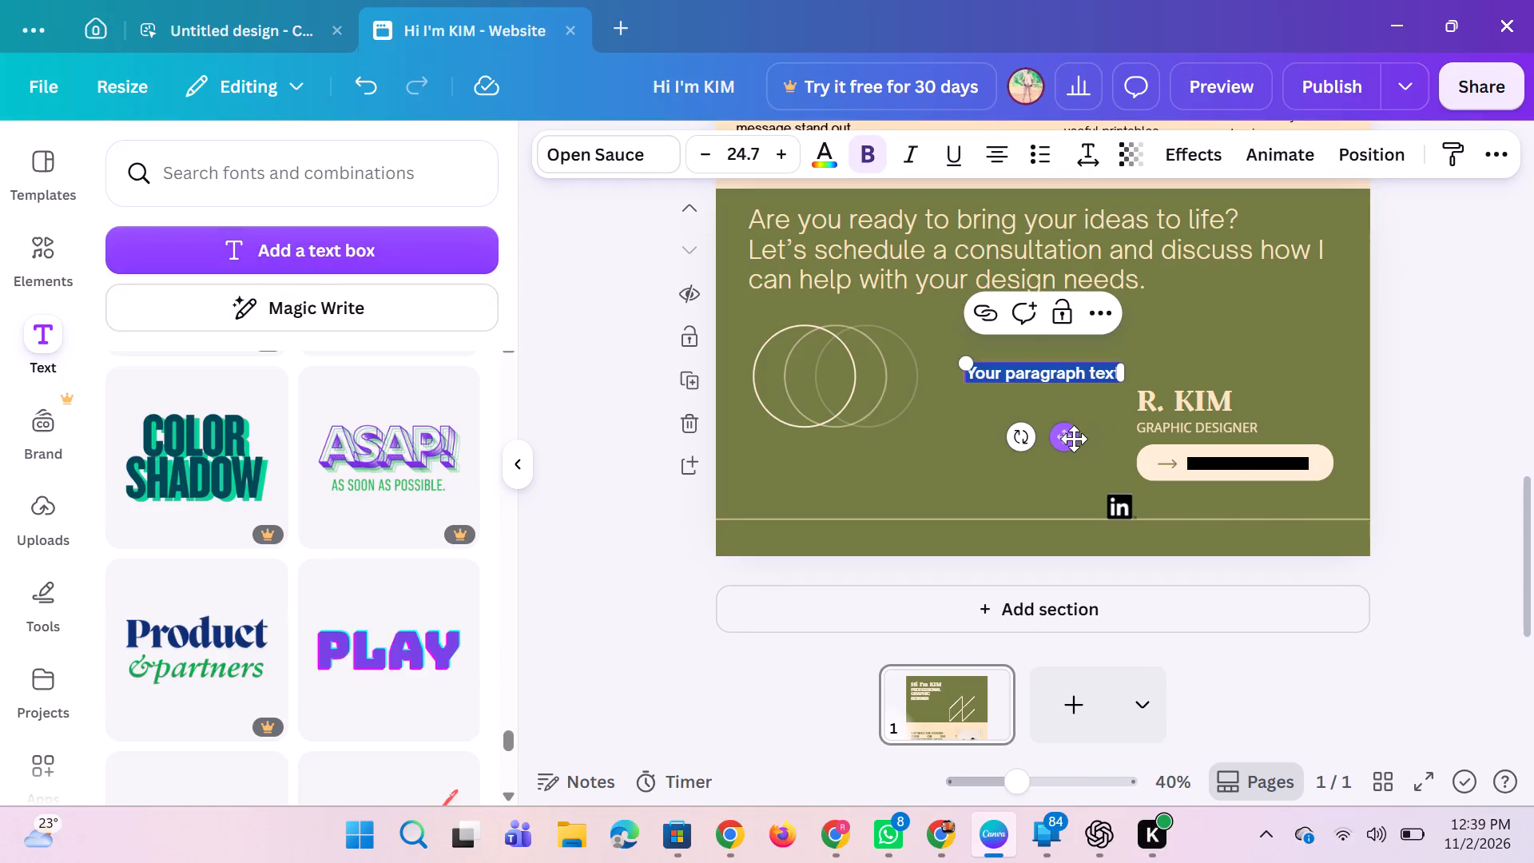
{"action": "left_click_drag", "start_coordinate": [1074, 439], "coordinate": [1250, 549]}
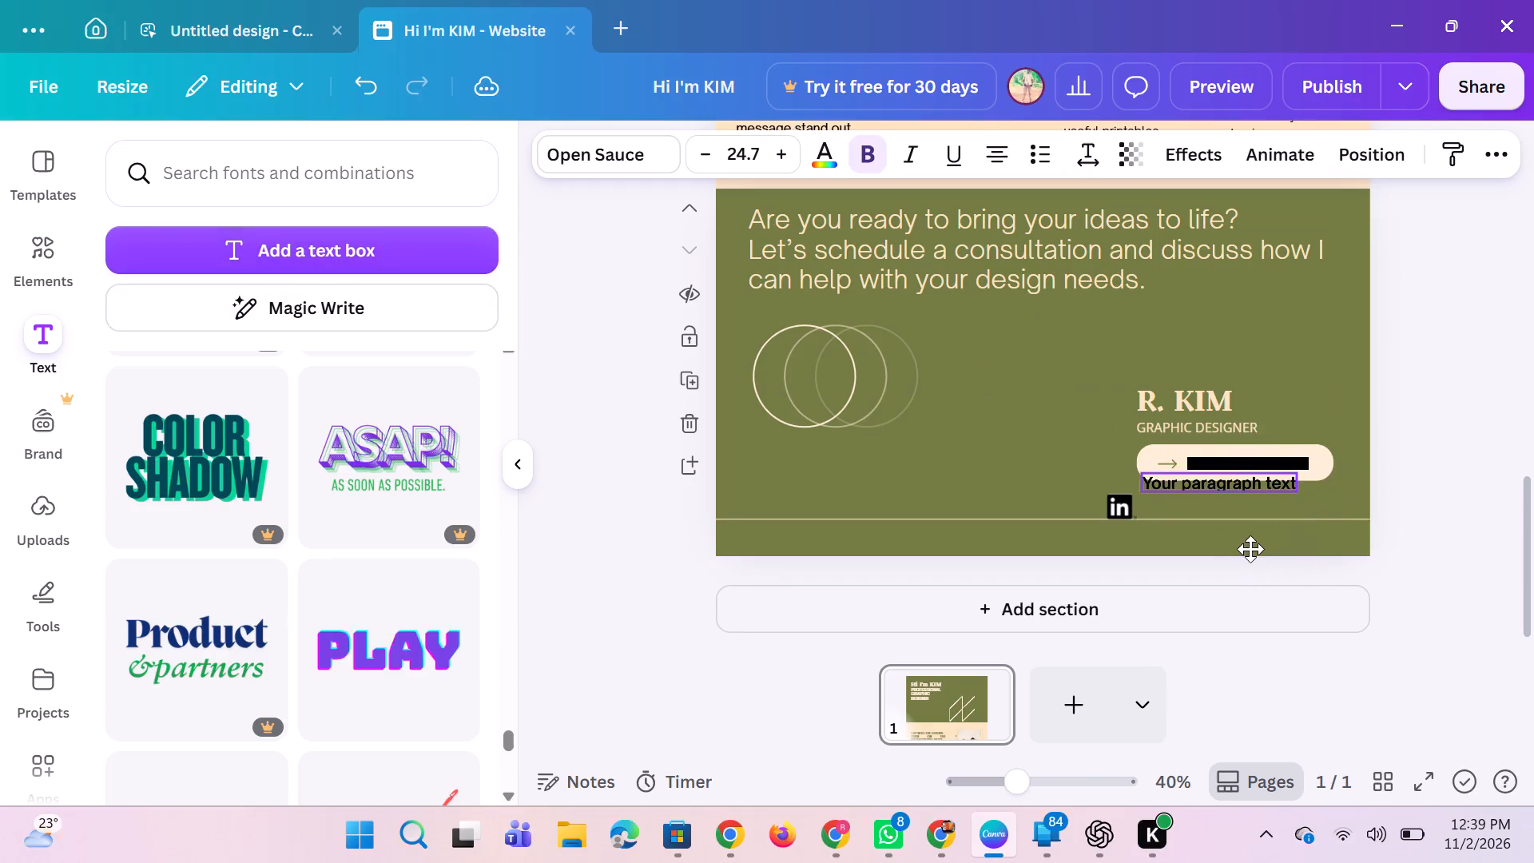
{"action": "left_click_drag", "start_coordinate": [1250, 549], "coordinate": [1261, 573]}
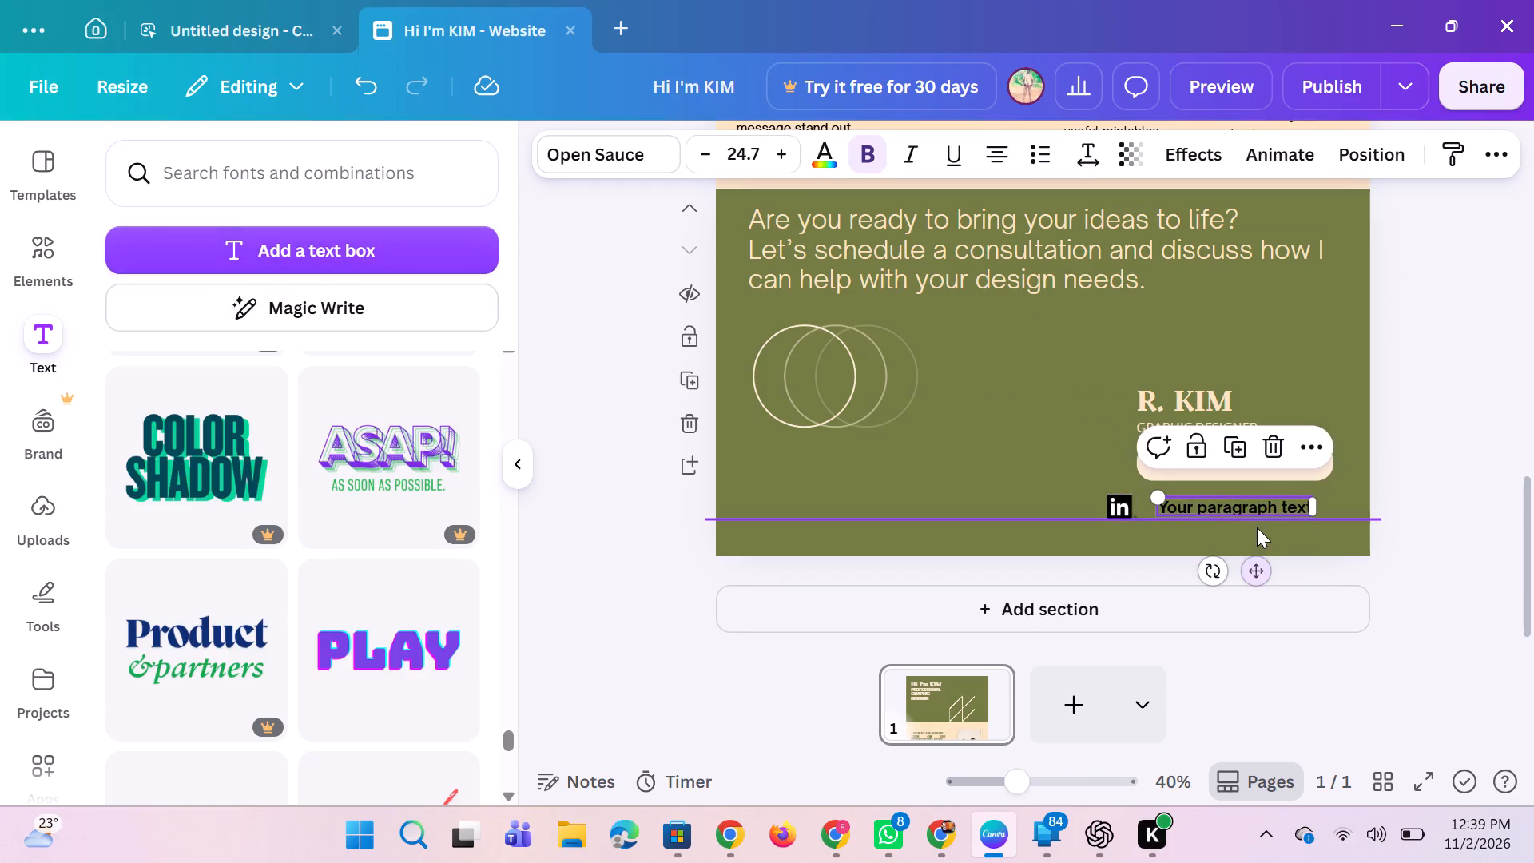
Replace the new text box's placeholder with the copied LinkedIn address and widen the box to fit the text on one line.
{"action": "triple_click", "coordinate": [1239, 506]}
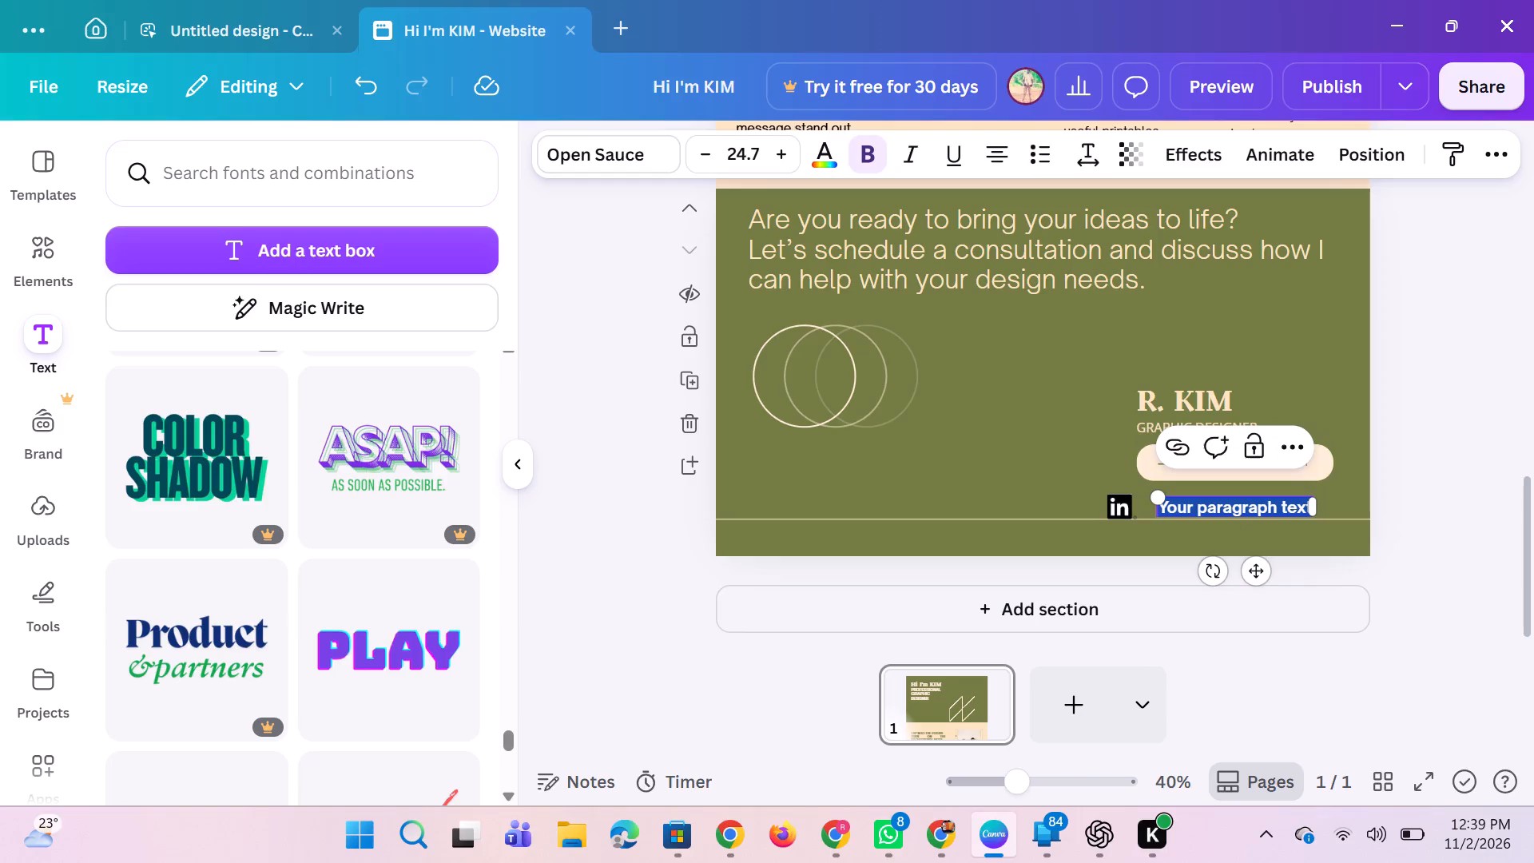
{"action": "key", "text": "BackSpace"}
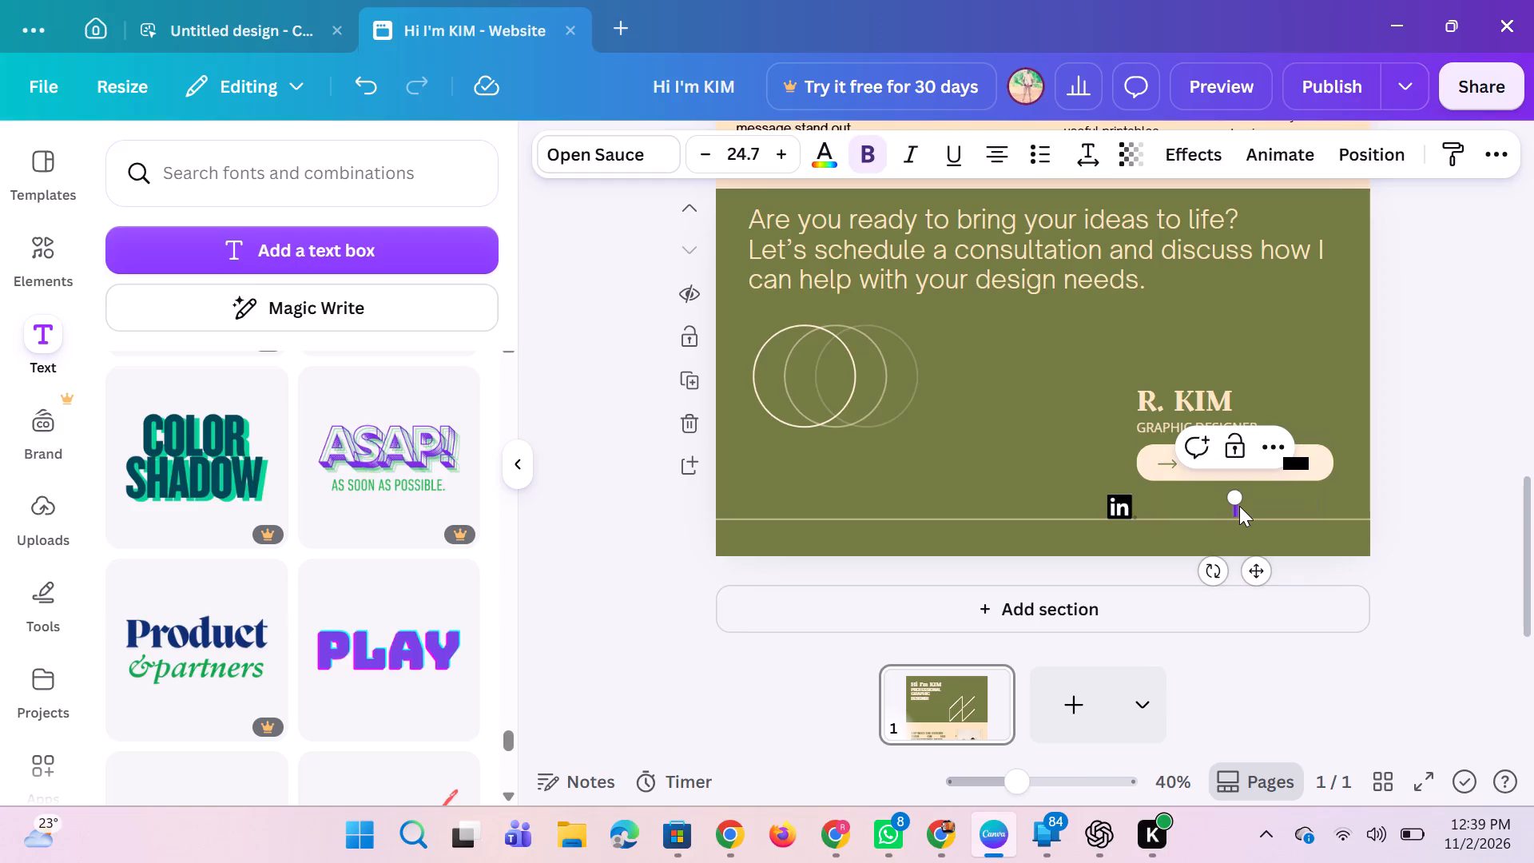
{"action": "key", "text": "ctrl+v"}
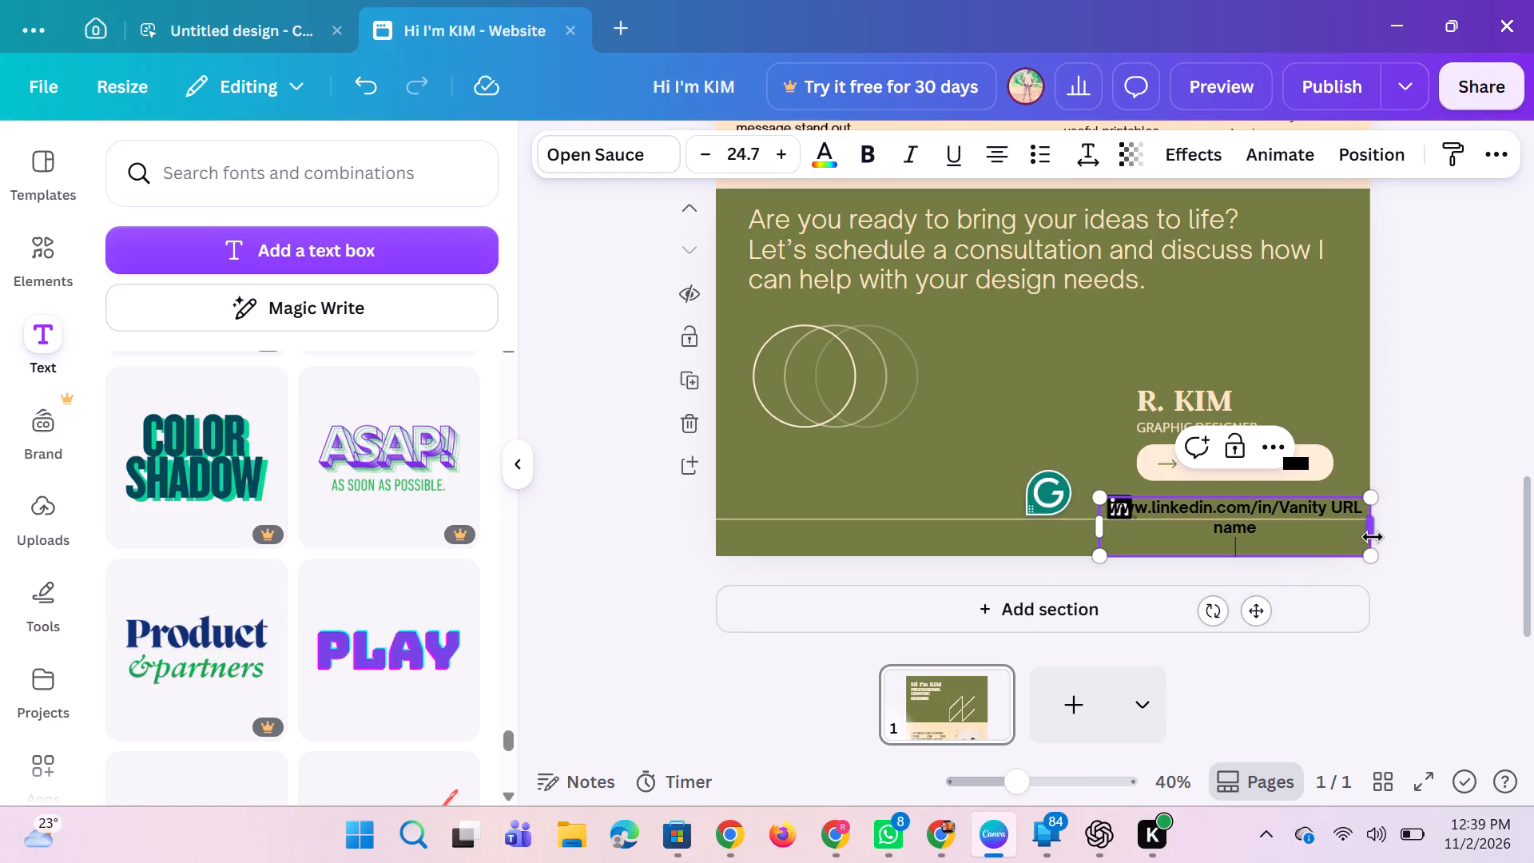
{"action": "left_click_drag", "start_coordinate": [1373, 537], "coordinate": [1444, 519]}
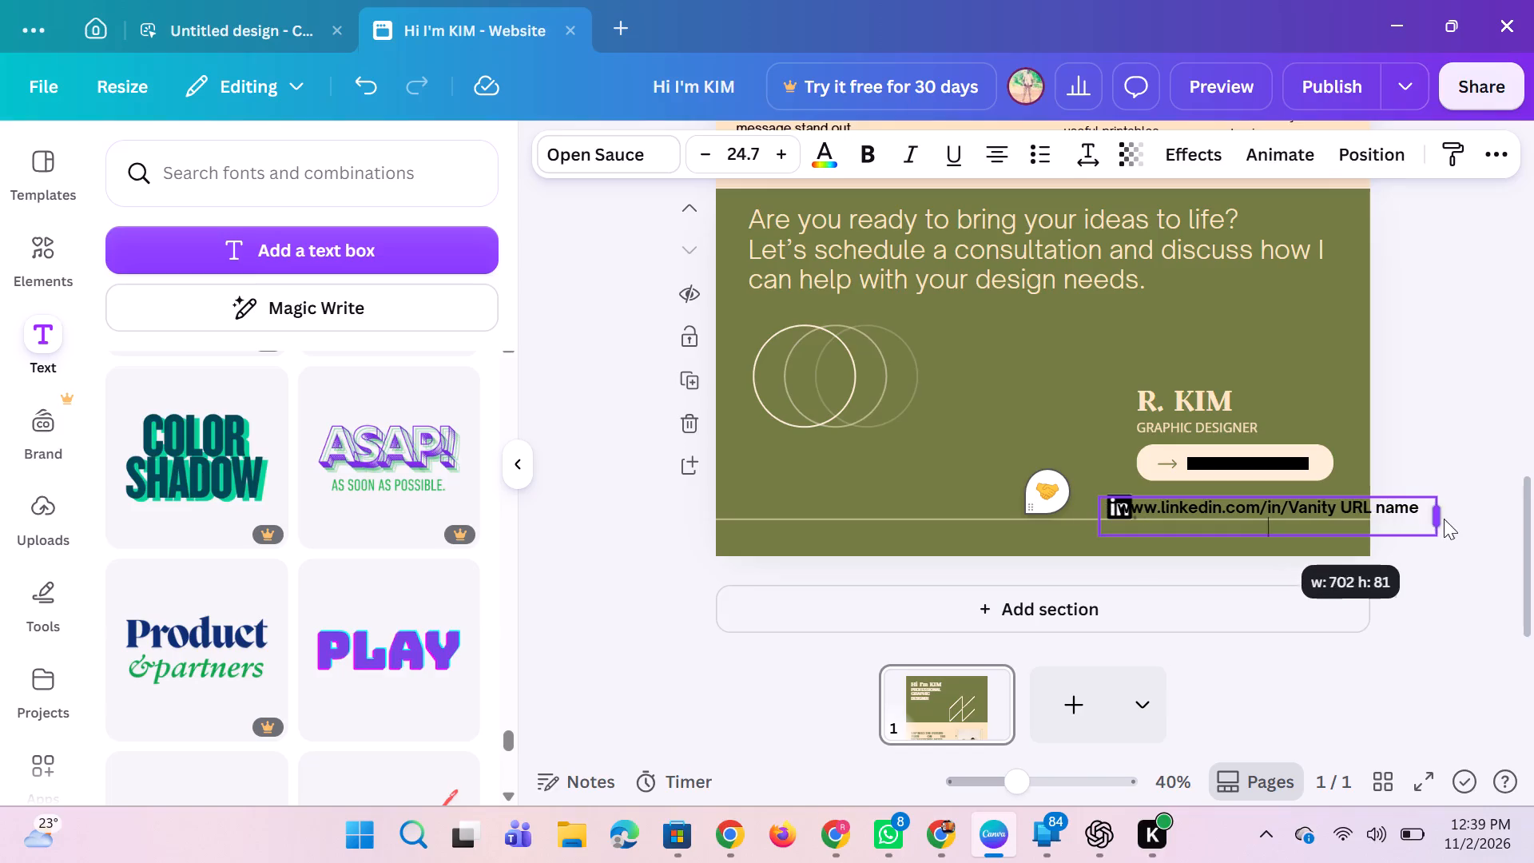
{"action": "left_click_drag", "start_coordinate": [1444, 519], "coordinate": [1494, 505]}
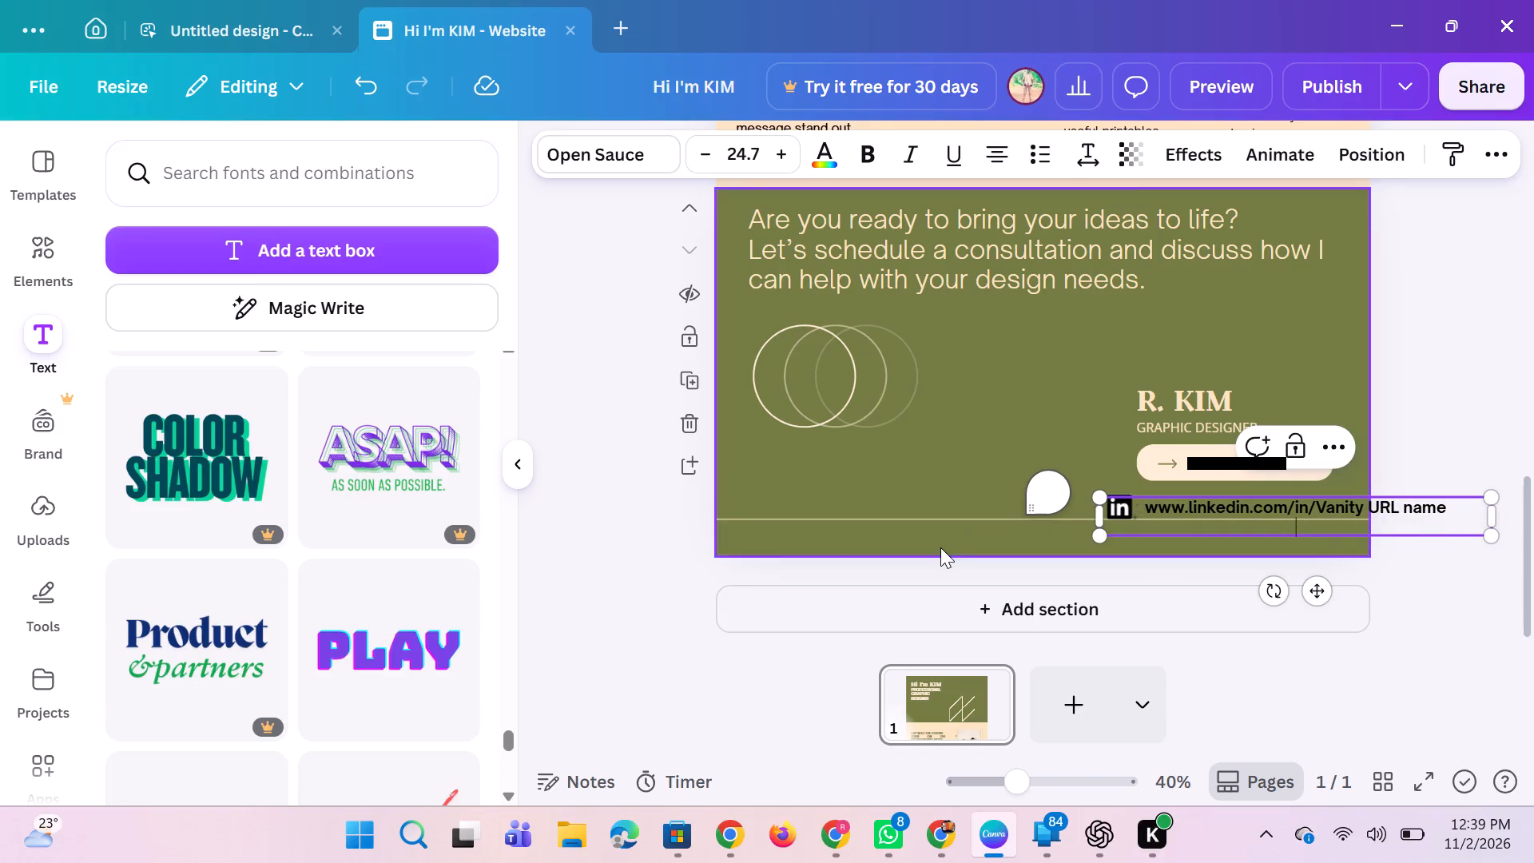
{"action": "left_click", "coordinate": [681, 579]}
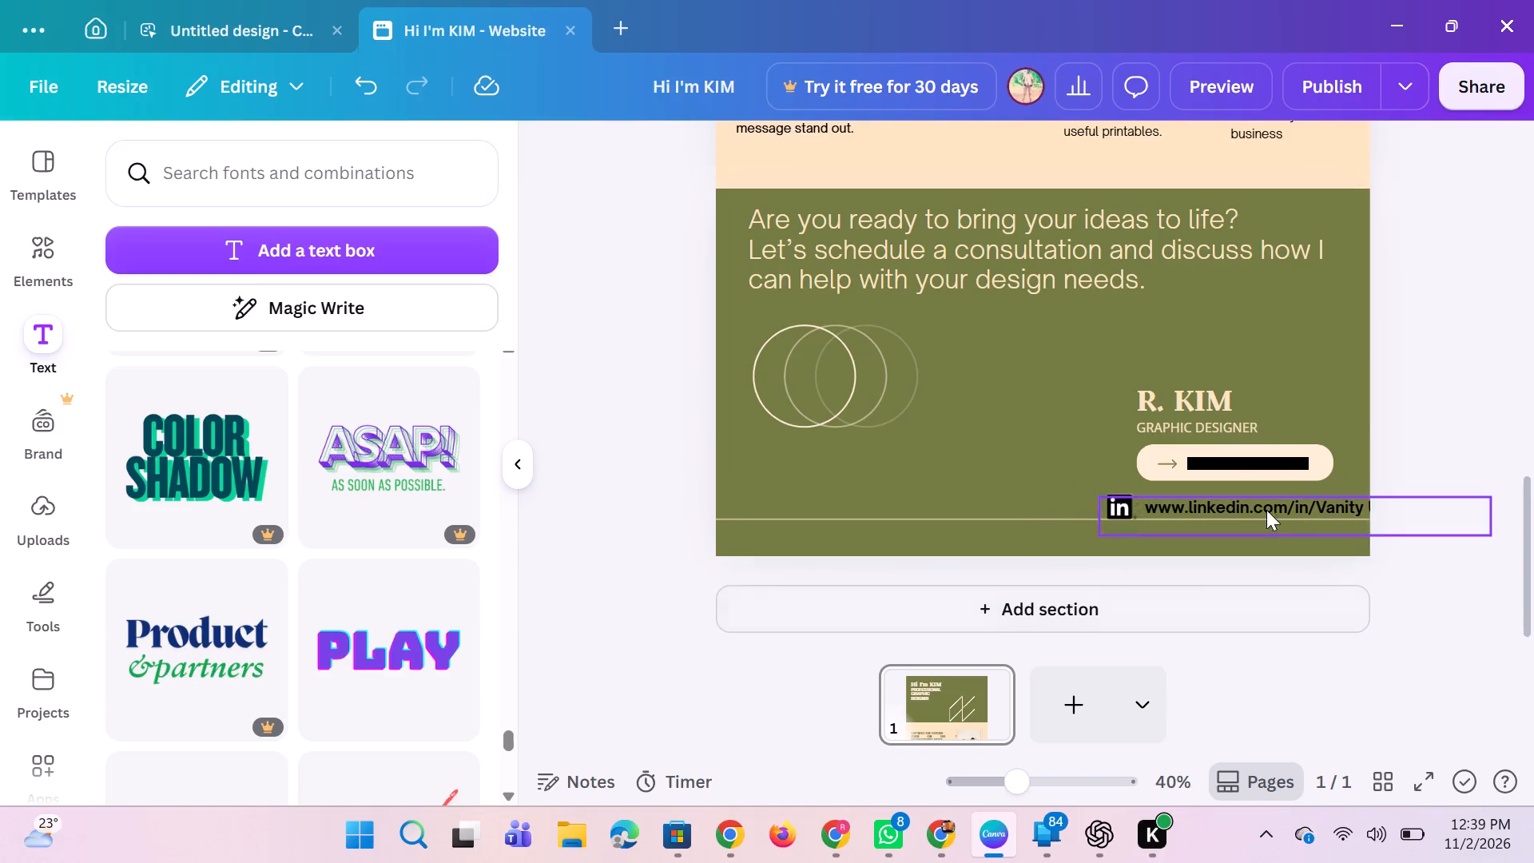
Shrink the LinkedIn address text to size 12.3 and position it beside the LinkedIn icon, below the contact button.
{"action": "left_click_drag", "start_coordinate": [1270, 510], "coordinate": [1136, 477]}
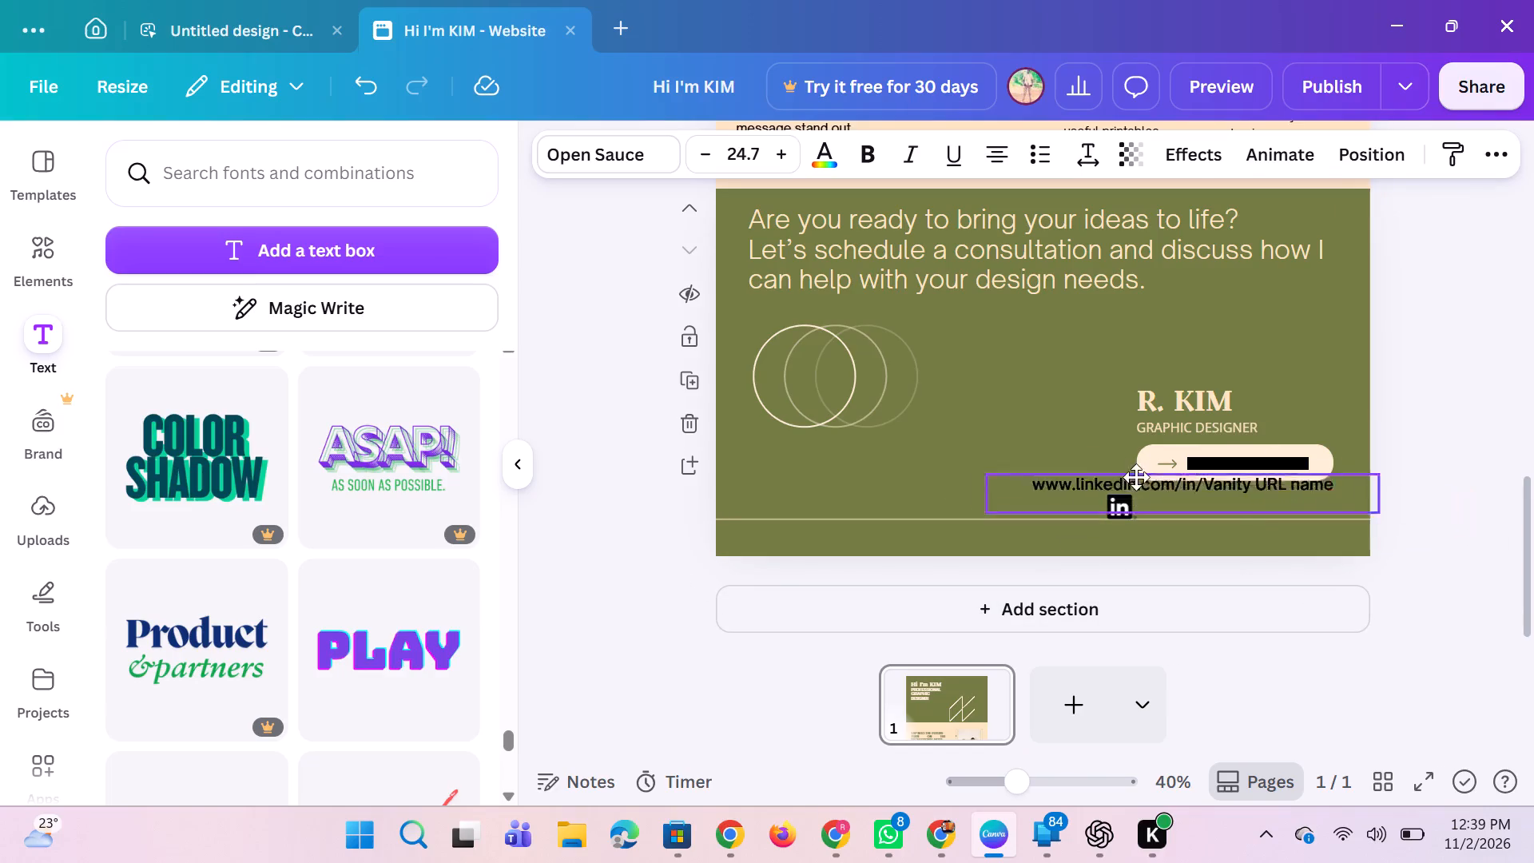
{"action": "left_click_drag", "start_coordinate": [1136, 477], "coordinate": [1001, 459]}
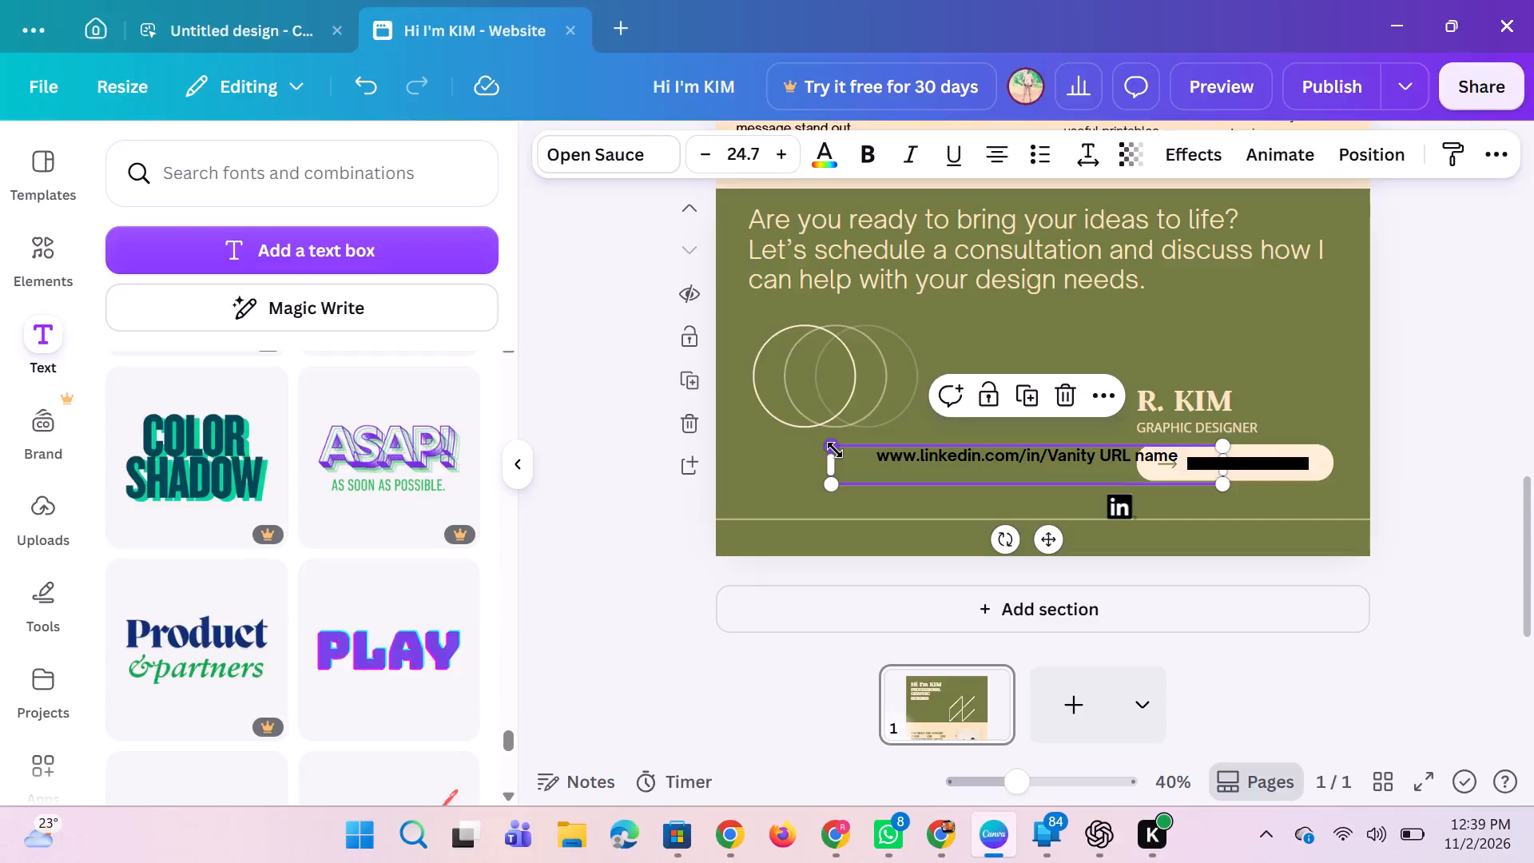
{"action": "left_click_drag", "start_coordinate": [833, 449], "coordinate": [1023, 530]}
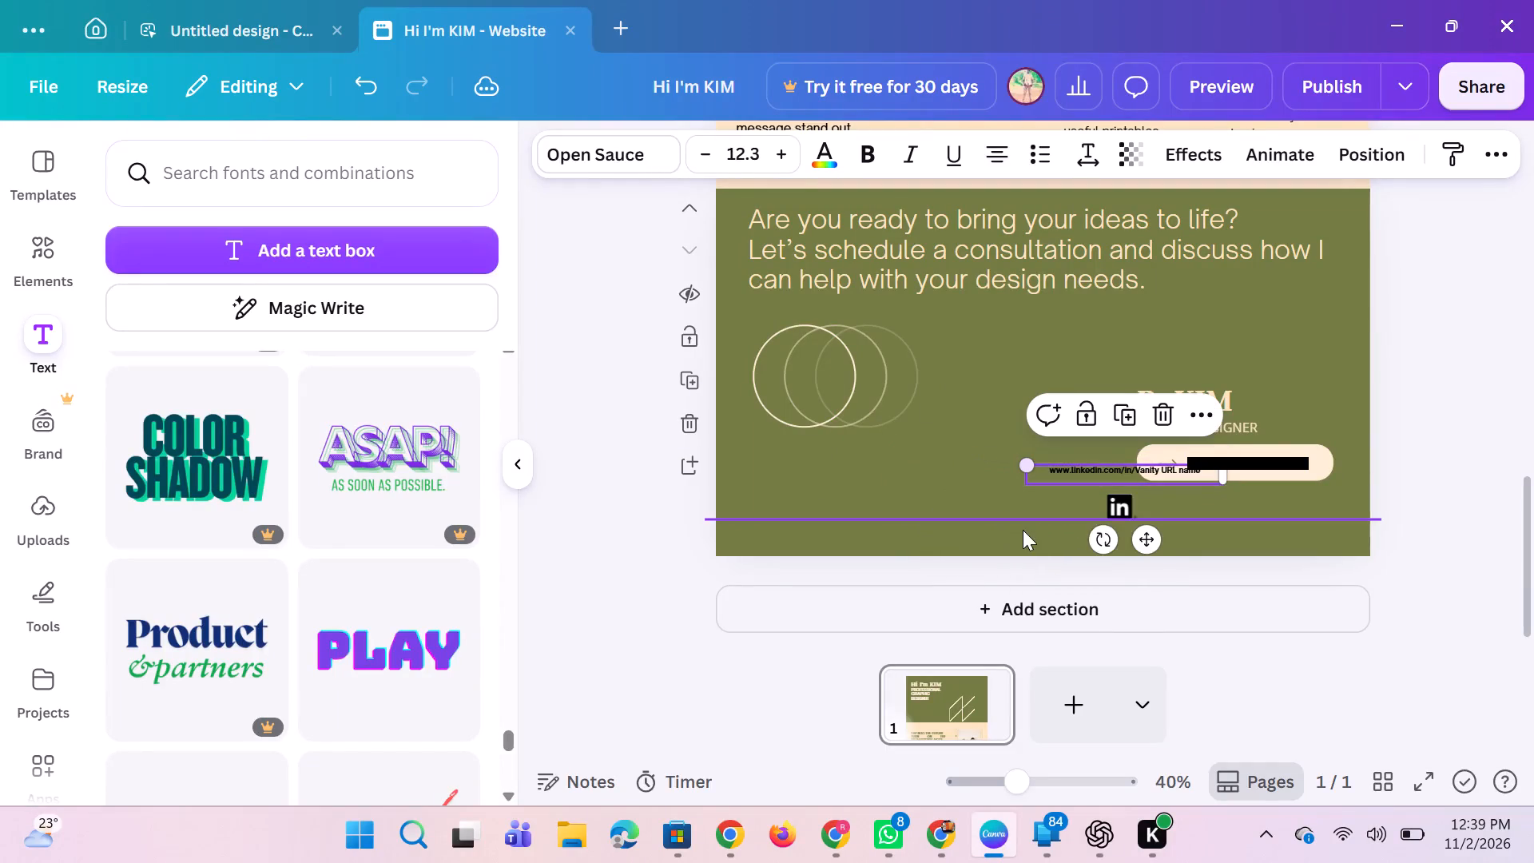
{"action": "left_click_drag", "start_coordinate": [1146, 547], "coordinate": [1218, 589]}
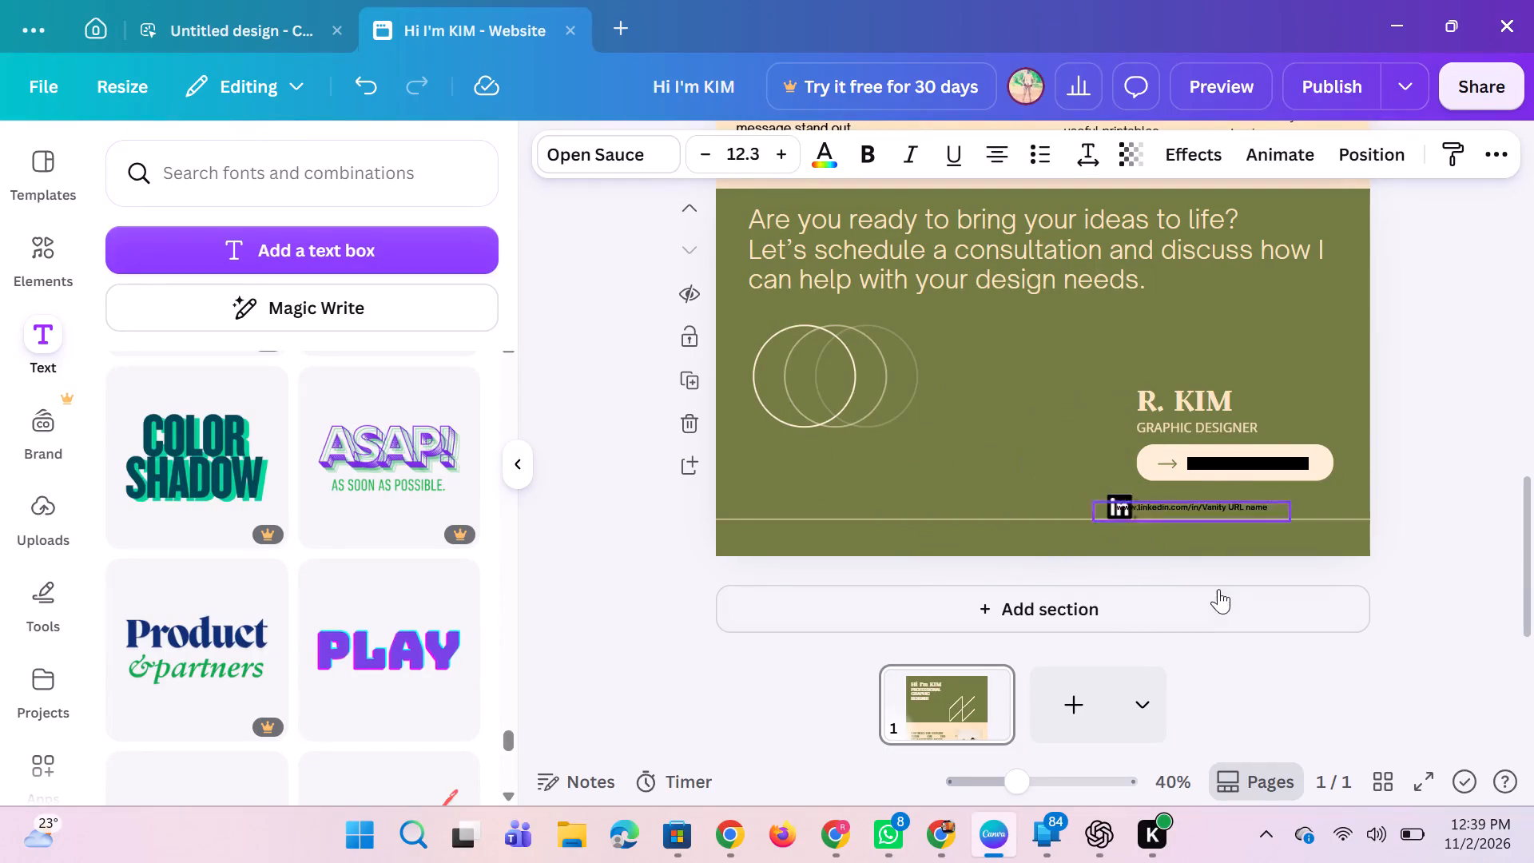
{"action": "left_click_drag", "start_coordinate": [1218, 589], "coordinate": [1234, 588]}
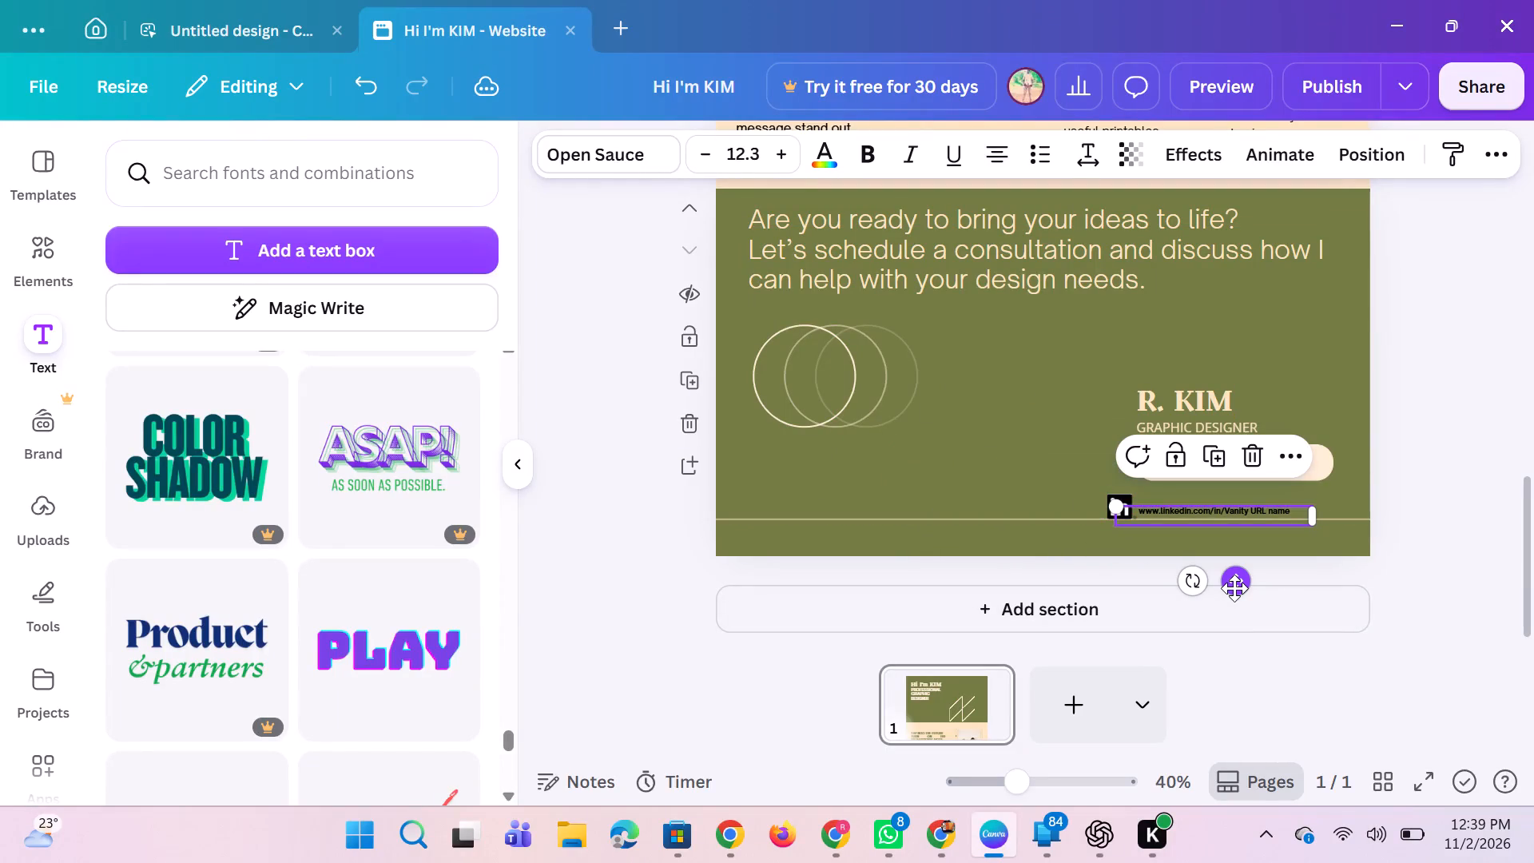
Attach the copied LinkedIn address as the text box's link, with display mode Link.
{"action": "key", "text": "ctrl+k"}
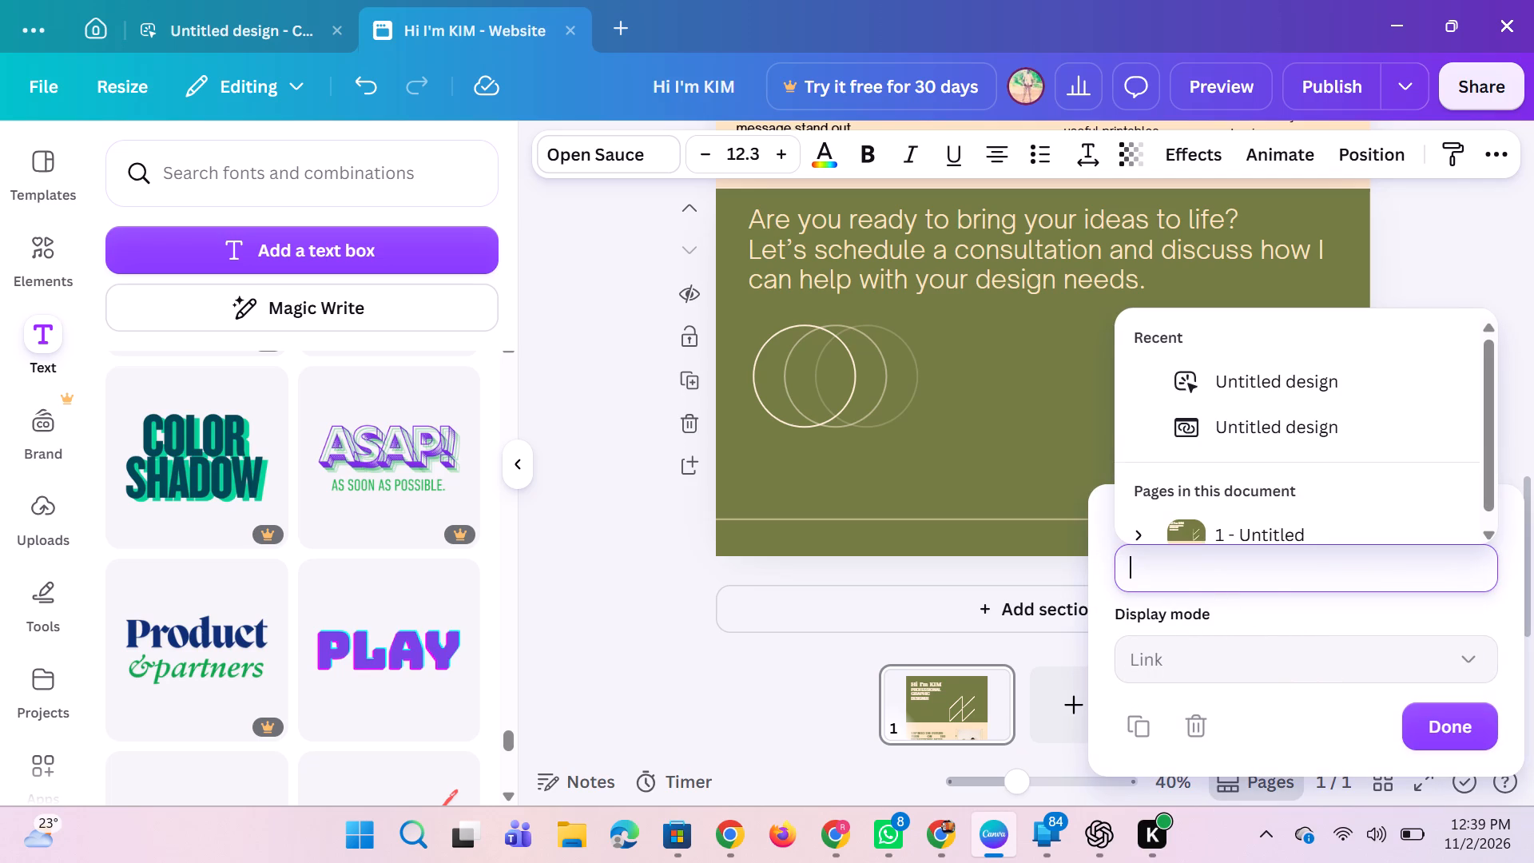
{"action": "key", "text": "ctrl+v"}
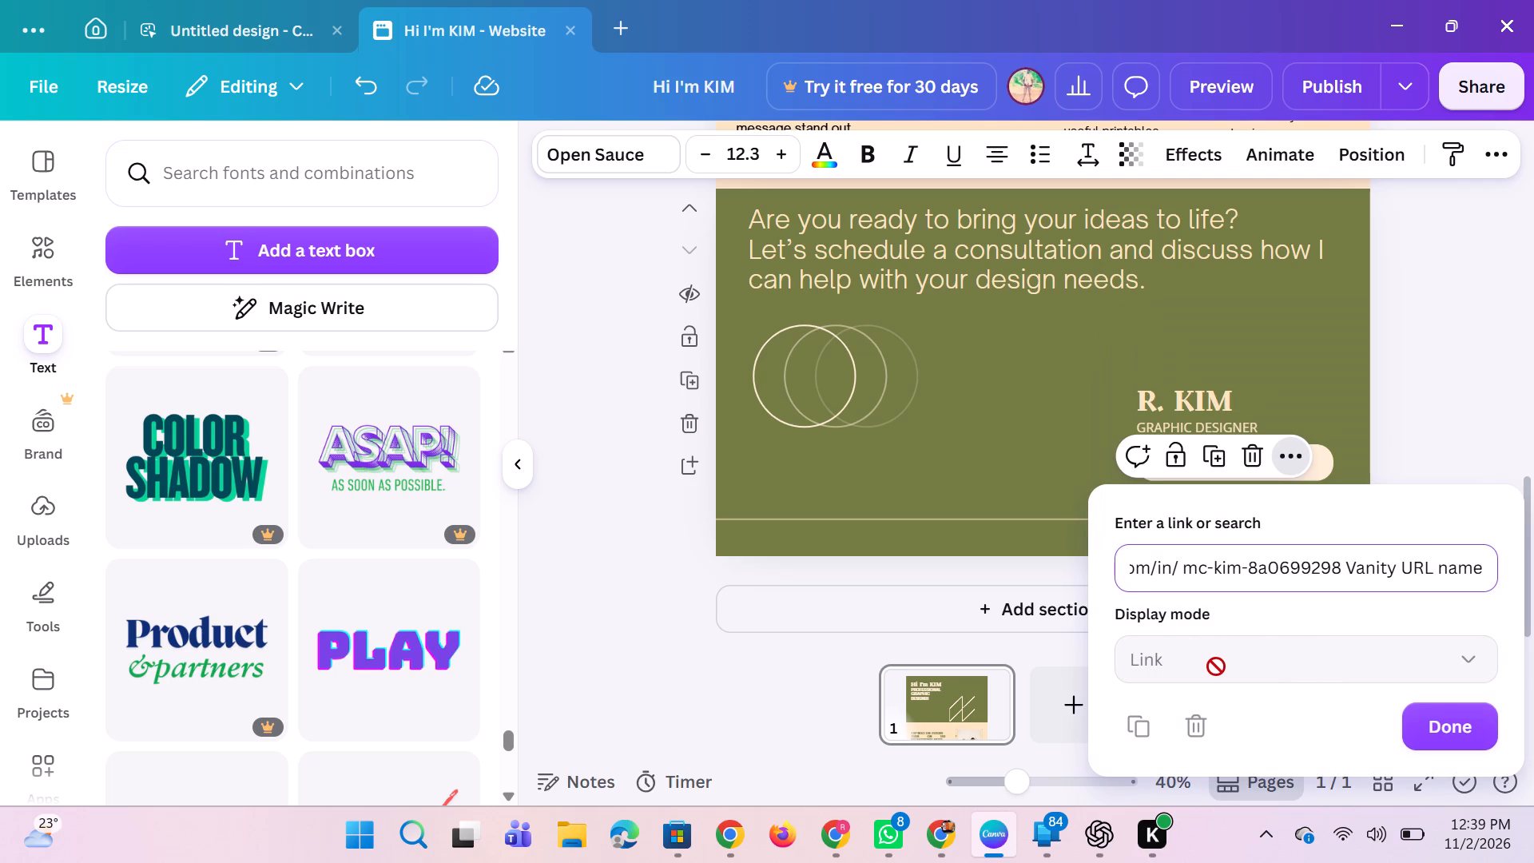
{"action": "left_click", "coordinate": [1217, 670]}
{"action": "left_click", "coordinate": [1463, 734]}
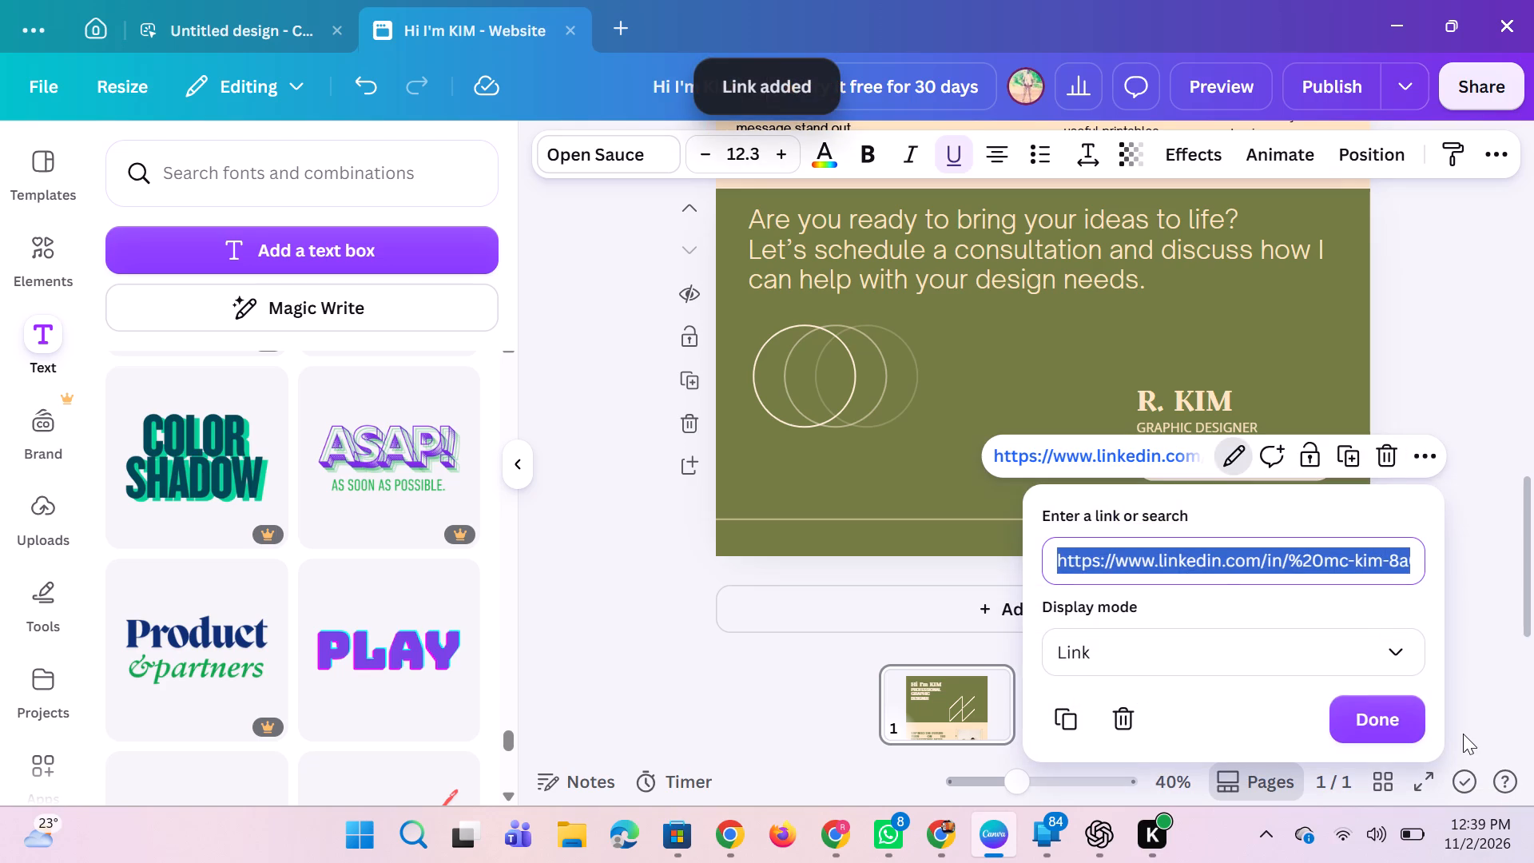
{"action": "left_click", "coordinate": [1400, 650]}
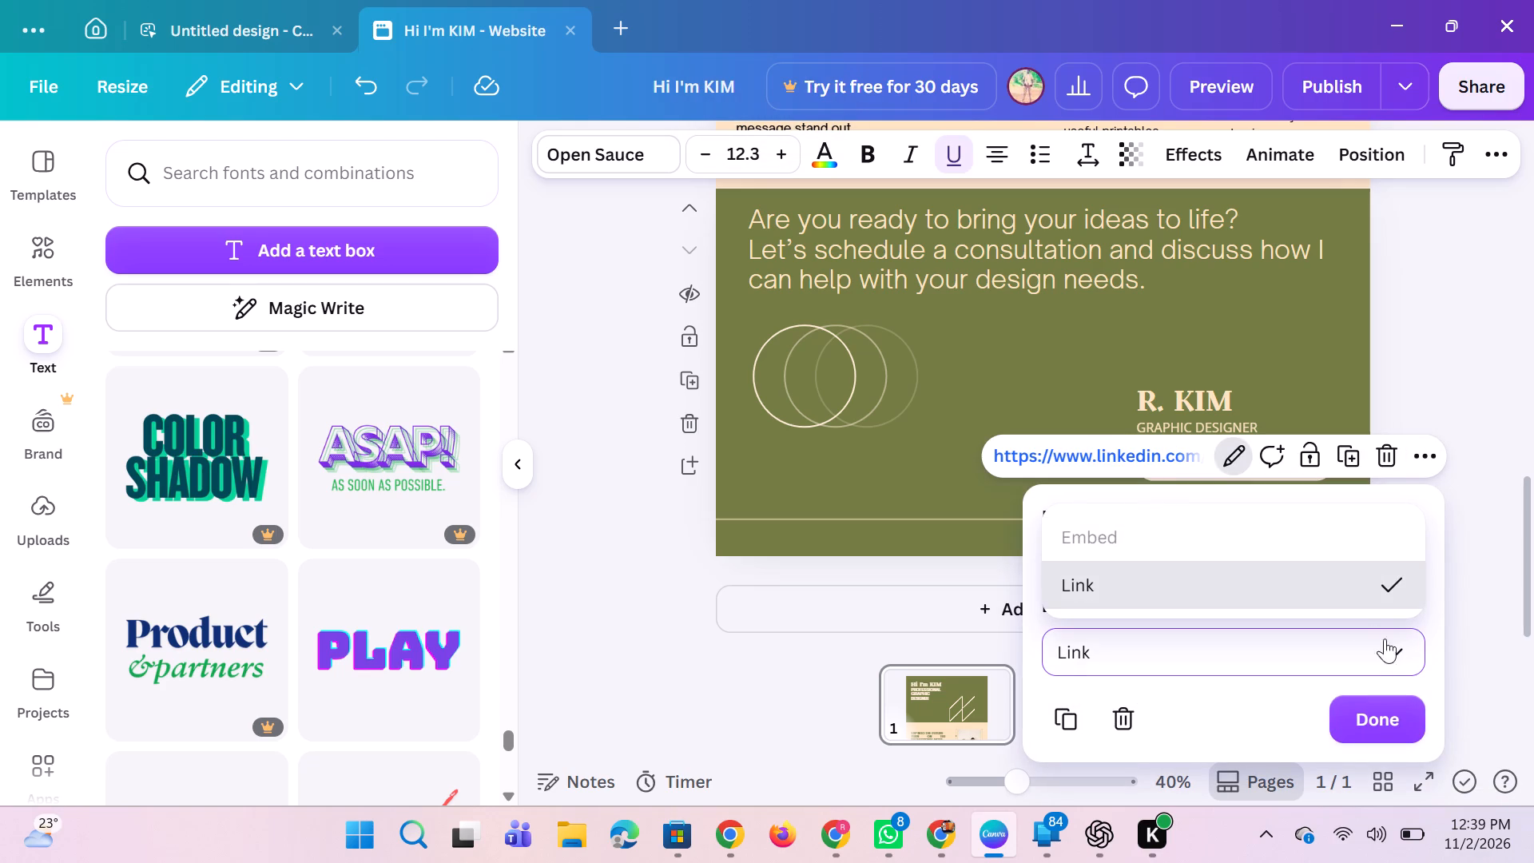
{"action": "left_click", "coordinate": [1342, 584]}
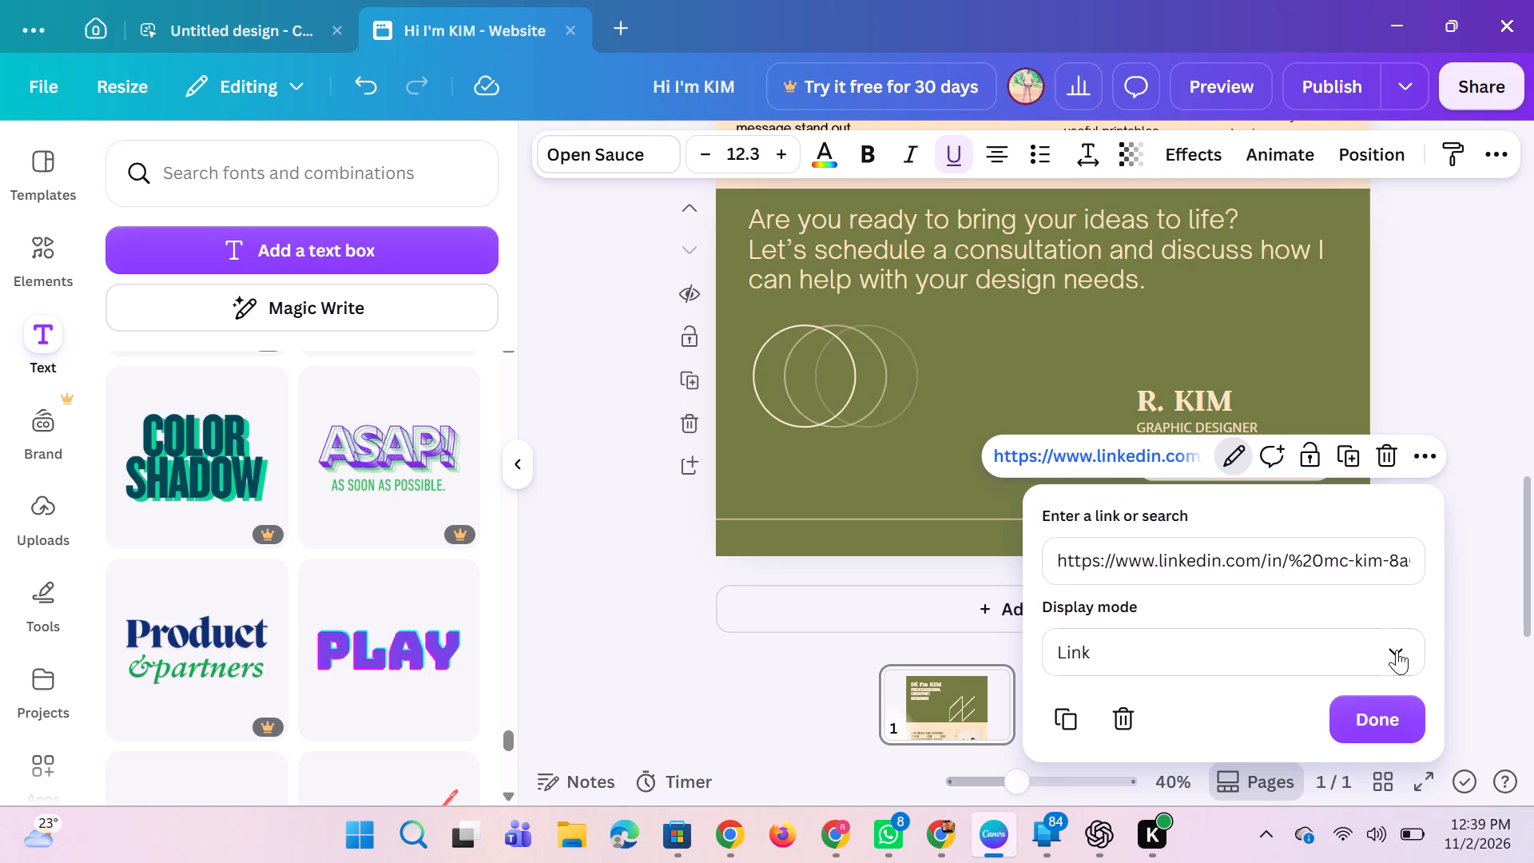
{"action": "left_click", "coordinate": [1399, 709]}
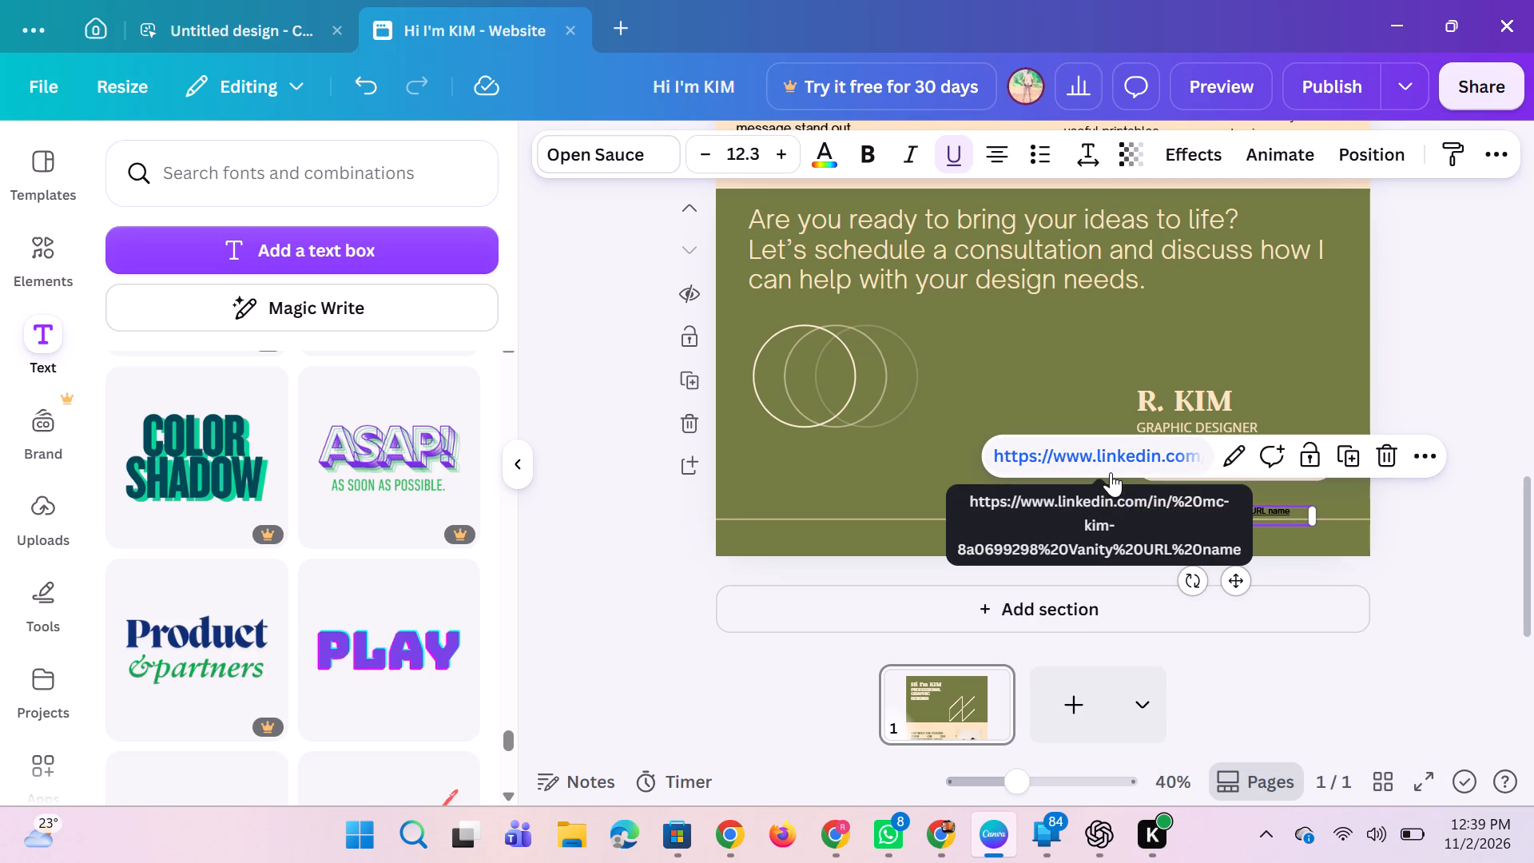
Open the text box's LinkedIn link in the browser to test it, and close the opened page and the public profile settings page.
{"action": "left_click_drag", "start_coordinate": [1108, 468], "coordinate": [1298, 620]}
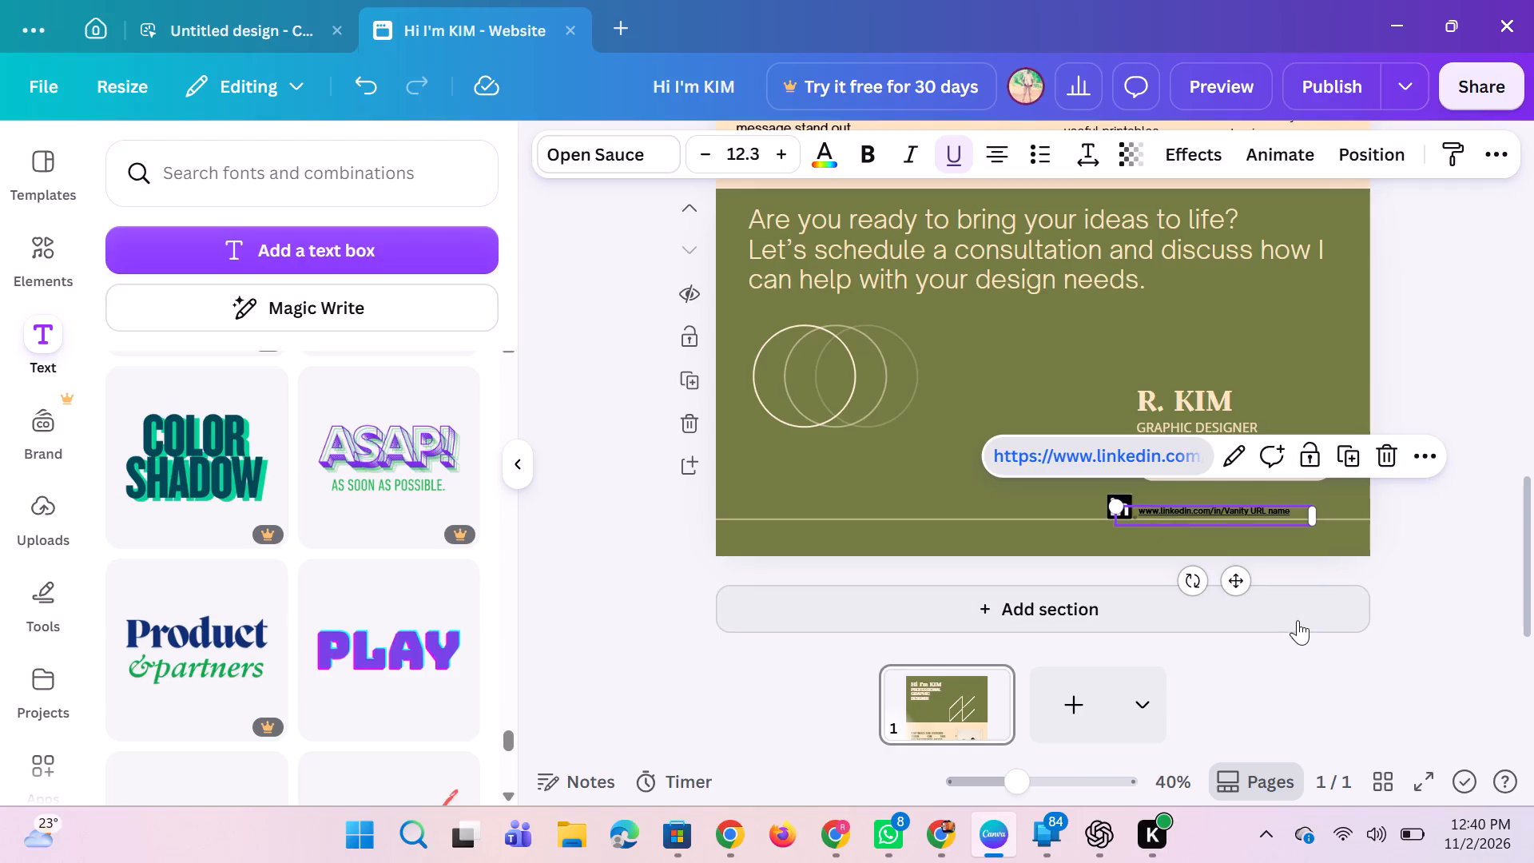
{"action": "left_click_drag", "start_coordinate": [1298, 620], "coordinate": [1294, 623]}
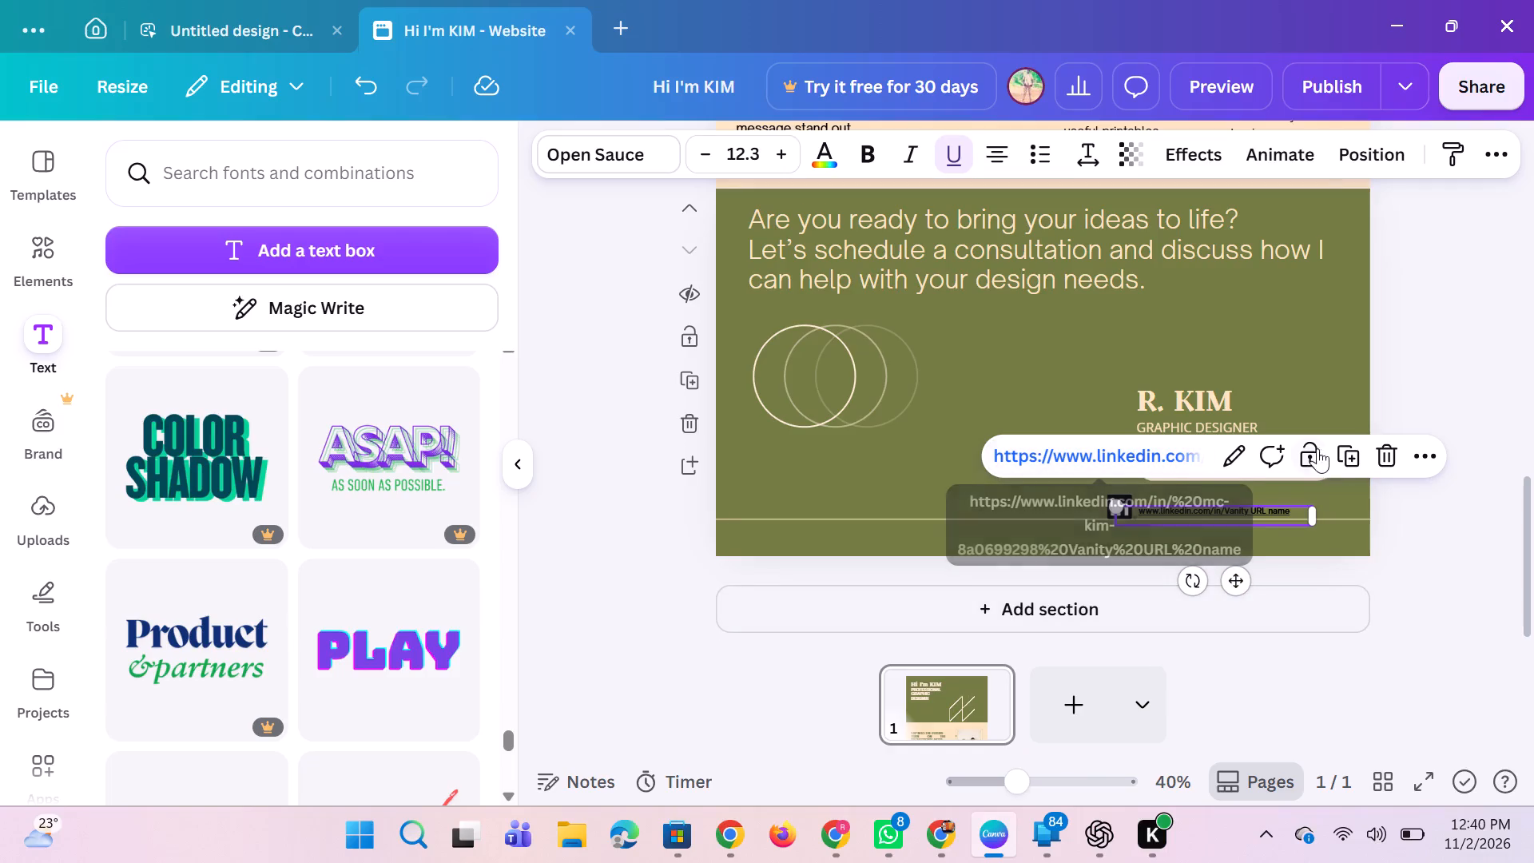
{"action": "left_click", "coordinate": [1476, 587]}
{"action": "left_click", "coordinate": [1476, 587]}
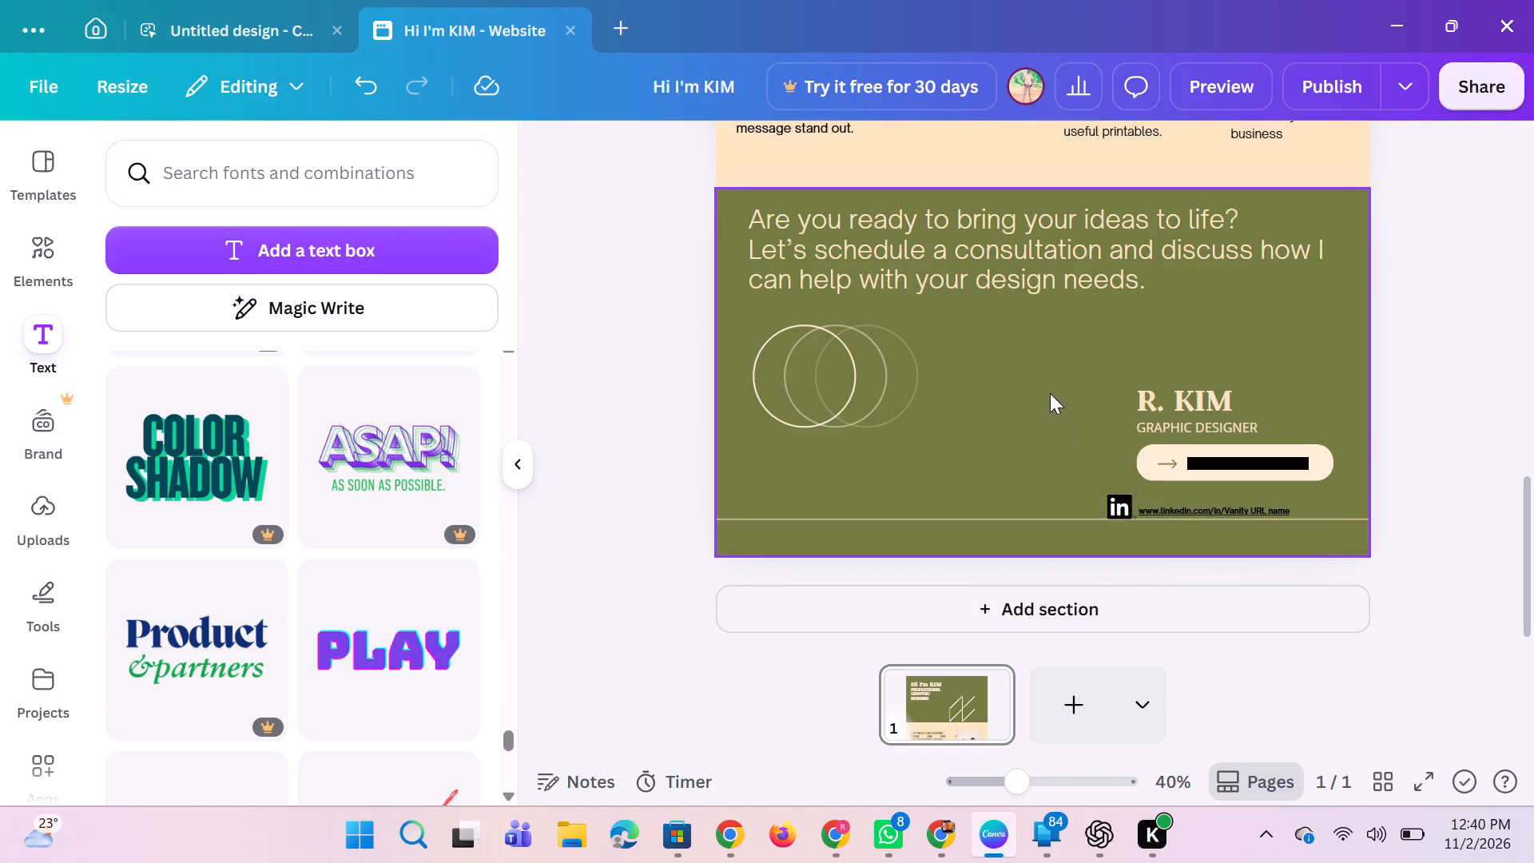
{"action": "left_click", "coordinate": [1216, 509]}
{"action": "left_click", "coordinate": [1216, 509]}
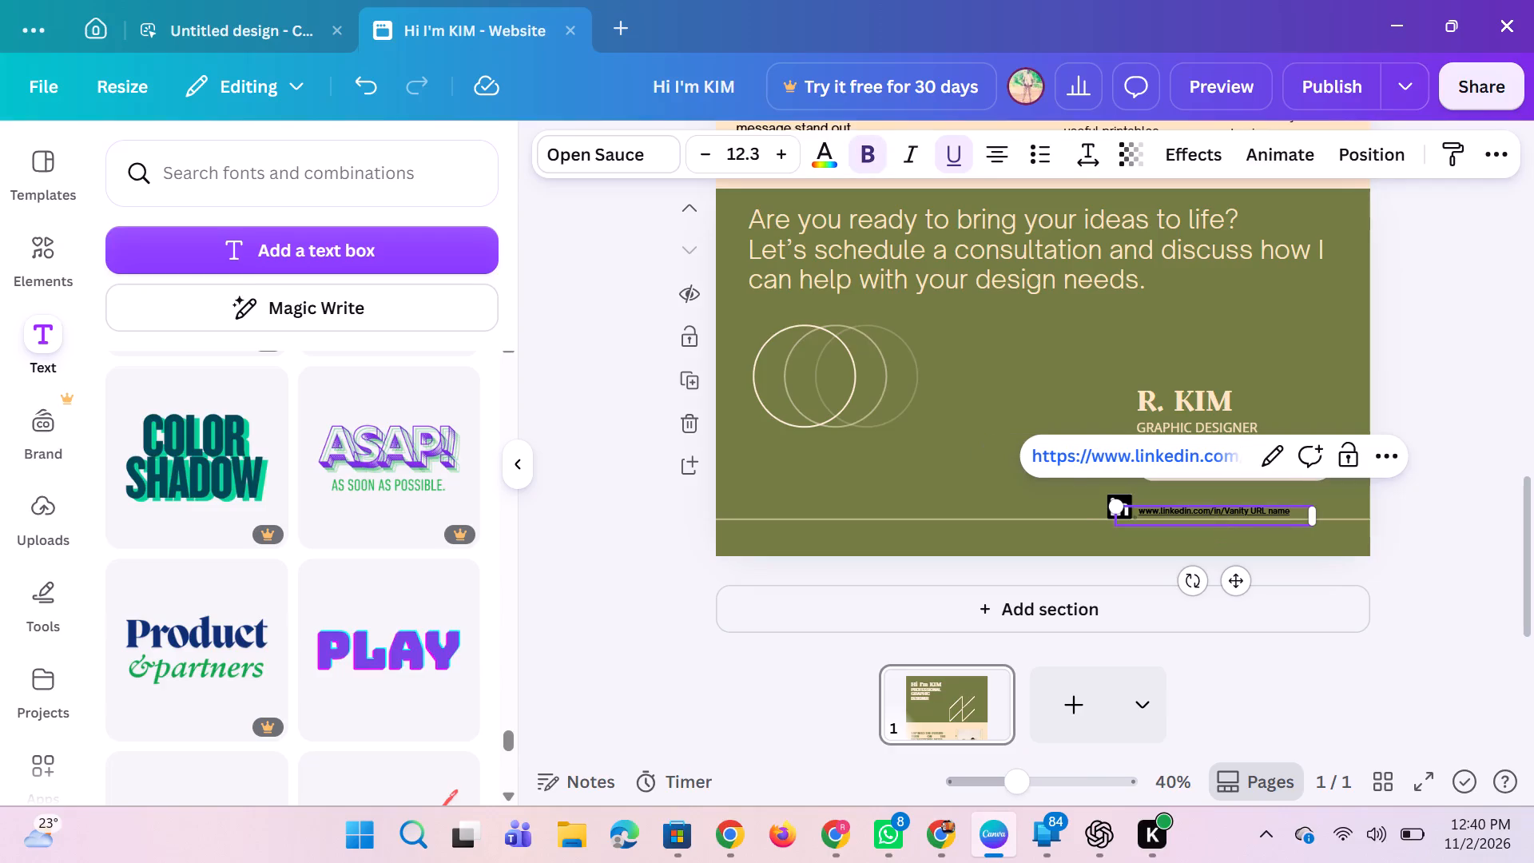
{"action": "left_click", "coordinate": [1157, 449]}
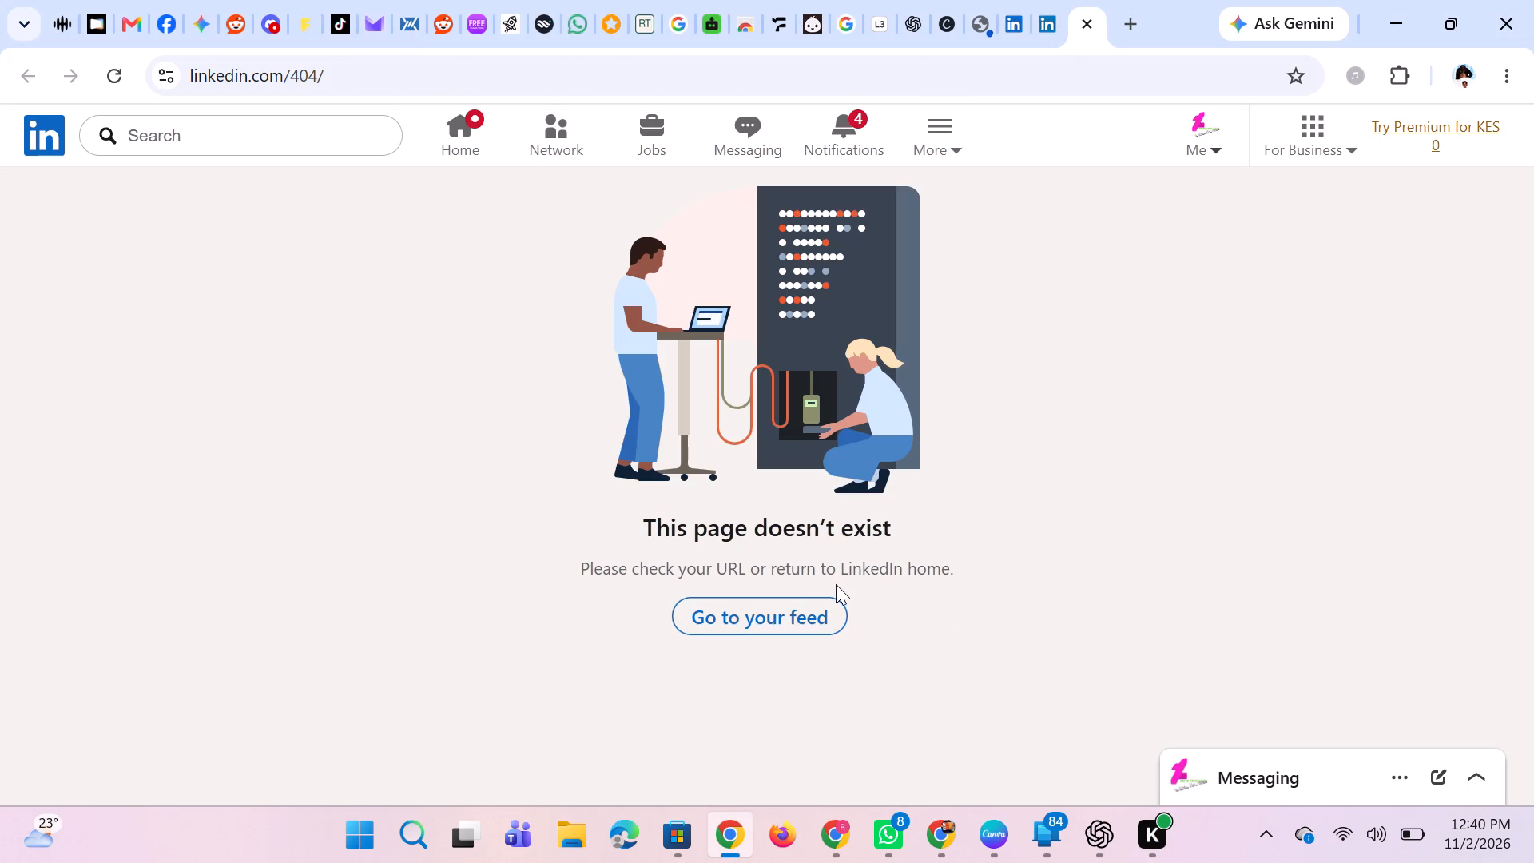
{"action": "left_click", "coordinate": [1080, 22]}
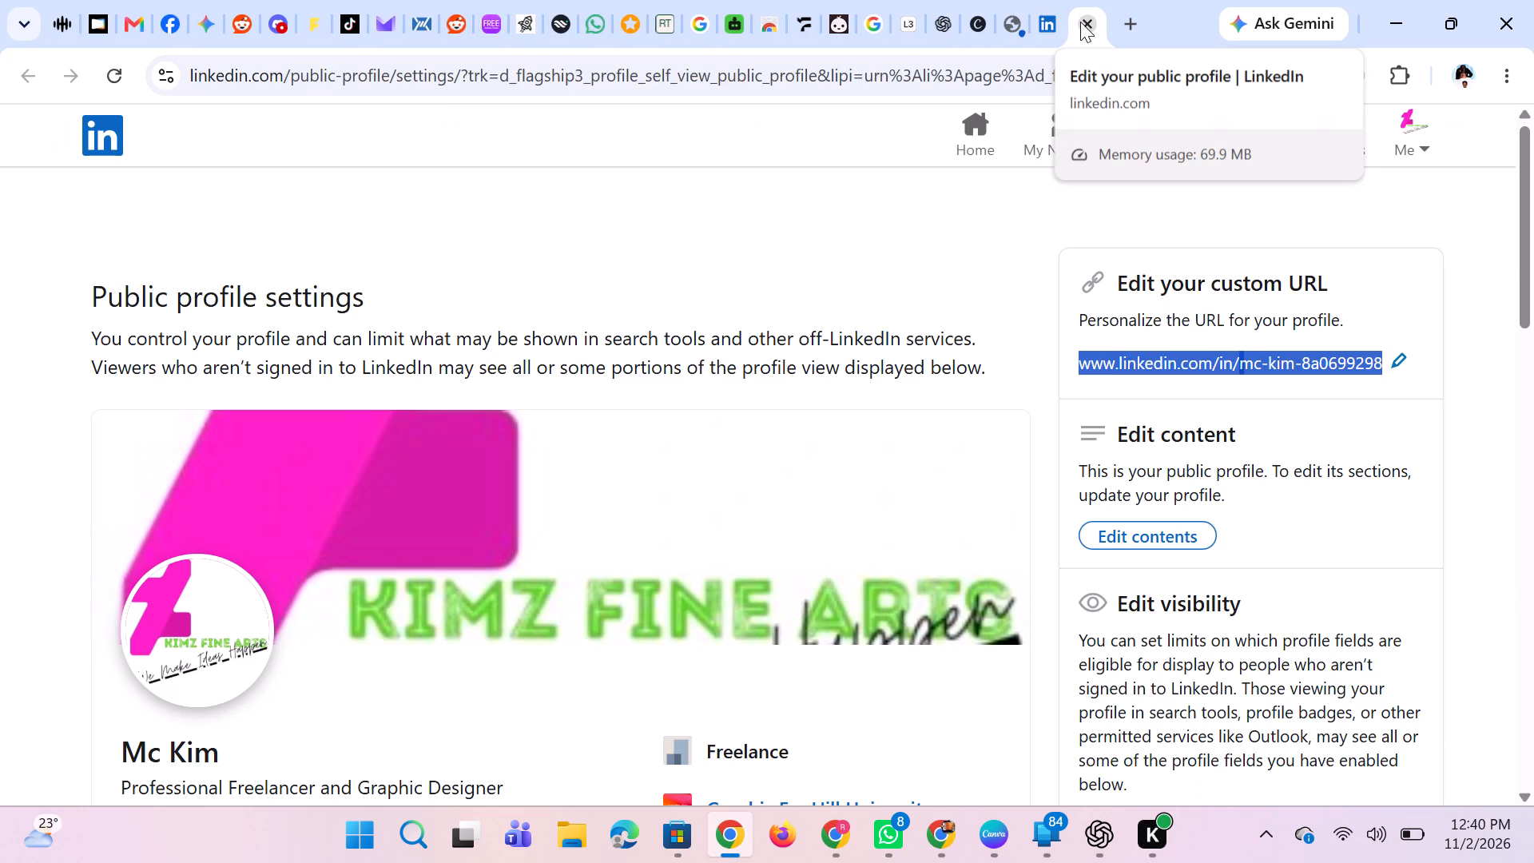
{"action": "left_click", "coordinate": [1080, 22]}
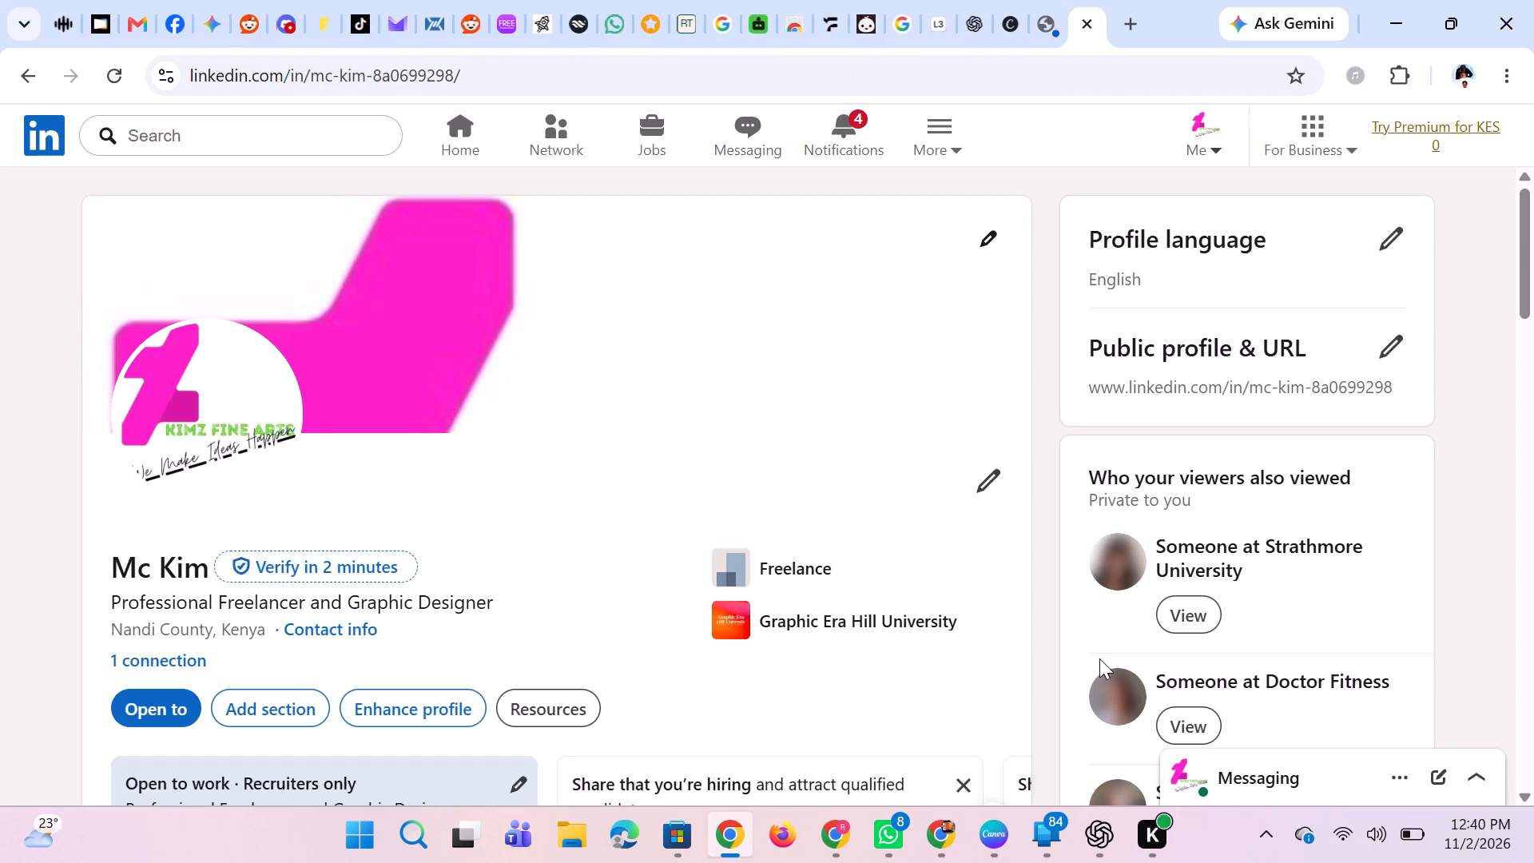
Switch back to the website design in Canva and publish the website.
{"action": "left_click", "coordinate": [990, 845]}
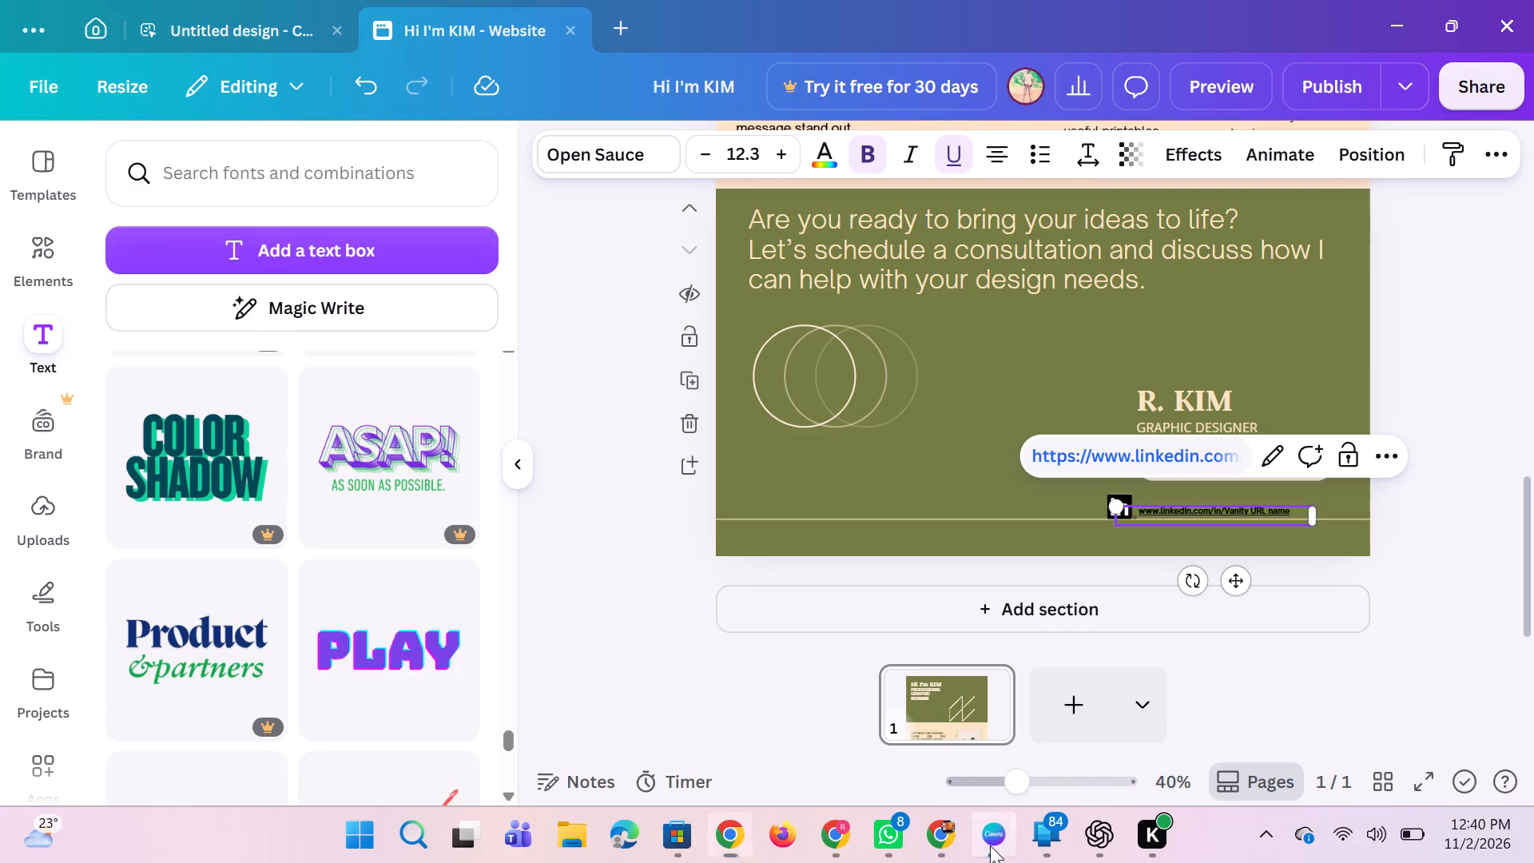
{"action": "left_click", "coordinate": [1445, 381]}
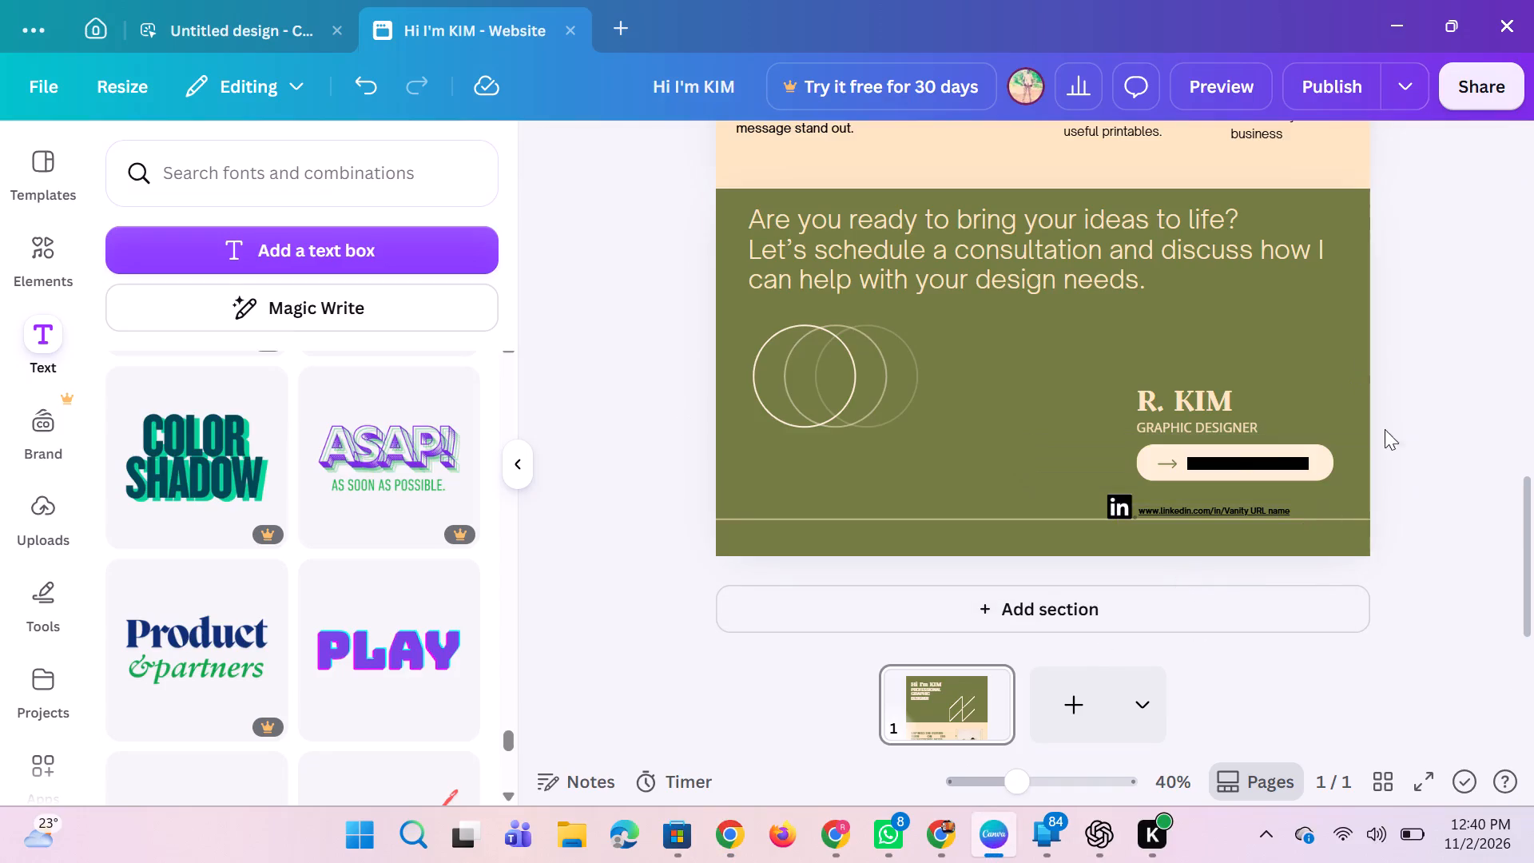
{"action": "left_click", "coordinate": [1184, 502]}
{"action": "left_click", "coordinate": [1184, 511]}
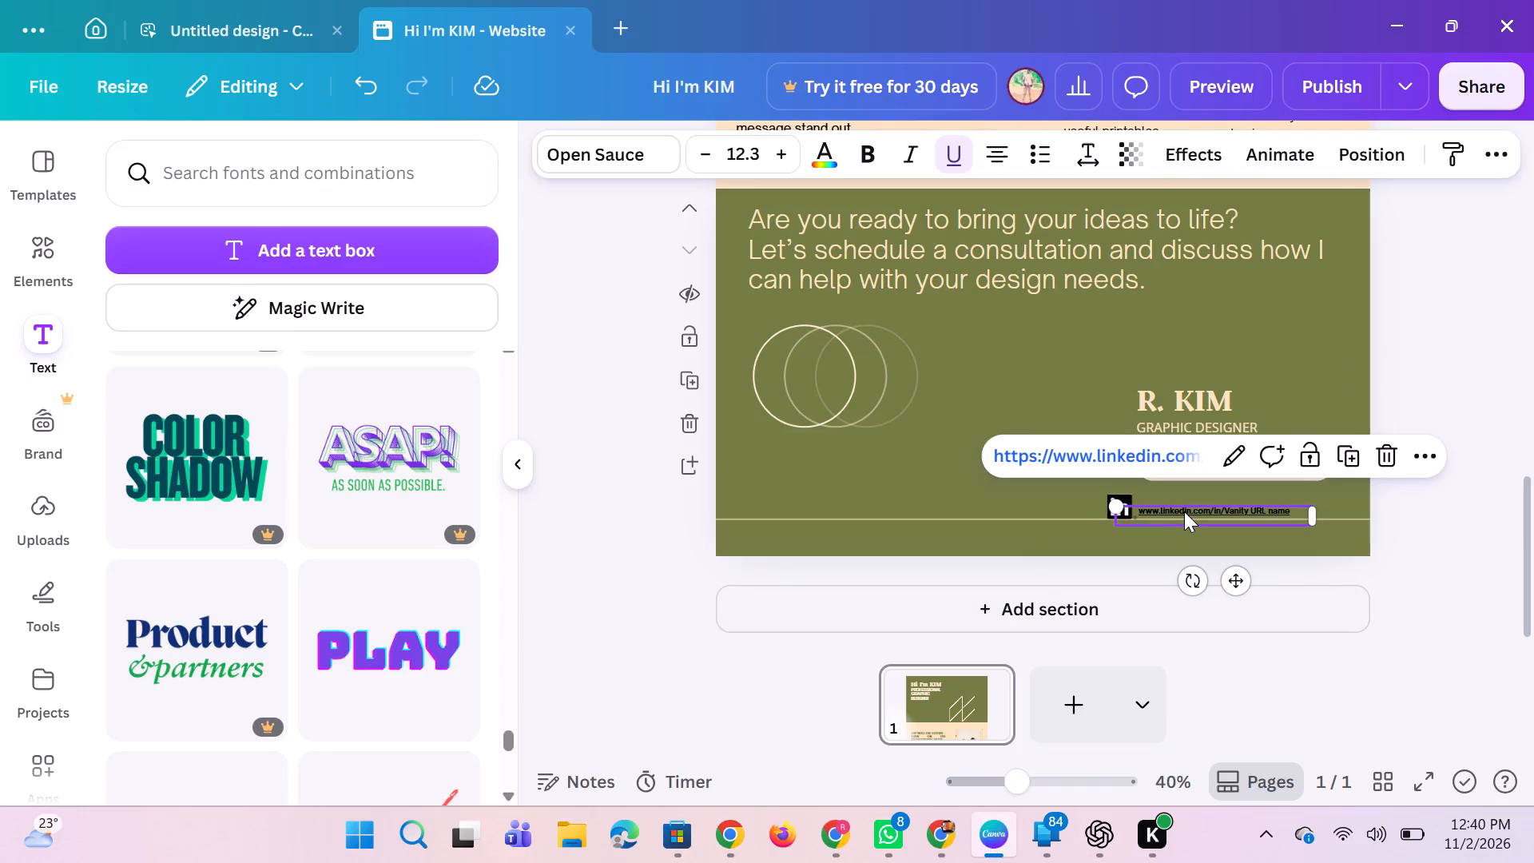
{"action": "left_click", "coordinate": [1455, 556]}
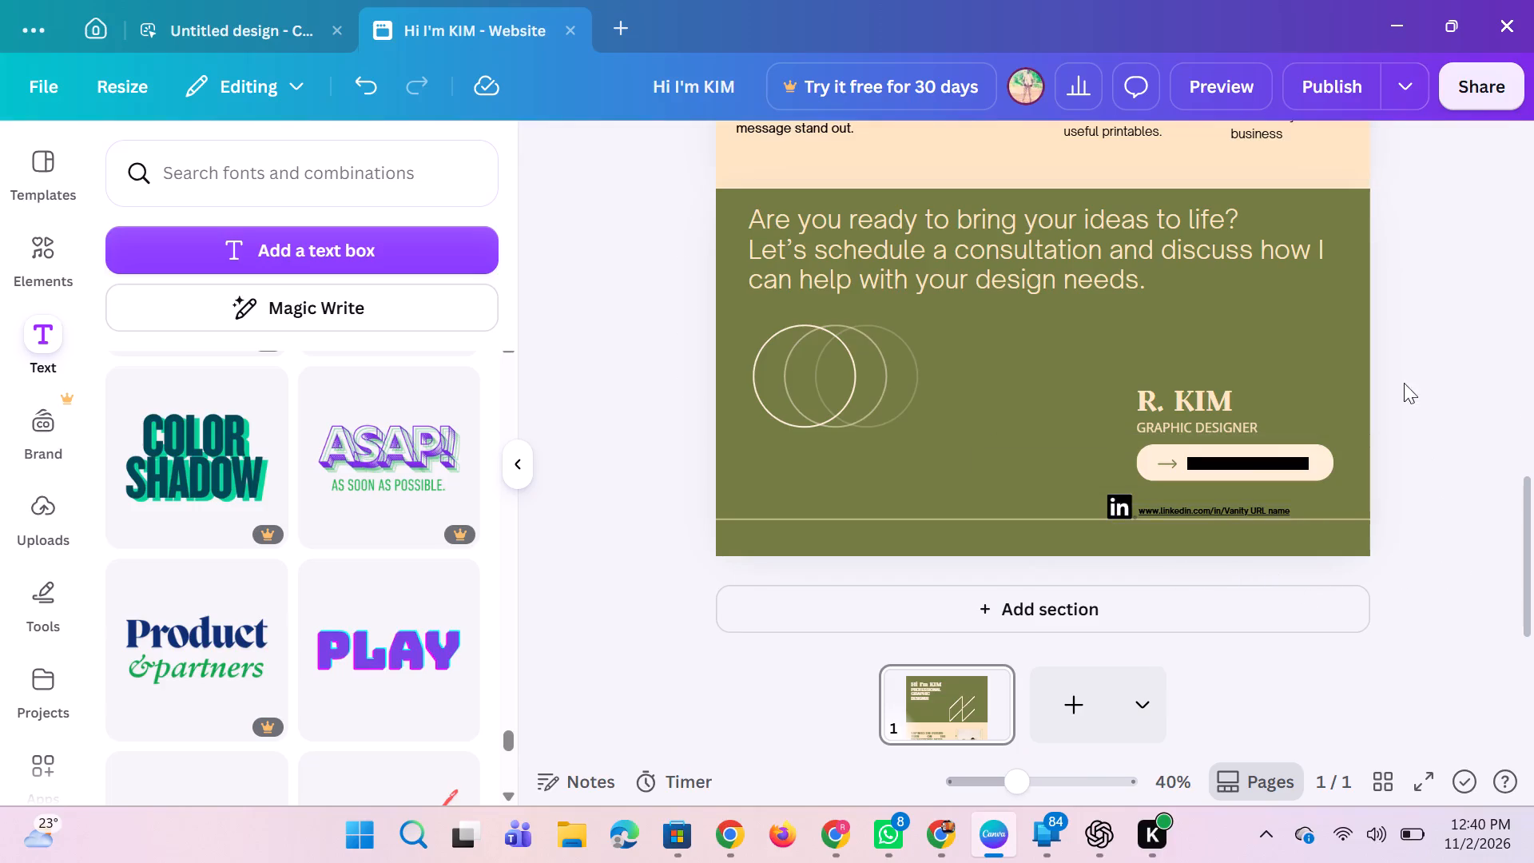
{"action": "left_click", "coordinate": [1027, 352]}
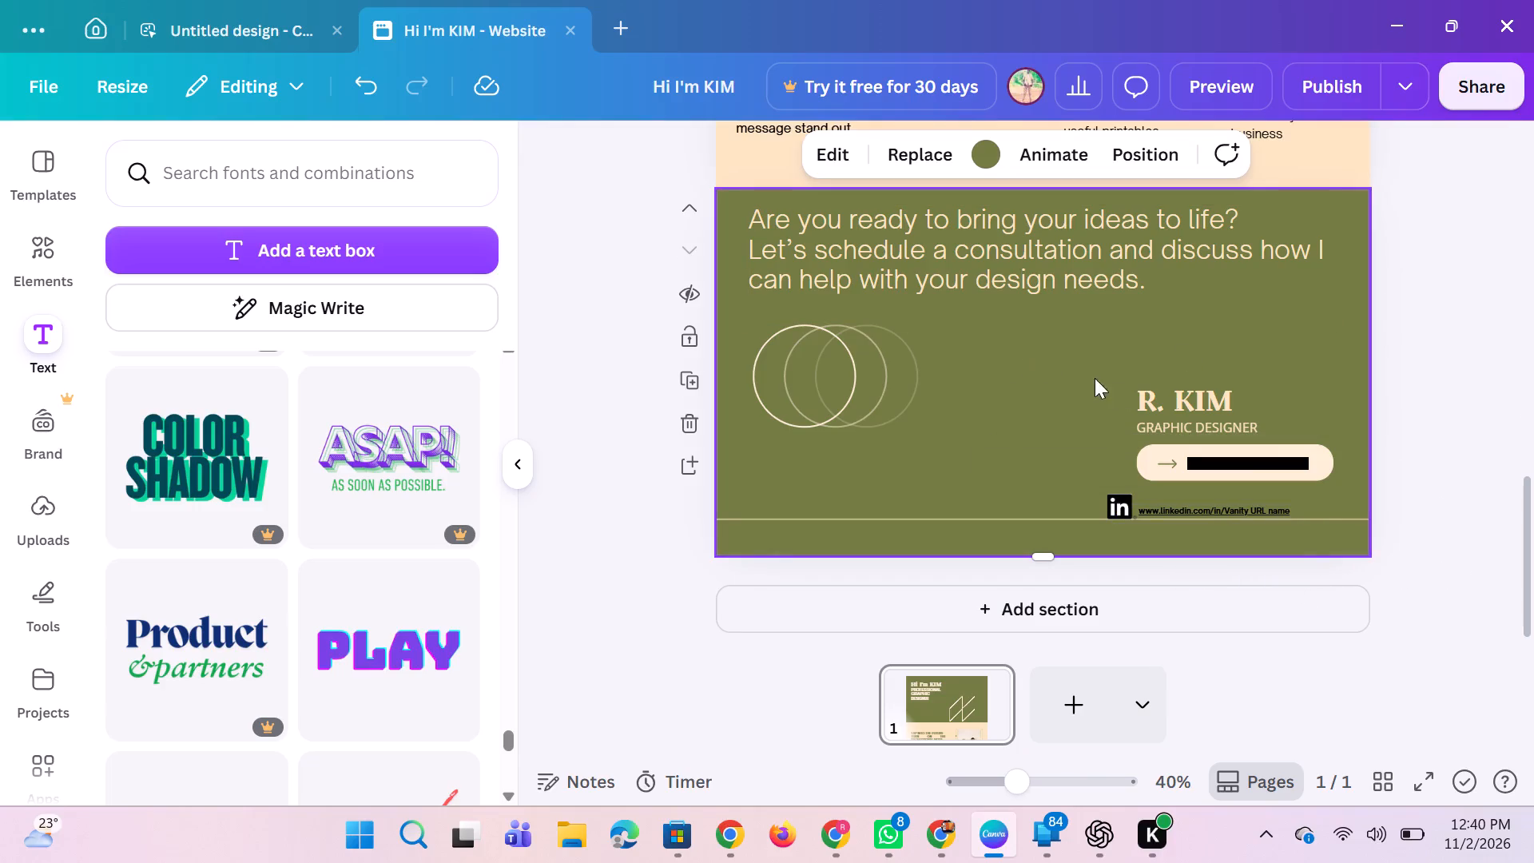
{"action": "left_click", "coordinate": [1488, 388]}
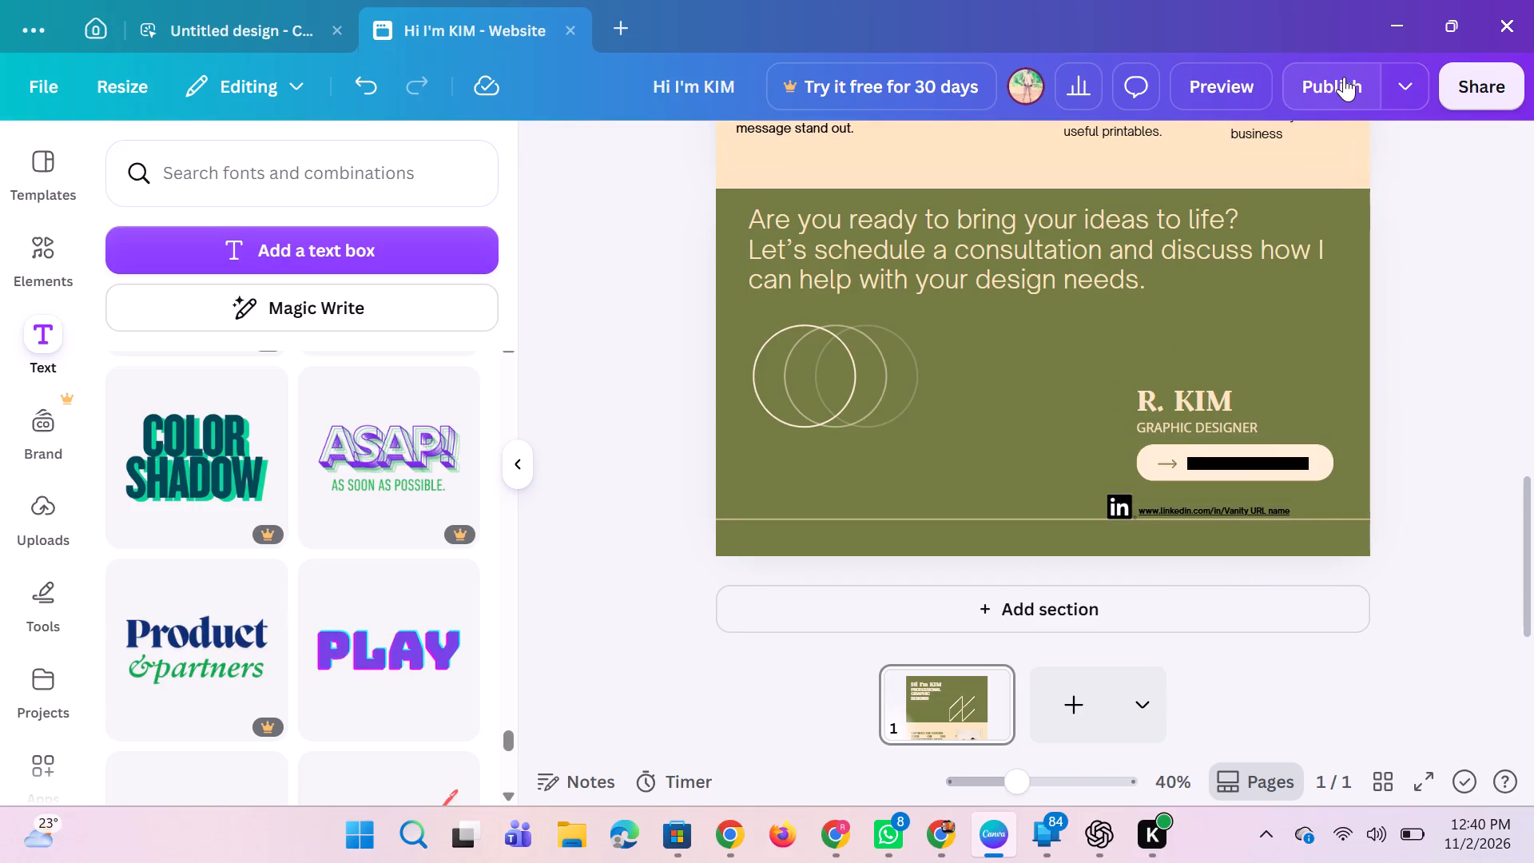
{"action": "left_click", "coordinate": [1344, 77]}
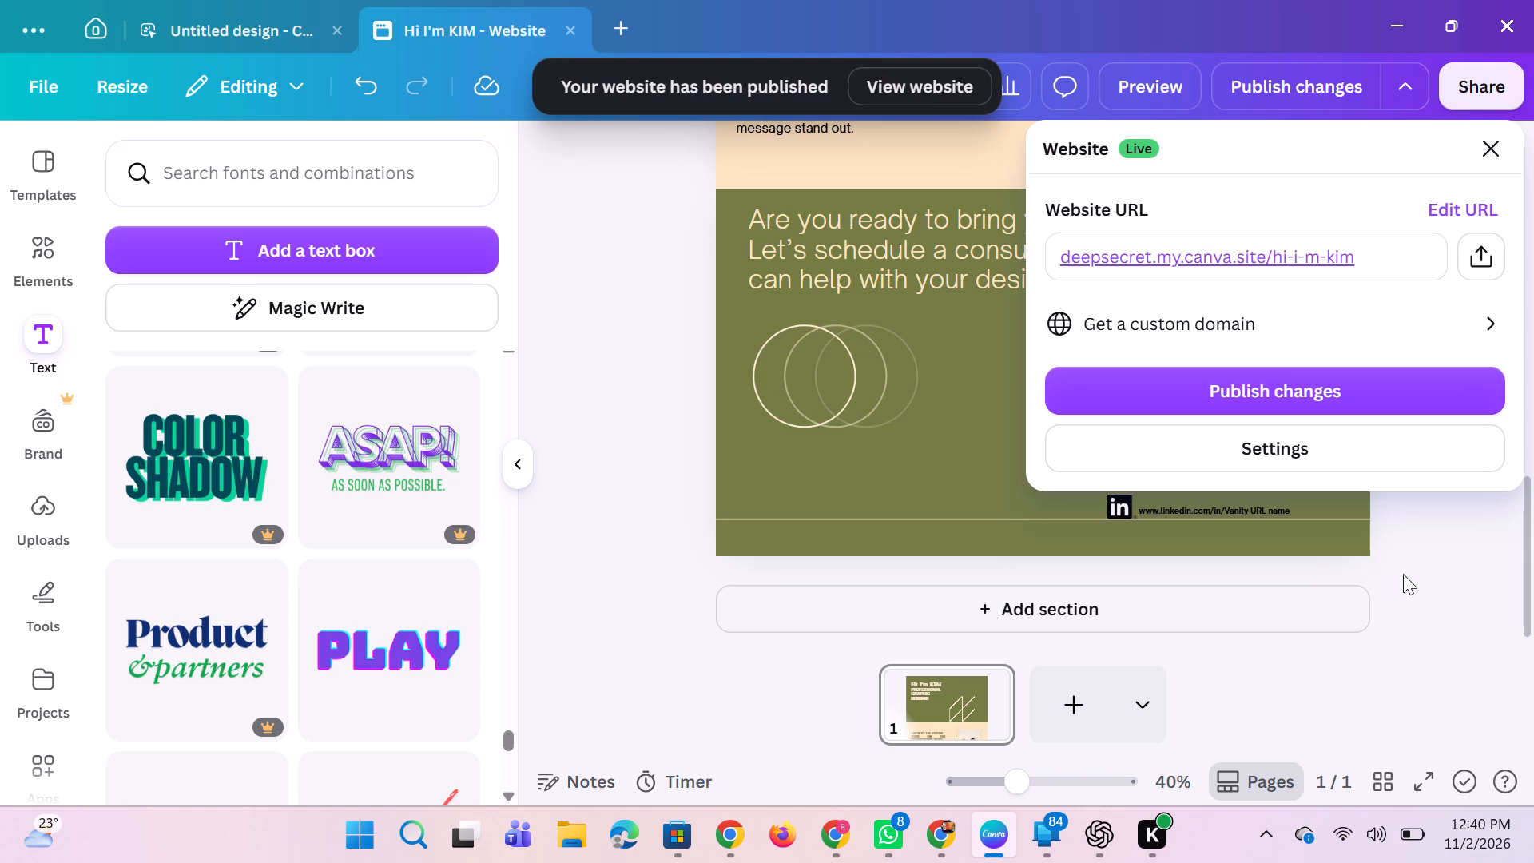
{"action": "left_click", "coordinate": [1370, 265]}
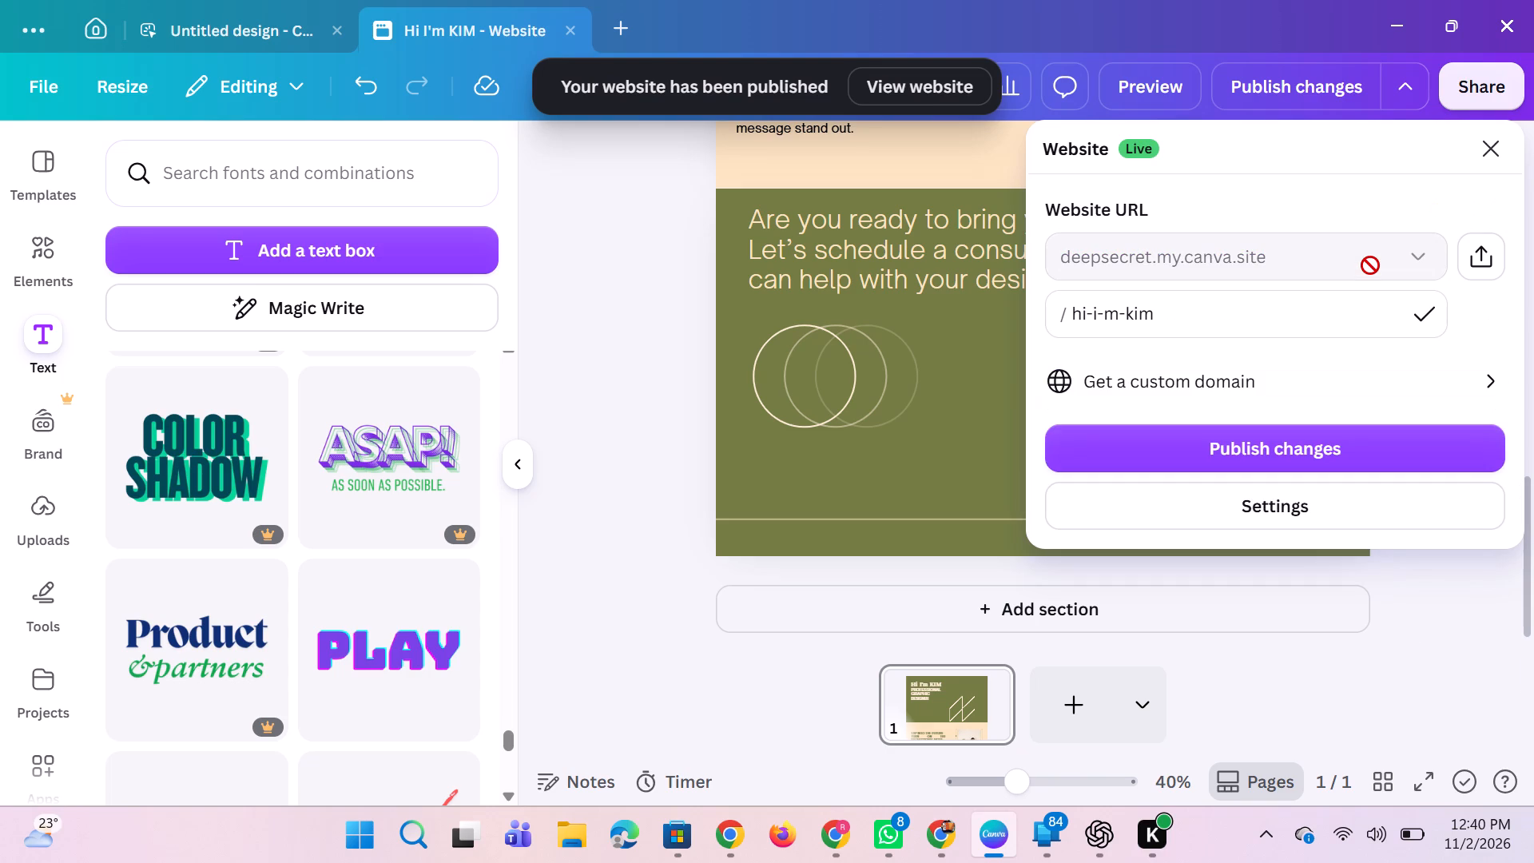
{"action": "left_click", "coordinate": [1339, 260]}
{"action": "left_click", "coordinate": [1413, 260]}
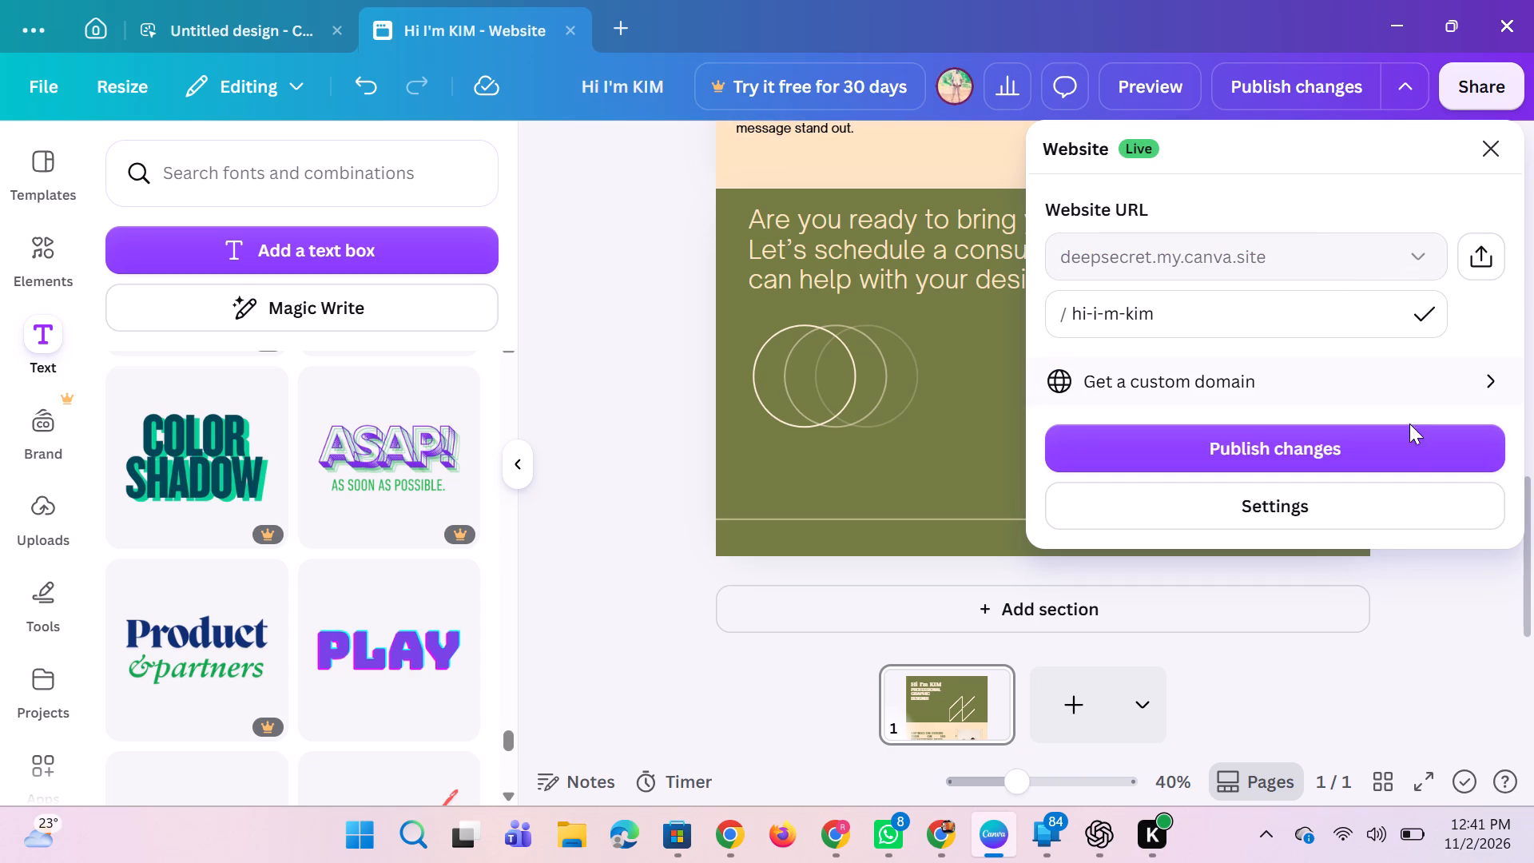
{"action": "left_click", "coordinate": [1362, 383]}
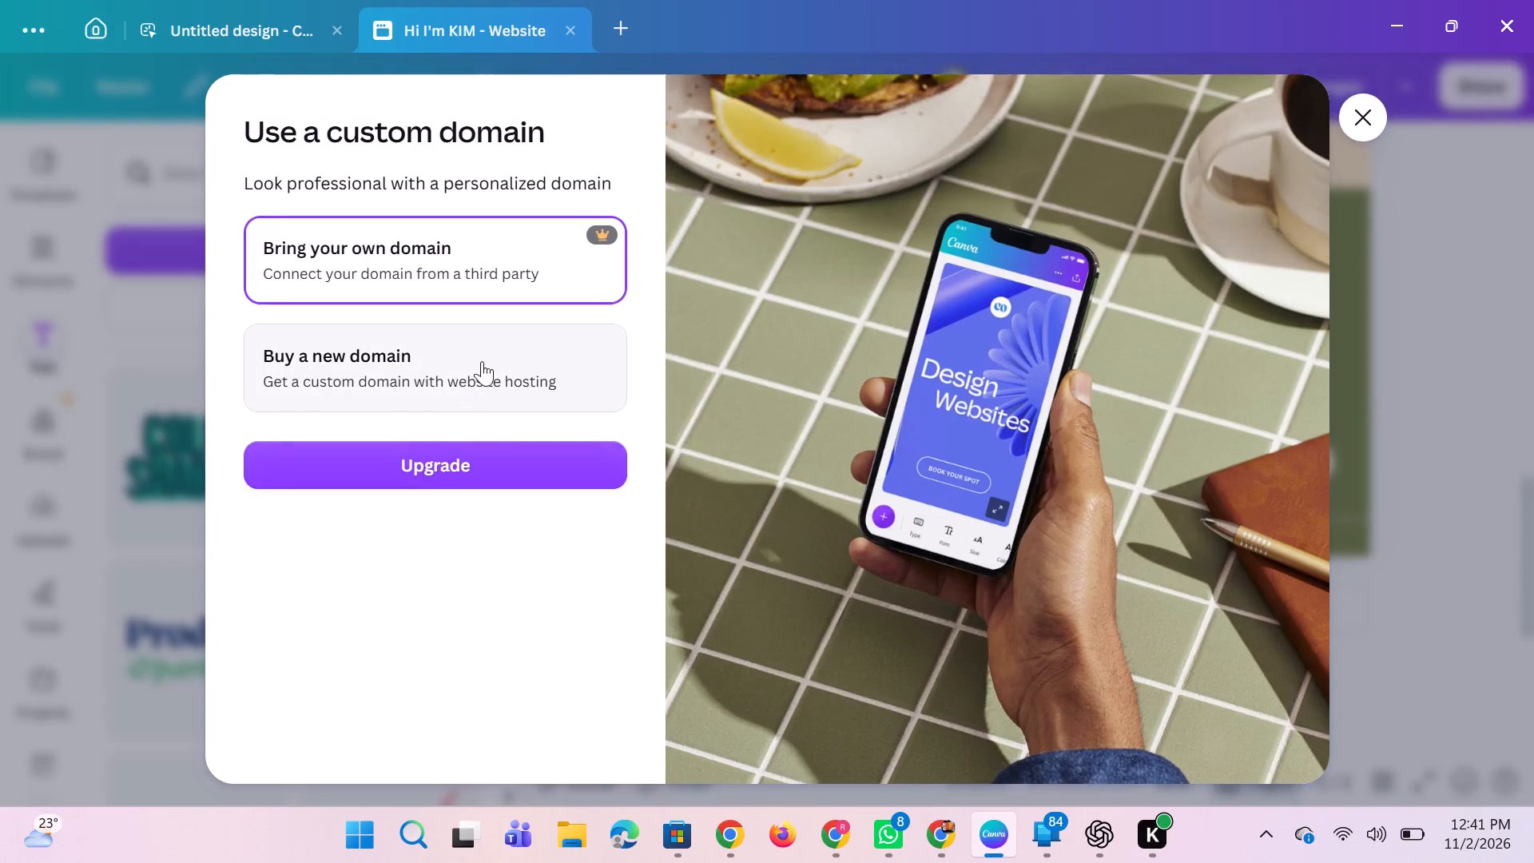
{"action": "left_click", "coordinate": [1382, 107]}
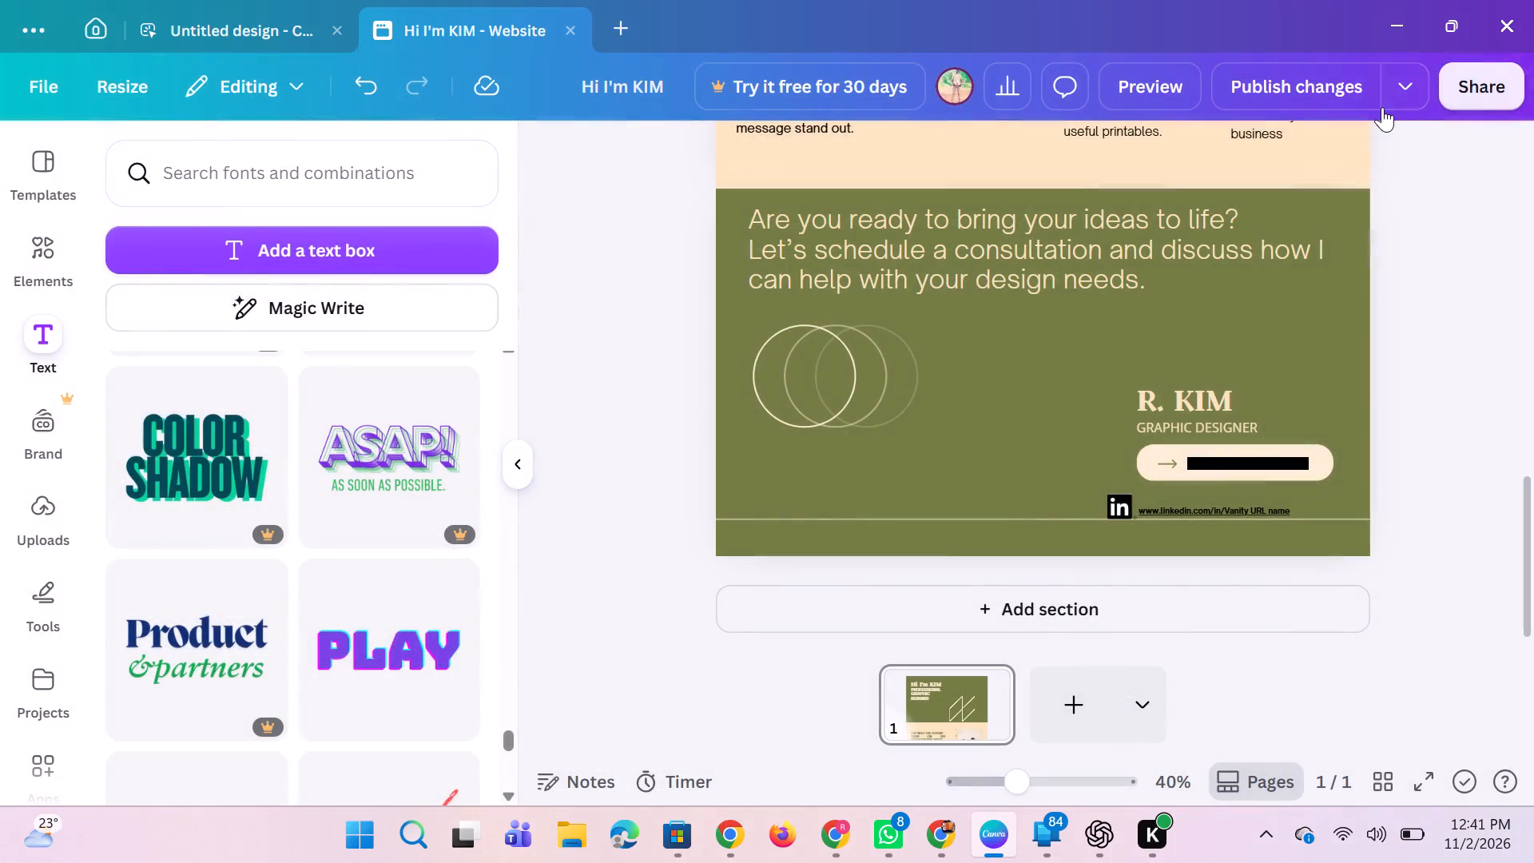
Open the published website in the browser from its live website URL.
{"action": "left_click", "coordinate": [1335, 91]}
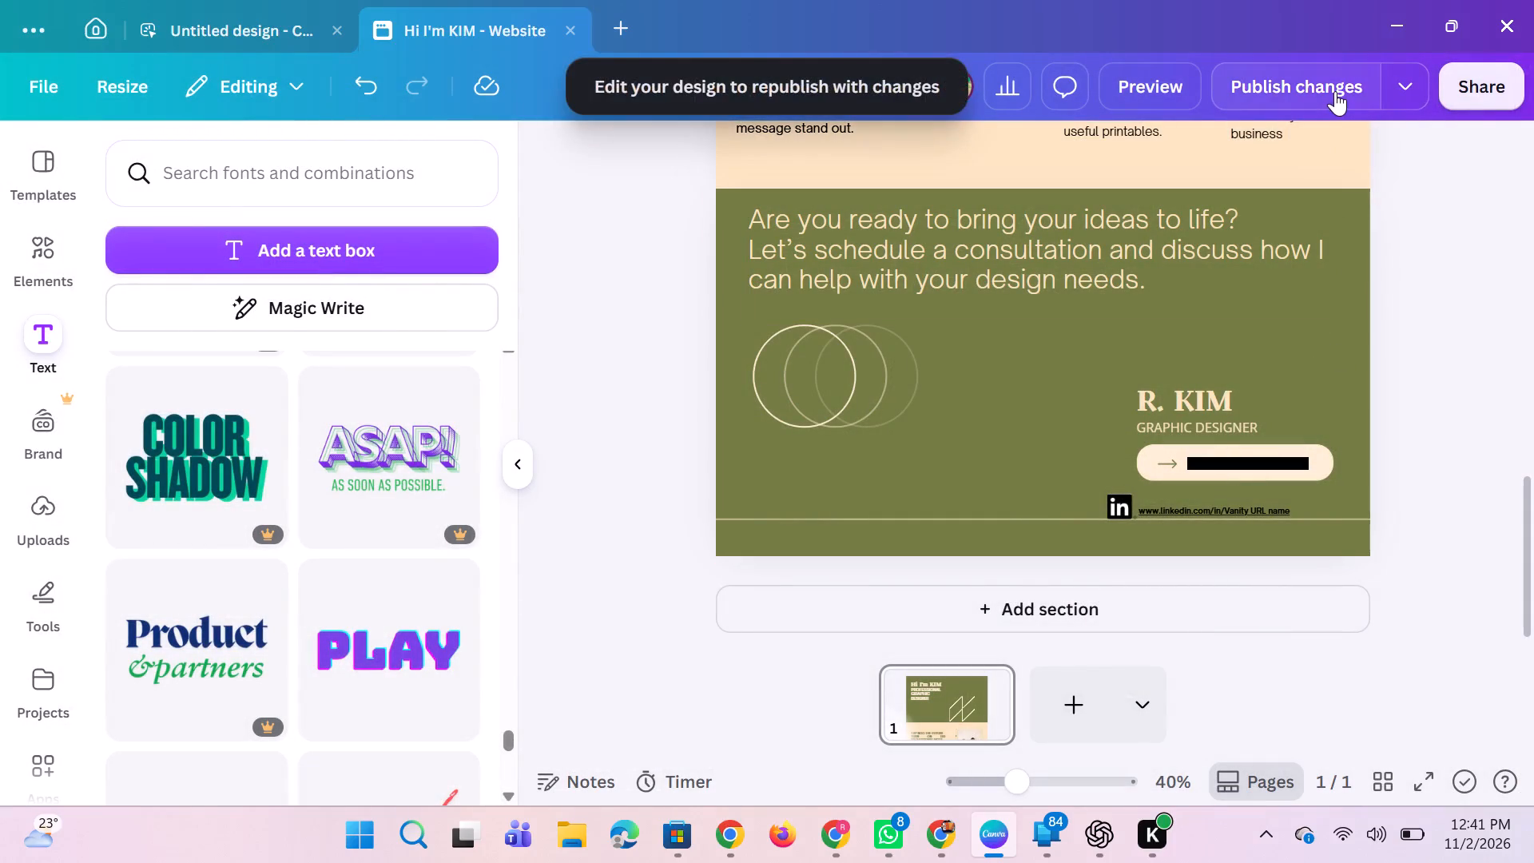
{"action": "left_click", "coordinate": [1398, 89]}
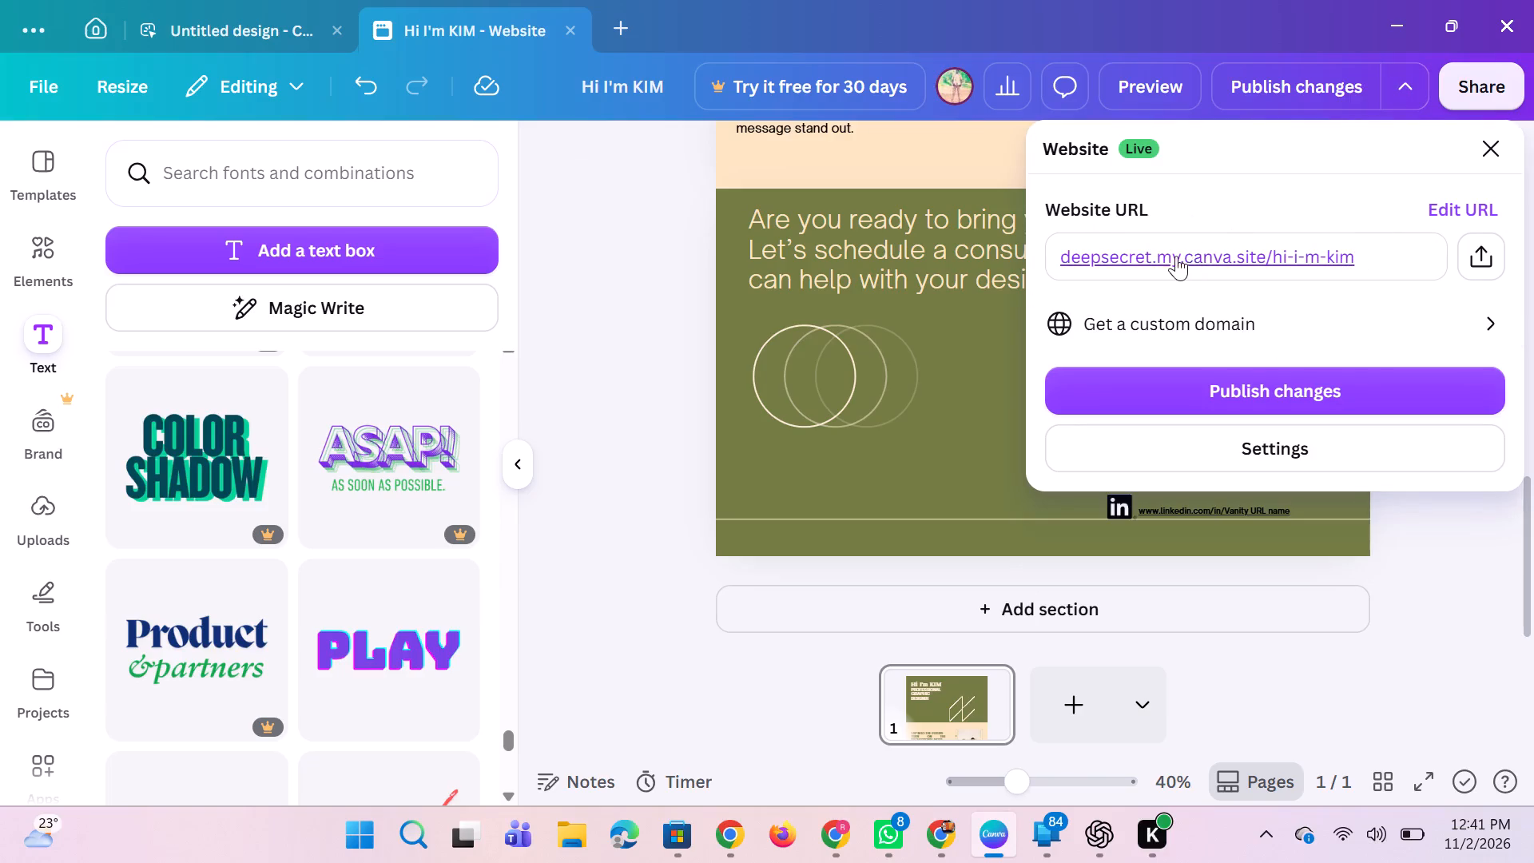
{"action": "left_click", "coordinate": [1143, 254]}
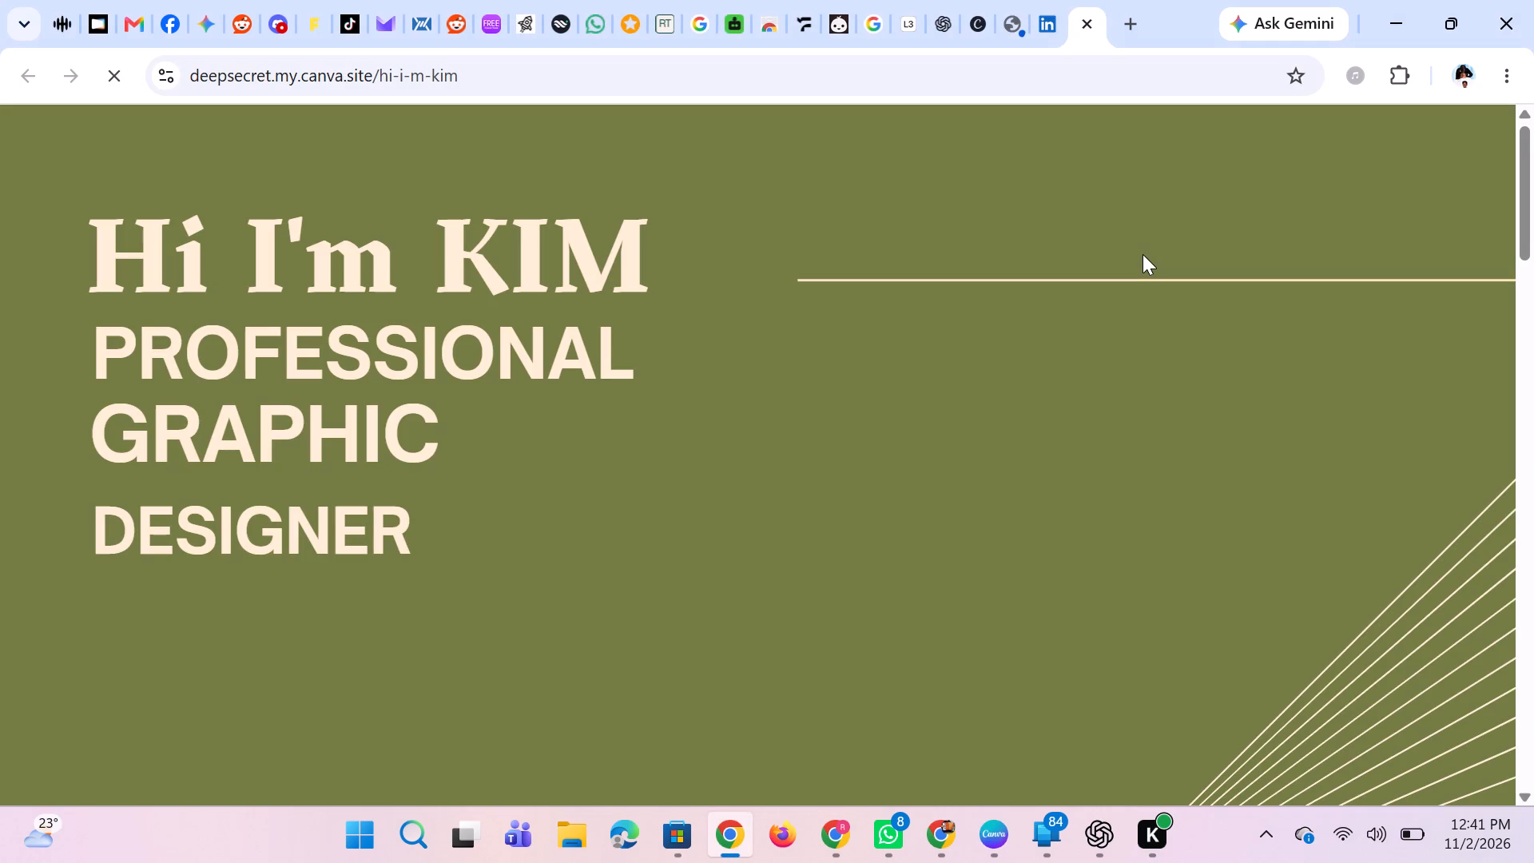
{"action": "scroll", "coordinate": [882, 348], "scroll_direction": "down", "scroll_amount": 2}
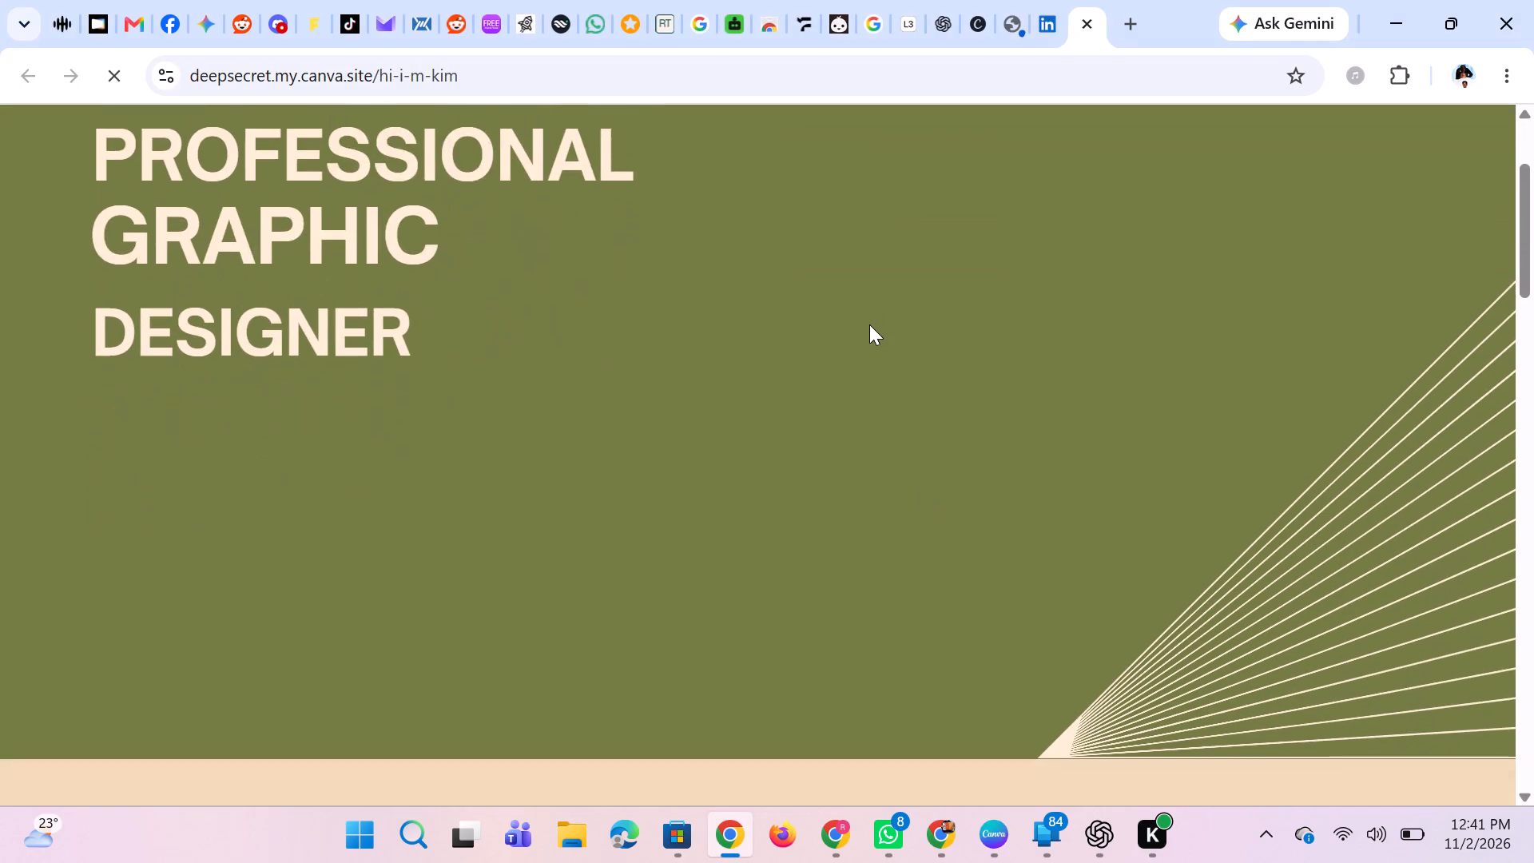
{"action": "scroll", "coordinate": [869, 324], "scroll_direction": "down", "scroll_amount": 5}
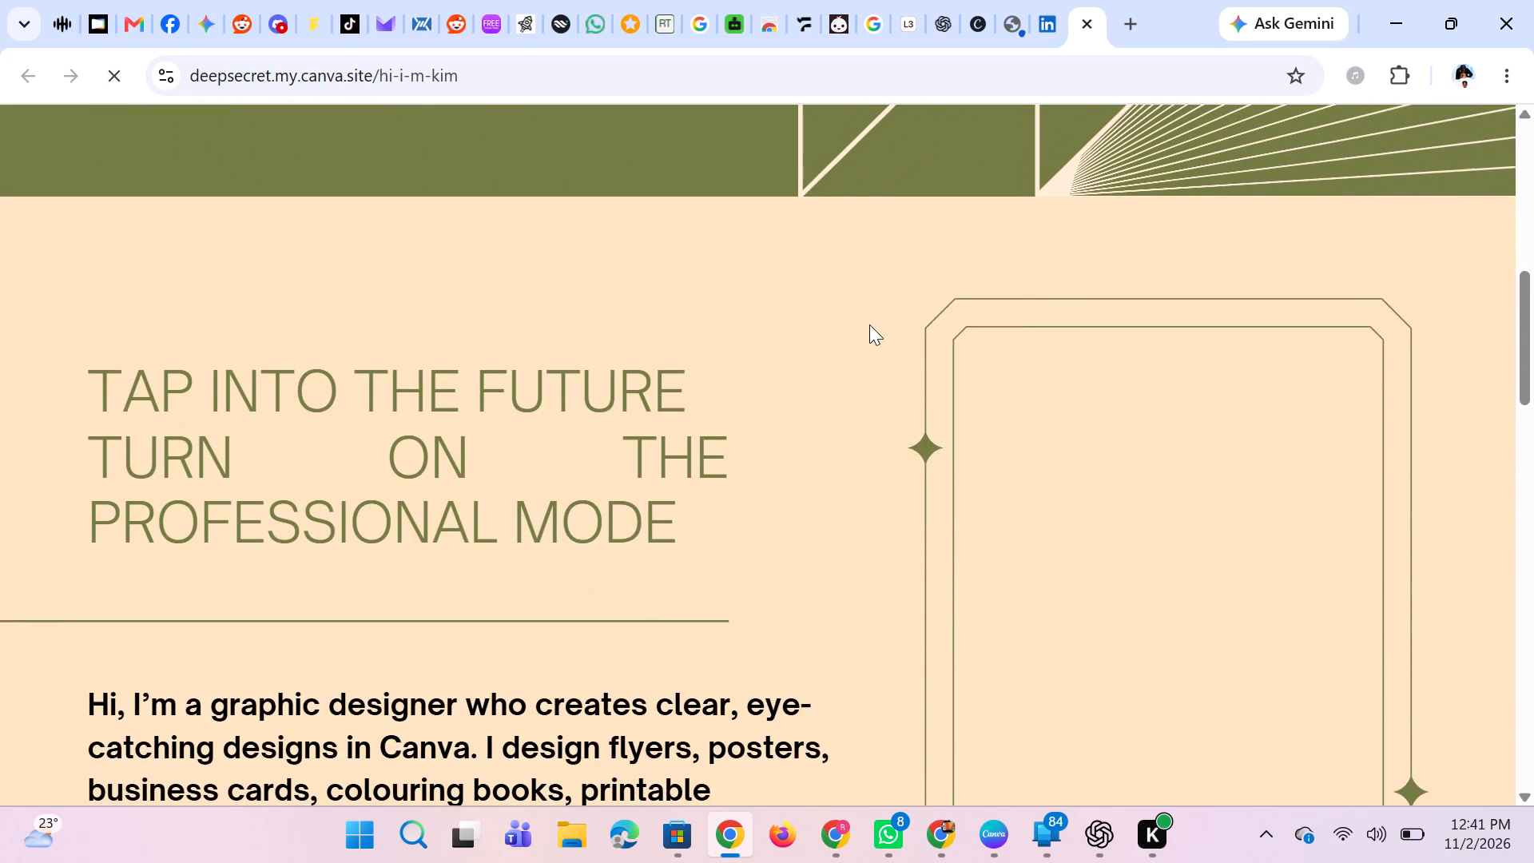
{"action": "scroll", "coordinate": [869, 324], "scroll_direction": "down", "scroll_amount": 1}
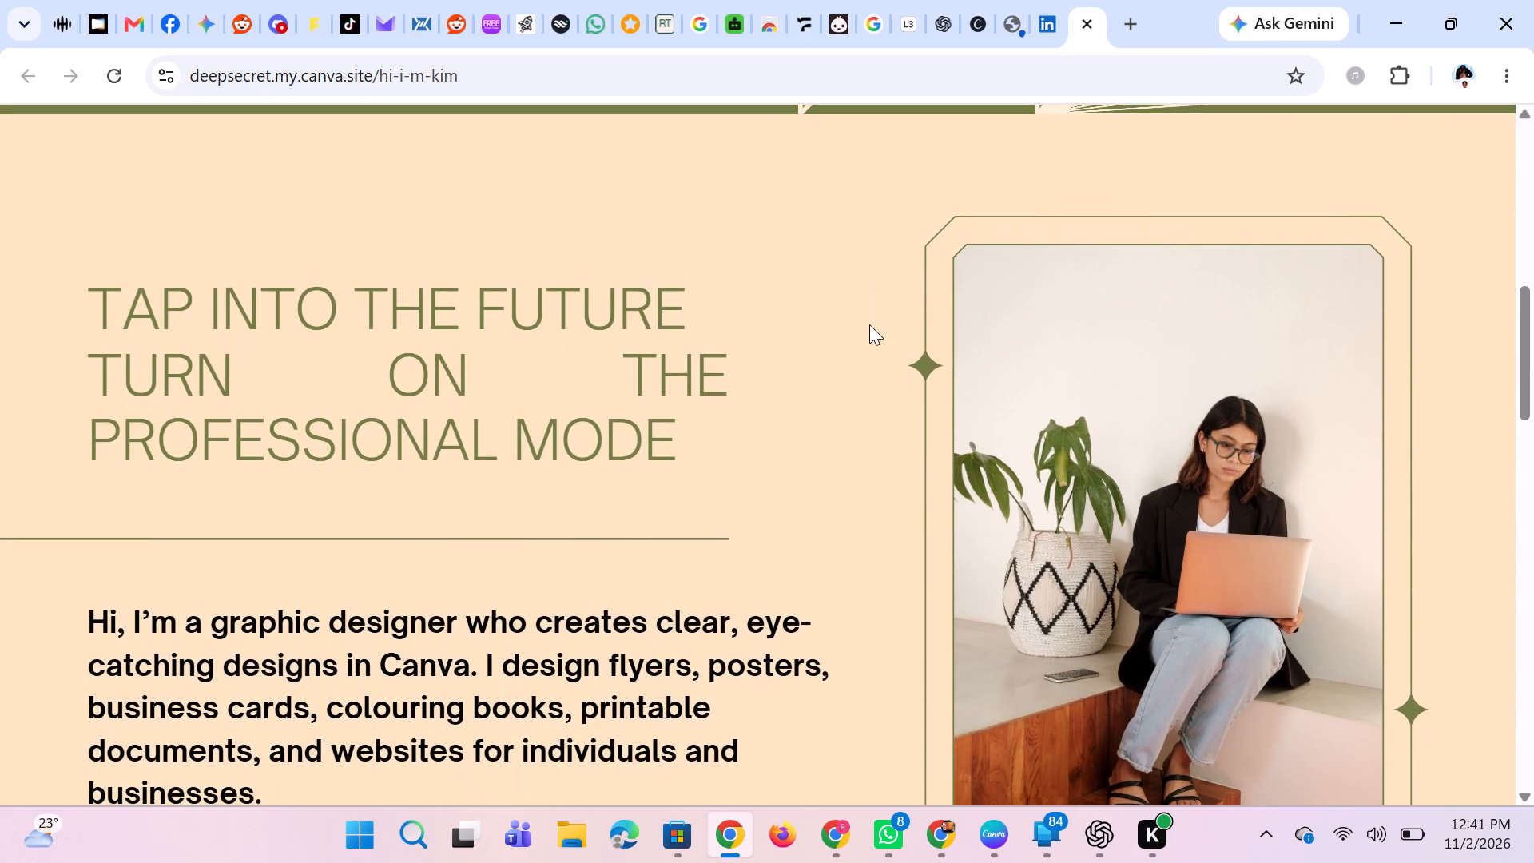
{"action": "scroll", "coordinate": [869, 324], "scroll_direction": "down", "scroll_amount": 2}
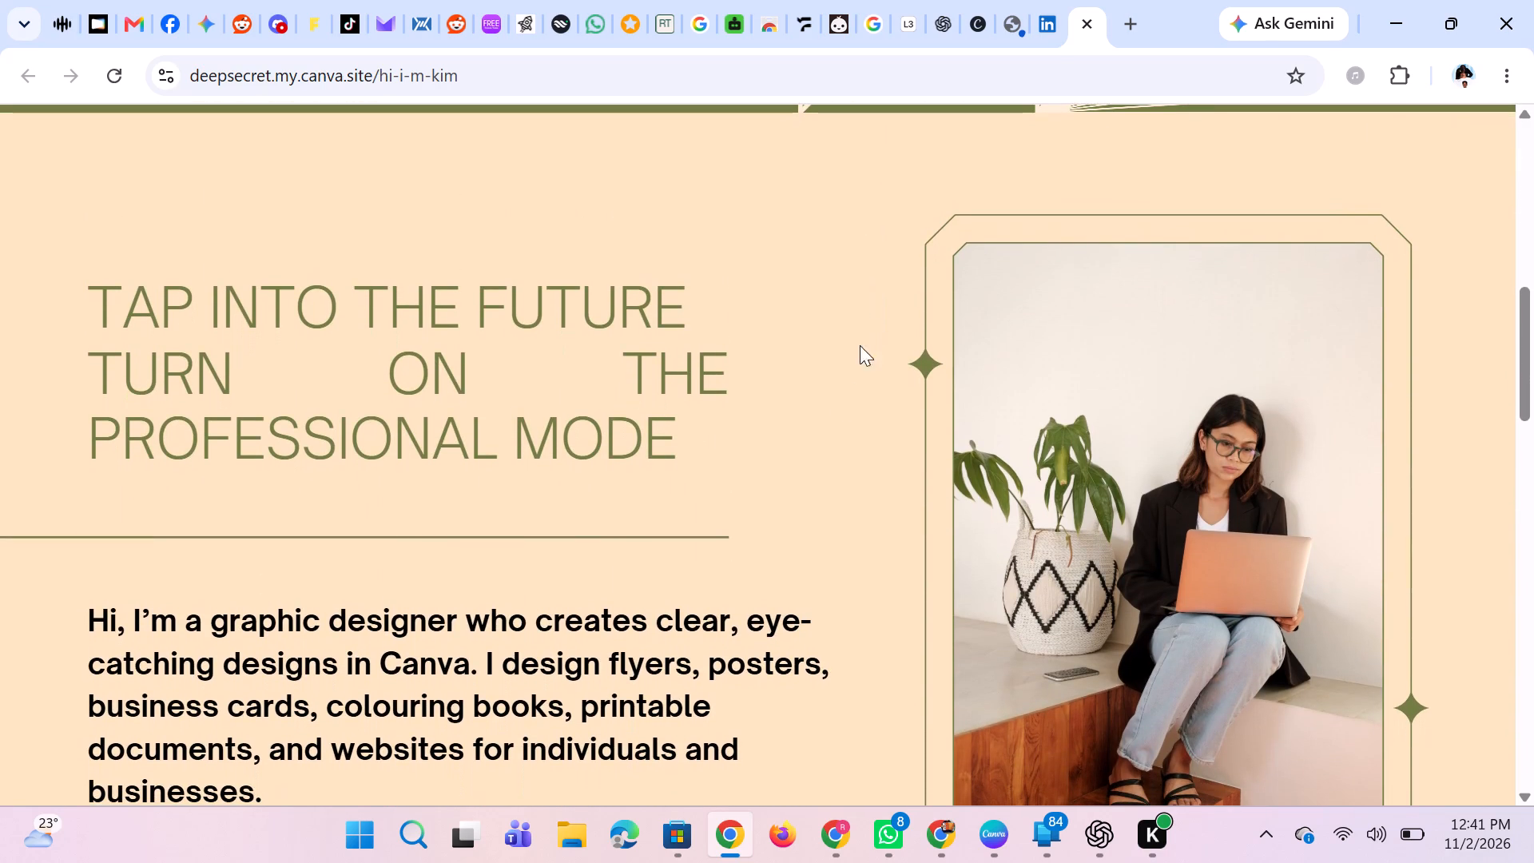
{"action": "scroll", "coordinate": [819, 425], "scroll_direction": "down", "scroll_amount": 2}
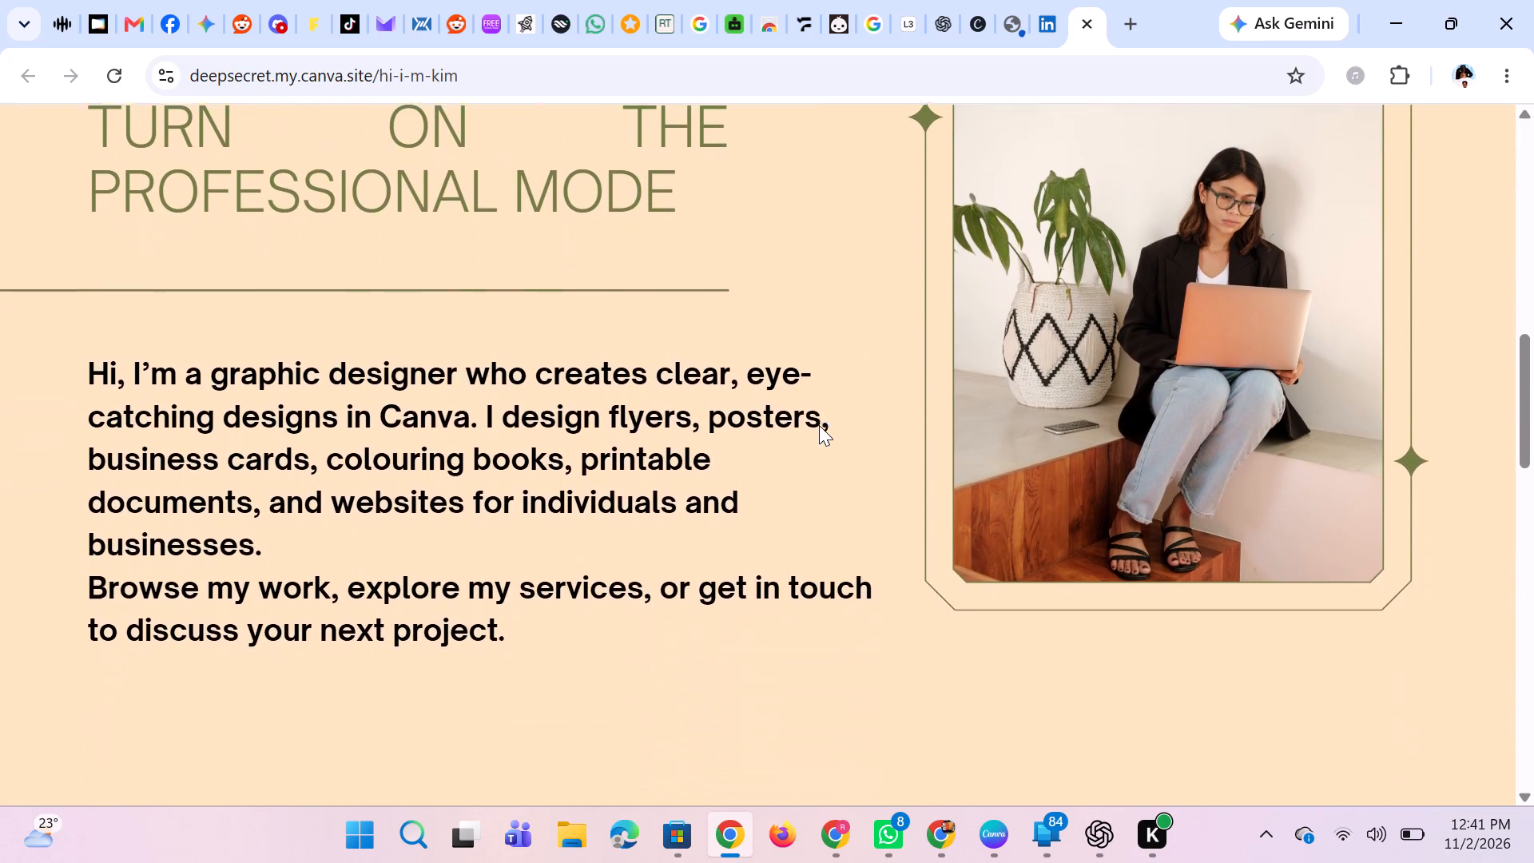
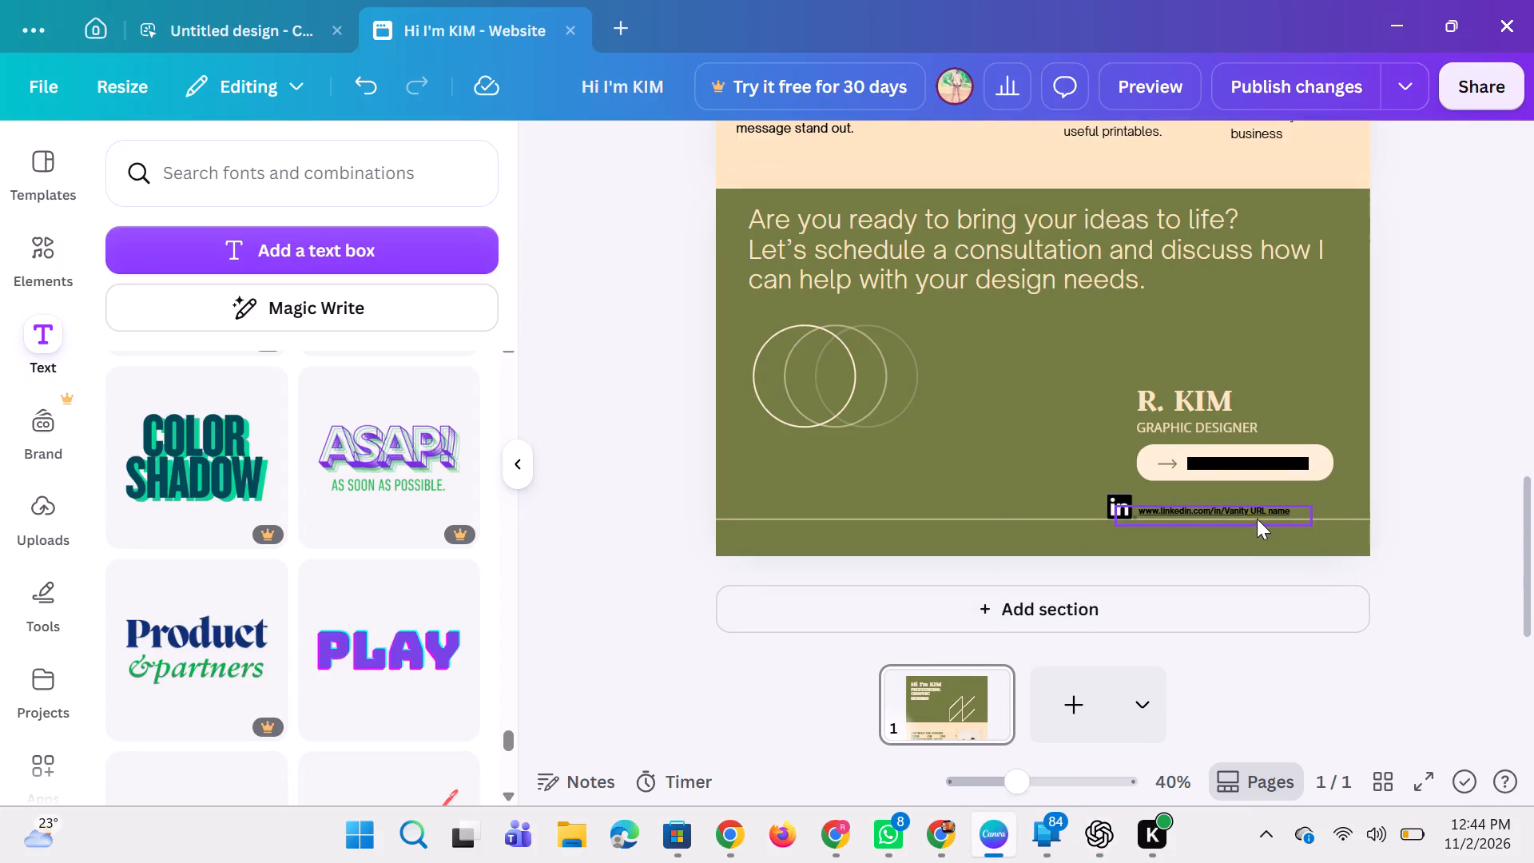
{"action": "left_click", "coordinate": [1246, 515]}
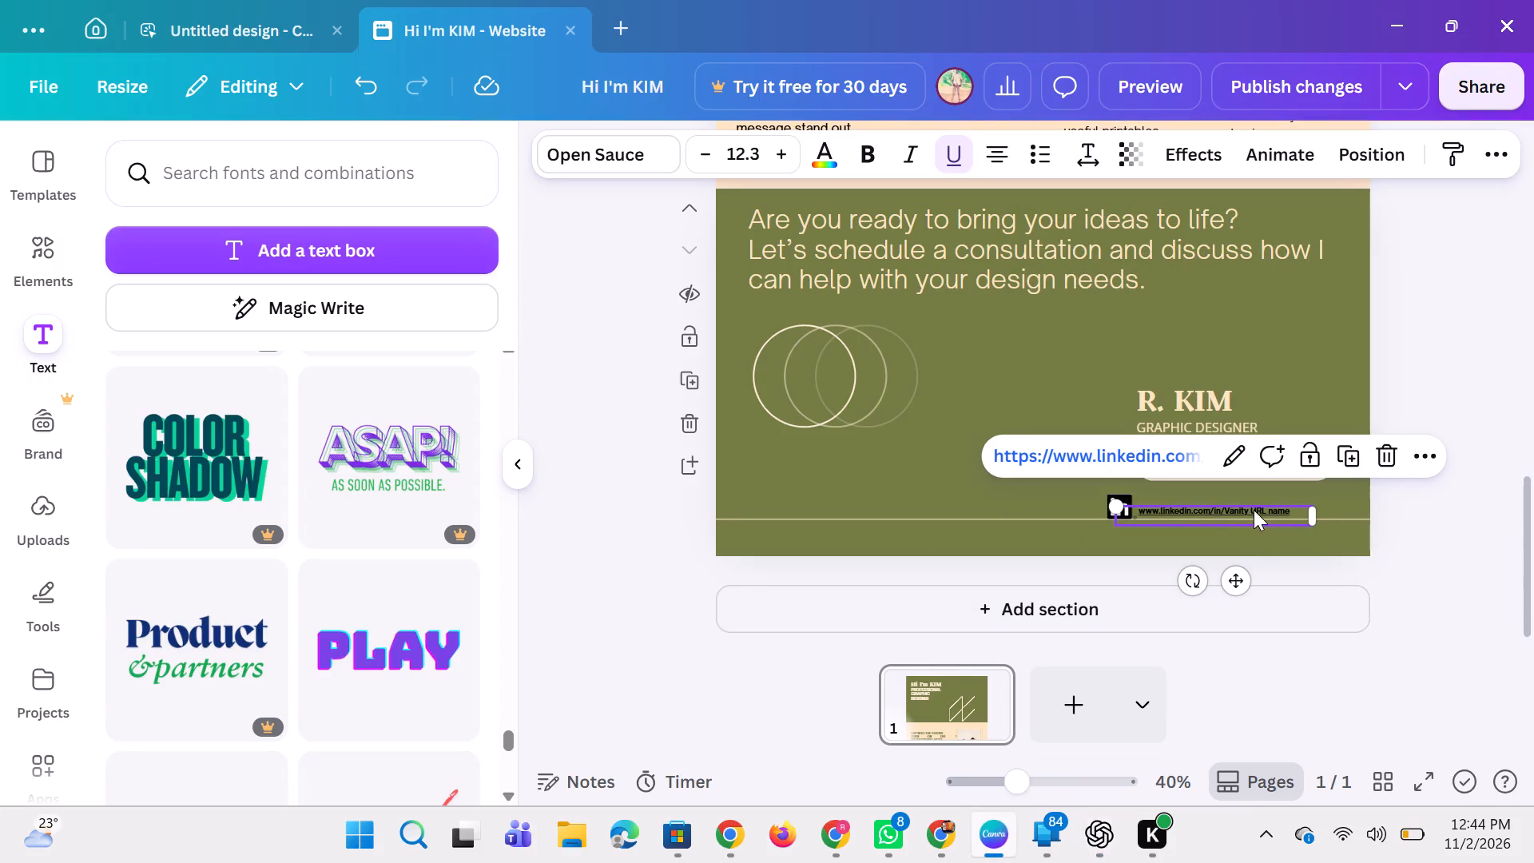
{"action": "left_click", "coordinate": [1394, 455]}
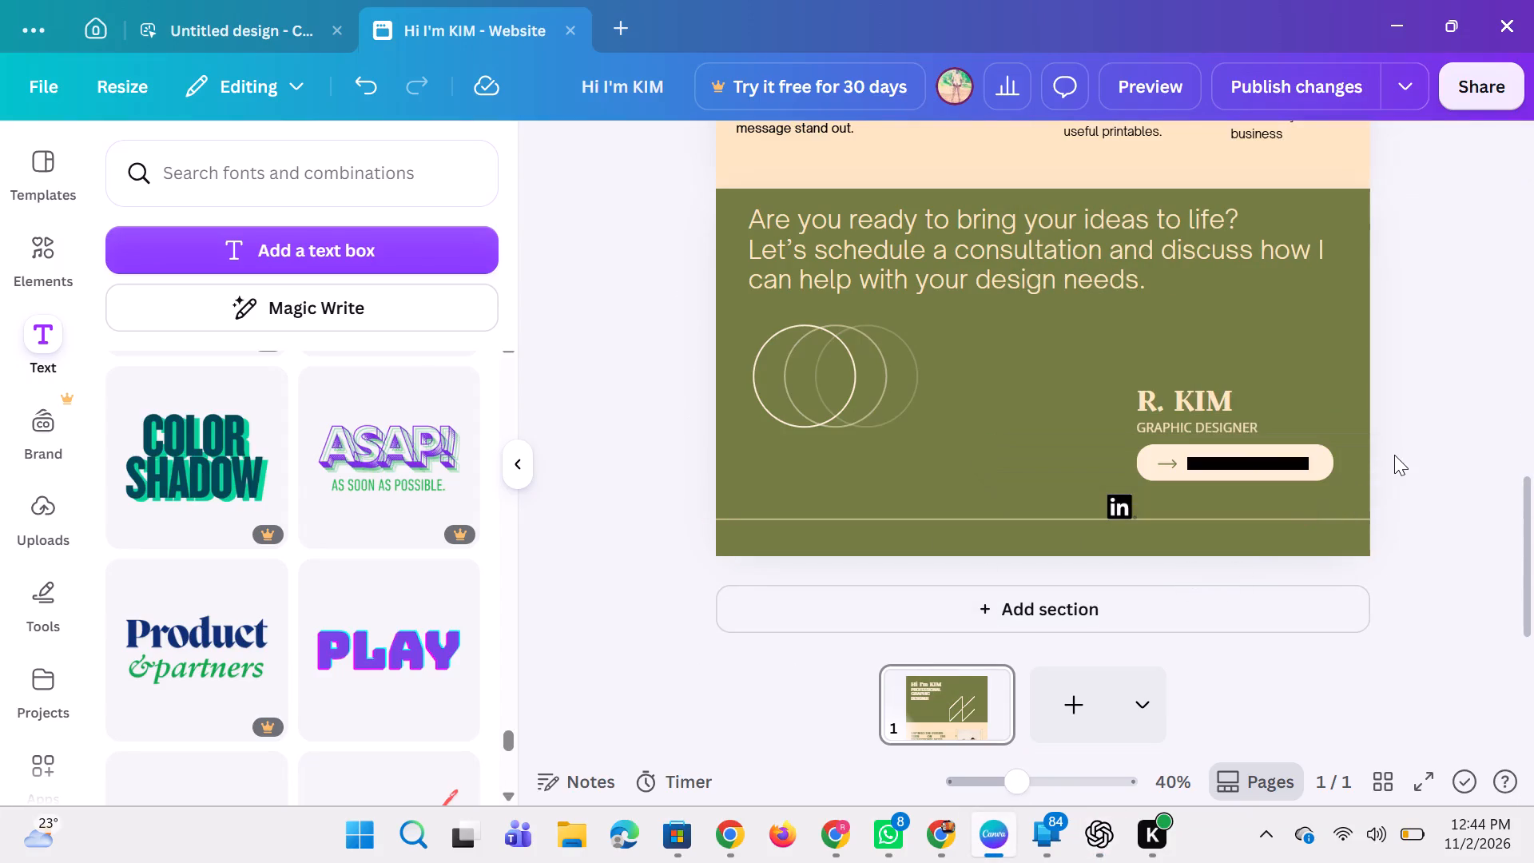
Add a text box to the contact section containing the copied LinkedIn profile URL.
{"action": "key", "text": "t"}
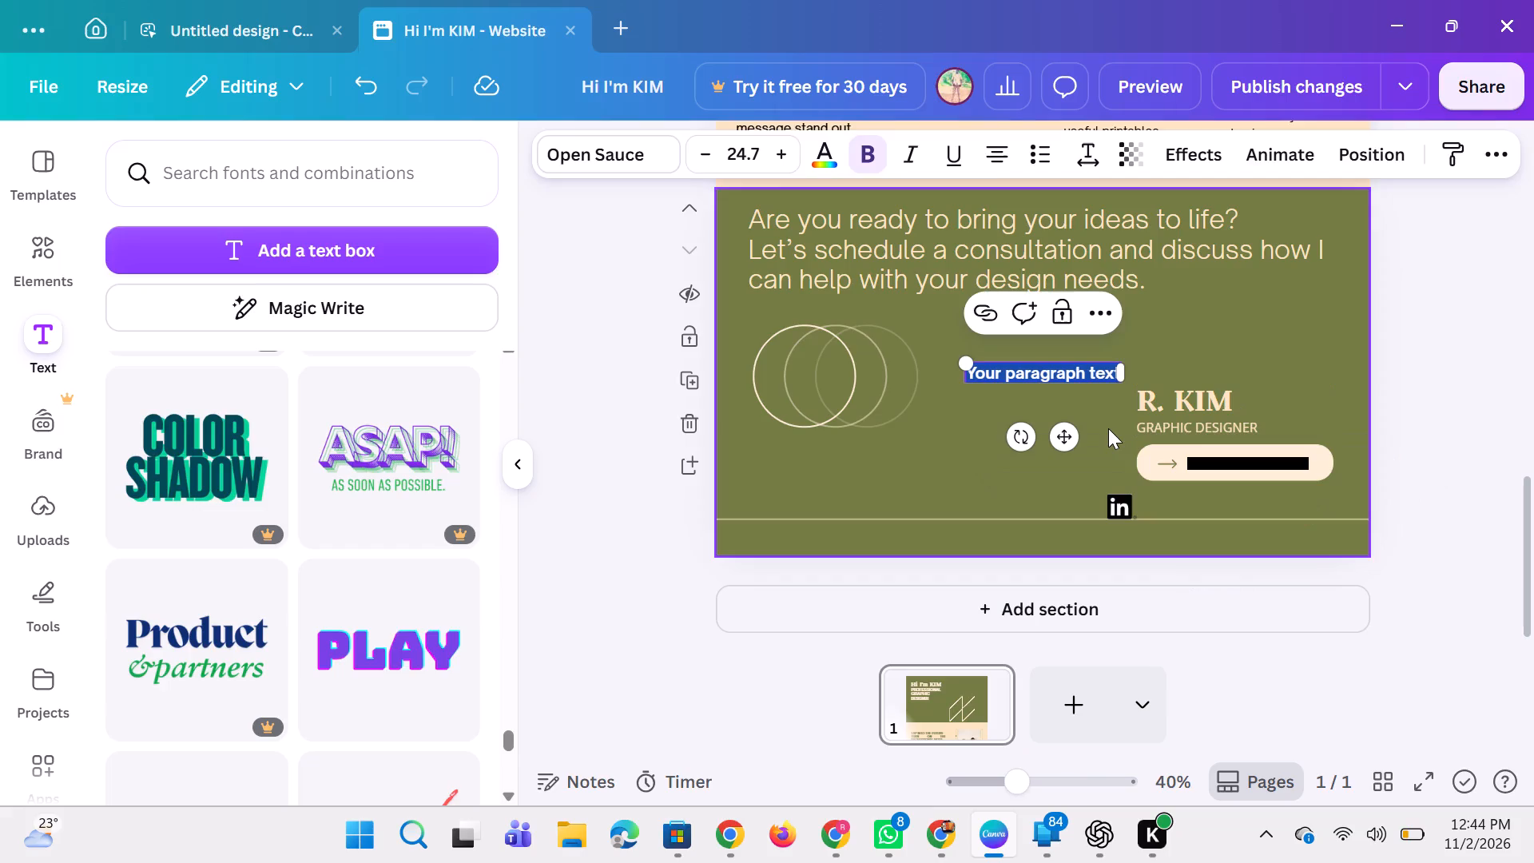
{"action": "key", "text": "BackSpace"}
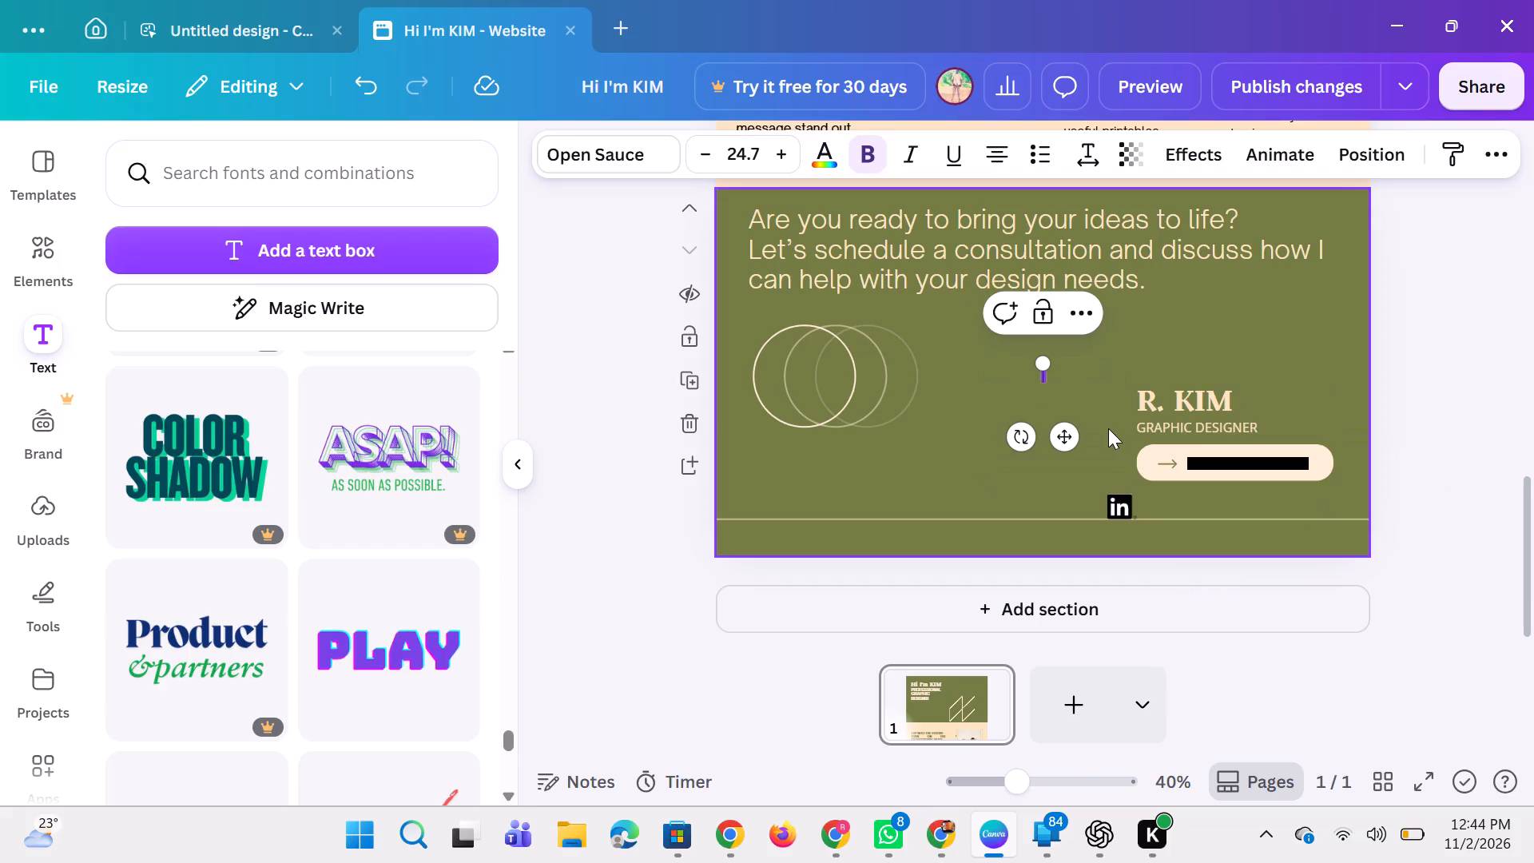
{"action": "key", "text": "ctrl+v"}
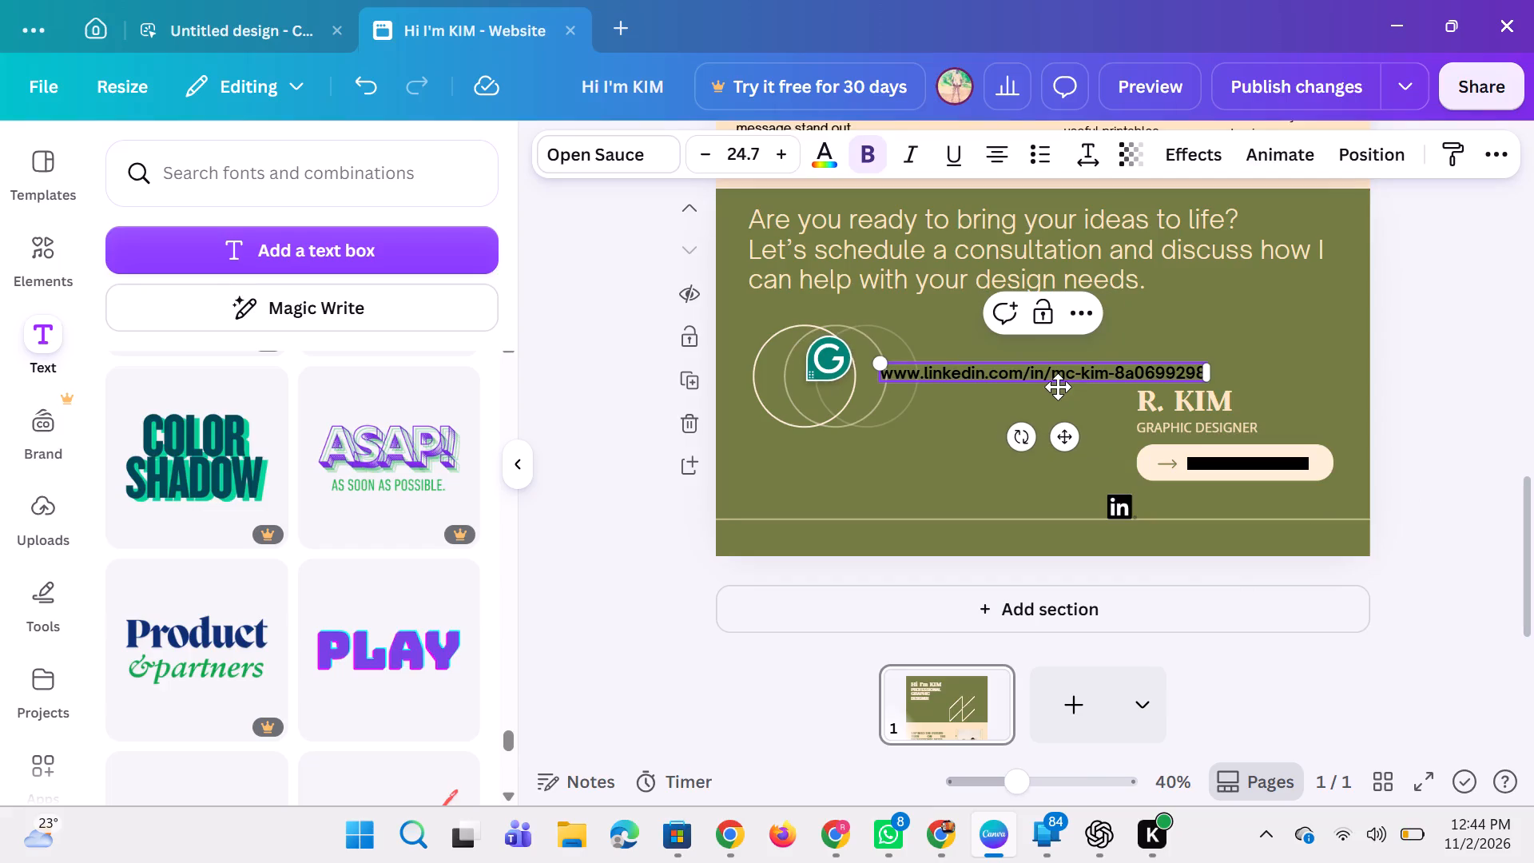
Move the new URL text beneath the email button and shrink it to font size 14.2, clear of the LinkedIn icon.
{"action": "left_click_drag", "start_coordinate": [1063, 436], "coordinate": [1208, 534]}
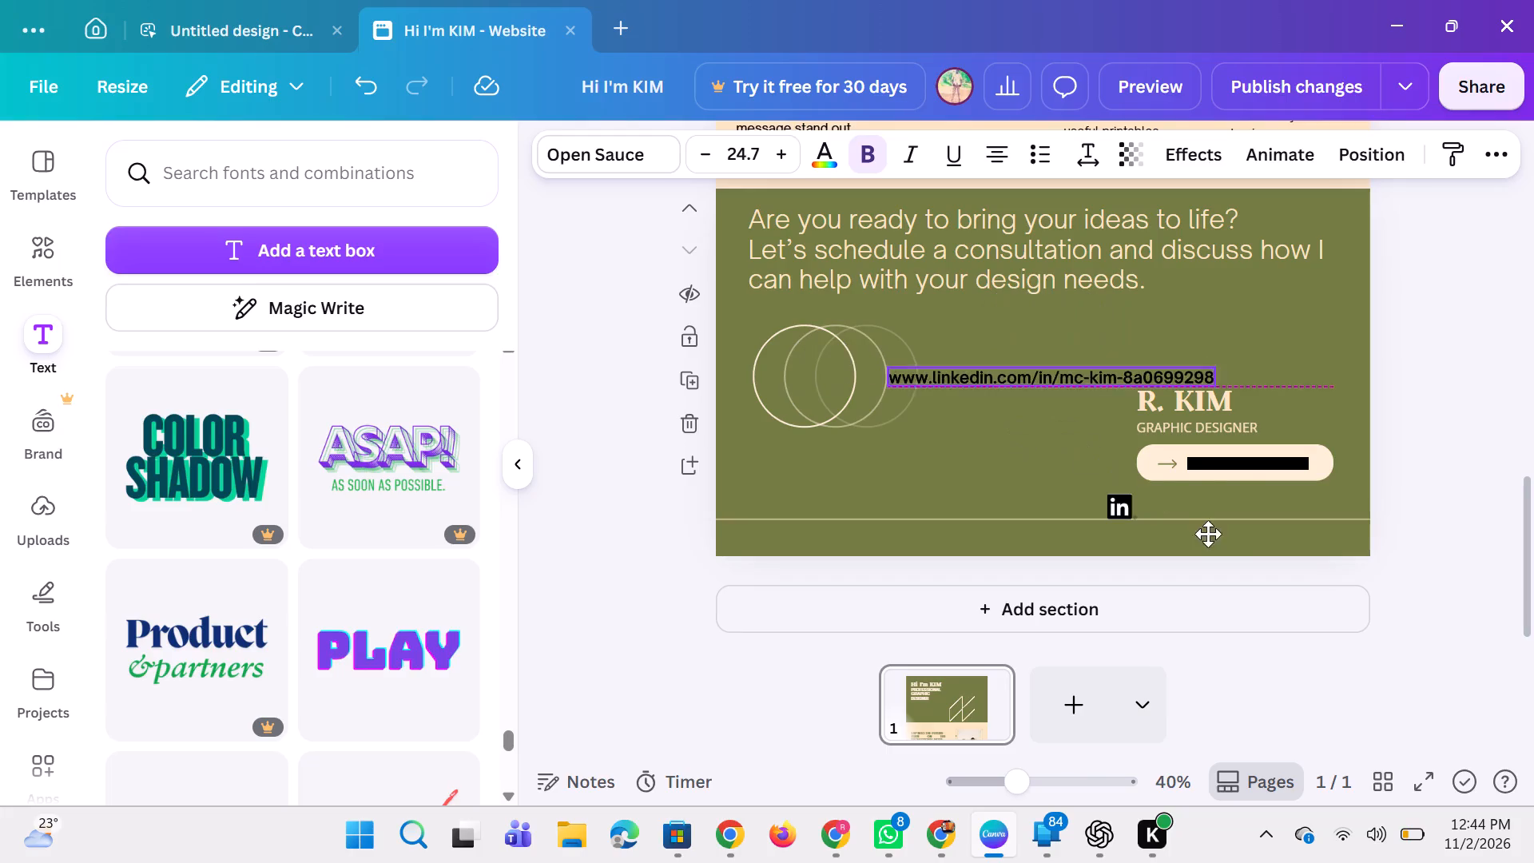
{"action": "left_click_drag", "start_coordinate": [1208, 534], "coordinate": [1203, 567]}
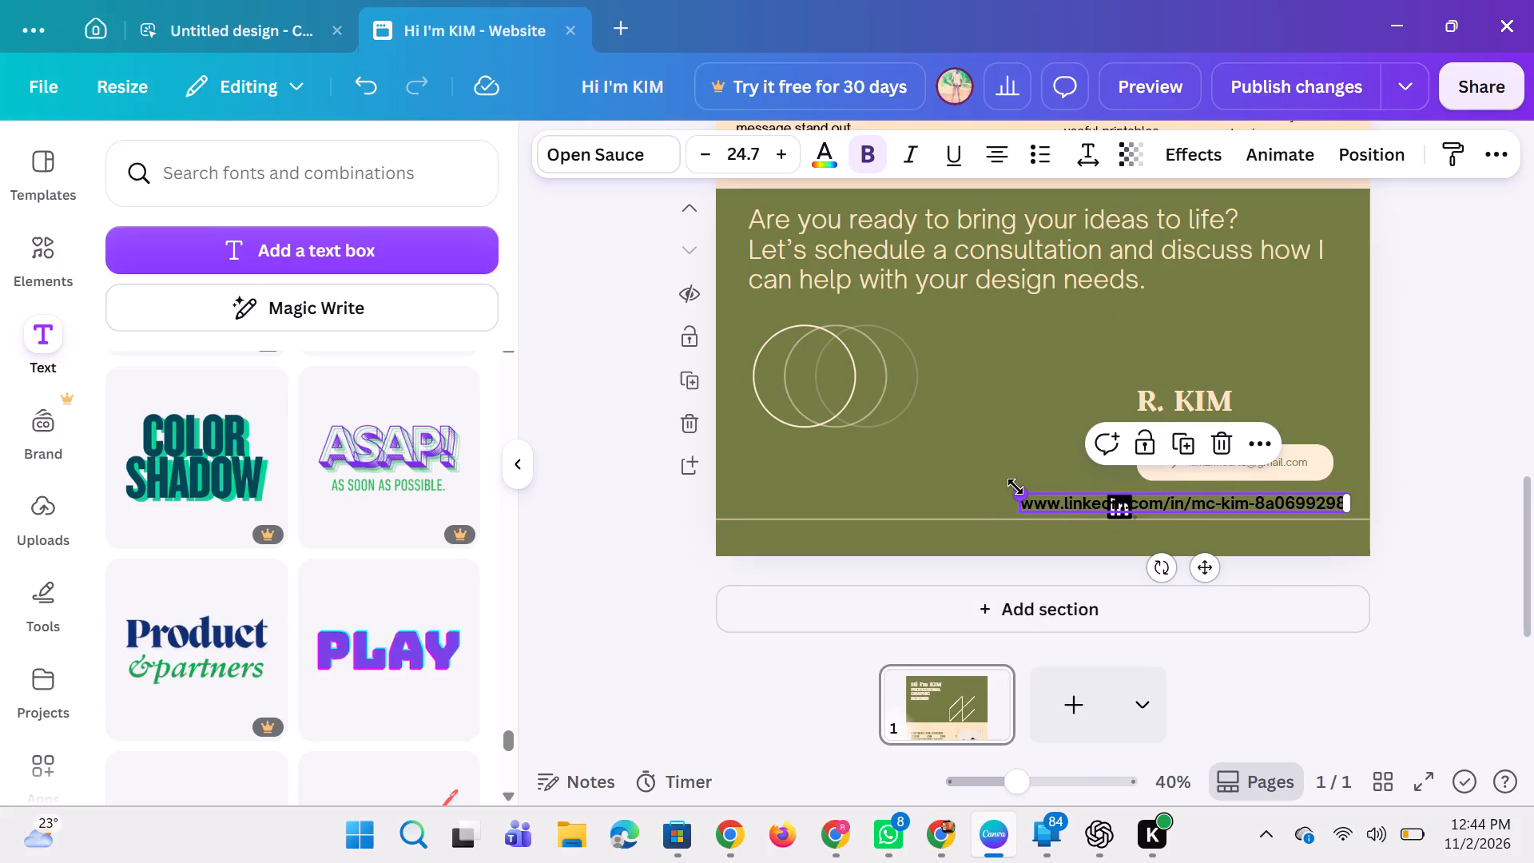
{"action": "left_click_drag", "start_coordinate": [1025, 494], "coordinate": [1139, 525]}
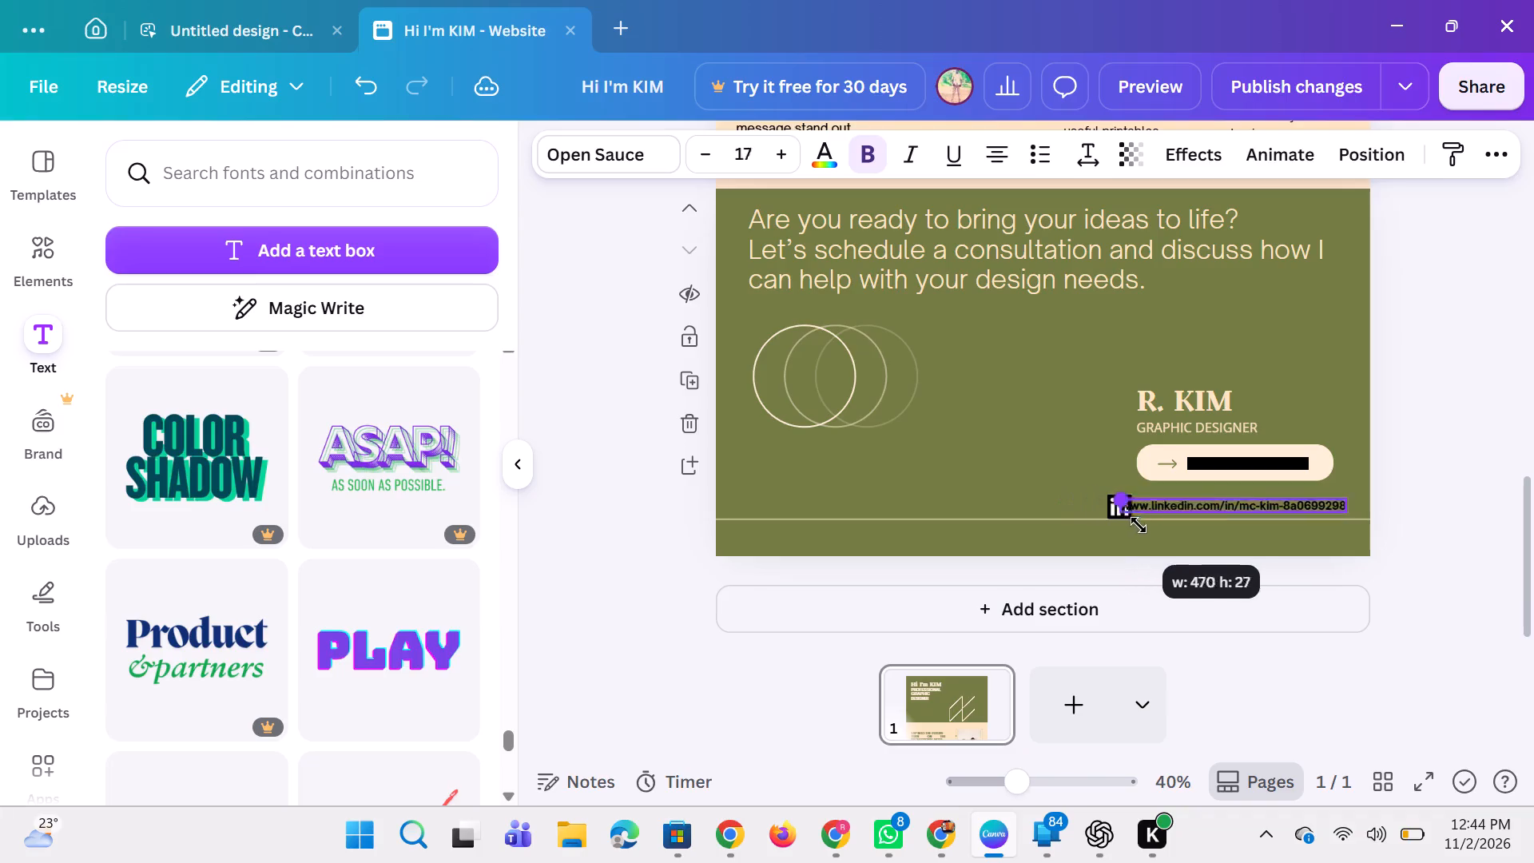
{"action": "left_click_drag", "start_coordinate": [1139, 525], "coordinate": [1160, 528]}
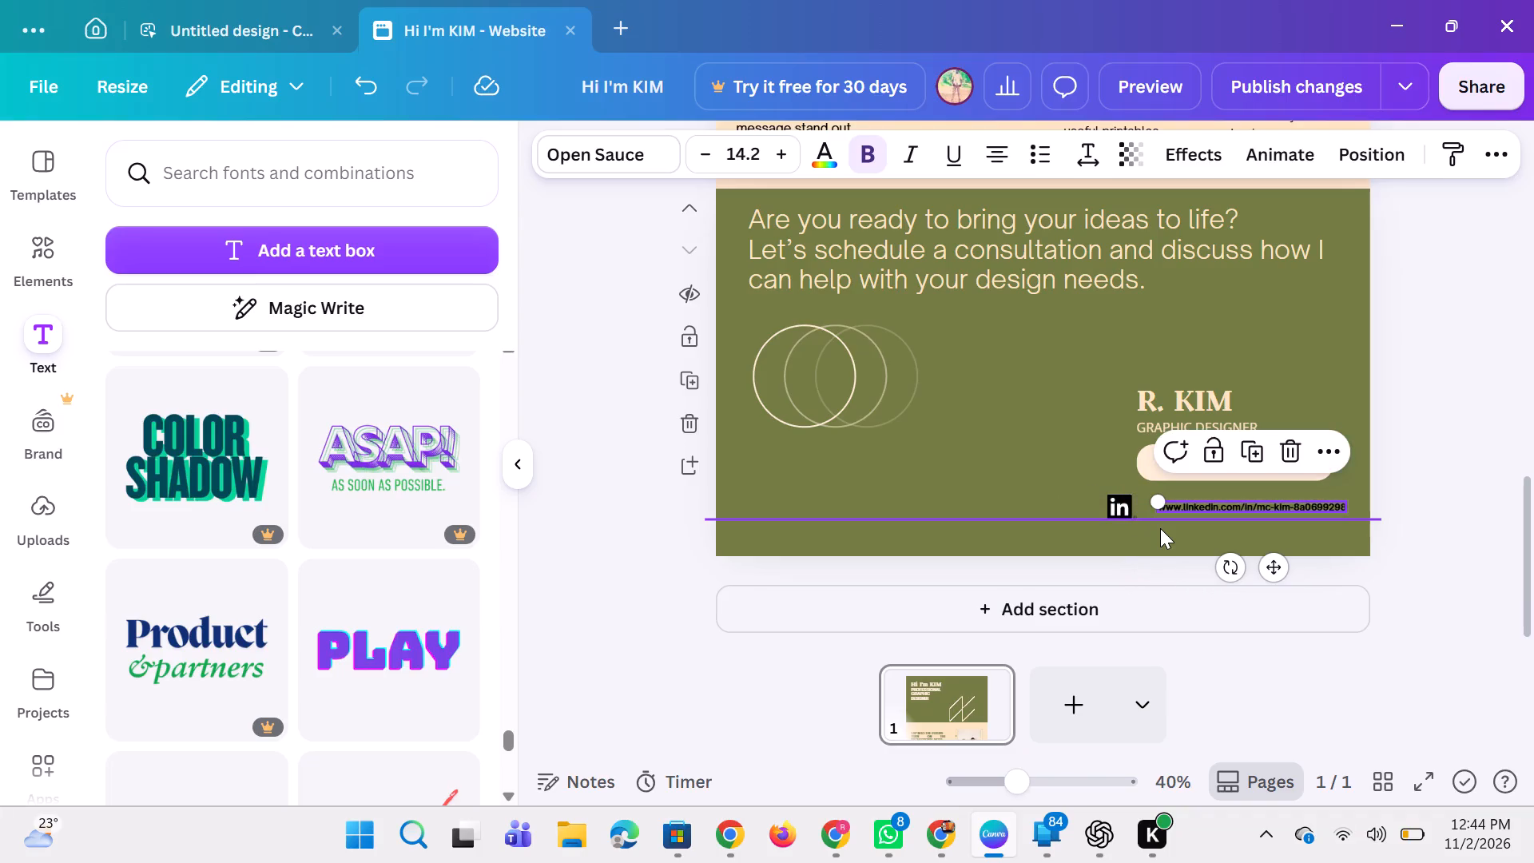
Nudge the URL text close beside the LinkedIn icon, just above the thin horizontal line.
{"action": "key", "text": "Left"}
{"action": "key", "text": "Left"}
{"action": "key", "text": "Left"}
{"action": "key", "text": "Left"}
{"action": "key", "text": "Left"}
{"action": "key", "text": "Left"}
{"action": "key", "text": "Left"}
{"action": "key", "text": "Left"}
{"action": "key", "text": "Left"}
{"action": "key", "text": "Left"}
{"action": "key", "text": "Left"}
{"action": "key", "text": "Left"}
{"action": "key", "text": "Left"}
{"action": "key", "text": "Left"}
{"action": "key", "text": "Left"}
{"action": "key", "text": "Left"}
{"action": "key", "text": "Left"}
{"action": "key", "text": "Left"}
{"action": "key", "text": "Left"}
{"action": "key", "text": "Left"}
{"action": "key", "text": "Left"}
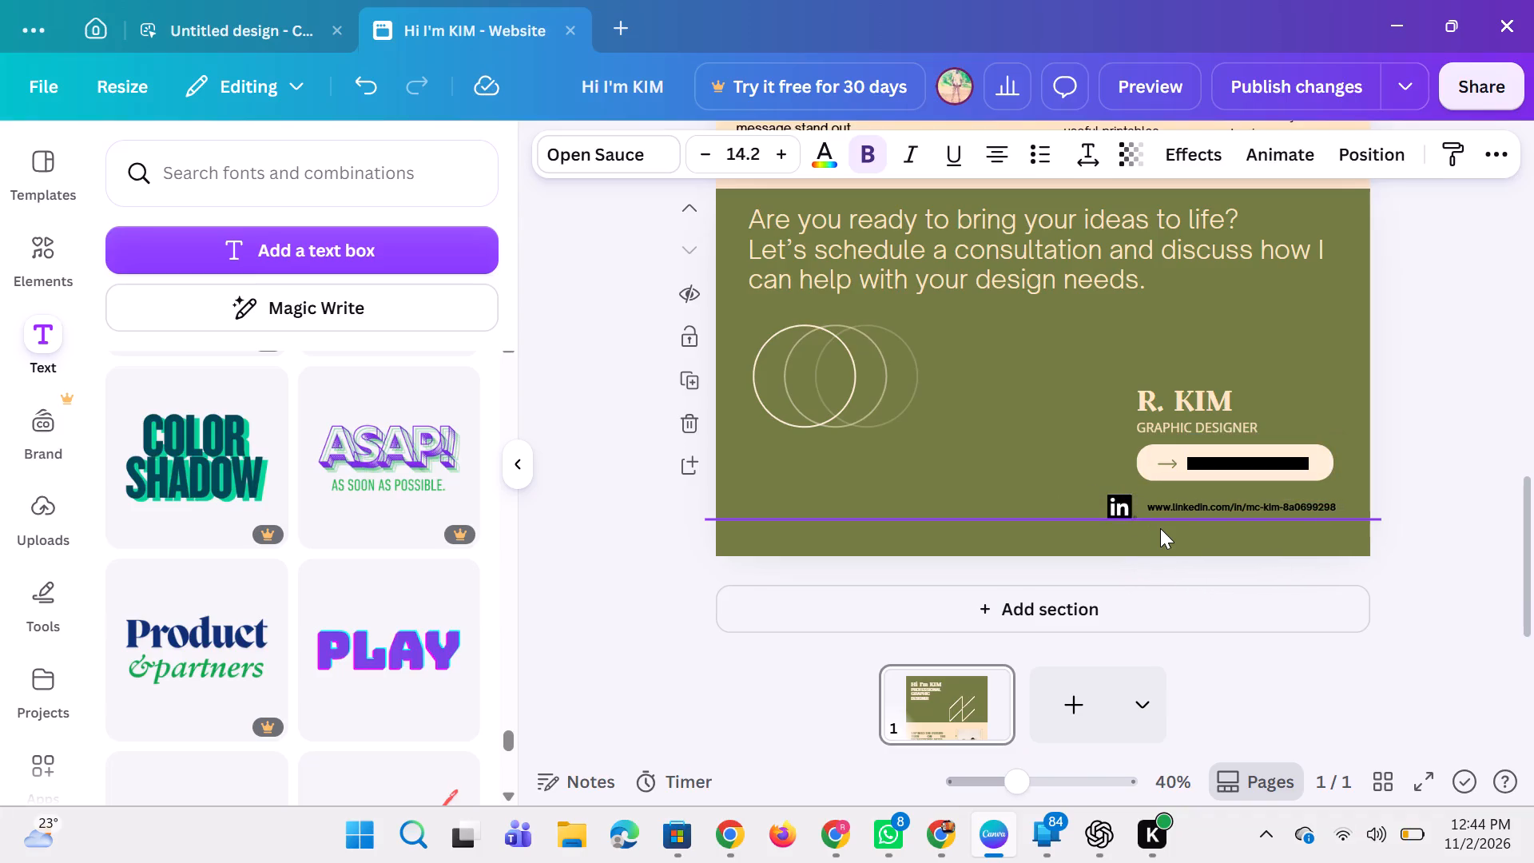
{"action": "key", "text": "Down"}
{"action": "key", "text": "Down"}
{"action": "key", "text": "Down"}
{"action": "key", "text": "Down"}
{"action": "key", "text": "Down"}
{"action": "key", "text": "Down"}
{"action": "key", "text": "Down"}
{"action": "key", "text": "Down"}
{"action": "key", "text": "Down"}
{"action": "key", "text": "Down"}
{"action": "key", "text": "Down"}
{"action": "key", "text": "Down"}
{"action": "key", "text": "Down"}
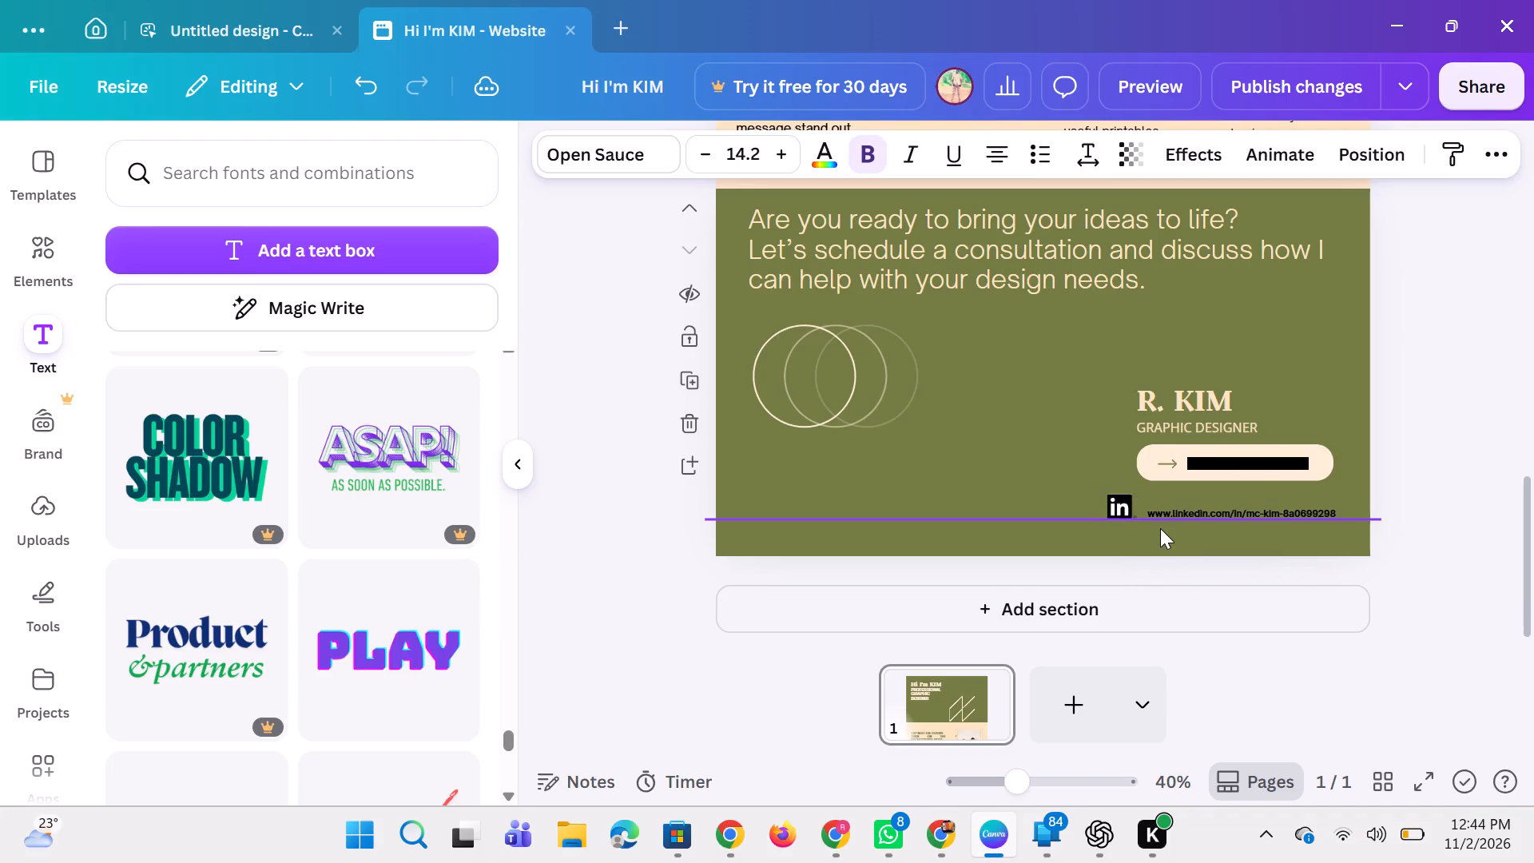
{"action": "key", "text": "Left"}
{"action": "key", "text": "Left"}
{"action": "key", "text": "Left"}
{"action": "key", "text": "Left"}
{"action": "key", "text": "Left"}
{"action": "key", "text": "Left"}
{"action": "key", "text": "Left"}
{"action": "key", "text": "Left"}
{"action": "key", "text": "Left"}
{"action": "key", "text": "Left"}
{"action": "key", "text": "Left"}
{"action": "key", "text": "Left"}
{"action": "key", "text": "Left"}
{"action": "key", "text": "Left"}
{"action": "key", "text": "Left"}
{"action": "key", "text": "Left"}
{"action": "key", "text": "Left"}
{"action": "key", "text": "Left"}
{"action": "key", "text": "Left"}
{"action": "key", "text": "Left"}
{"action": "key", "text": "Page_Up"}
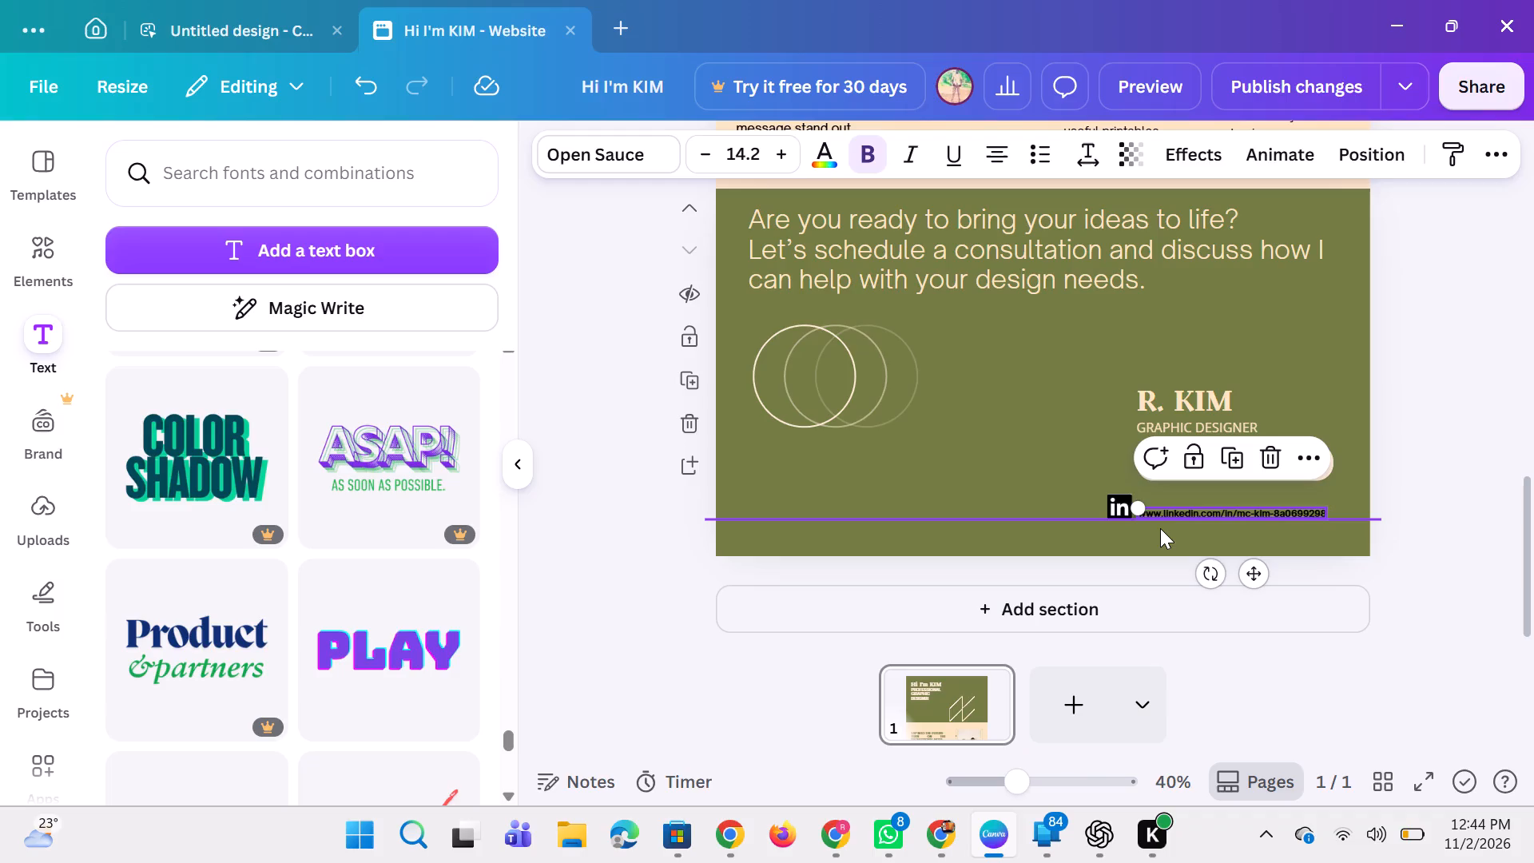
{"action": "key", "text": "Up"}
{"action": "key", "text": "Up"}
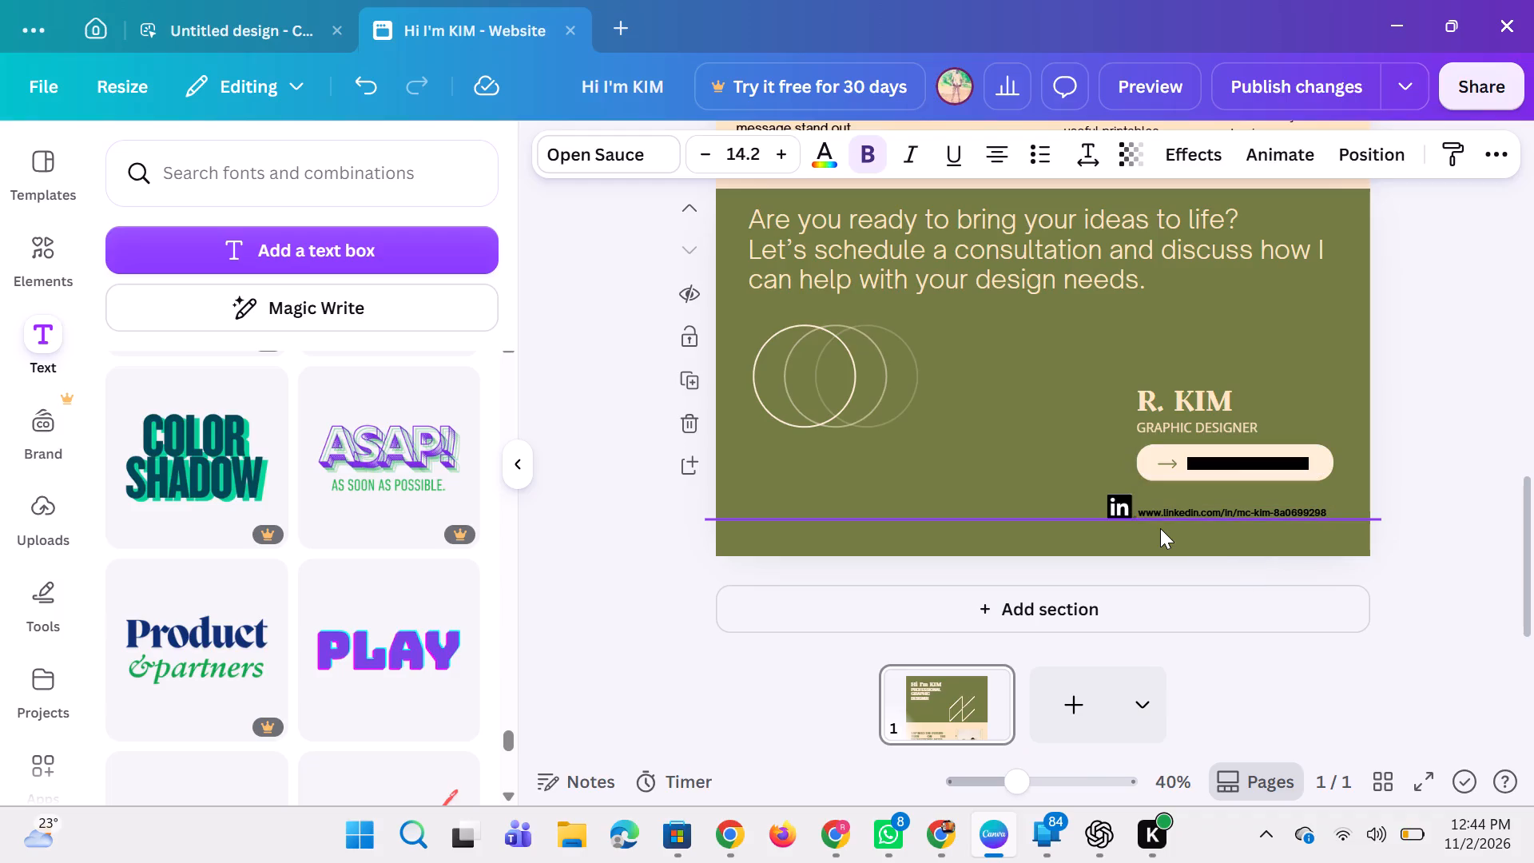
Open the link settings of the LinkedIn URL text, search the link targets for "Linkedin", and clear the search.
{"action": "left_click", "coordinate": [1210, 514]}
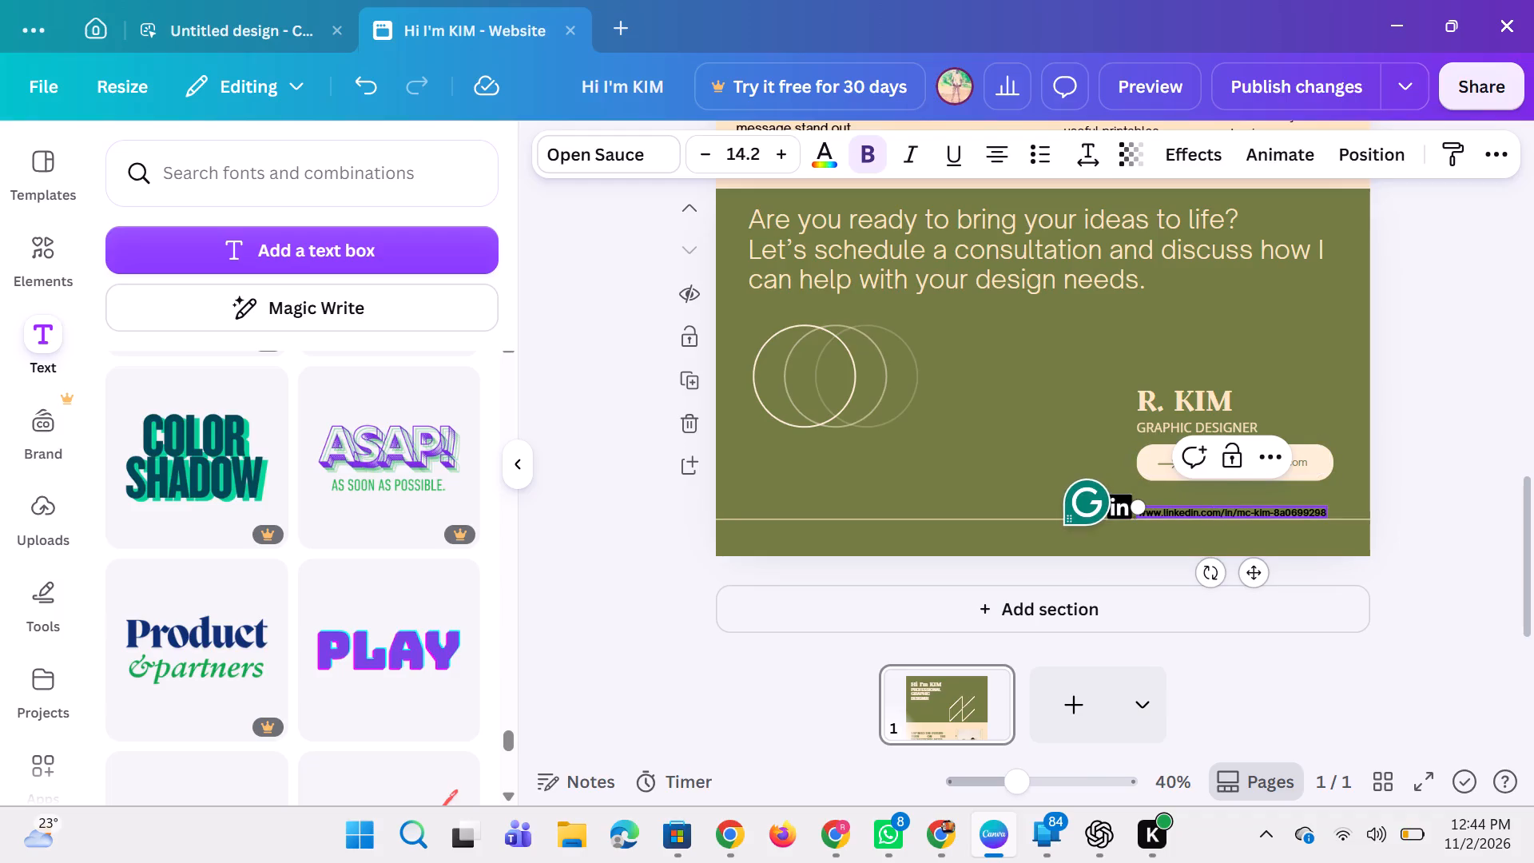
{"action": "key", "text": "ctrl+k"}
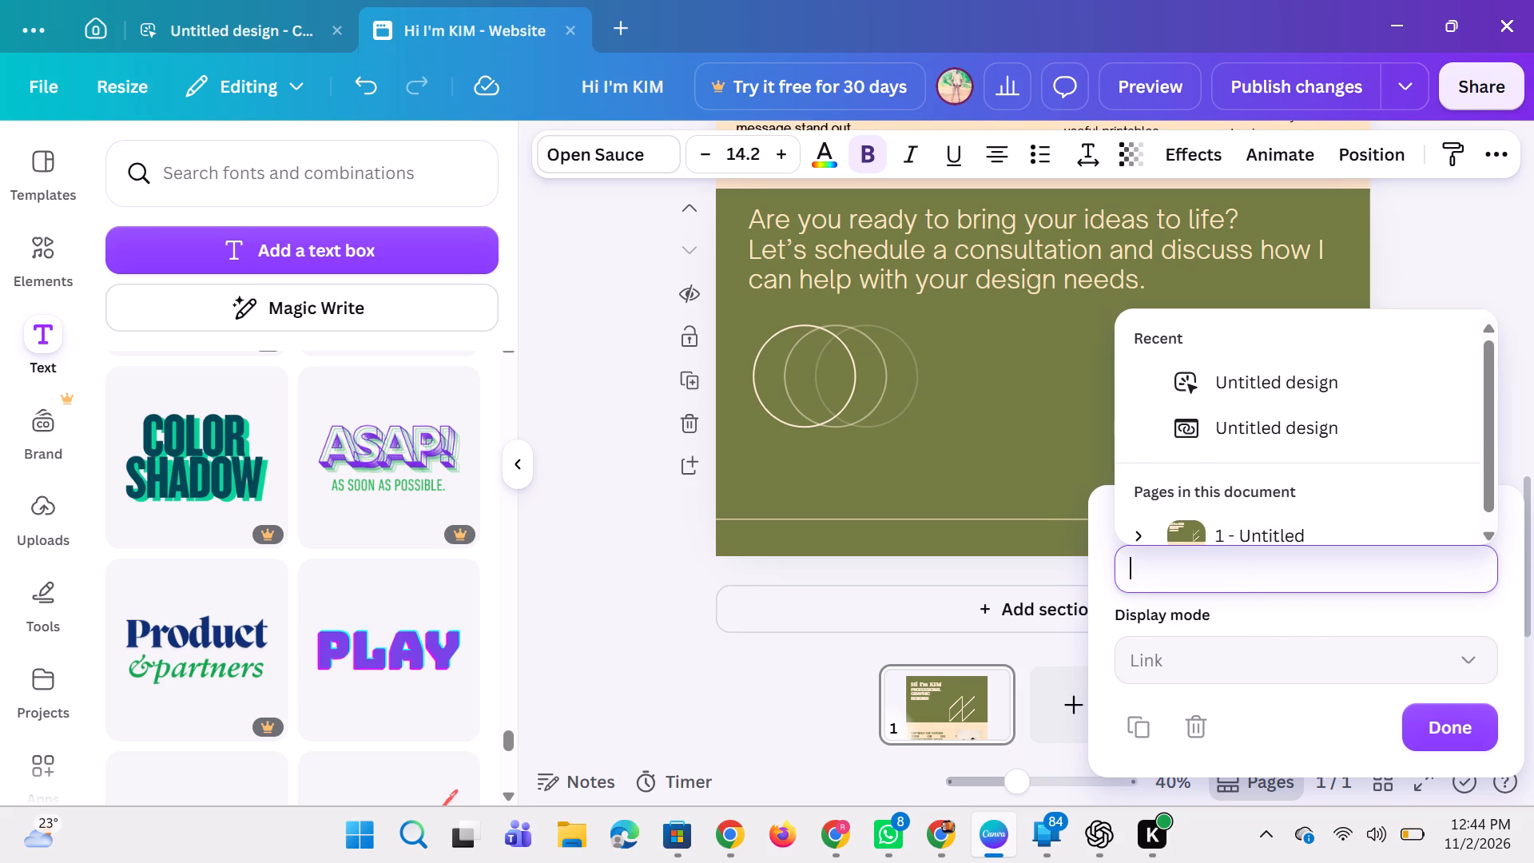
{"action": "left_click", "coordinate": [1299, 577]}
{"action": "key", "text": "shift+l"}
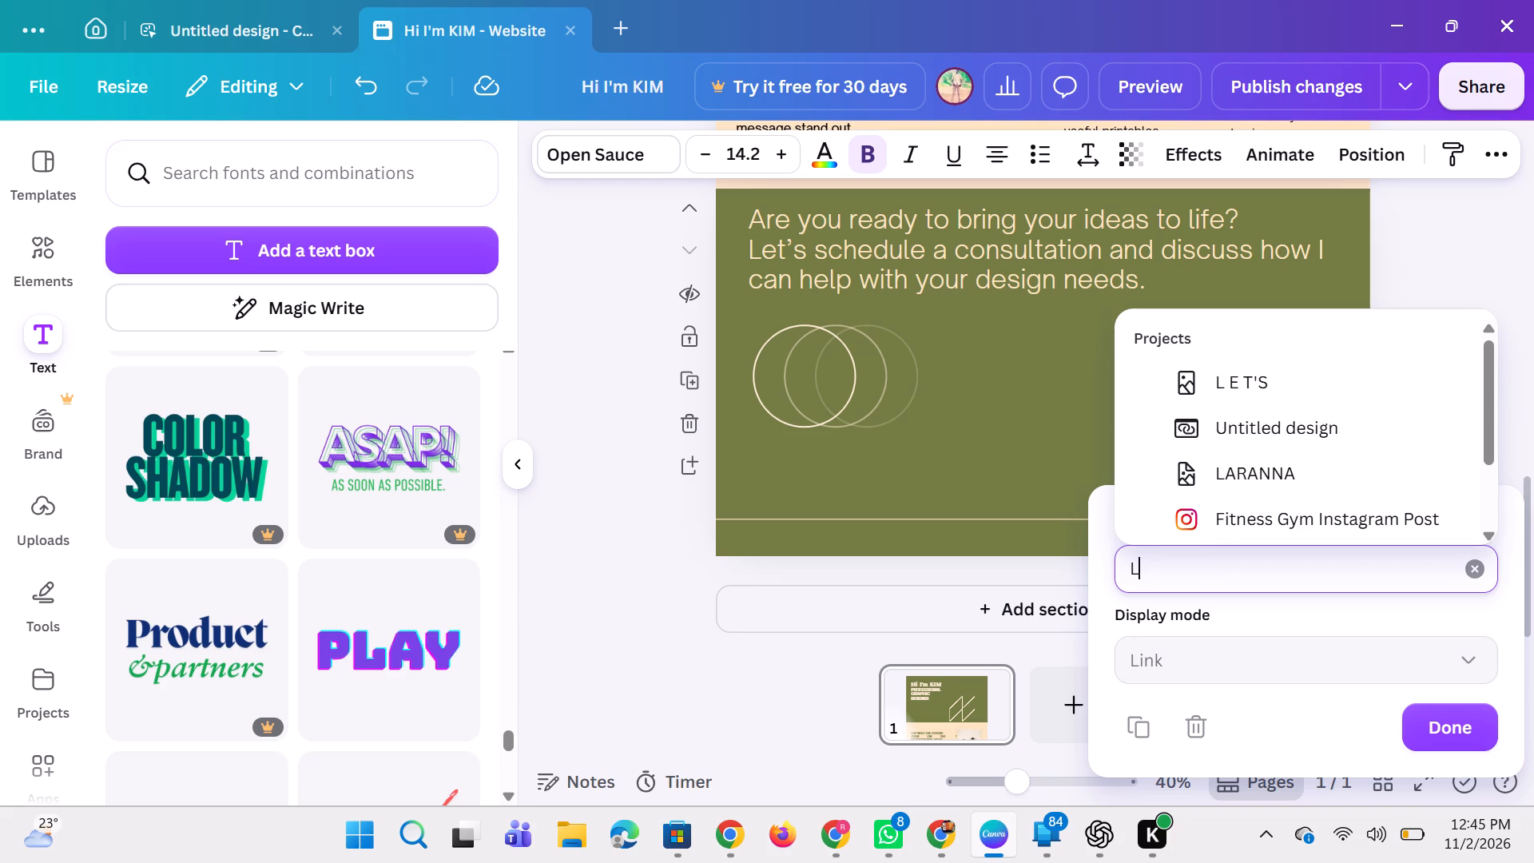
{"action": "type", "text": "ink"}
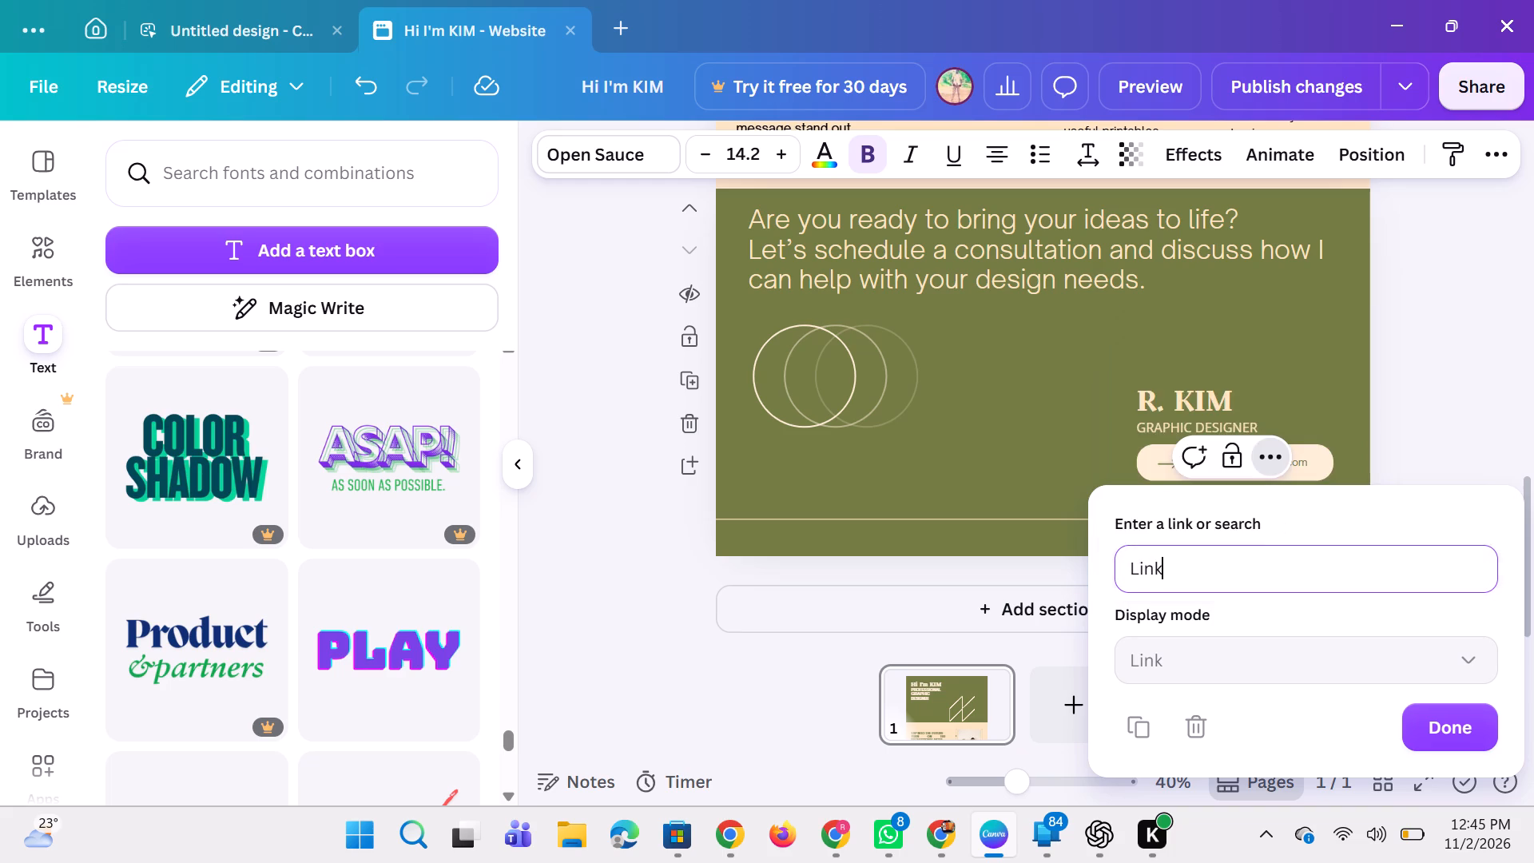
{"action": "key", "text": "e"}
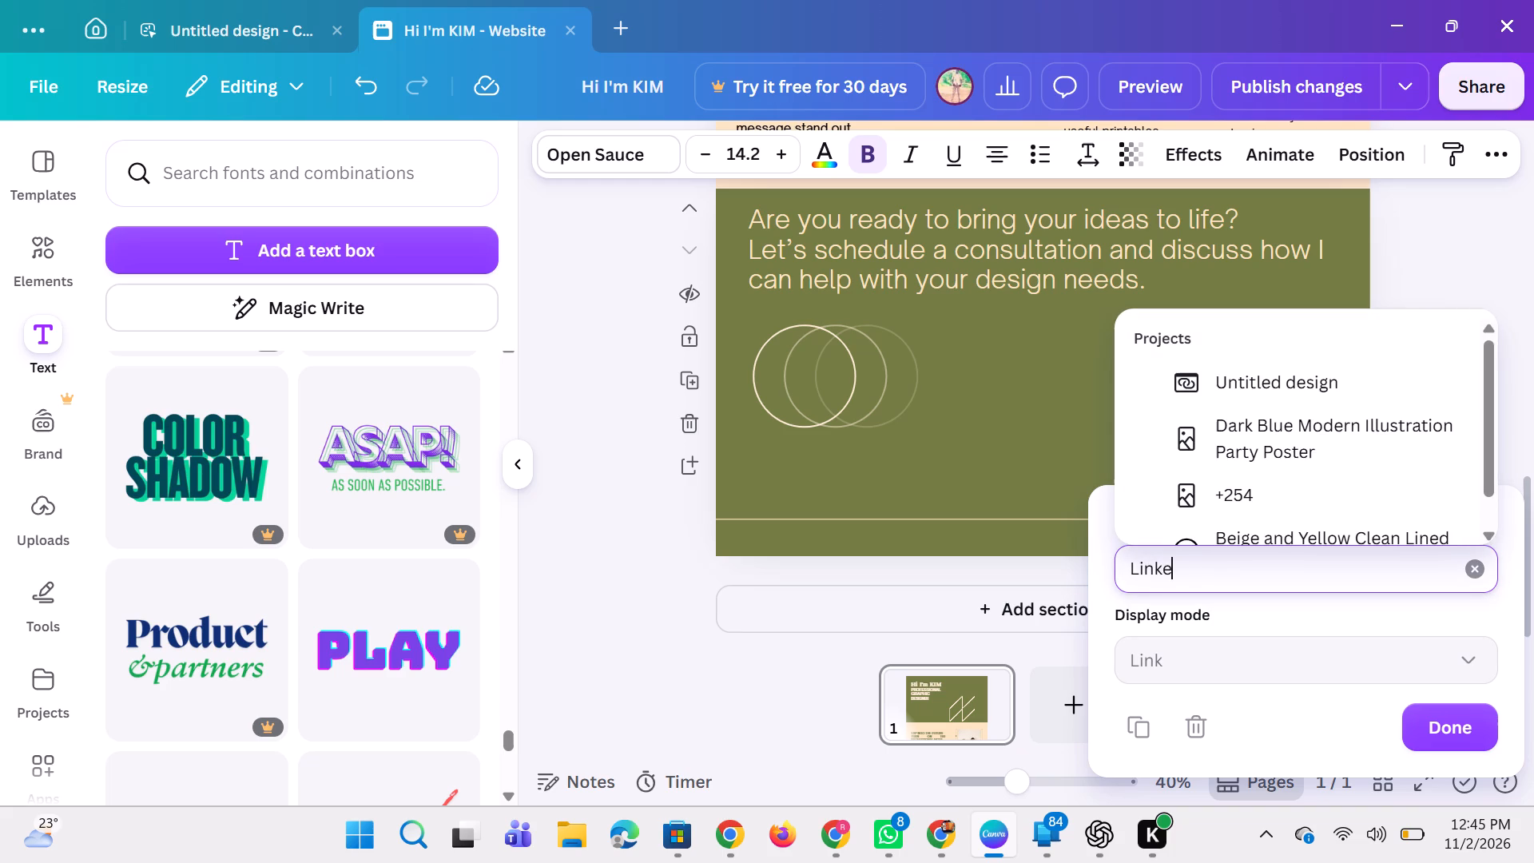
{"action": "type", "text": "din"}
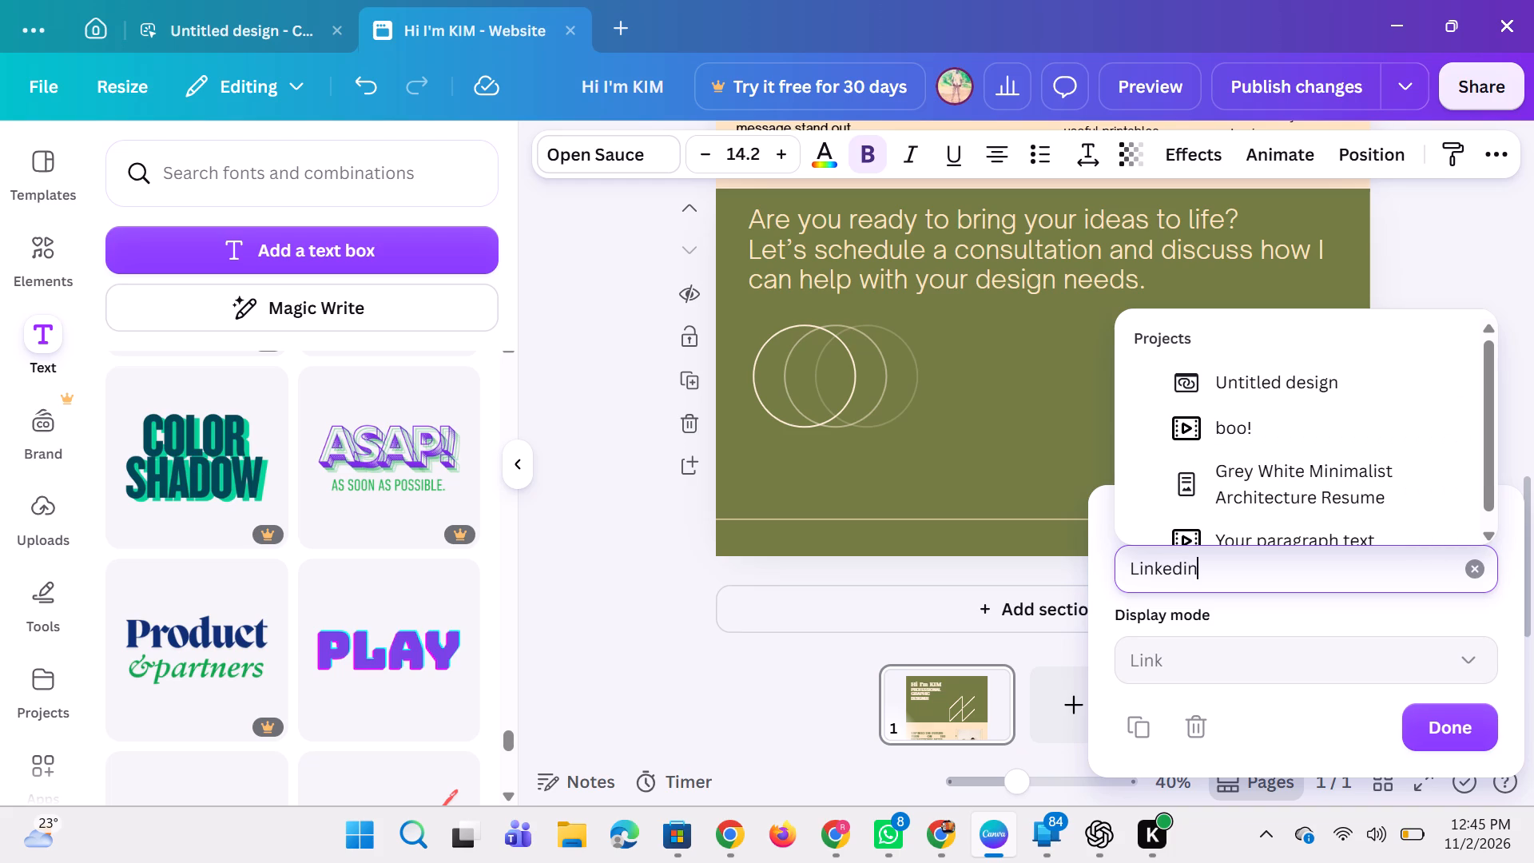
{"action": "scroll", "coordinate": [1304, 386], "scroll_direction": "down", "scroll_amount": 2}
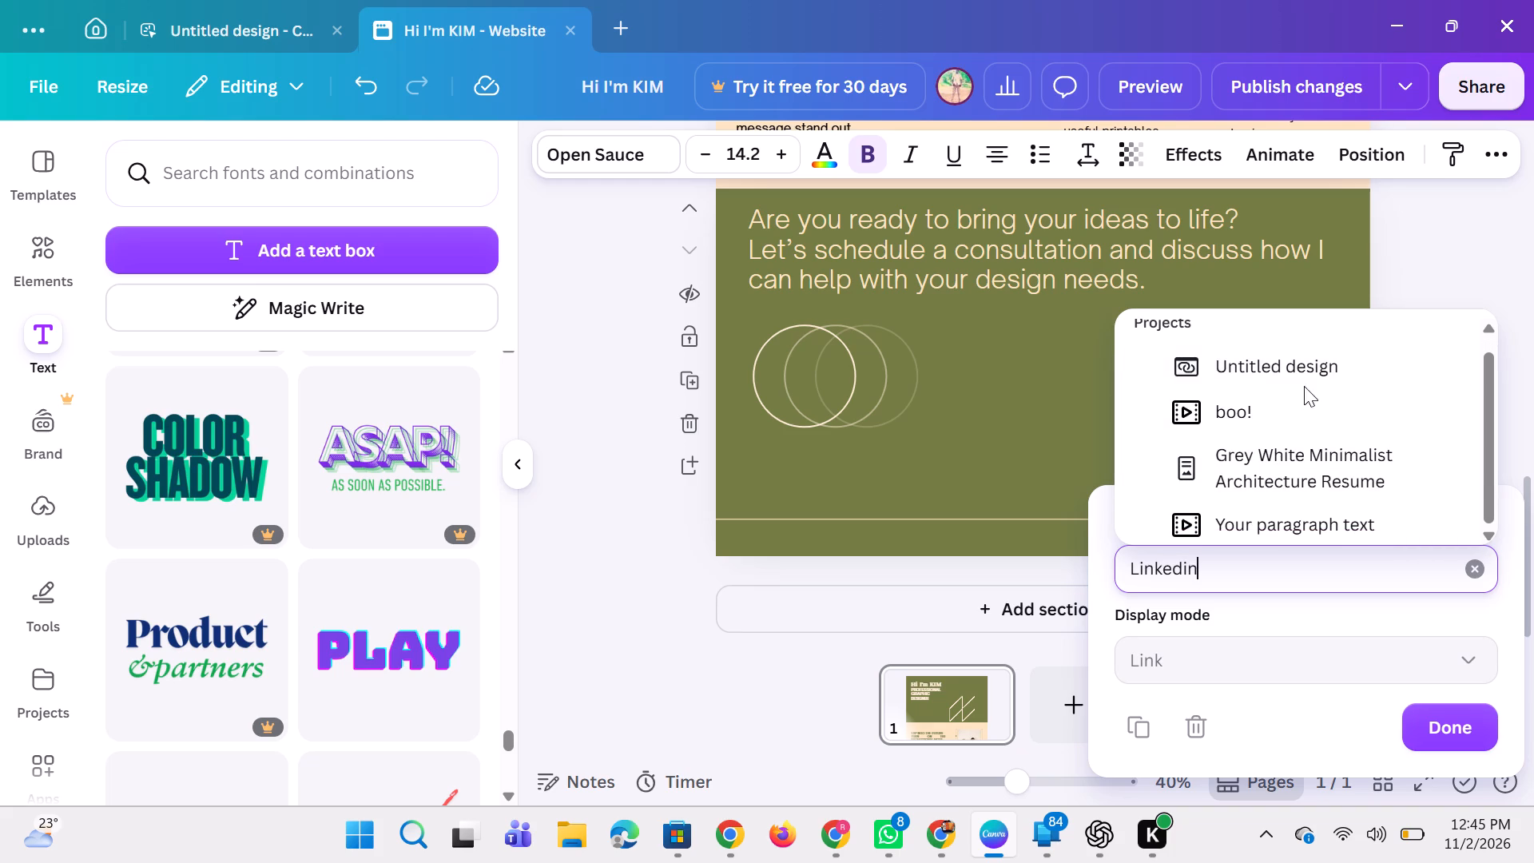
{"action": "scroll", "coordinate": [1282, 486], "scroll_direction": "up", "scroll_amount": 1}
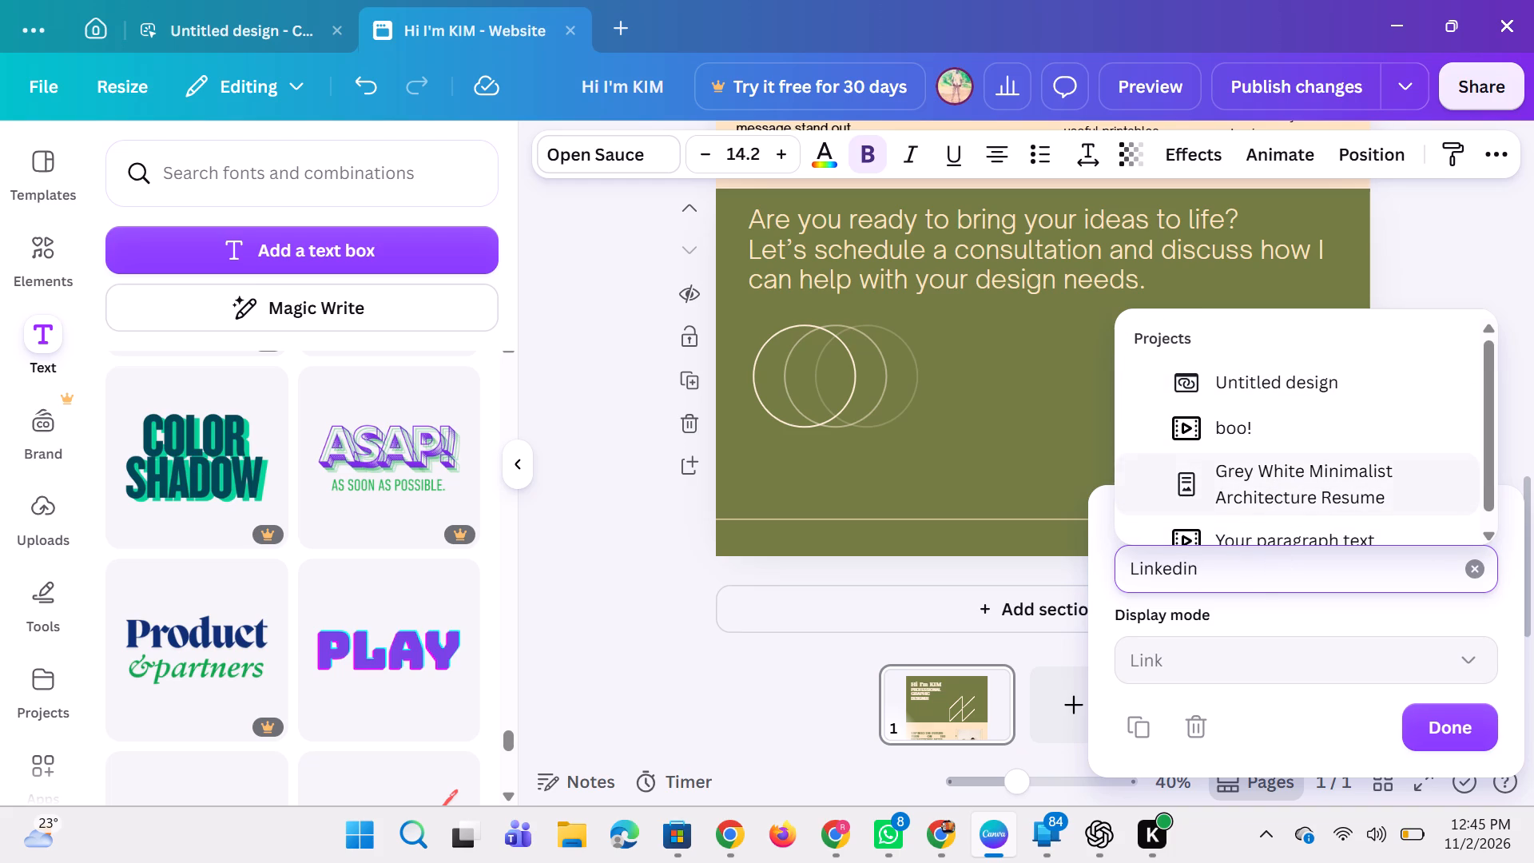
{"action": "key", "text": "BackSpace"}
{"action": "key", "text": "BackSpace"}
{"action": "key", "text": "BackSpace"}
{"action": "key", "text": "BackSpace"}
{"action": "key", "text": "BackSpace"}
{"action": "key", "text": "BackSpace"}
{"action": "key", "text": "BackSpace"}
{"action": "key", "text": "BackSpace"}
{"action": "key", "text": "BackSpace"}
{"action": "key", "text": "BackSpace"}
{"action": "key", "text": "BackSpace"}
{"action": "key", "text": "BackSpace"}
{"action": "key", "text": "BackSpace"}
{"action": "key", "text": "BackSpace"}
{"action": "key", "text": "BackSpace"}
{"action": "key", "text": "BackSpace"}
{"action": "key", "text": "BackSpace"}
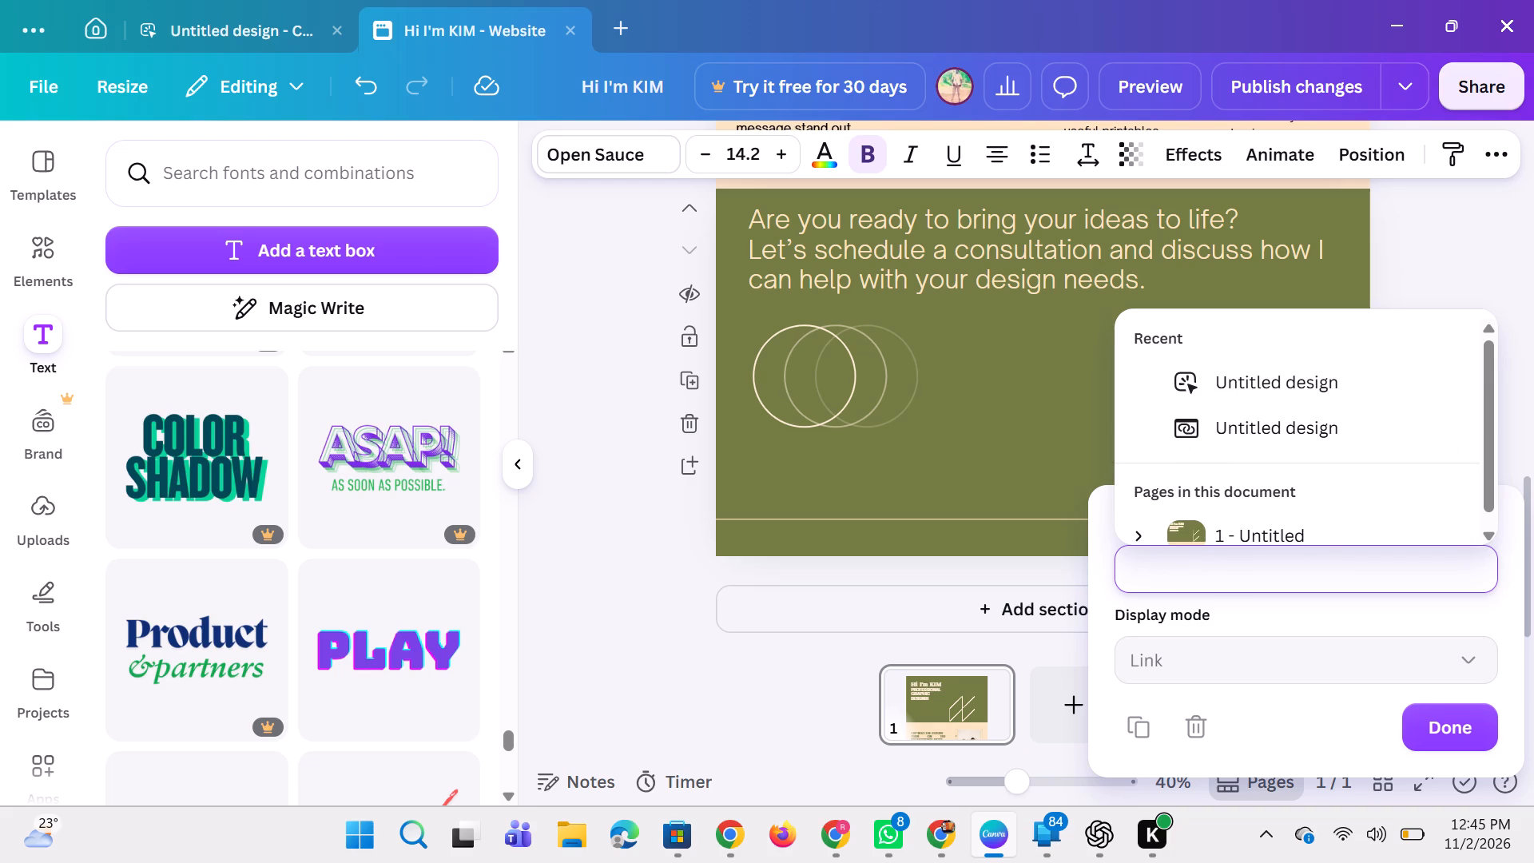
Search the link targets for "l", look through the suggested projects and pages, and clear the search.
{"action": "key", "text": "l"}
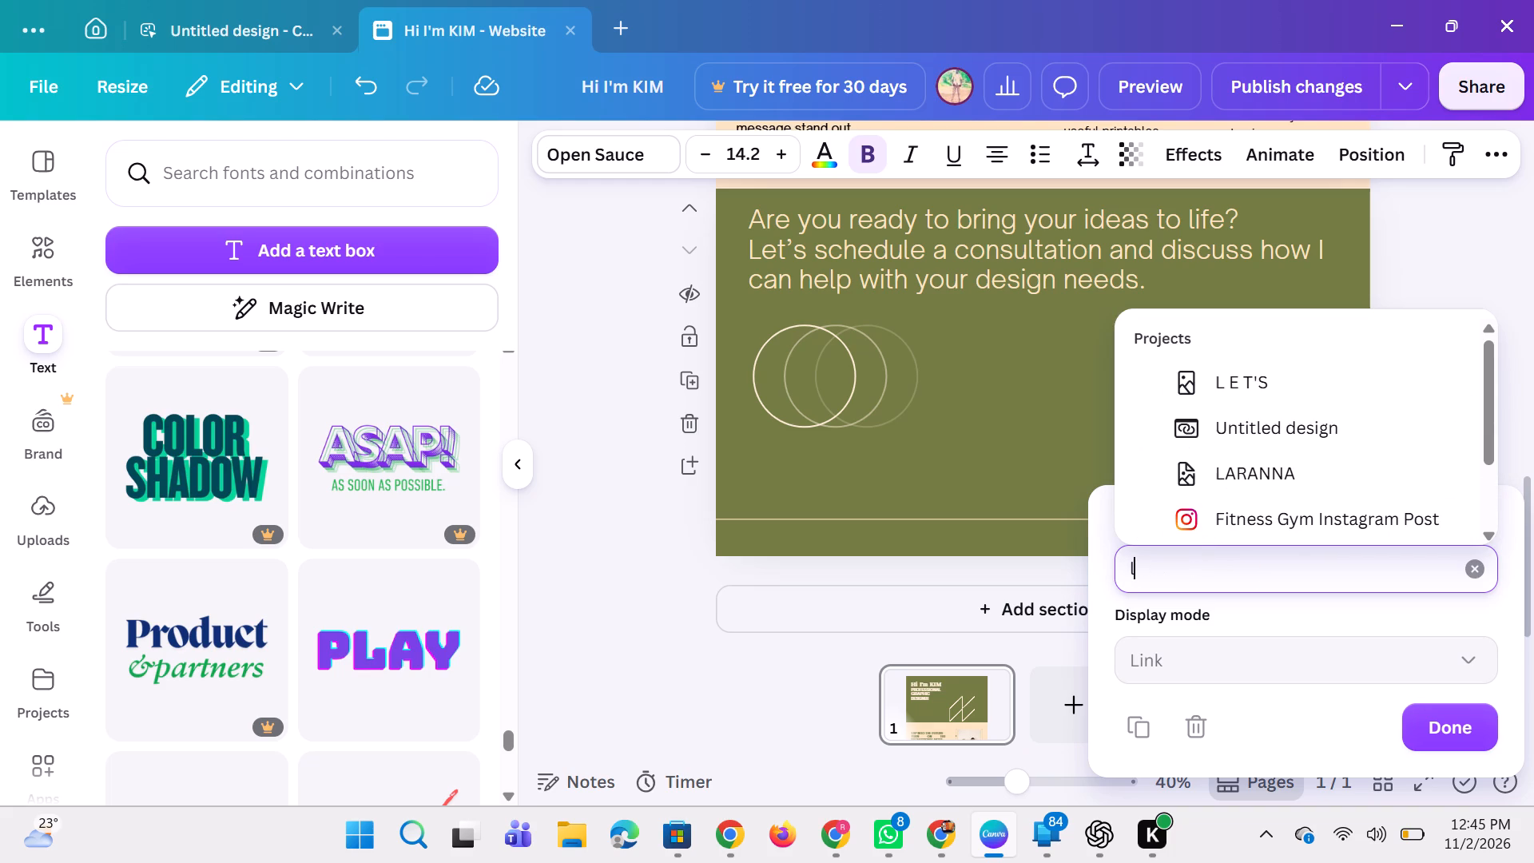
{"action": "scroll", "coordinate": [1302, 475], "scroll_direction": "down", "scroll_amount": 2}
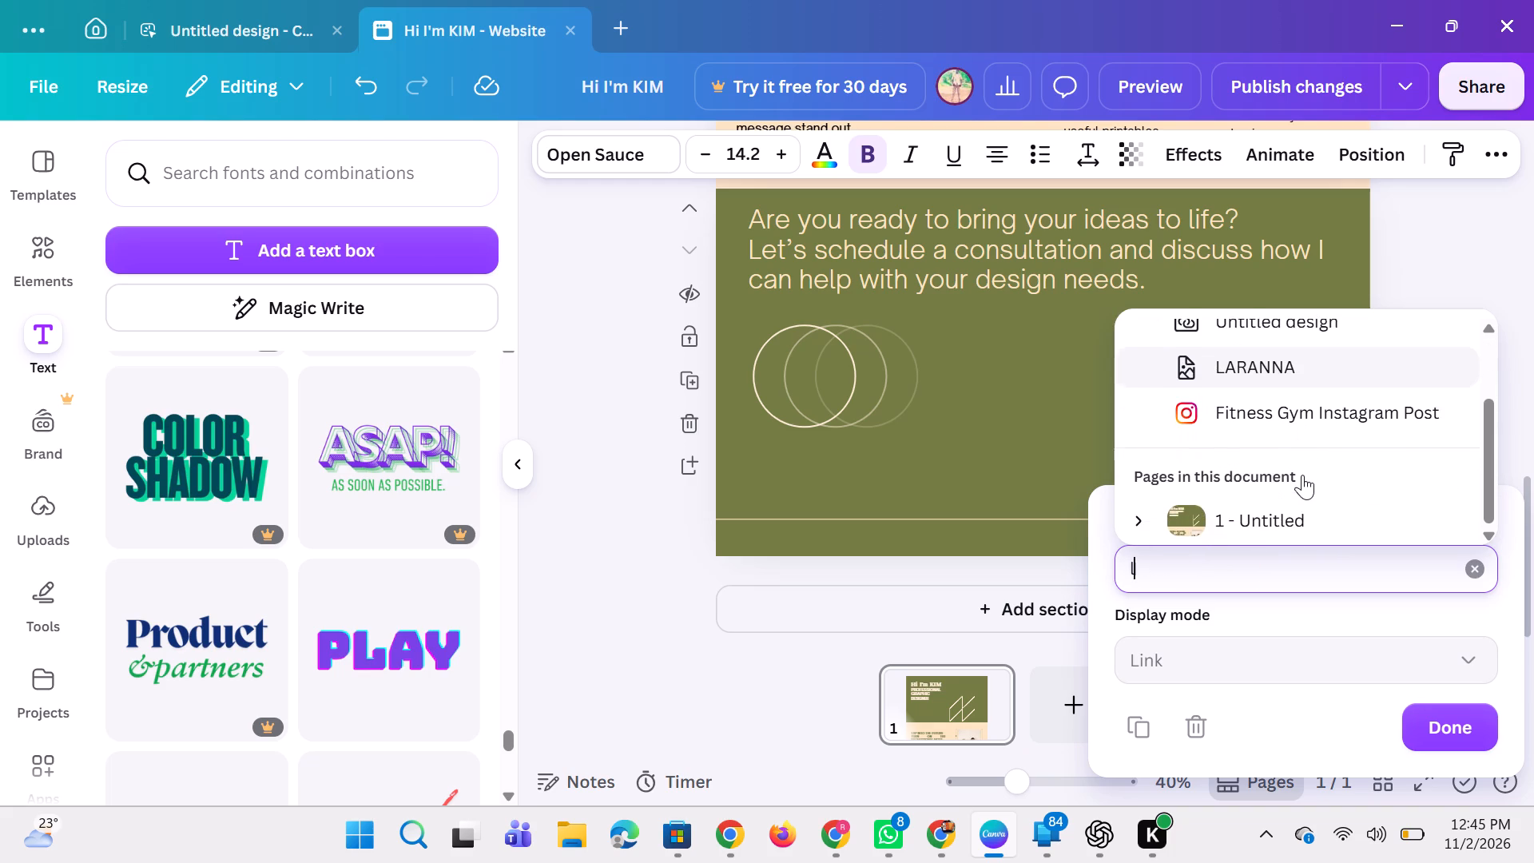
{"action": "scroll", "coordinate": [1302, 475], "scroll_direction": "down", "scroll_amount": 1}
{"action": "scroll", "coordinate": [1238, 422], "scroll_direction": "up", "scroll_amount": 2}
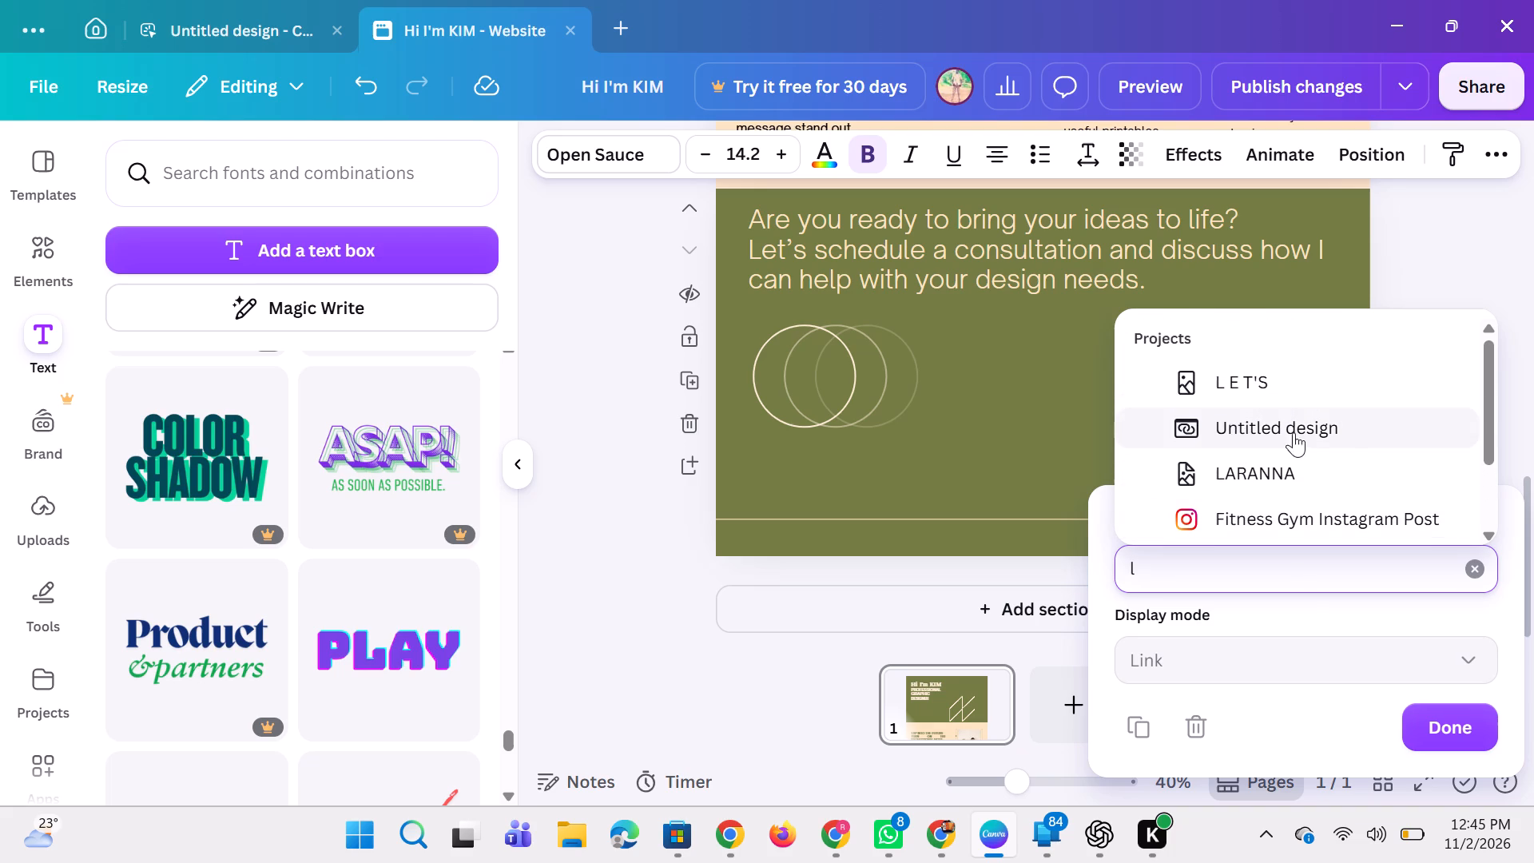
{"action": "scroll", "coordinate": [1369, 439], "scroll_direction": "down", "scroll_amount": 2}
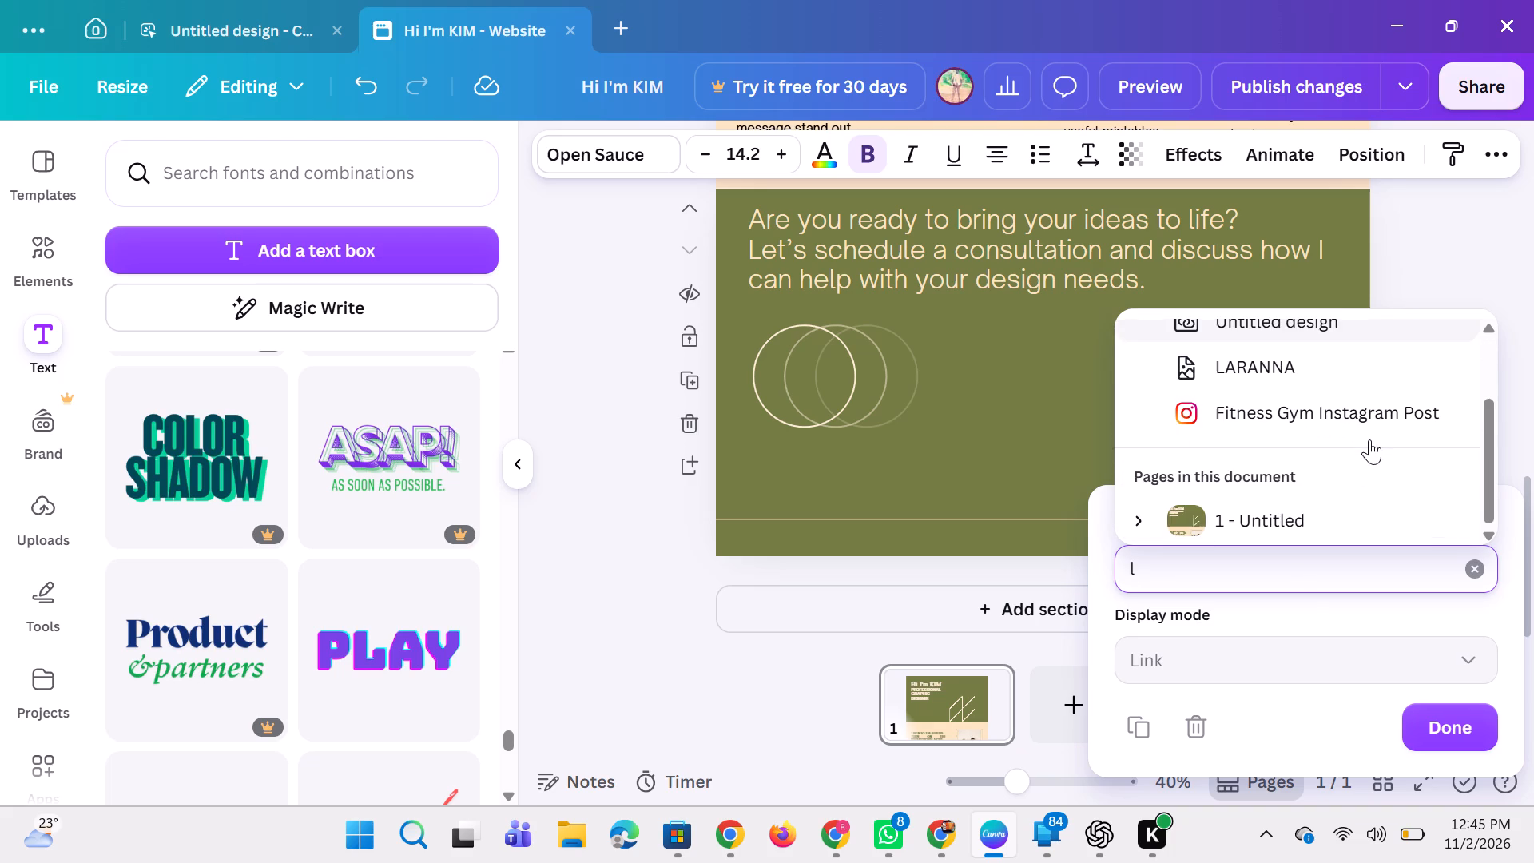
{"action": "scroll", "coordinate": [1369, 439], "scroll_direction": "down", "scroll_amount": 1}
{"action": "key", "text": "BackSpace"}
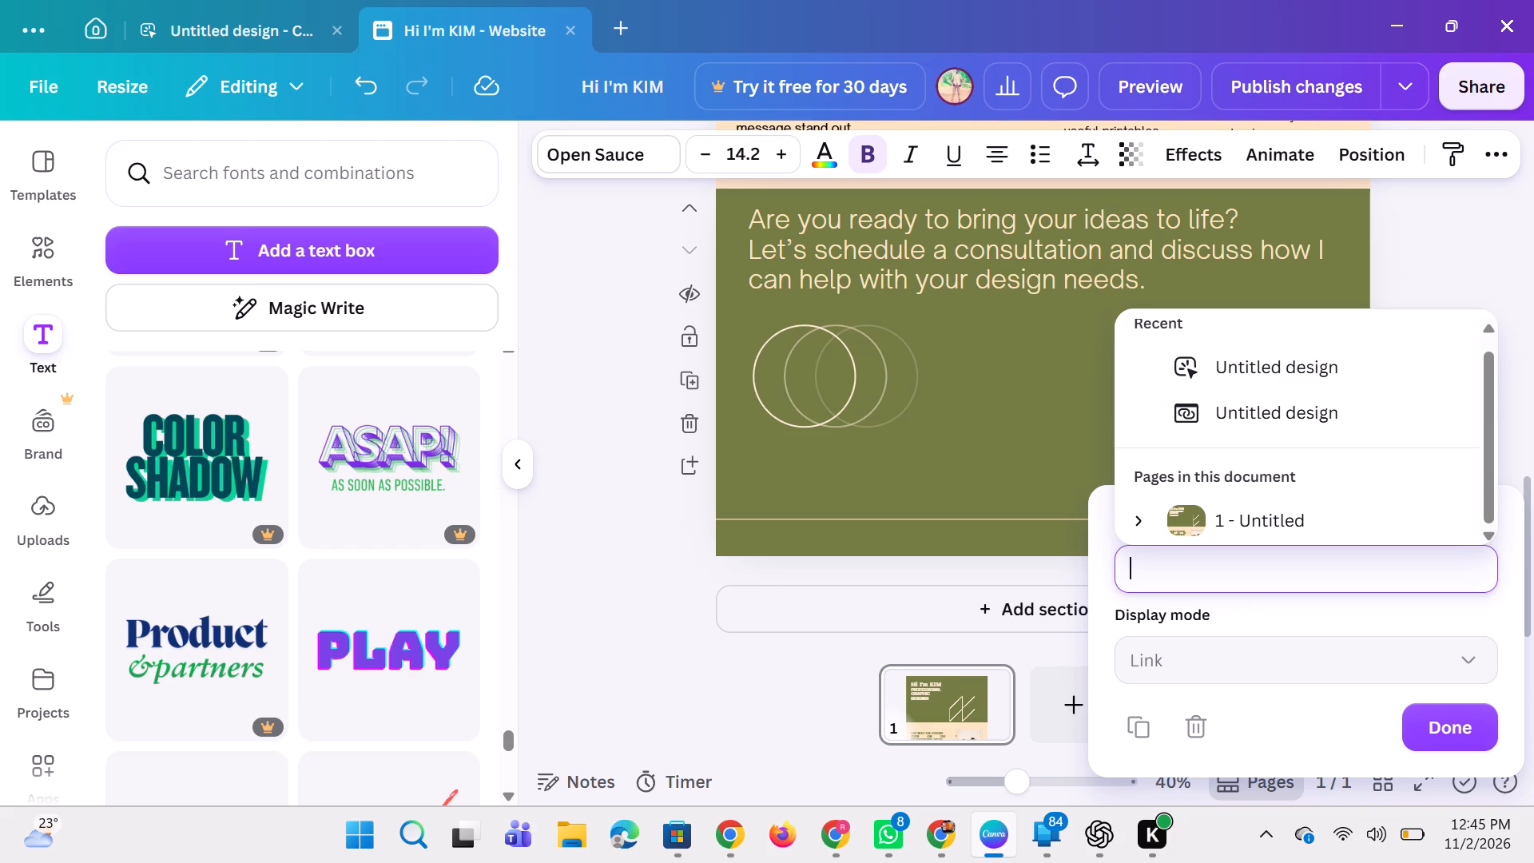
Search the link targets for "linked" and link the LinkedIn URL text to the "connect" project.
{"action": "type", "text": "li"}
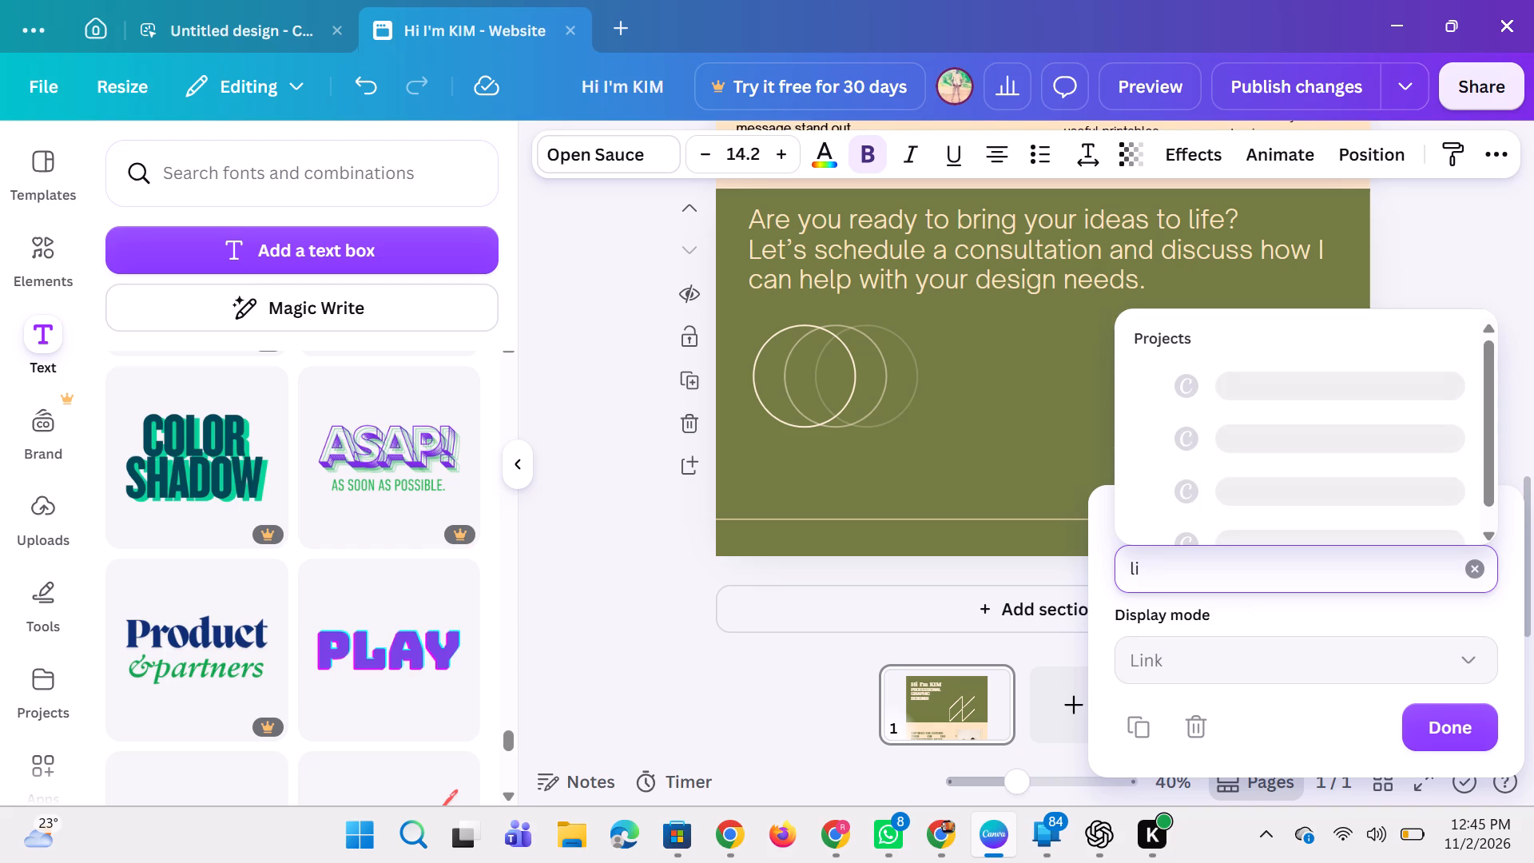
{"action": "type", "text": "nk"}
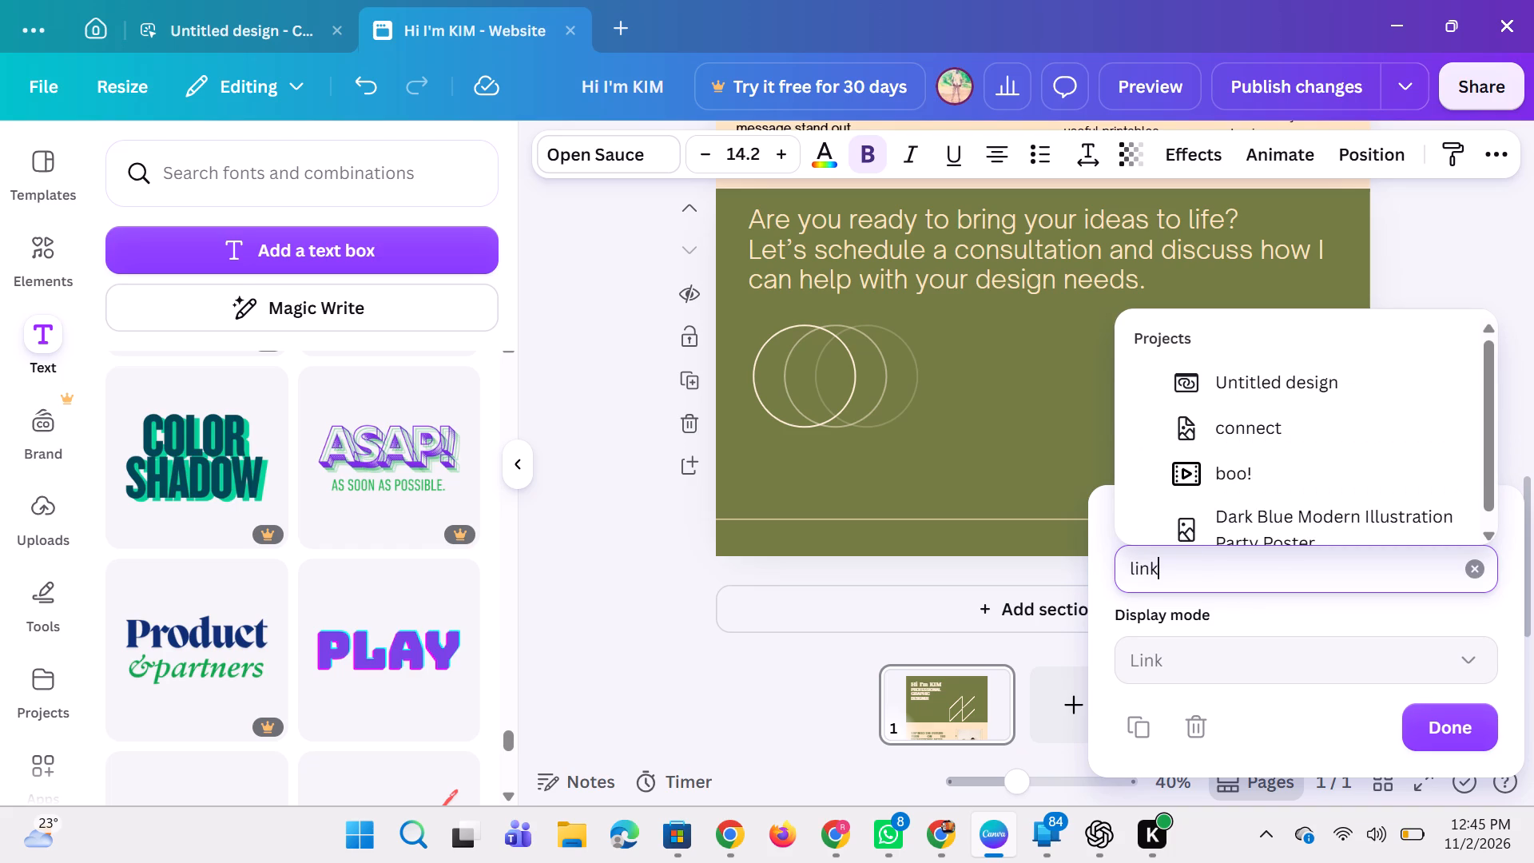
{"action": "scroll", "coordinate": [1269, 499], "scroll_direction": "down", "scroll_amount": 2}
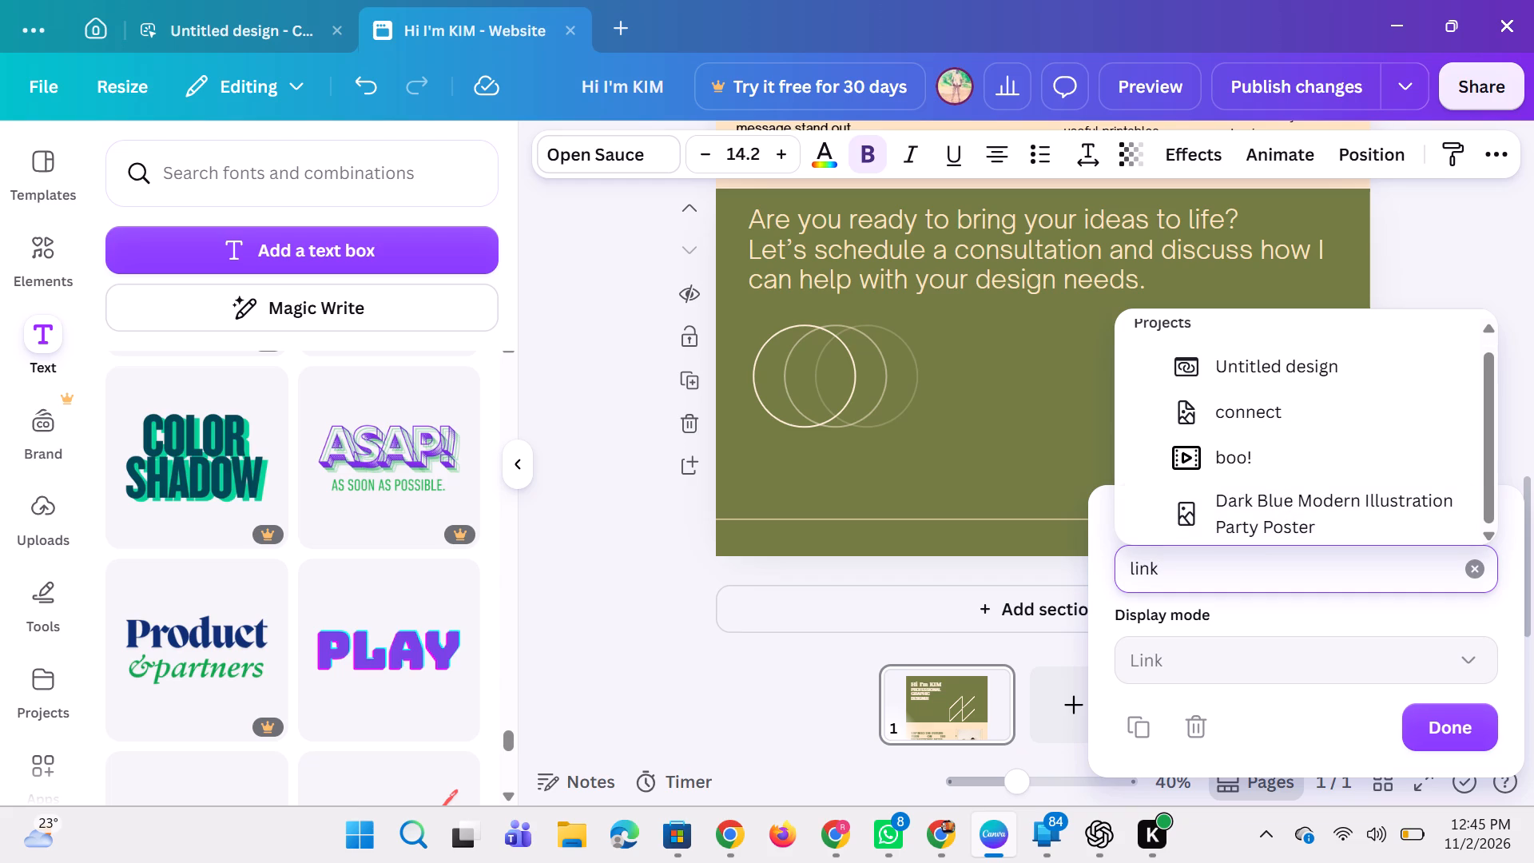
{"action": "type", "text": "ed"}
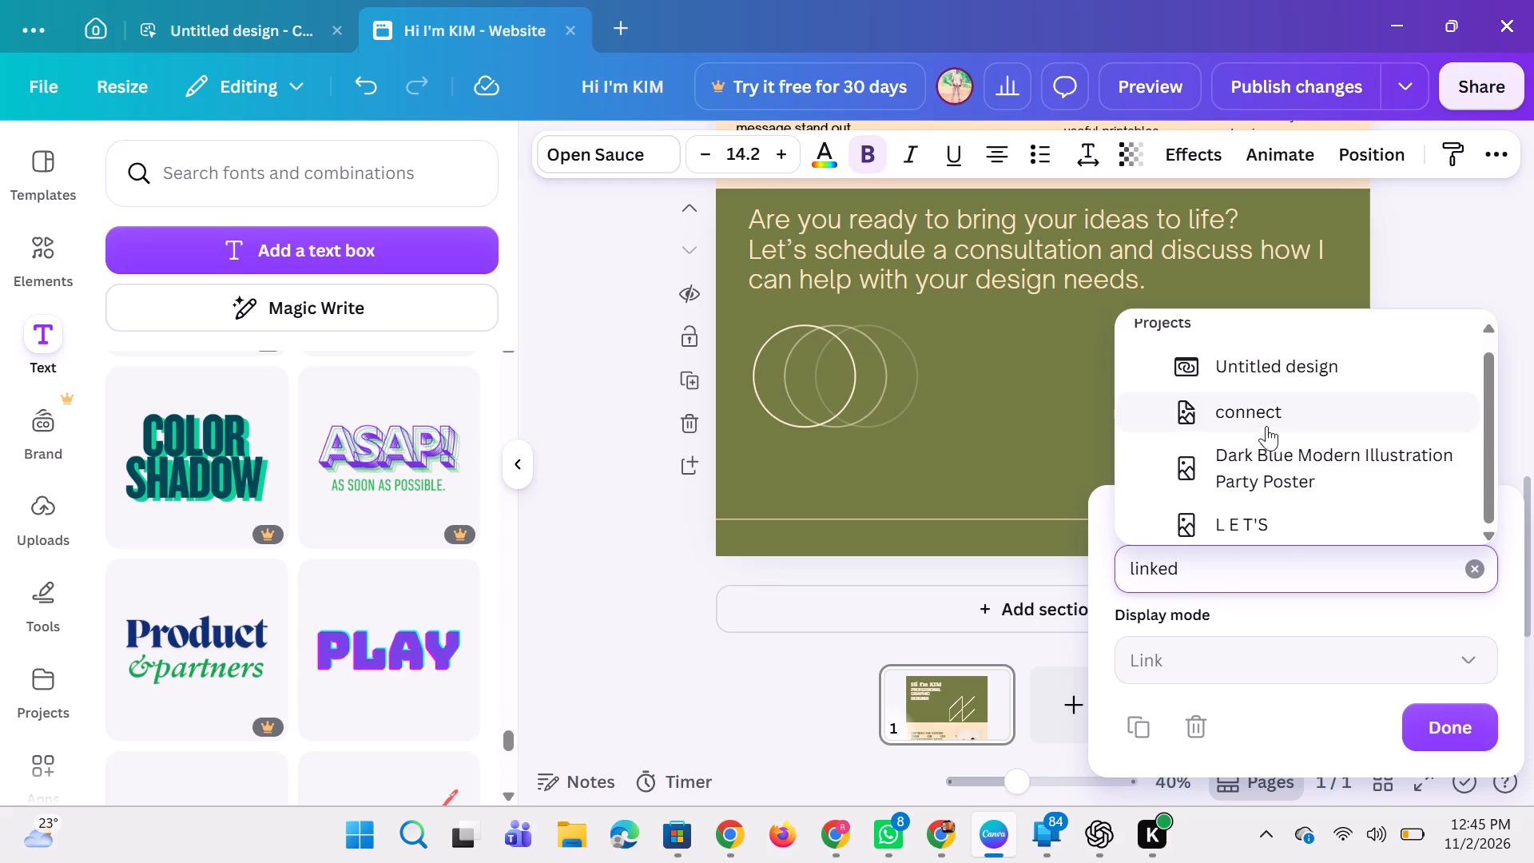
{"action": "left_click", "coordinate": [1245, 415]}
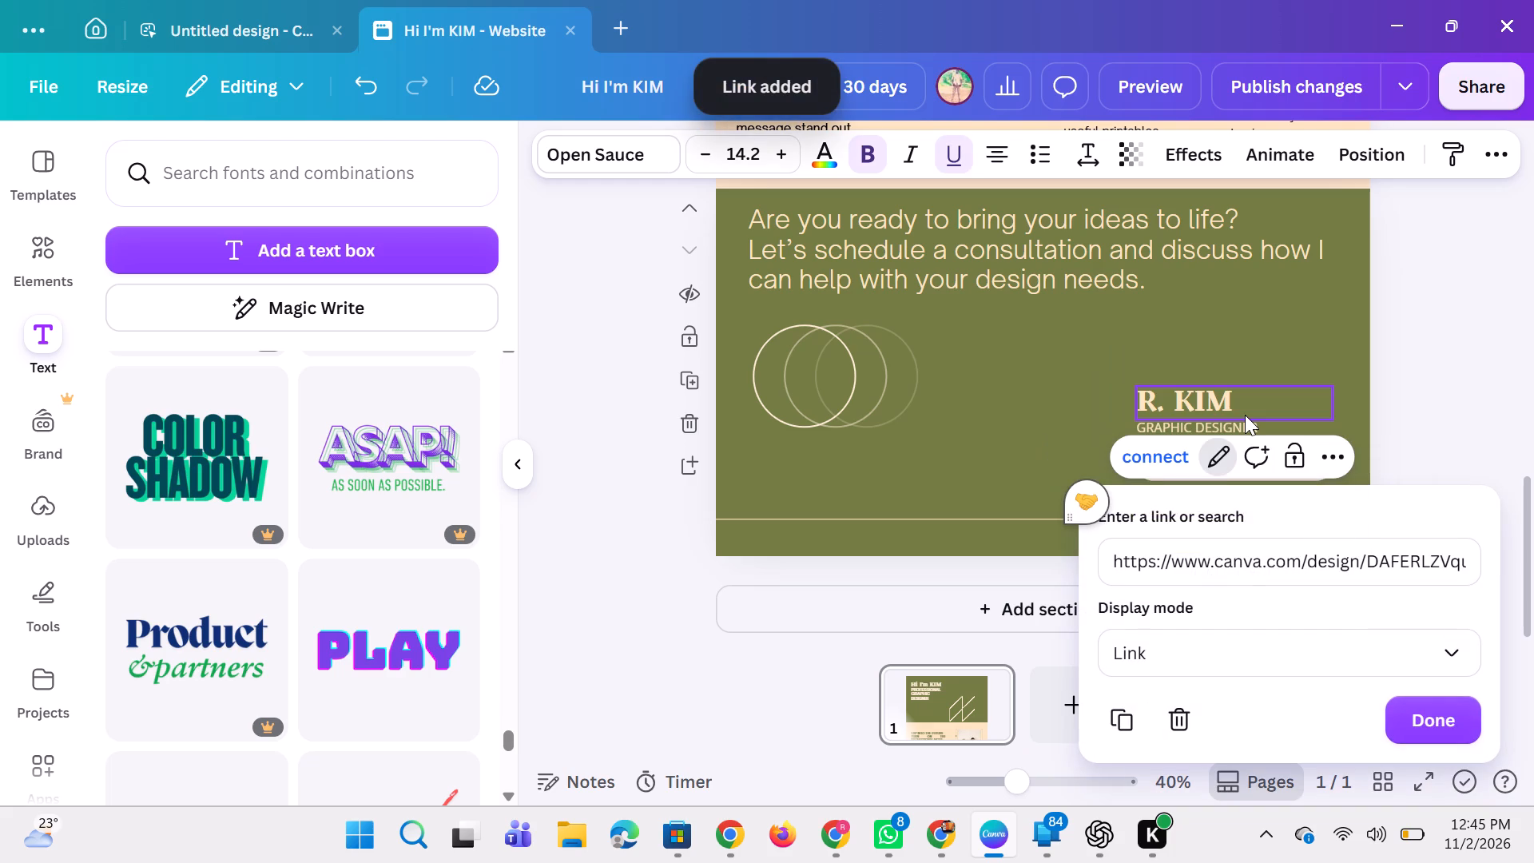
{"action": "left_click", "coordinate": [1432, 717]}
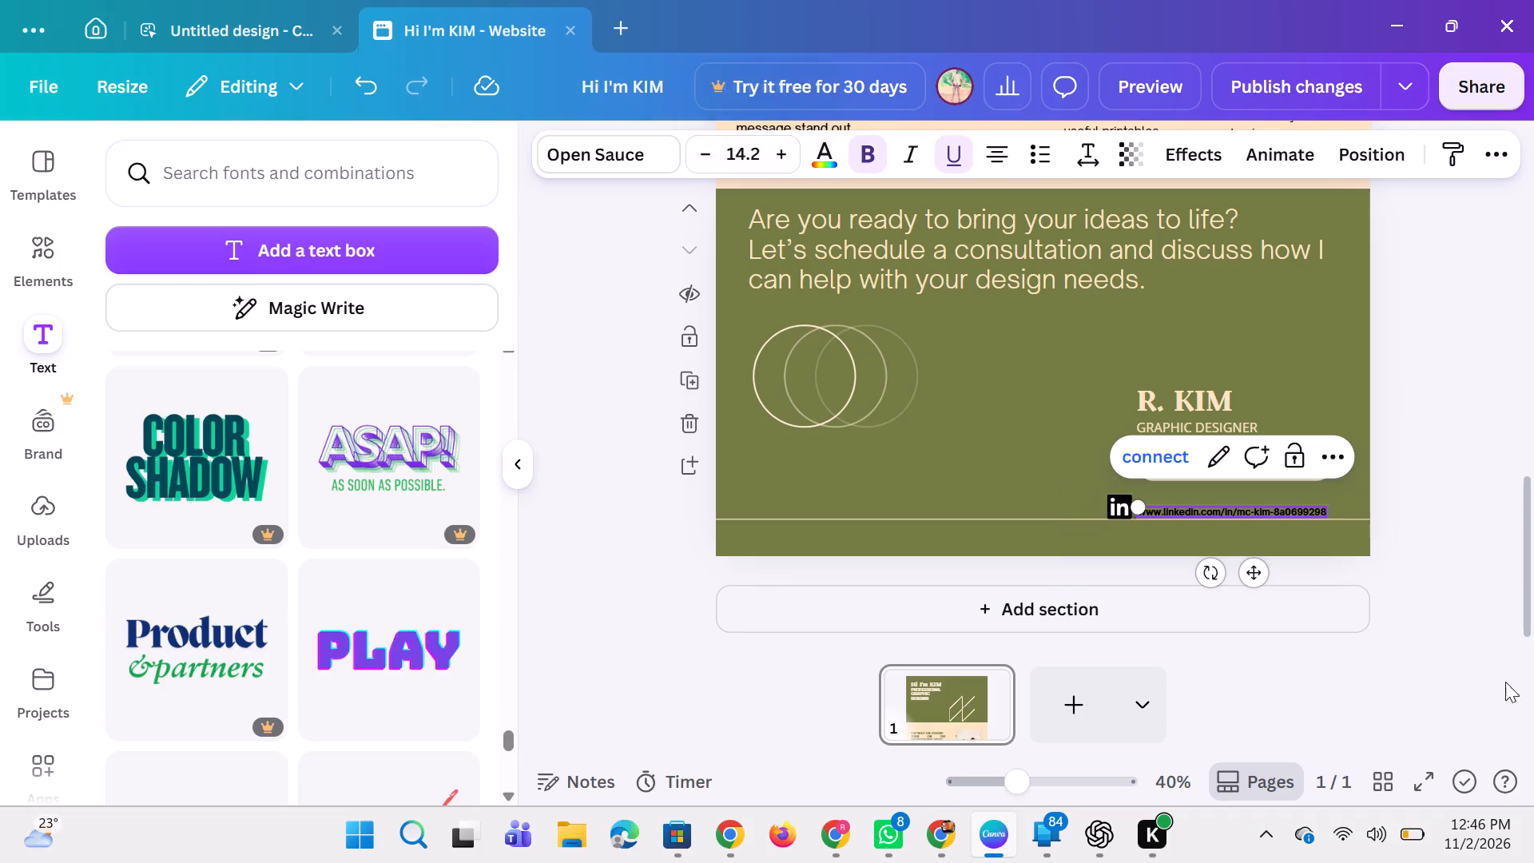
{"action": "left_click", "coordinate": [1401, 524]}
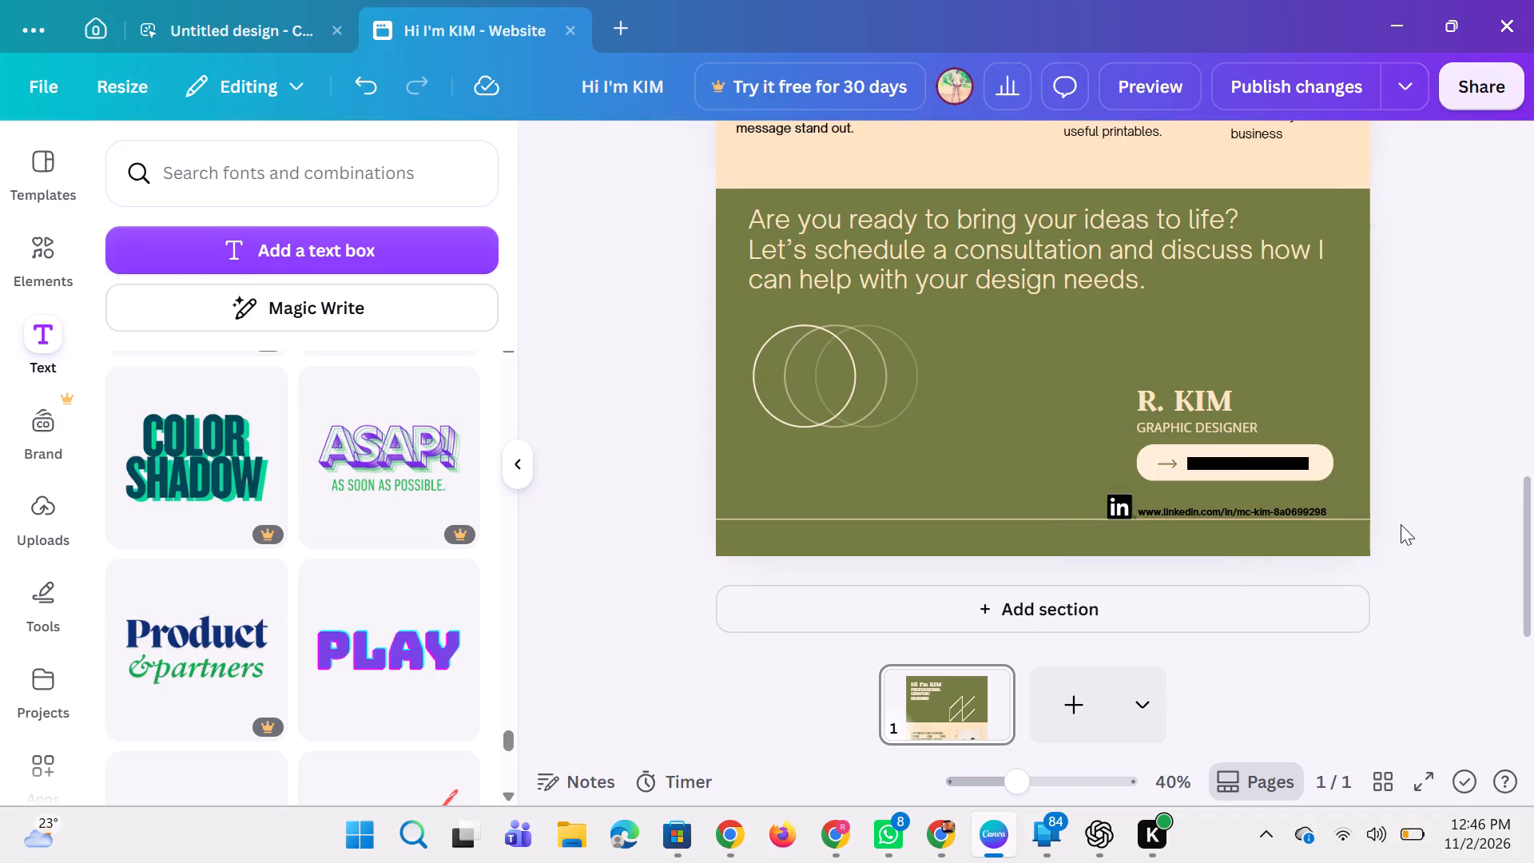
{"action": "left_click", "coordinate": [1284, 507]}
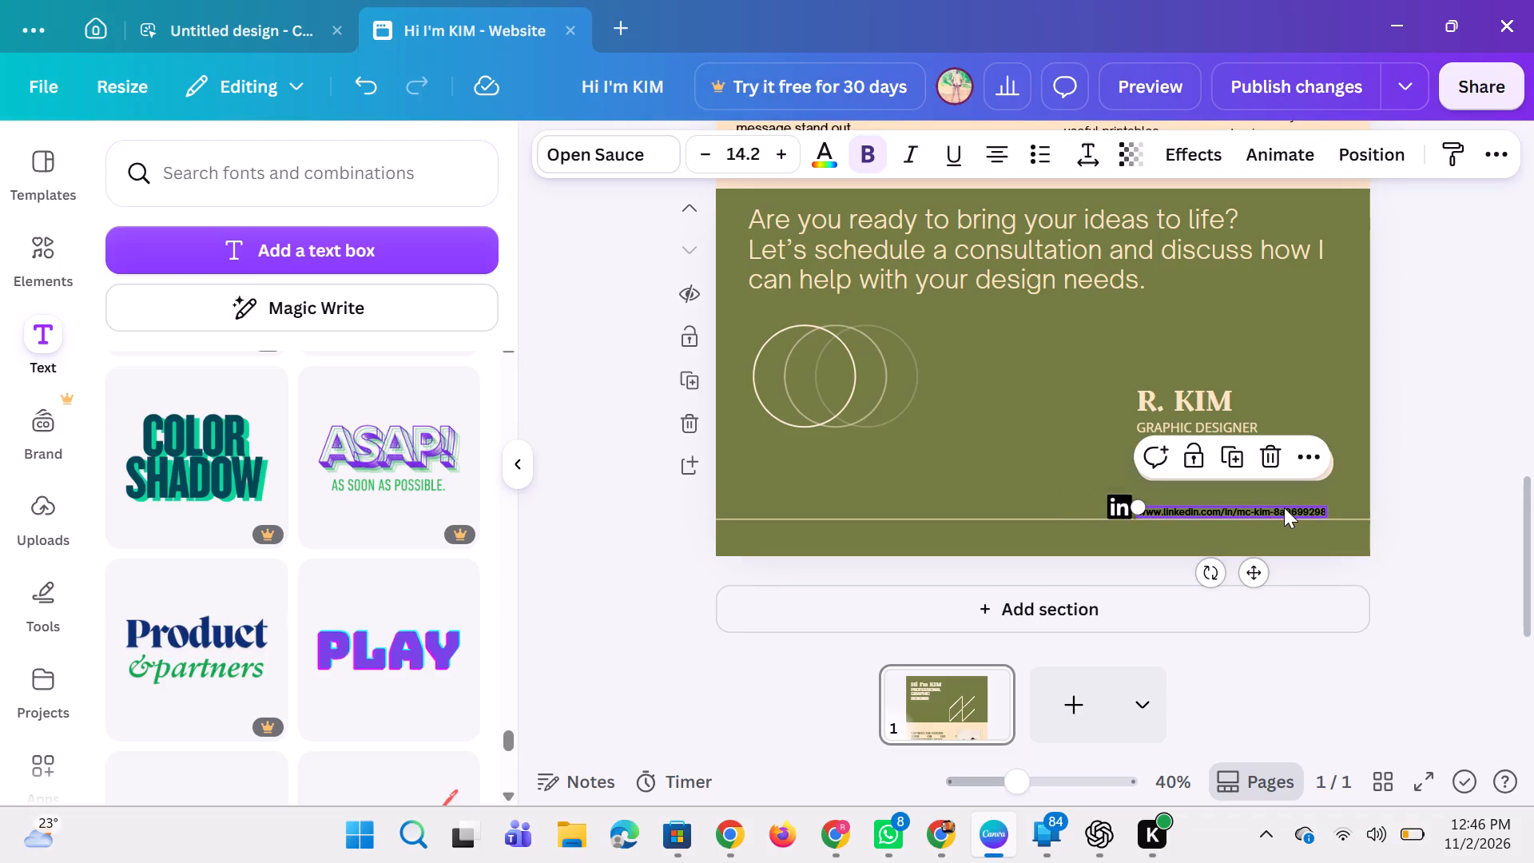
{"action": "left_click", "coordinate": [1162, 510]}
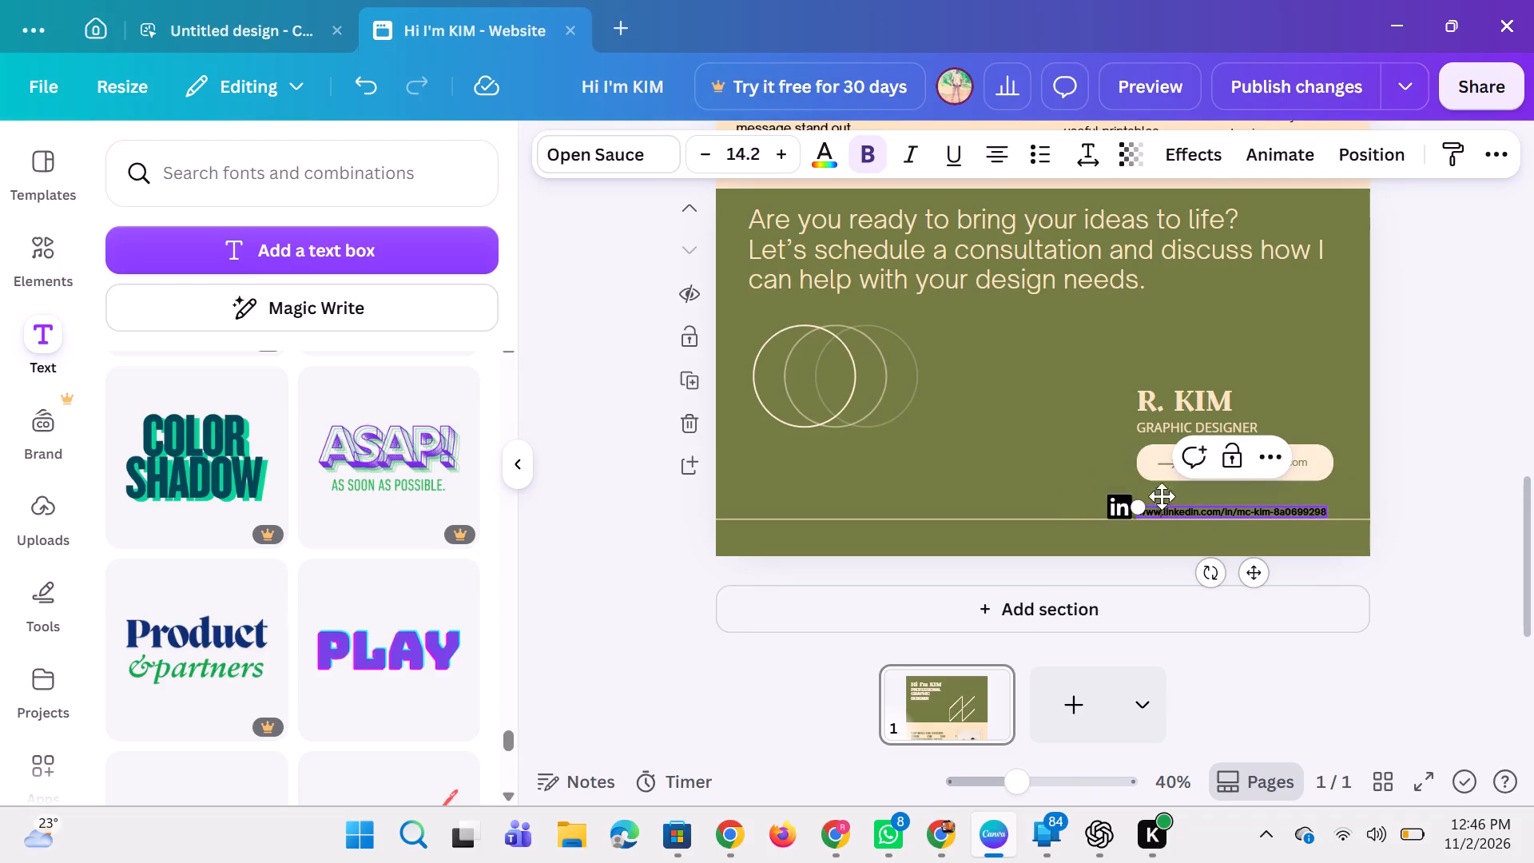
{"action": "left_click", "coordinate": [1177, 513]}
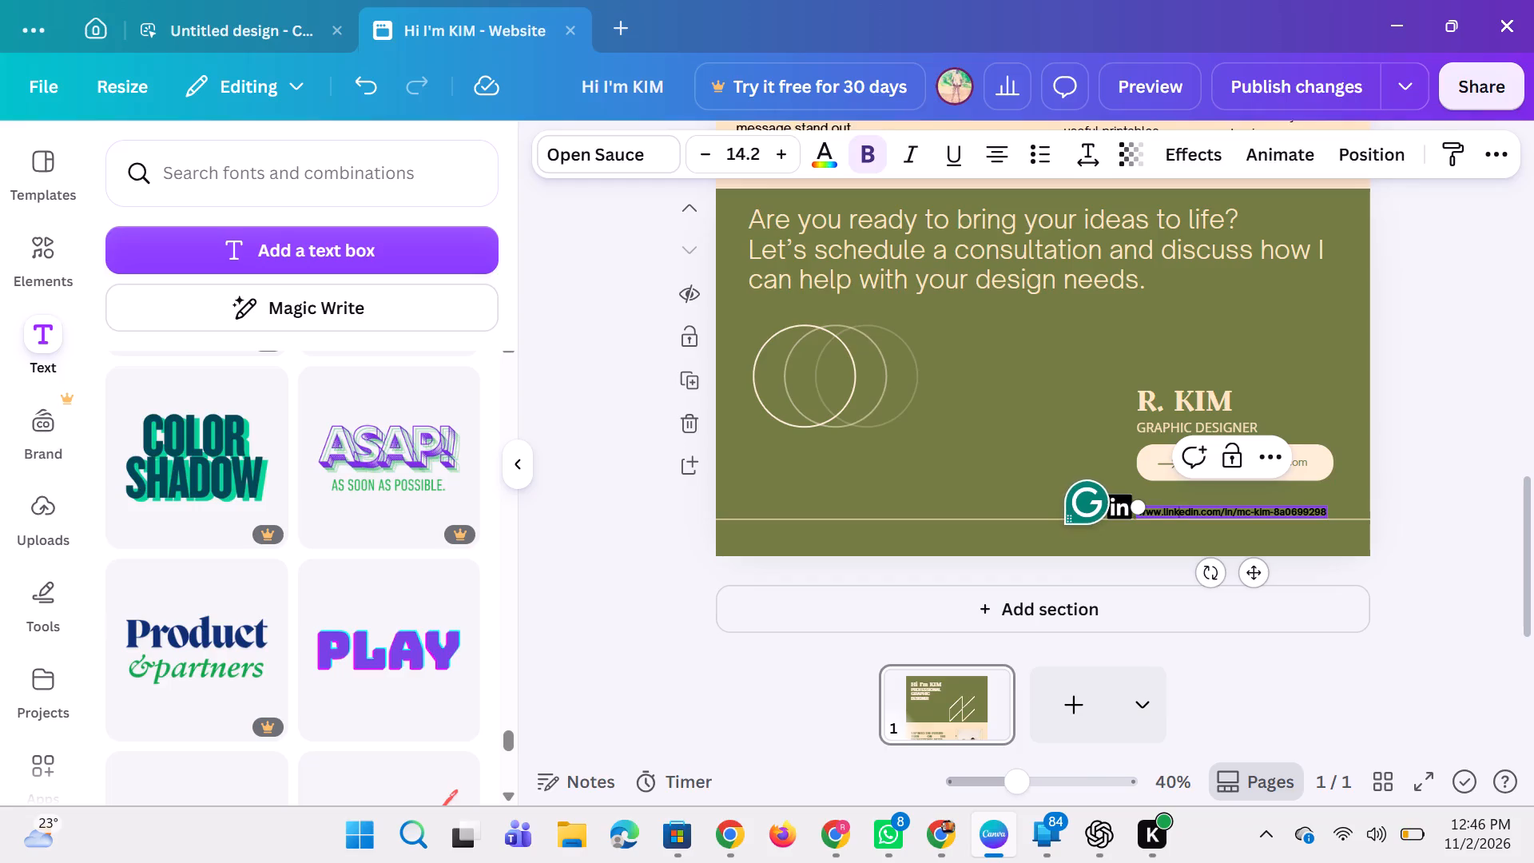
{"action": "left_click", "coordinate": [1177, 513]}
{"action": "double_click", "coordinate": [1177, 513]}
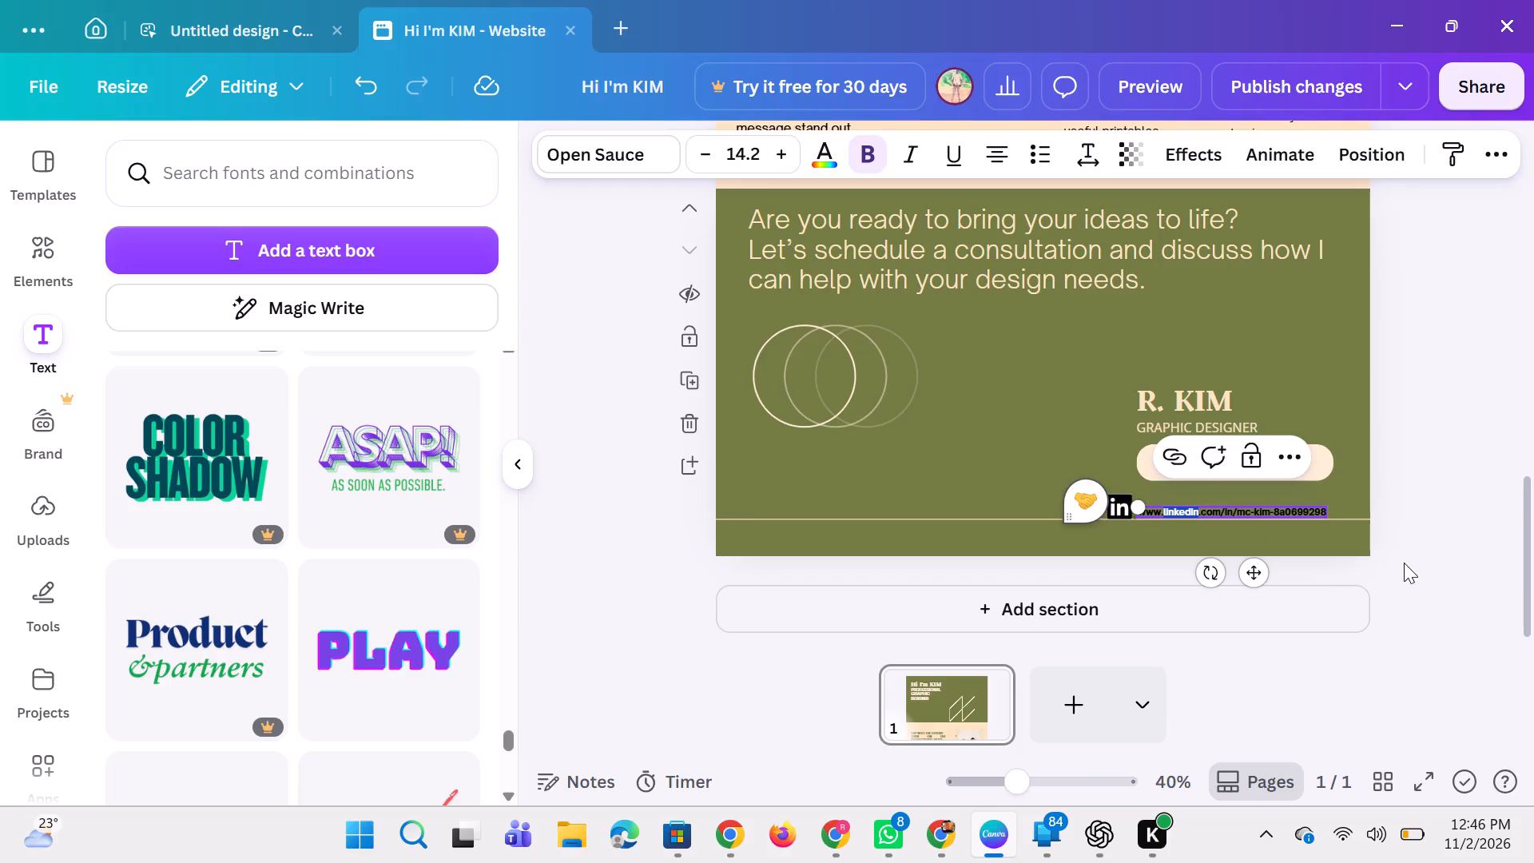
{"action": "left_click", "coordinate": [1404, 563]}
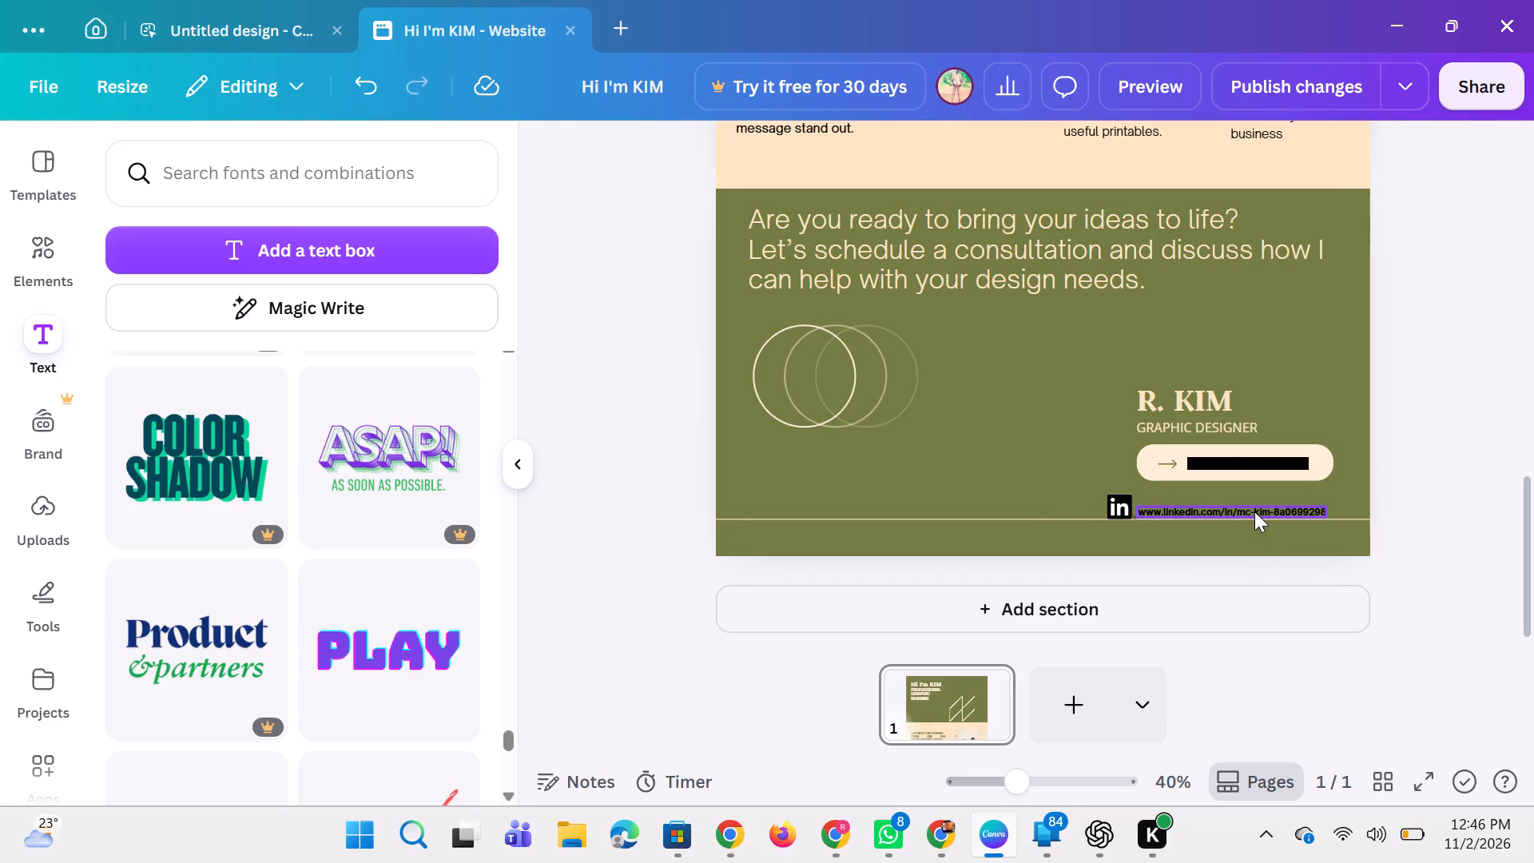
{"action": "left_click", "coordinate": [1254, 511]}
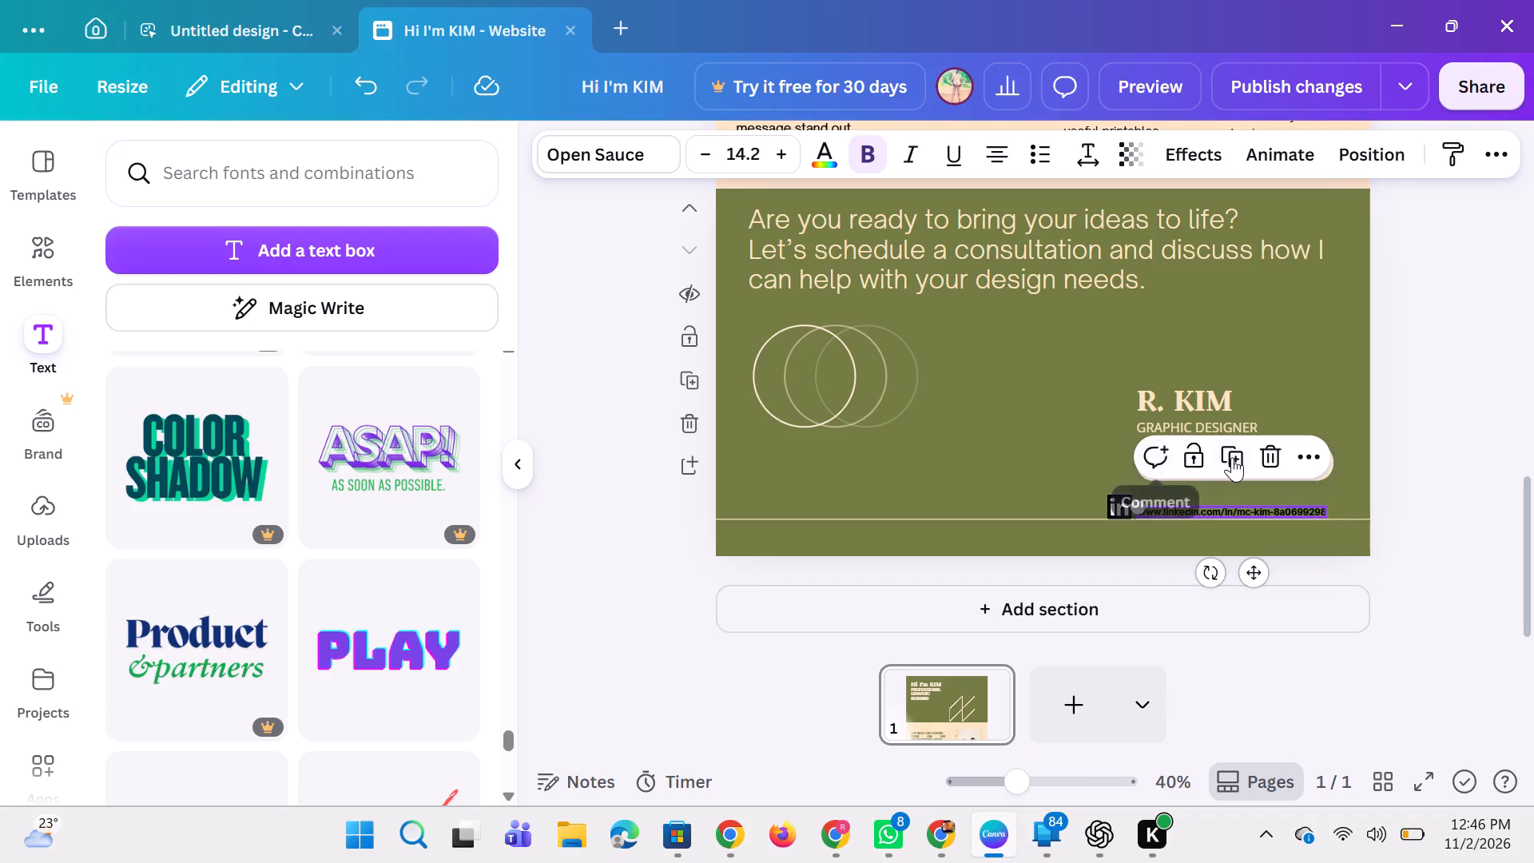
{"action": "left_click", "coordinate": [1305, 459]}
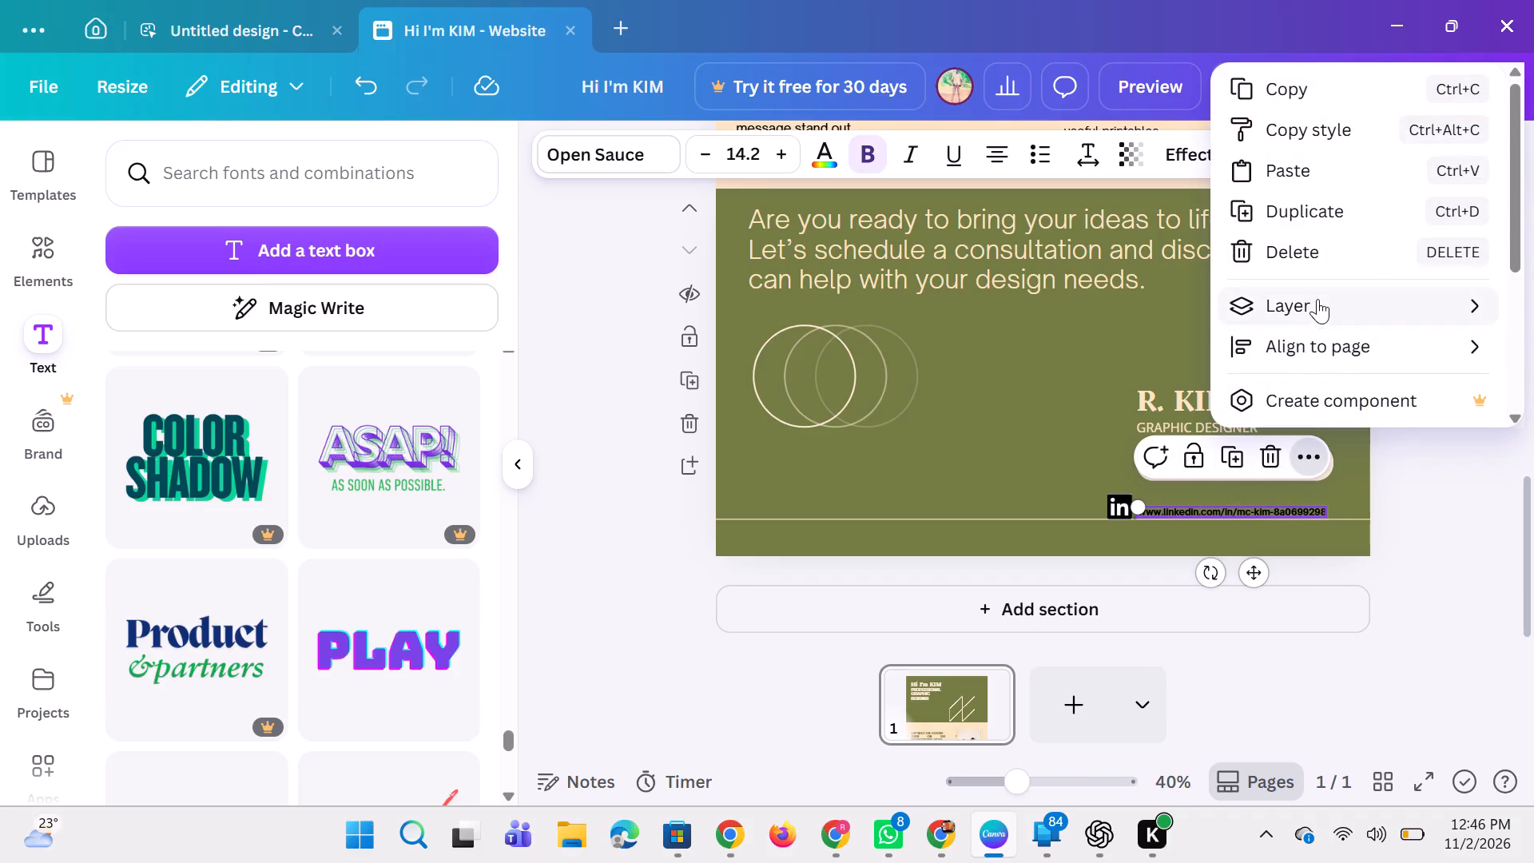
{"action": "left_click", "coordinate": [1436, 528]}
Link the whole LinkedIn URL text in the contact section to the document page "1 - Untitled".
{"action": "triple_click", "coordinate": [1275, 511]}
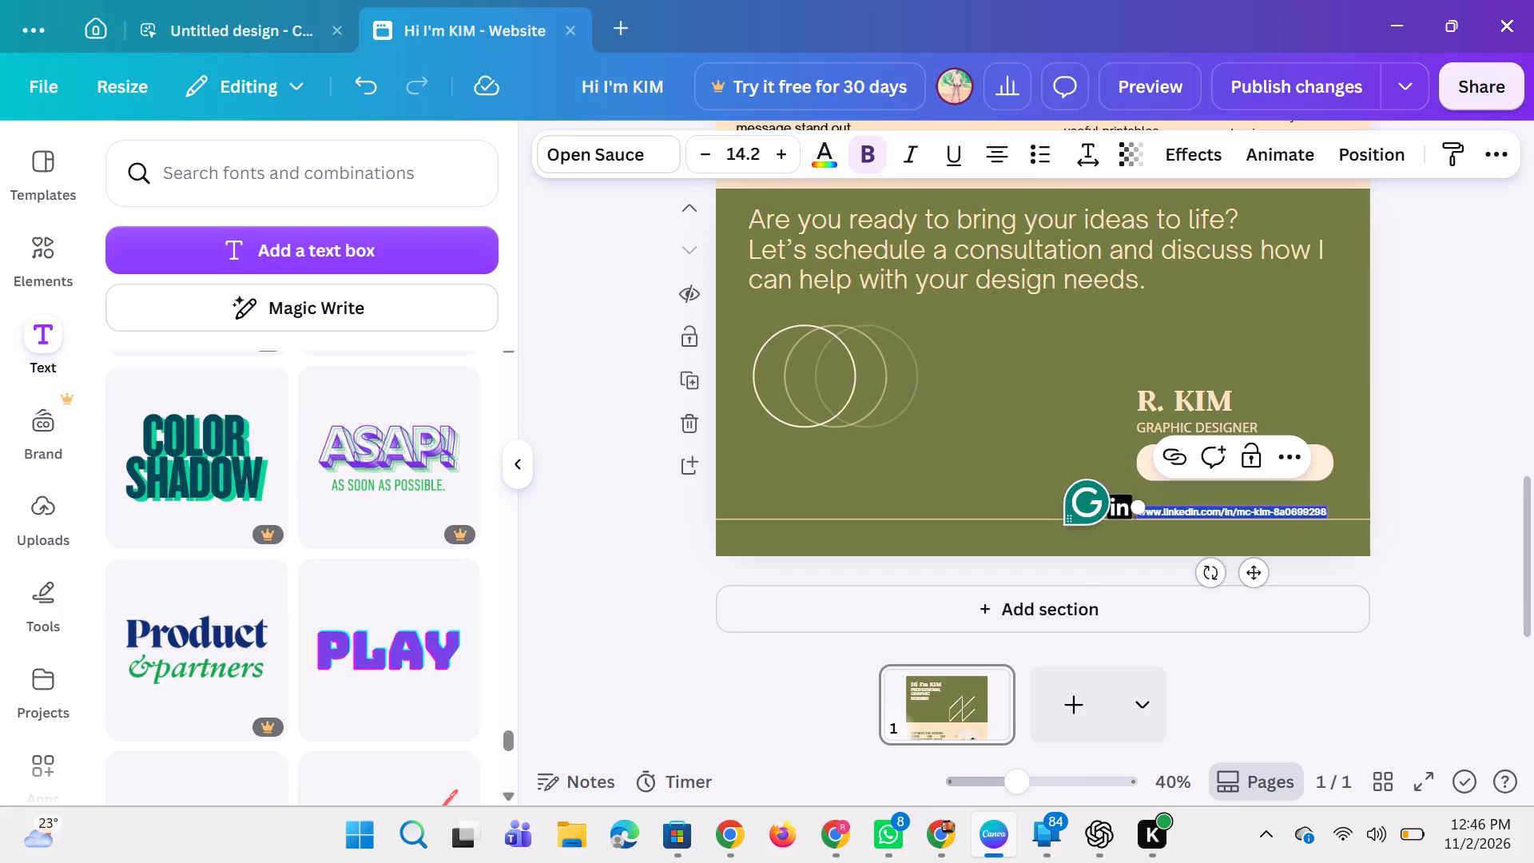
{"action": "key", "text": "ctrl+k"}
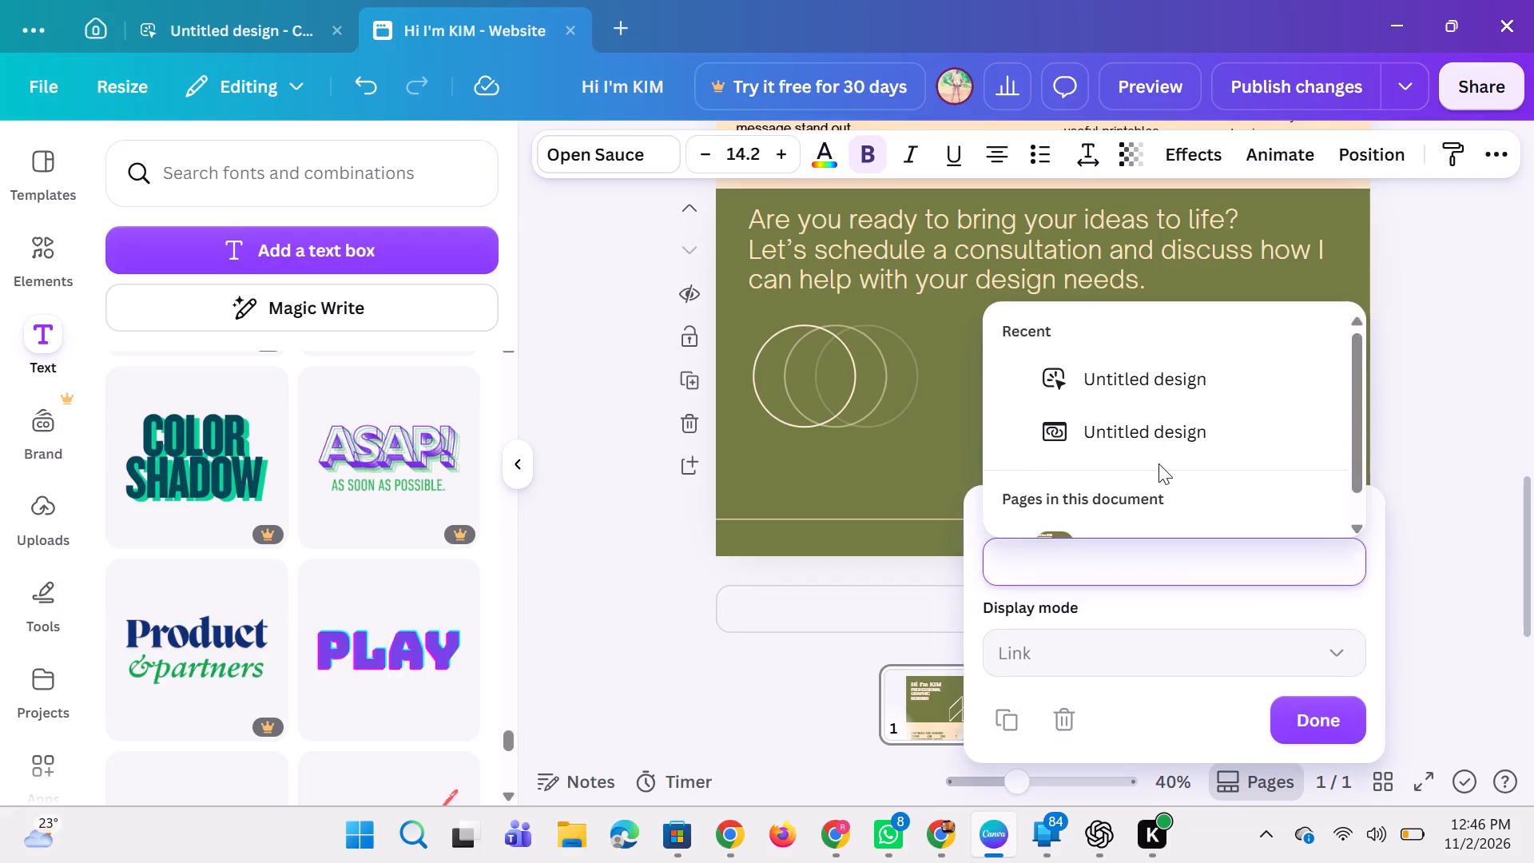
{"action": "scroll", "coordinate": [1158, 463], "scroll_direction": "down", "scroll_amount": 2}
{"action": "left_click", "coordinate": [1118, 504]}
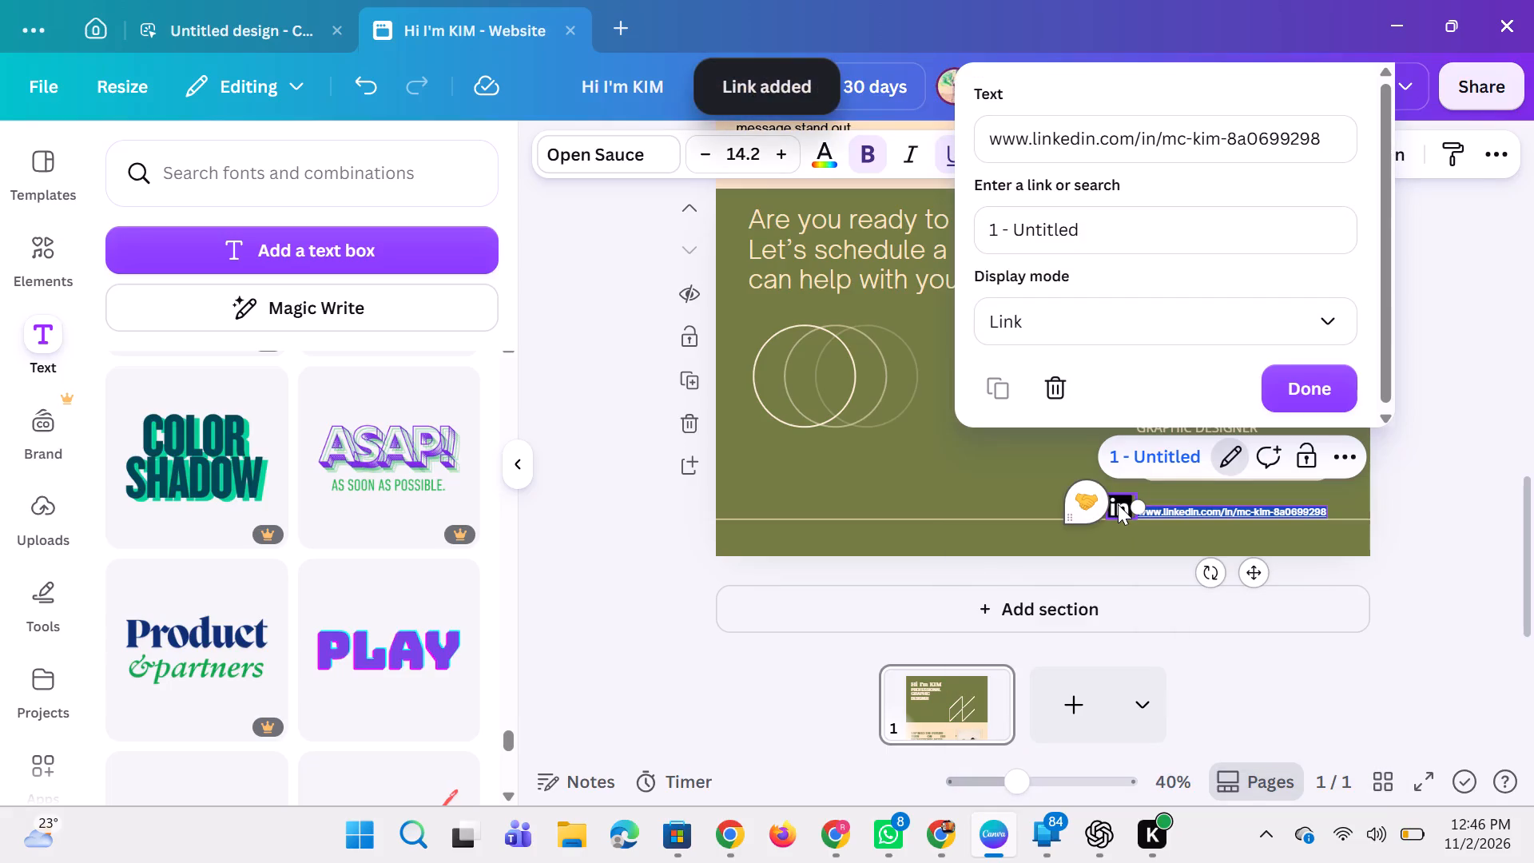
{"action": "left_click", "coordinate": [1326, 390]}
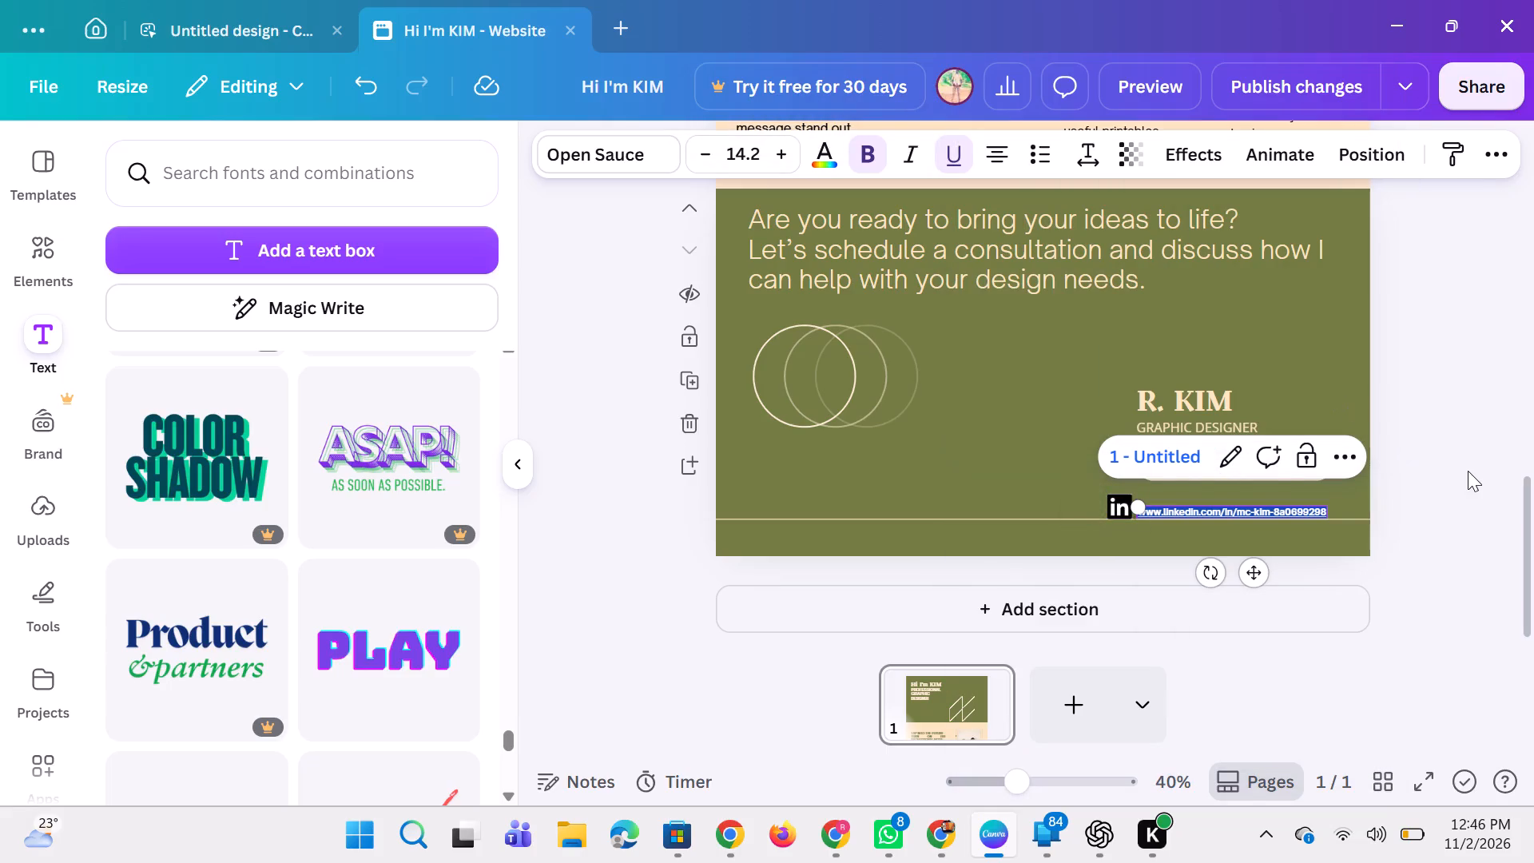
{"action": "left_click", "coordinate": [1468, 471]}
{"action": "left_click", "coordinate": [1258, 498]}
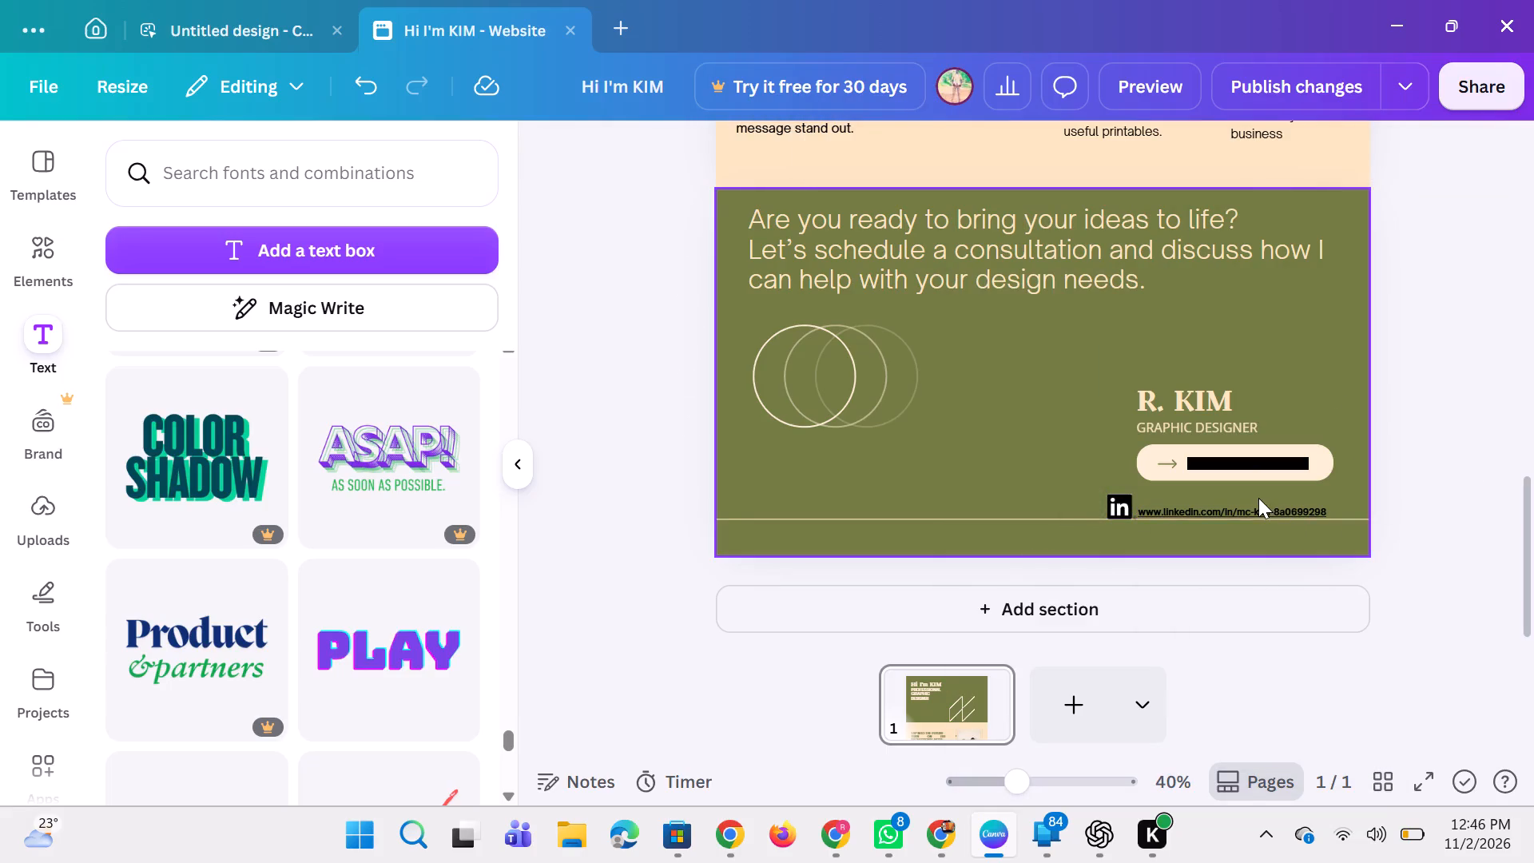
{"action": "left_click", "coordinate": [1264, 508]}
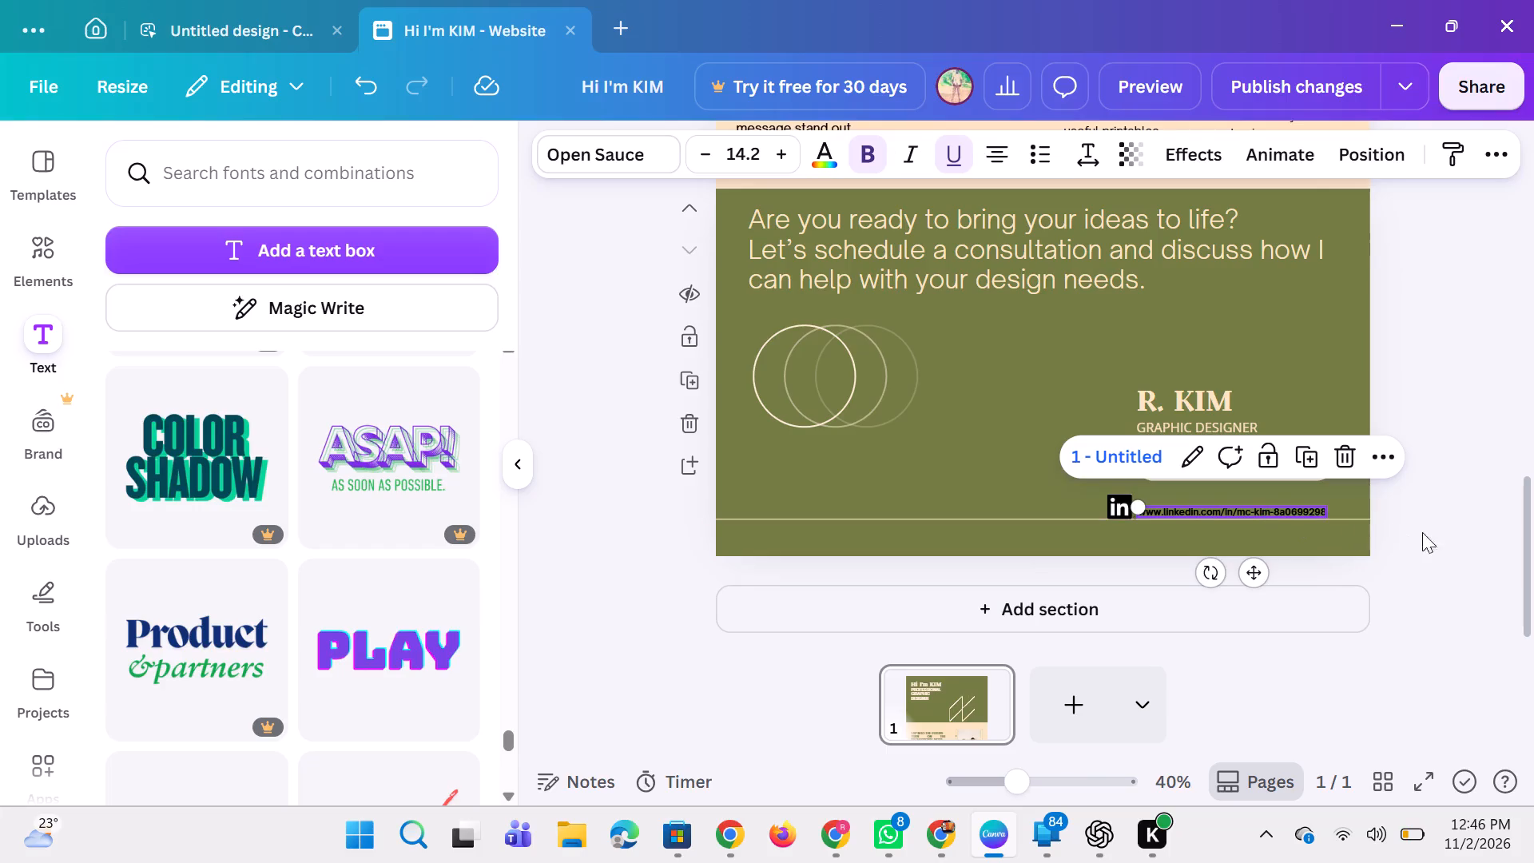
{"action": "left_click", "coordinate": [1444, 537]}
Publish the website changes.
{"action": "left_click", "coordinate": [1349, 93]}
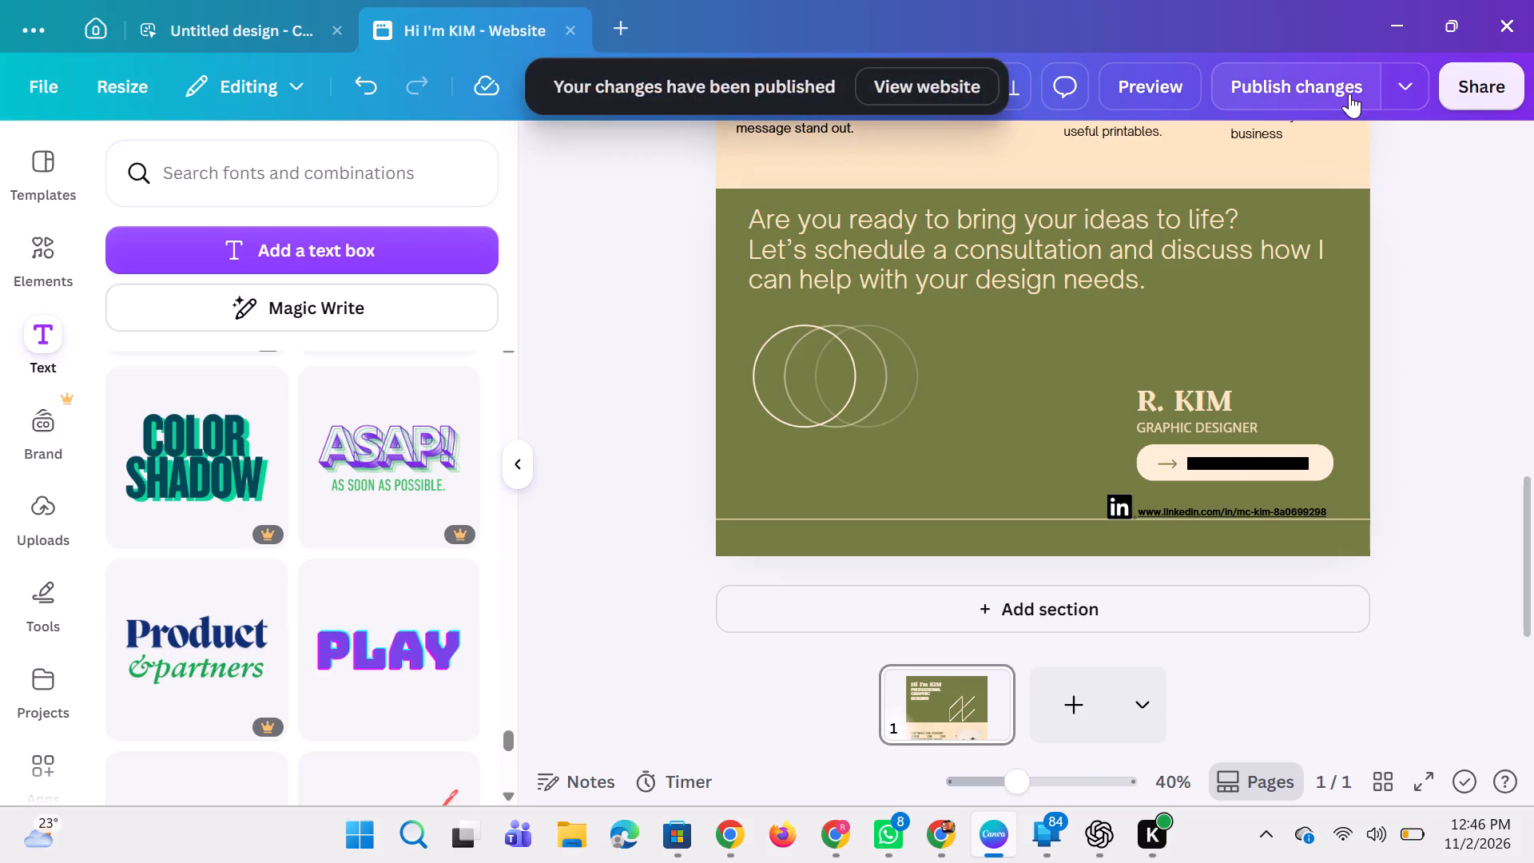
Open the published website in the browser and test the LinkedIn URL link at the bottom of the page.
{"action": "left_click", "coordinate": [946, 86]}
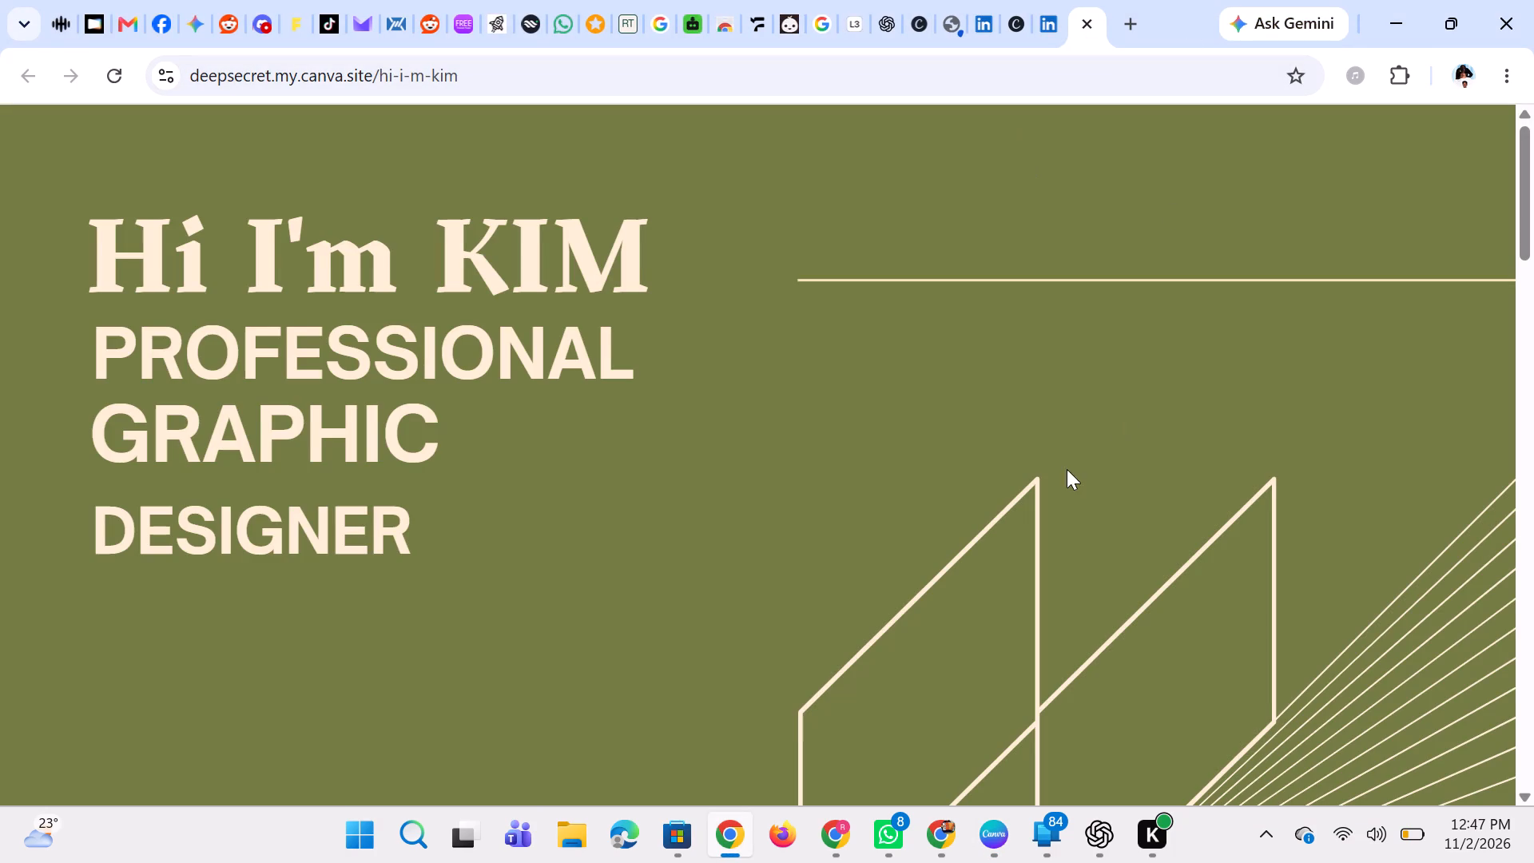
{"action": "scroll", "coordinate": [1002, 527], "scroll_direction": "down", "scroll_amount": 7}
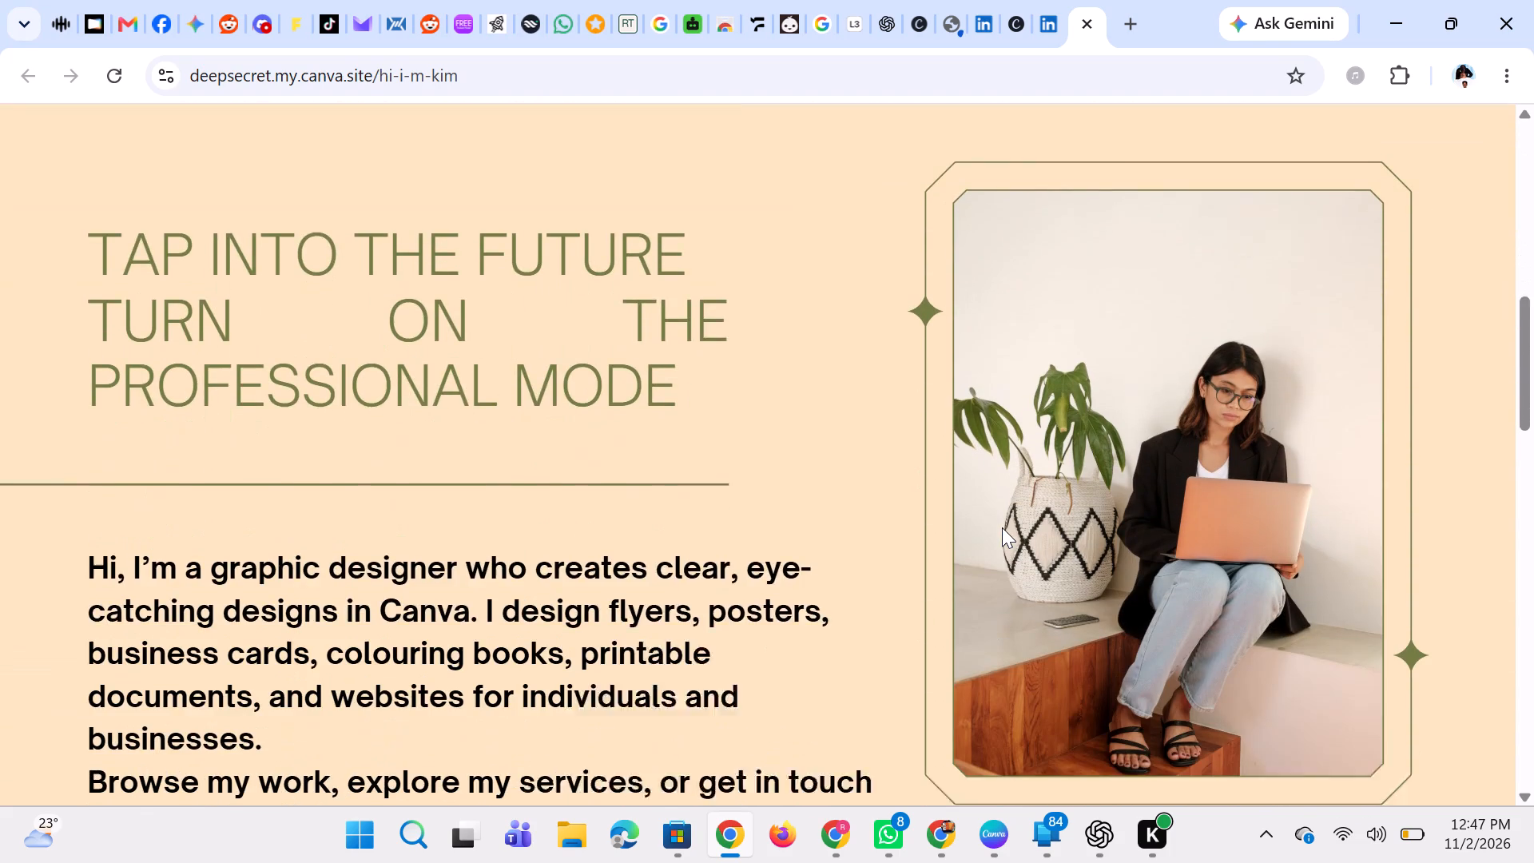
{"action": "scroll", "coordinate": [1002, 527], "scroll_direction": "down", "scroll_amount": 1}
{"action": "scroll", "coordinate": [862, 604], "scroll_direction": "down", "scroll_amount": 2}
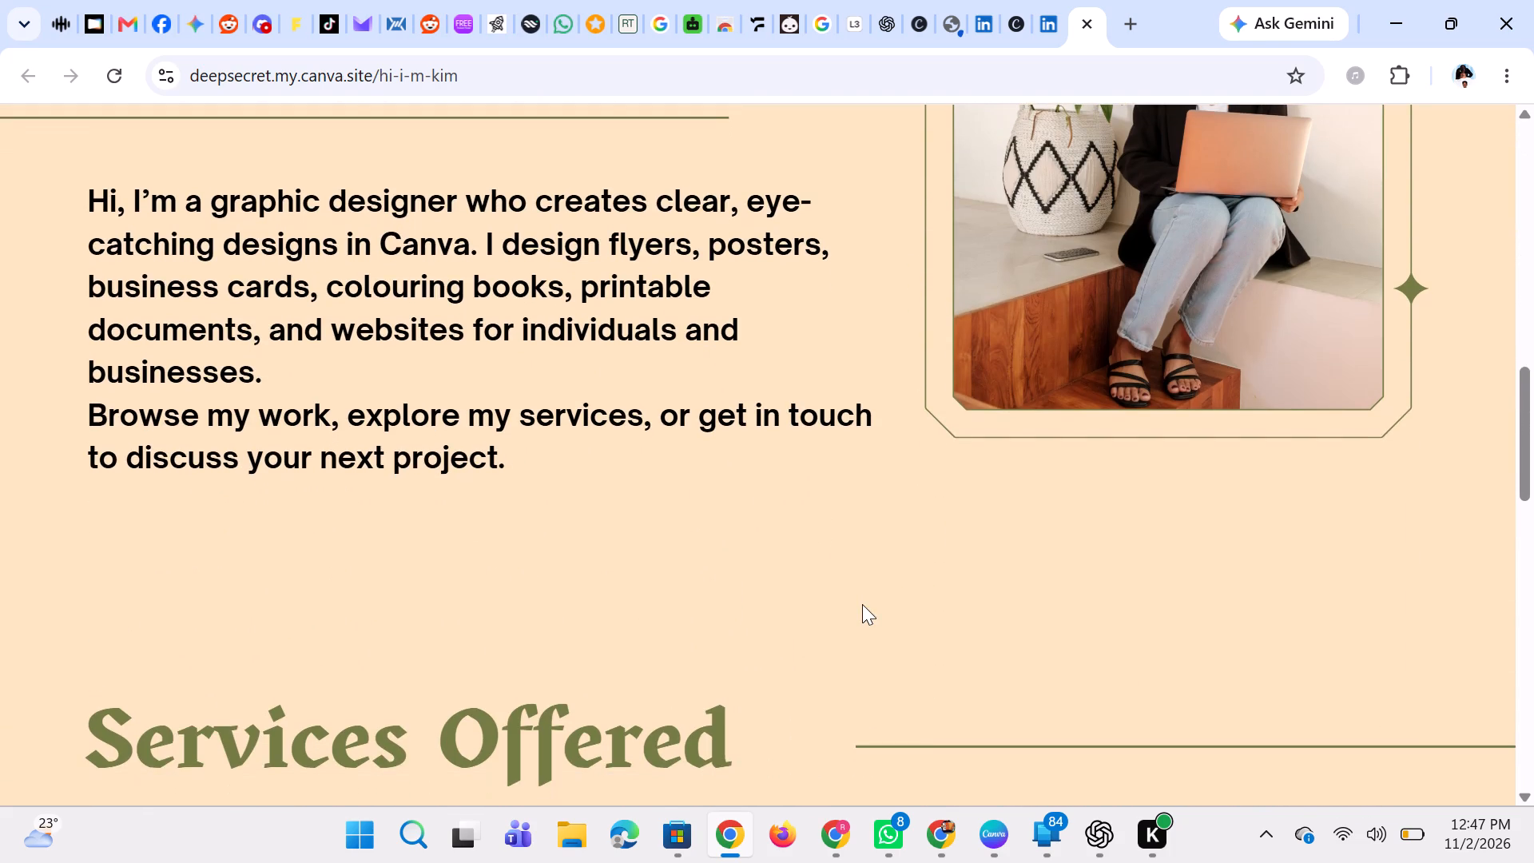
{"action": "scroll", "coordinate": [862, 604], "scroll_direction": "down", "scroll_amount": 3}
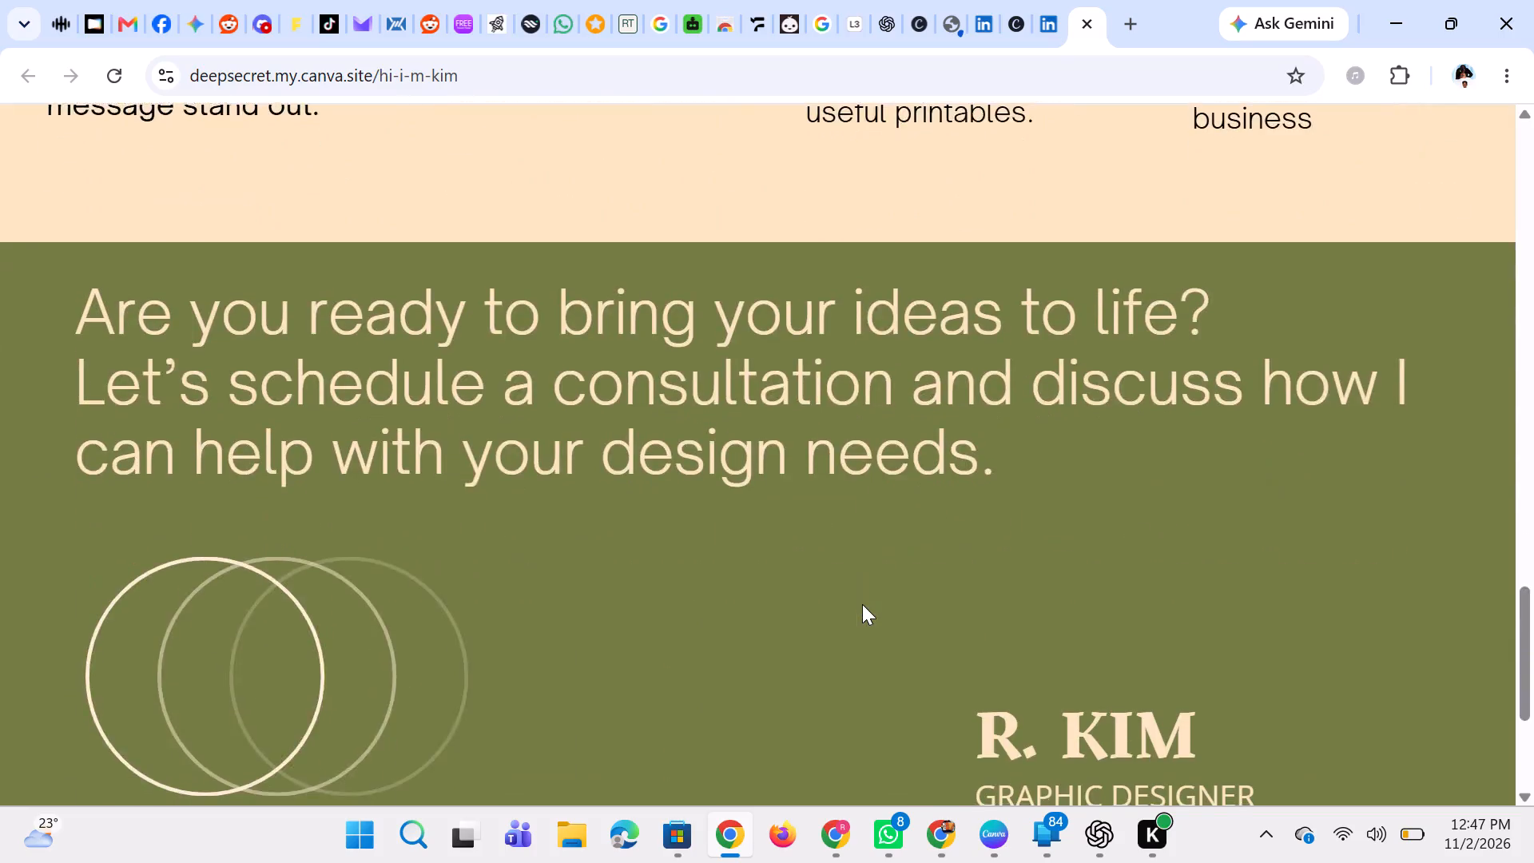
{"action": "scroll", "coordinate": [862, 604], "scroll_direction": "down", "scroll_amount": 3}
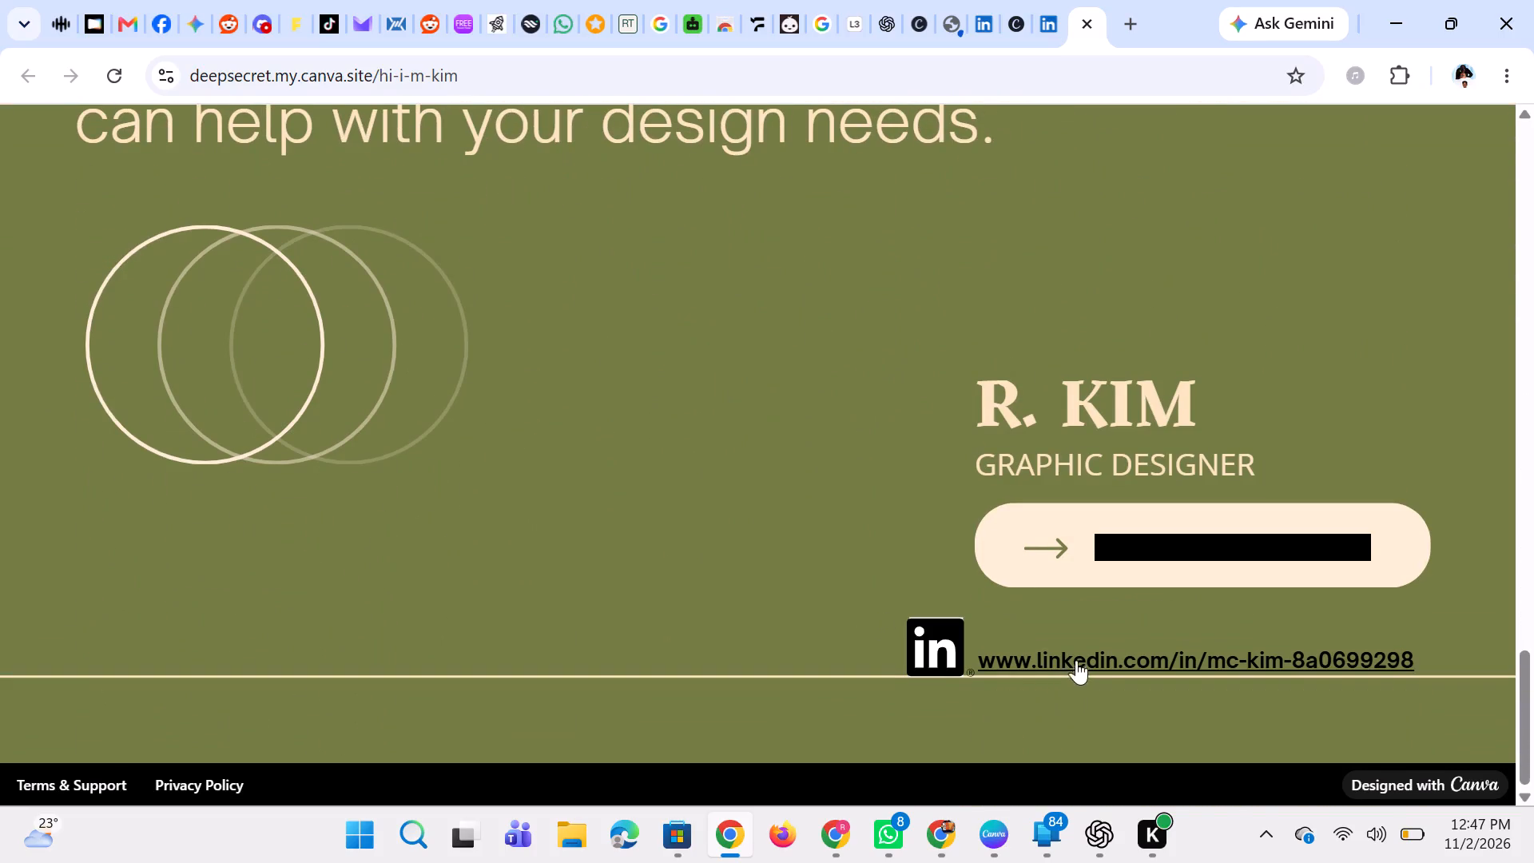
{"action": "left_click", "coordinate": [1081, 658]}
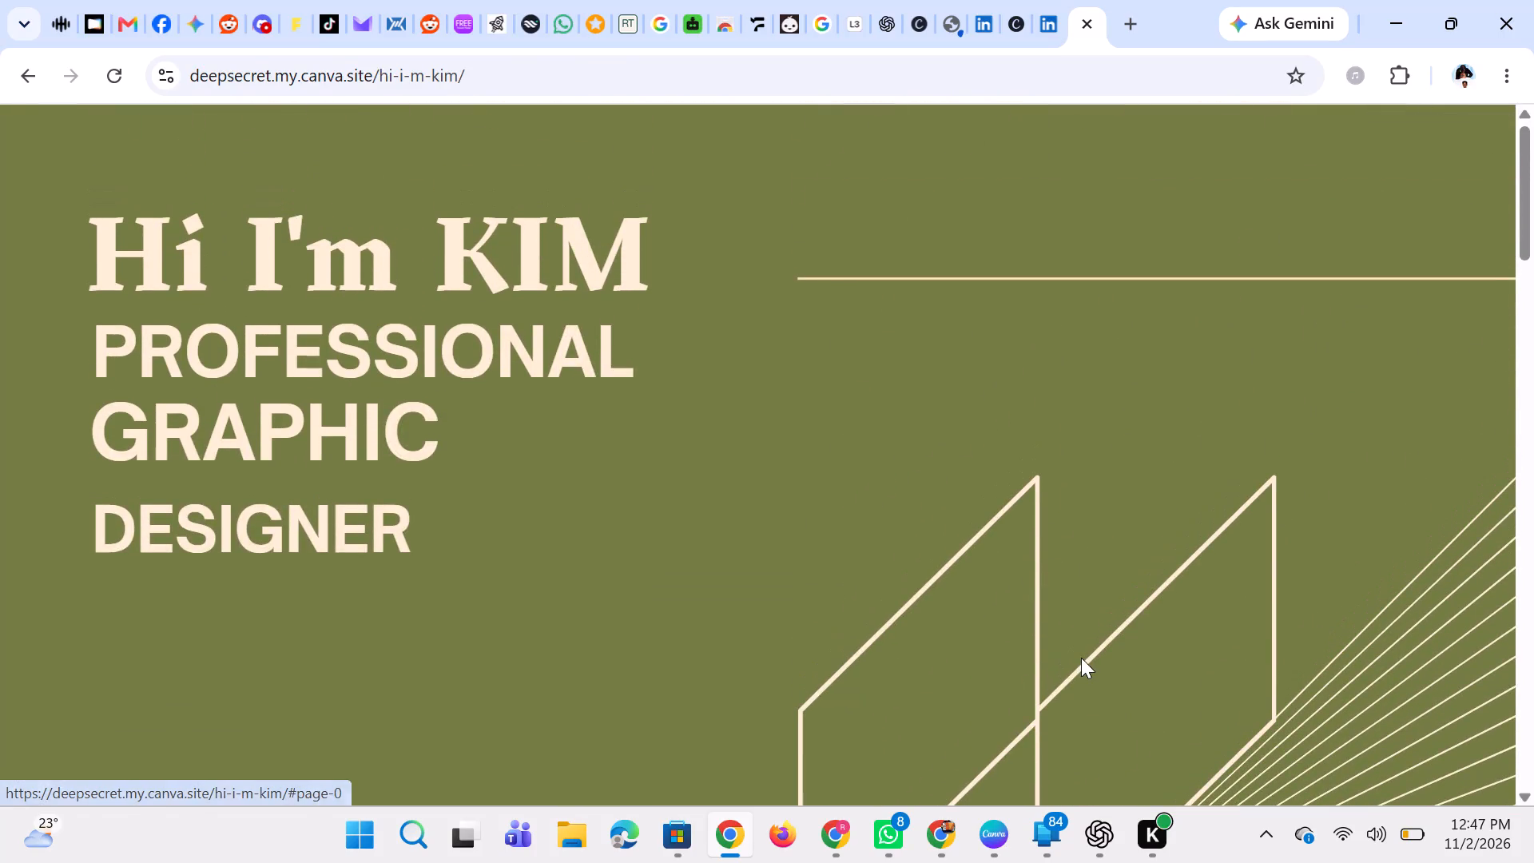
{"action": "scroll", "coordinate": [997, 642], "scroll_direction": "down", "scroll_amount": 4}
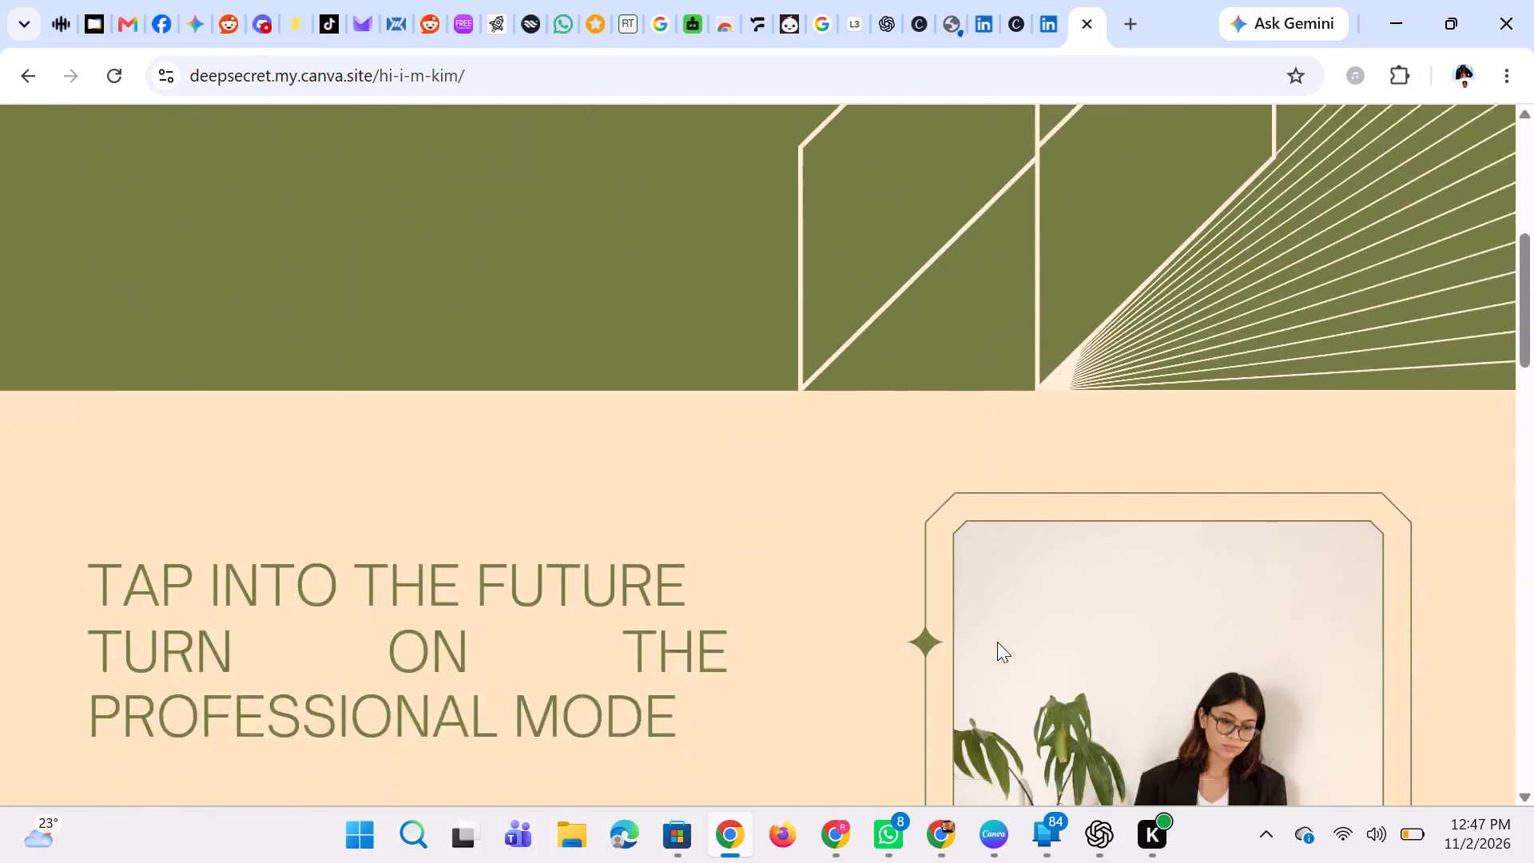
{"action": "scroll", "coordinate": [997, 642], "scroll_direction": "down", "scroll_amount": 6}
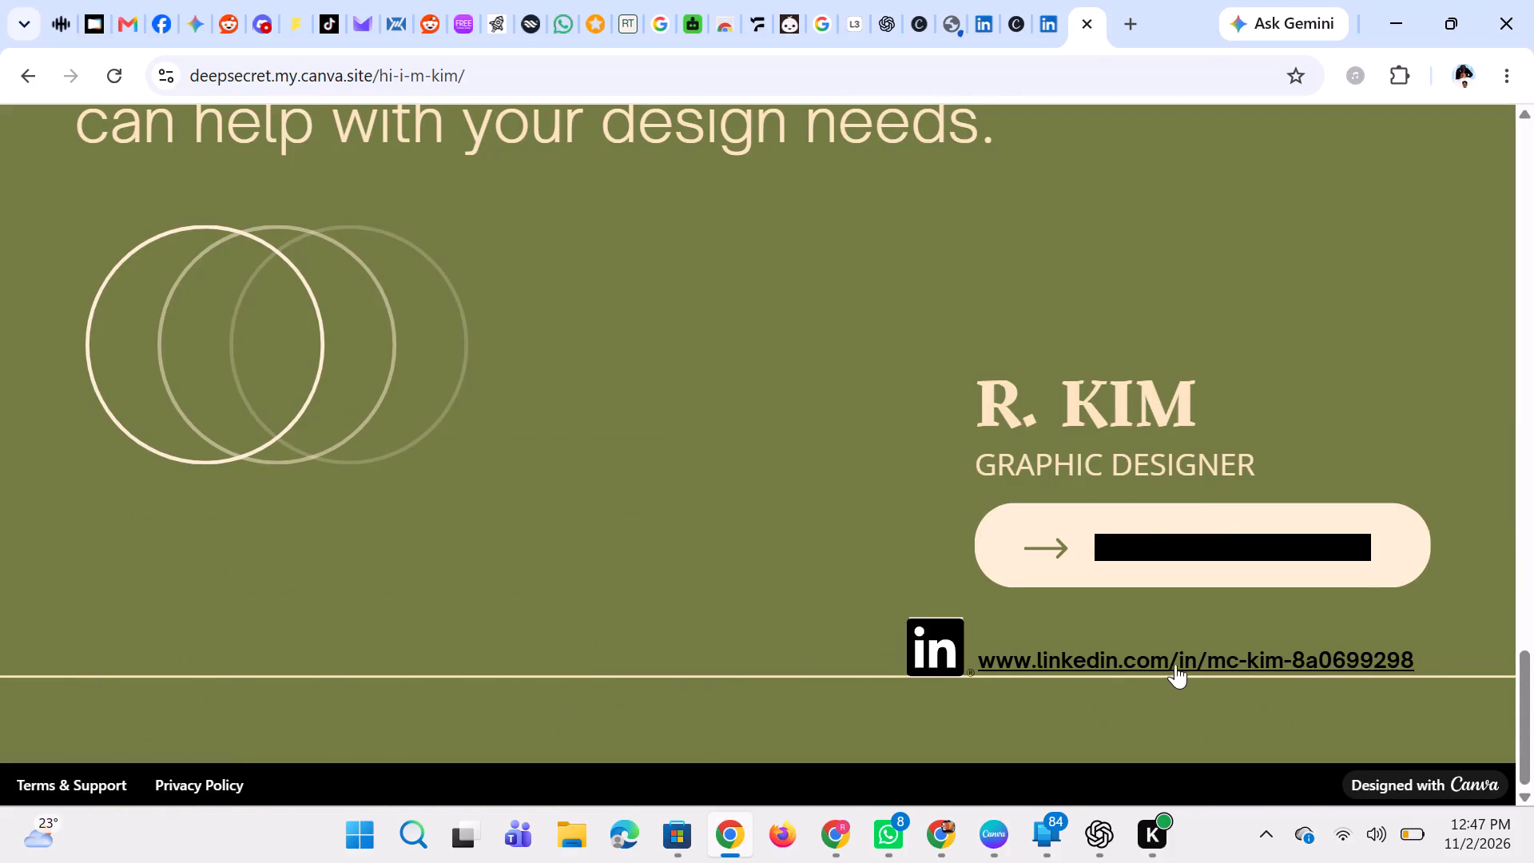
{"action": "left_click", "coordinate": [1177, 663]}
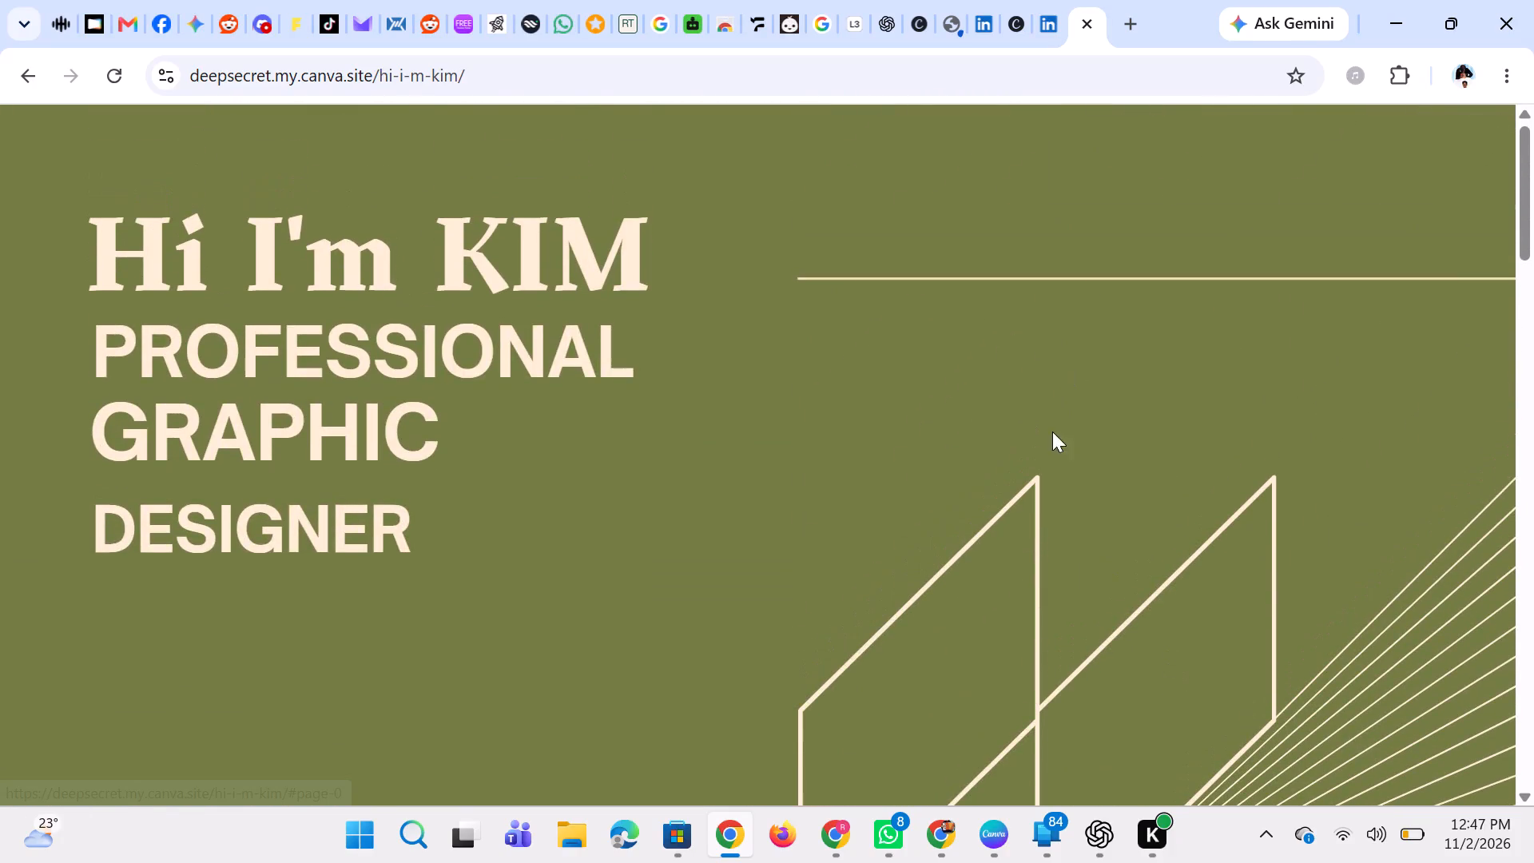
Switch back to Canva and delete the linked LinkedIn URL text beside the LinkedIn icon.
{"action": "left_click", "coordinate": [995, 852]}
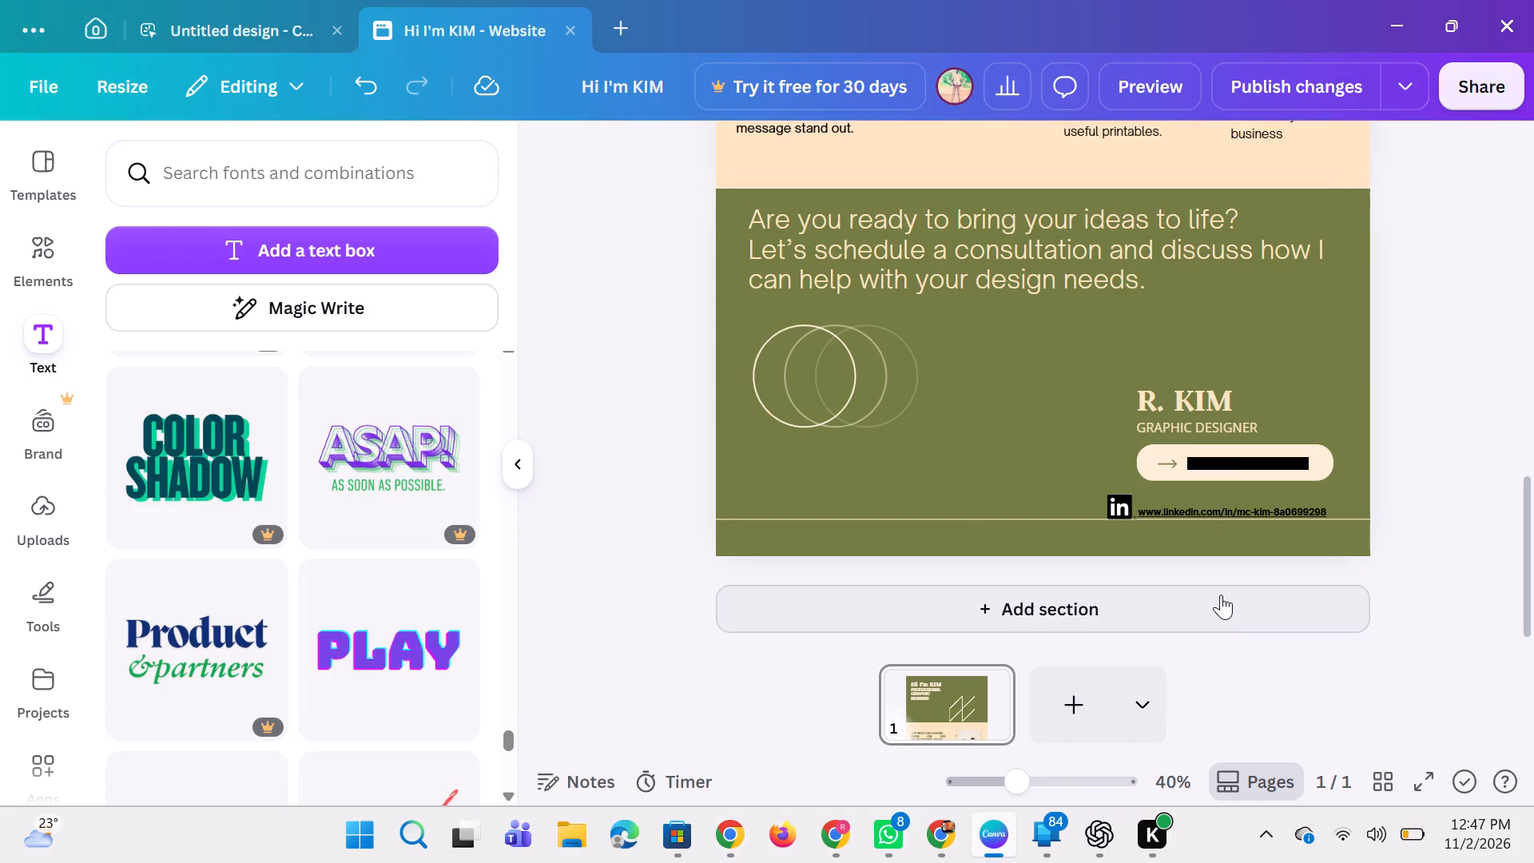
{"action": "left_click", "coordinate": [1197, 510]}
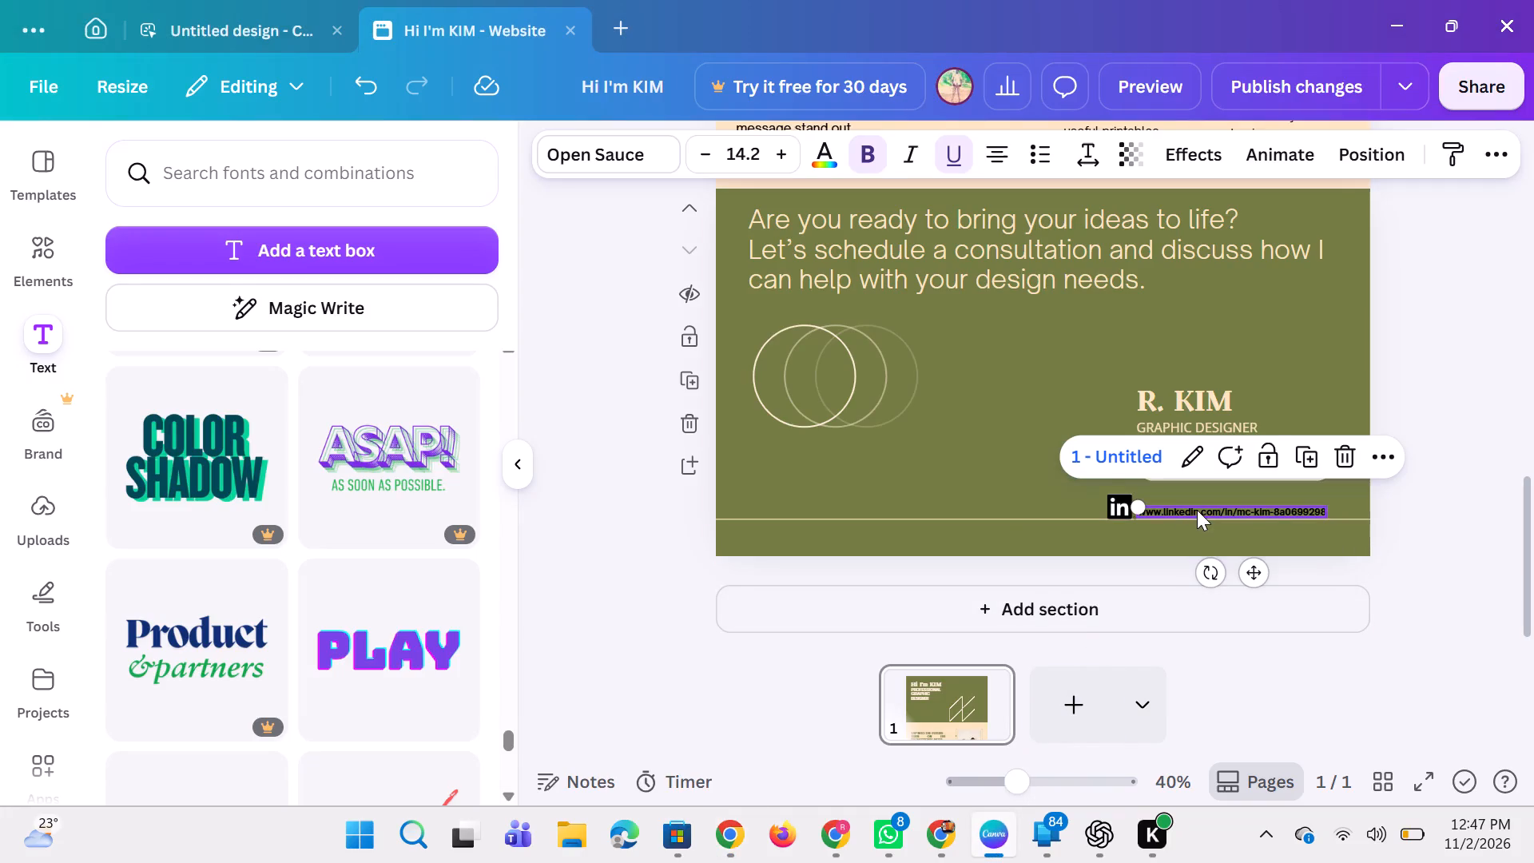
{"action": "double_click", "coordinate": [1197, 510]}
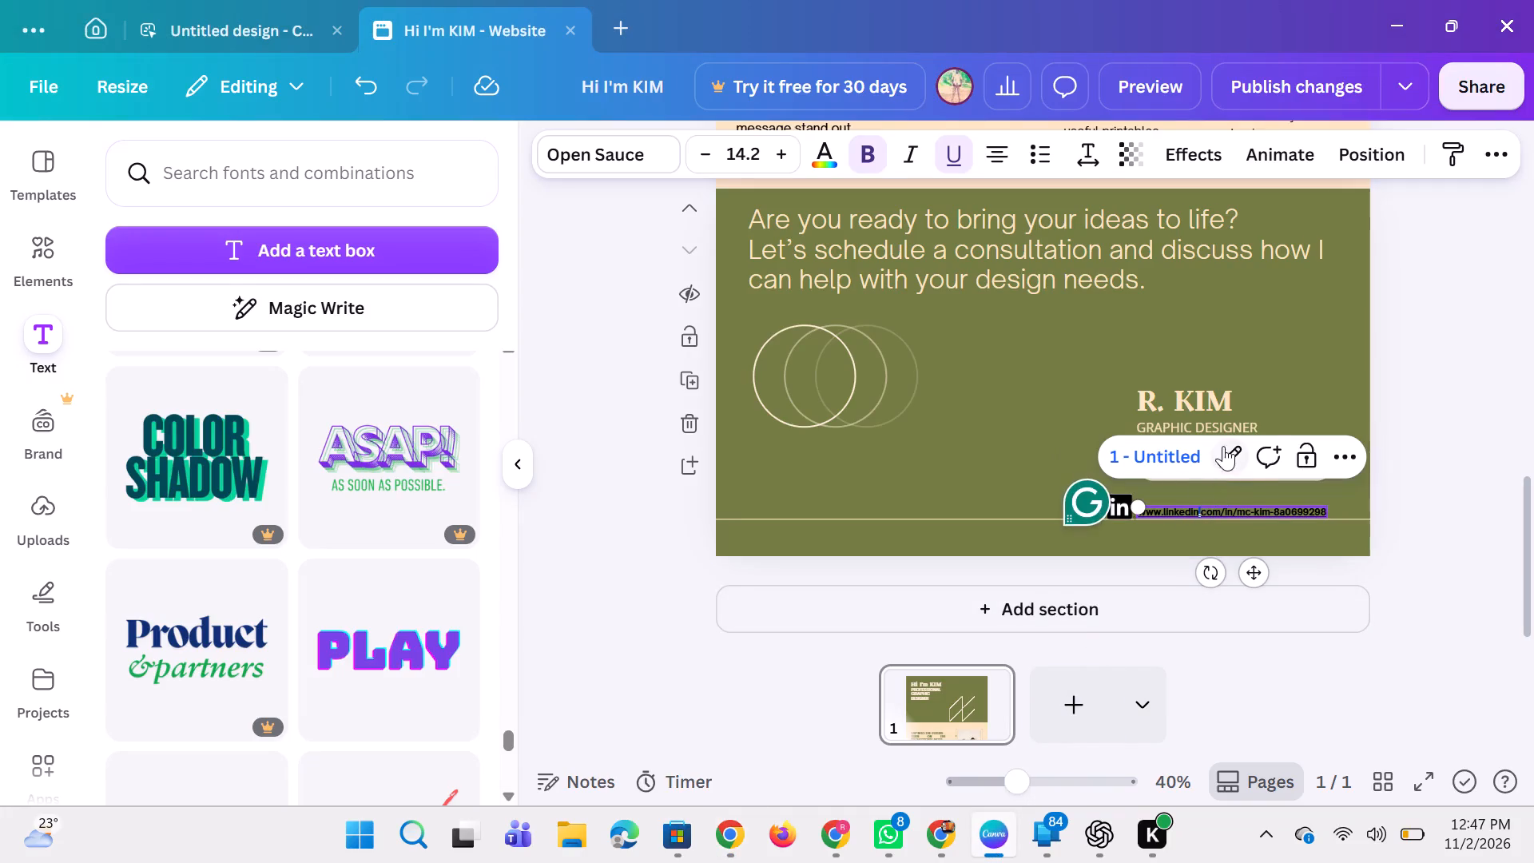
{"action": "left_click", "coordinate": [1159, 460]}
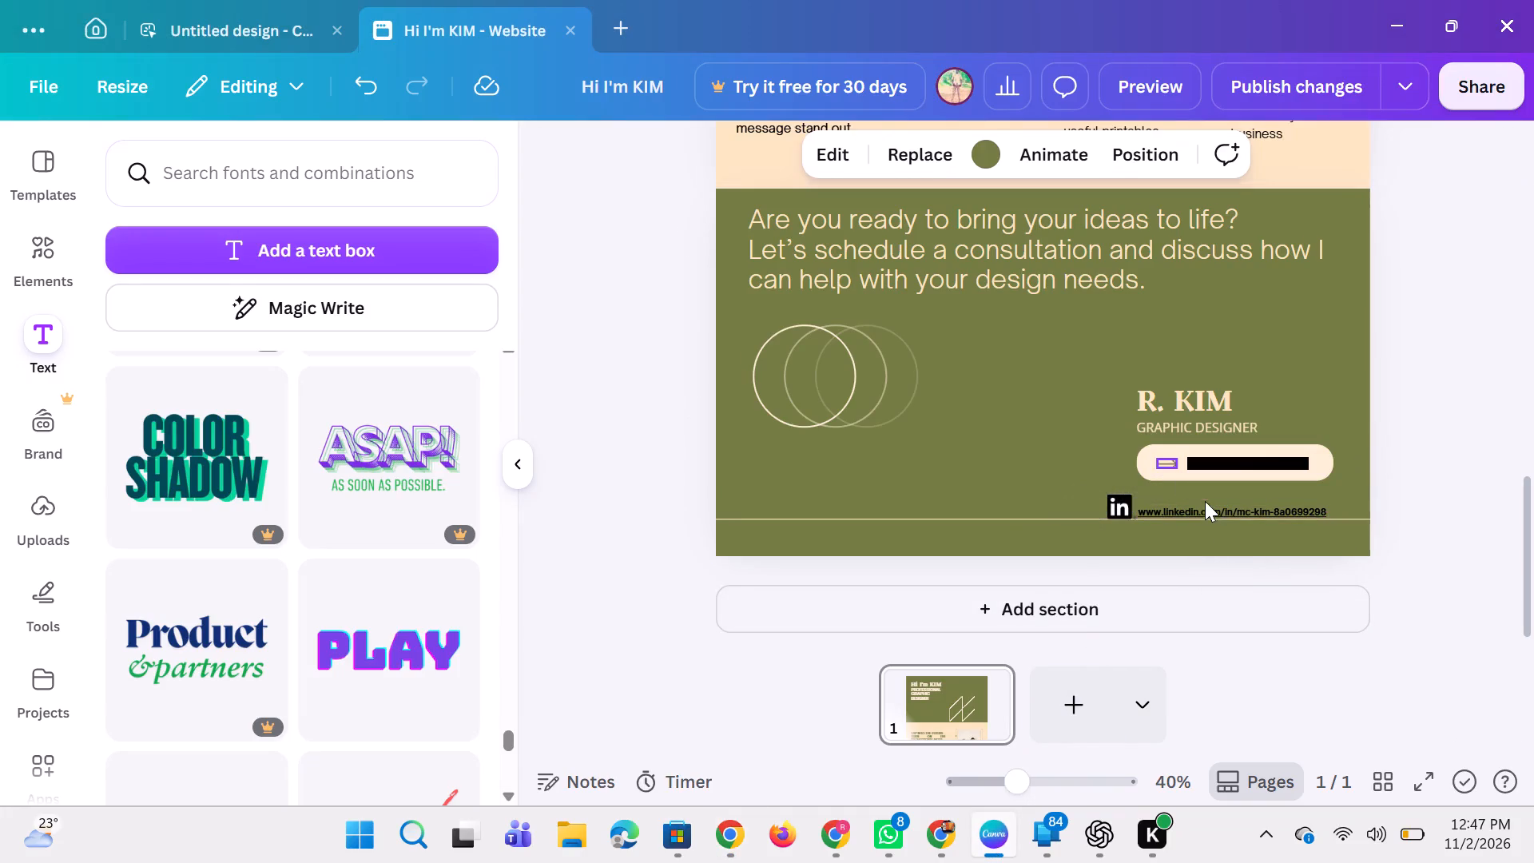
{"action": "left_click", "coordinate": [1194, 511]}
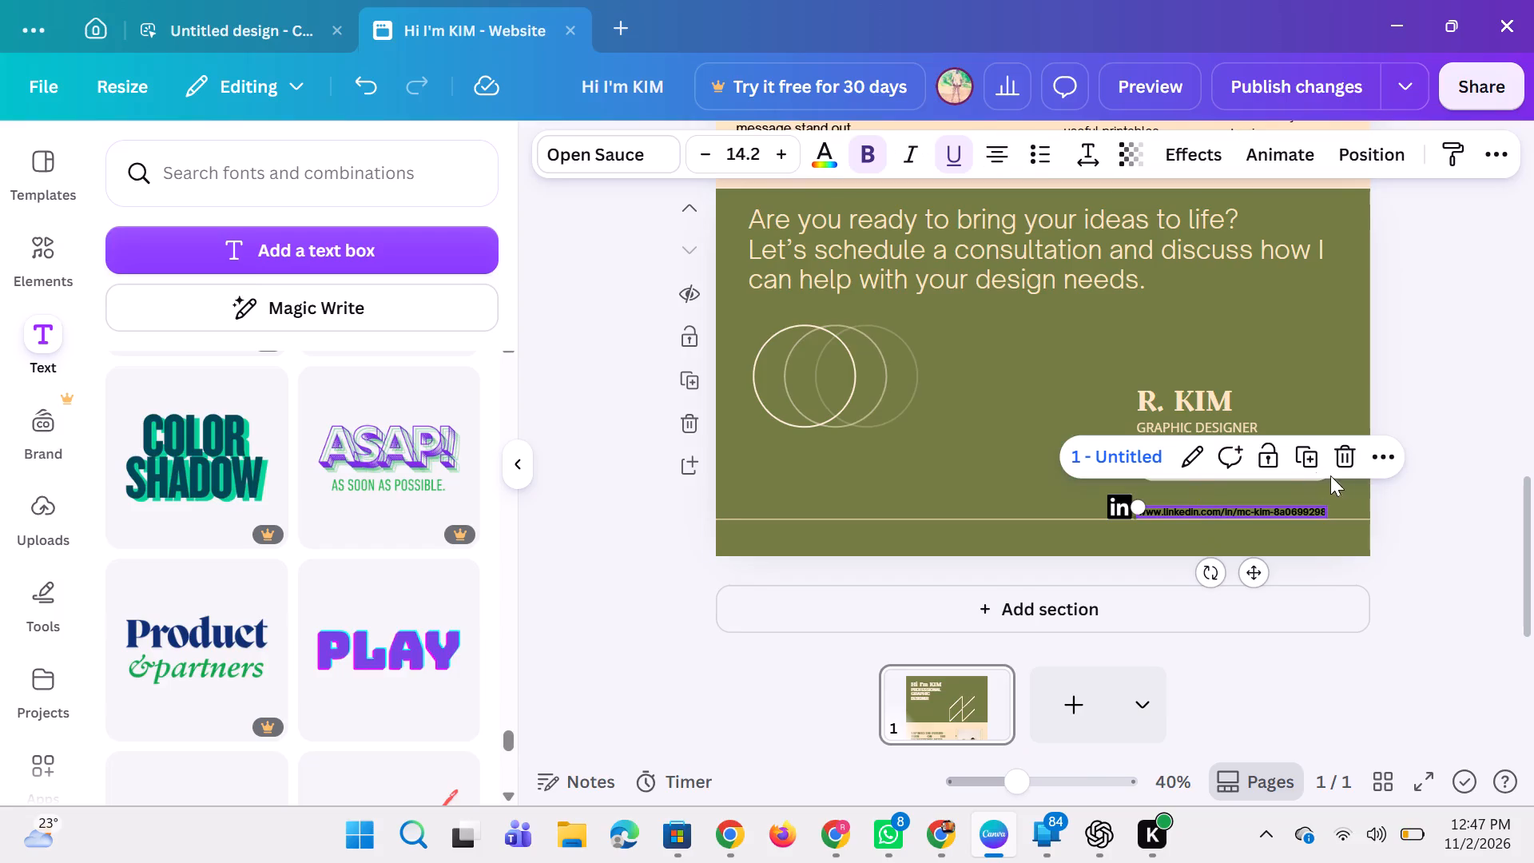
{"action": "left_click", "coordinate": [1349, 461]}
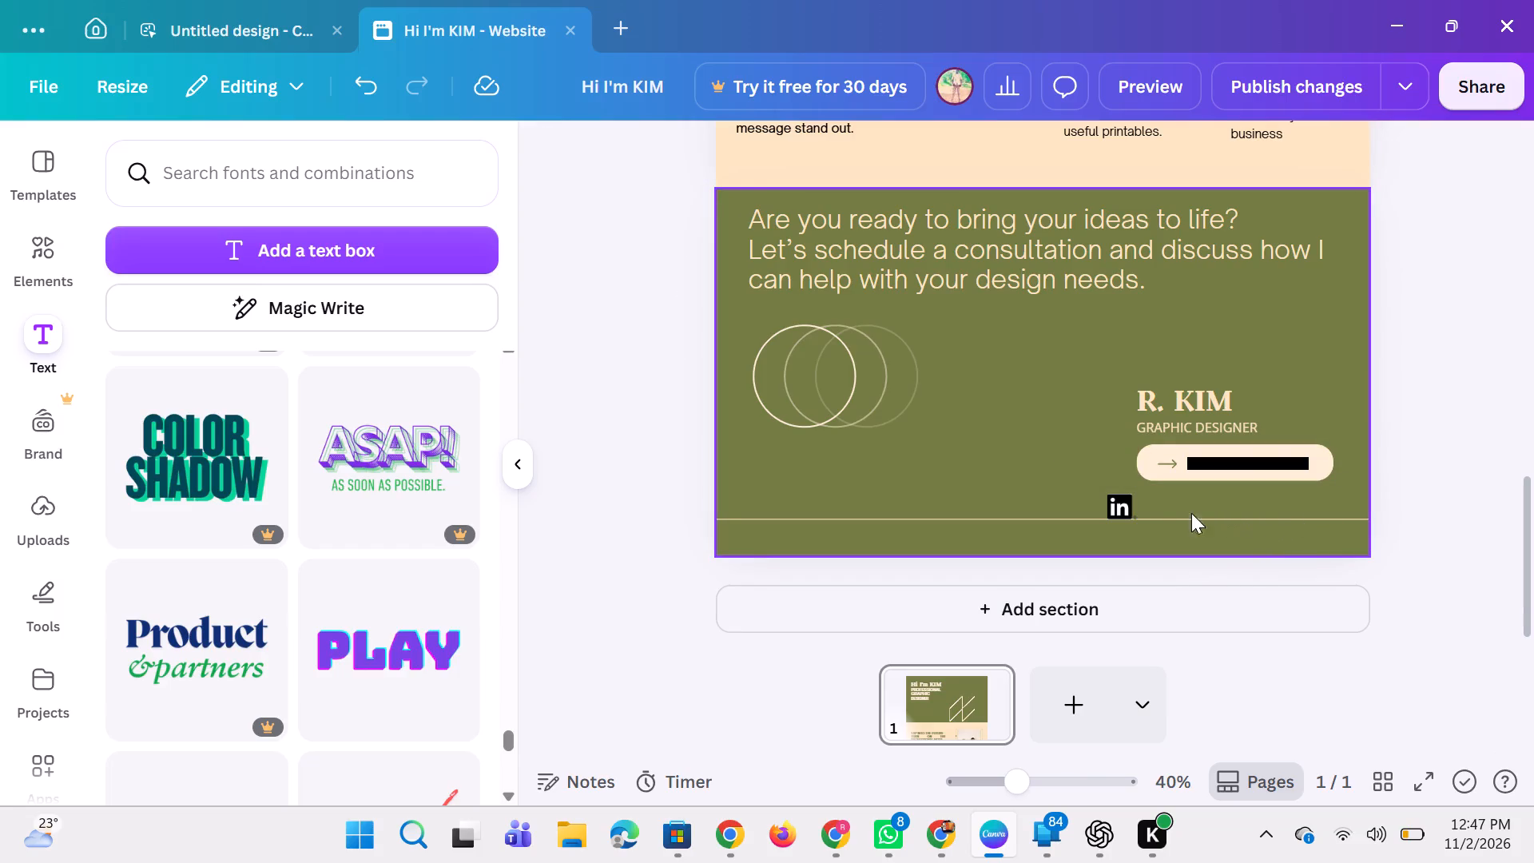
Add a new text box to the contact section containing the copied LinkedIn profile URL.
{"action": "key", "text": "t"}
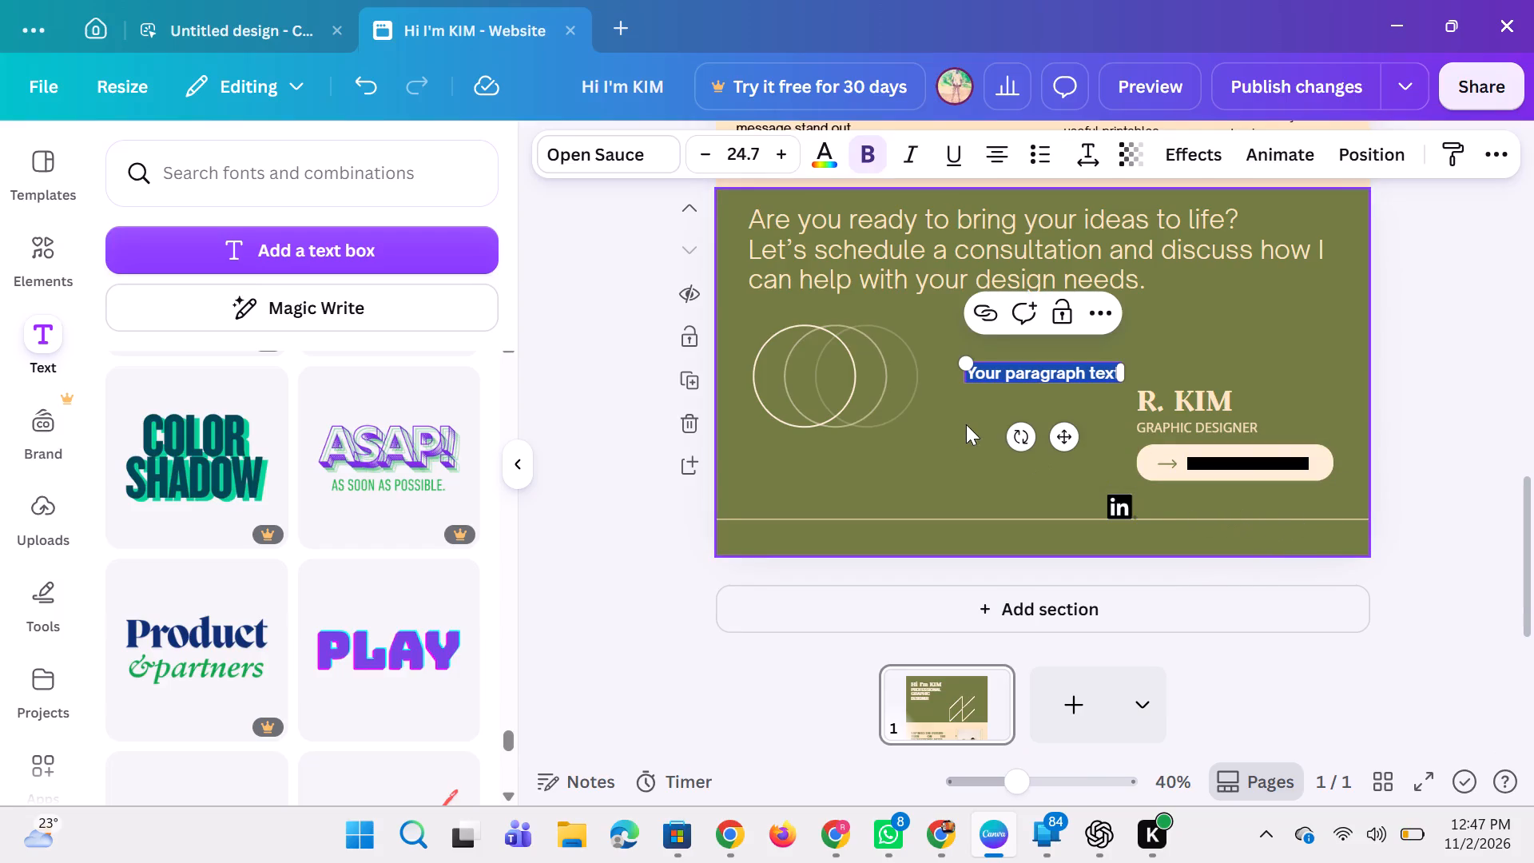
{"action": "key", "text": "BackSpace"}
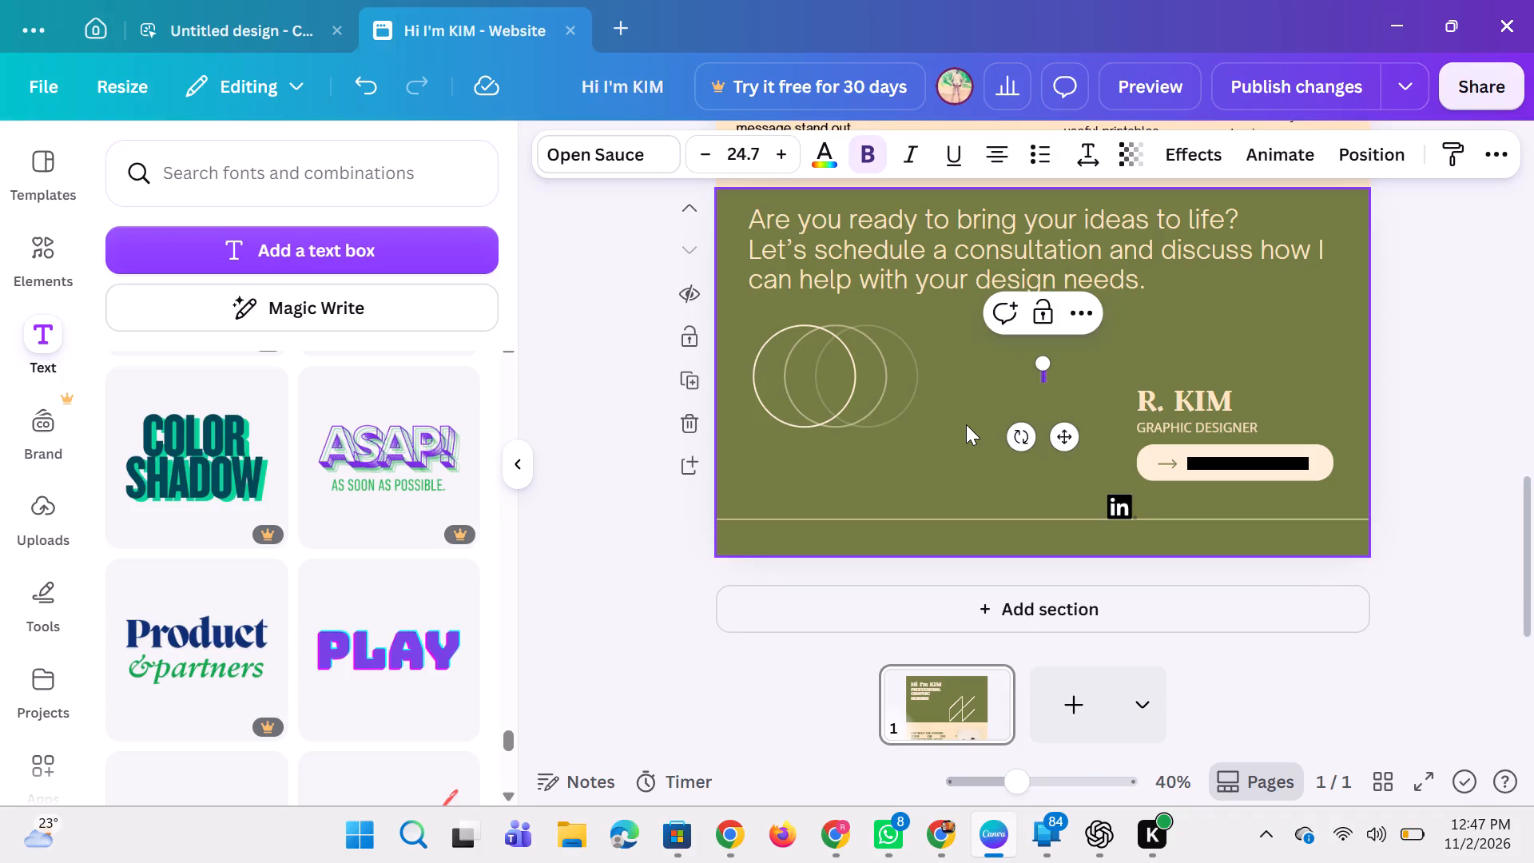
{"action": "key", "text": "ctrl+v"}
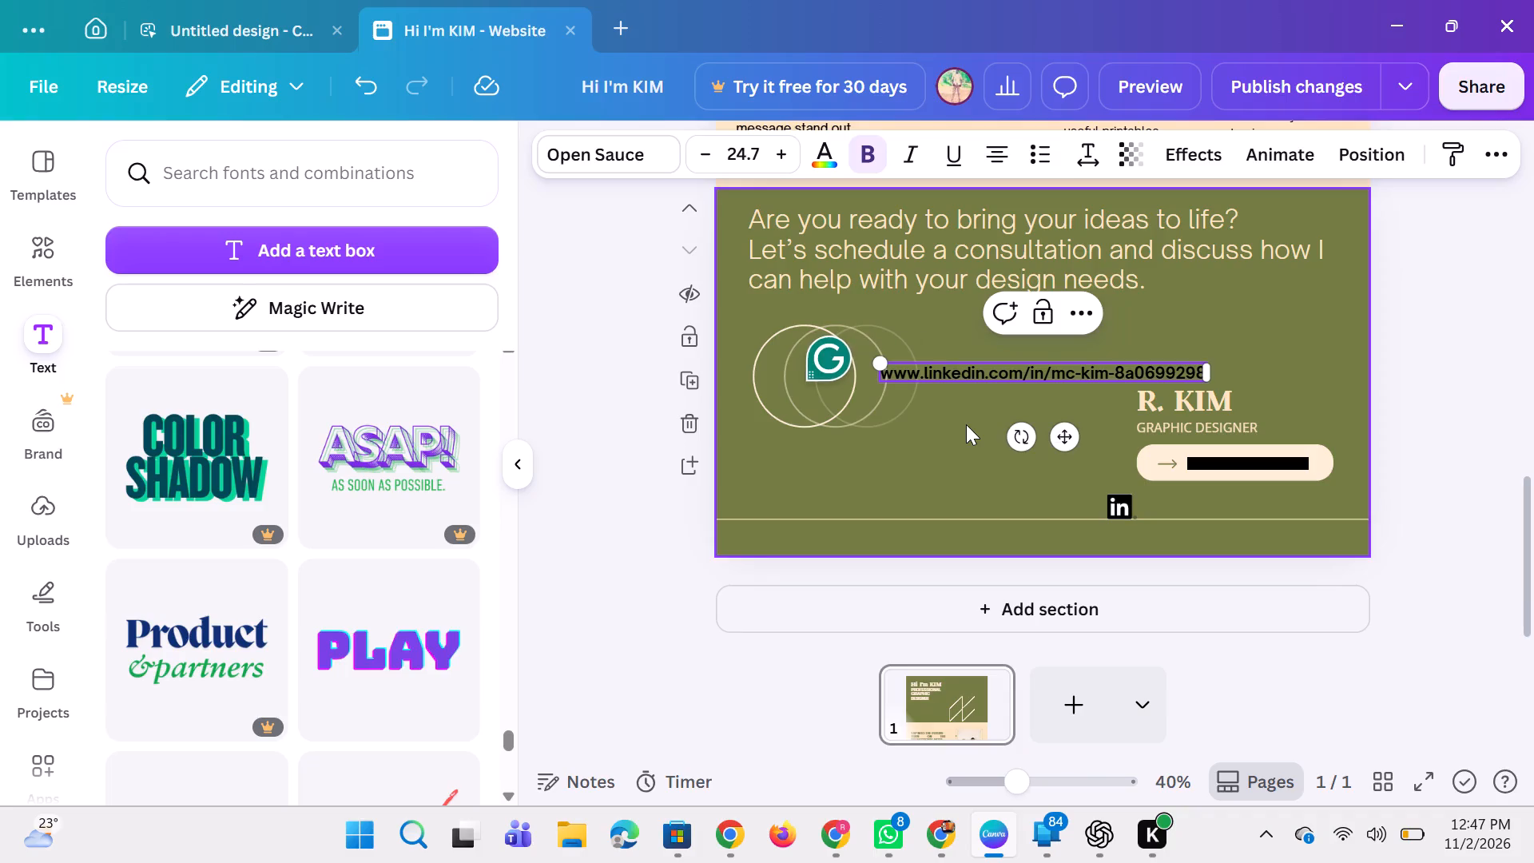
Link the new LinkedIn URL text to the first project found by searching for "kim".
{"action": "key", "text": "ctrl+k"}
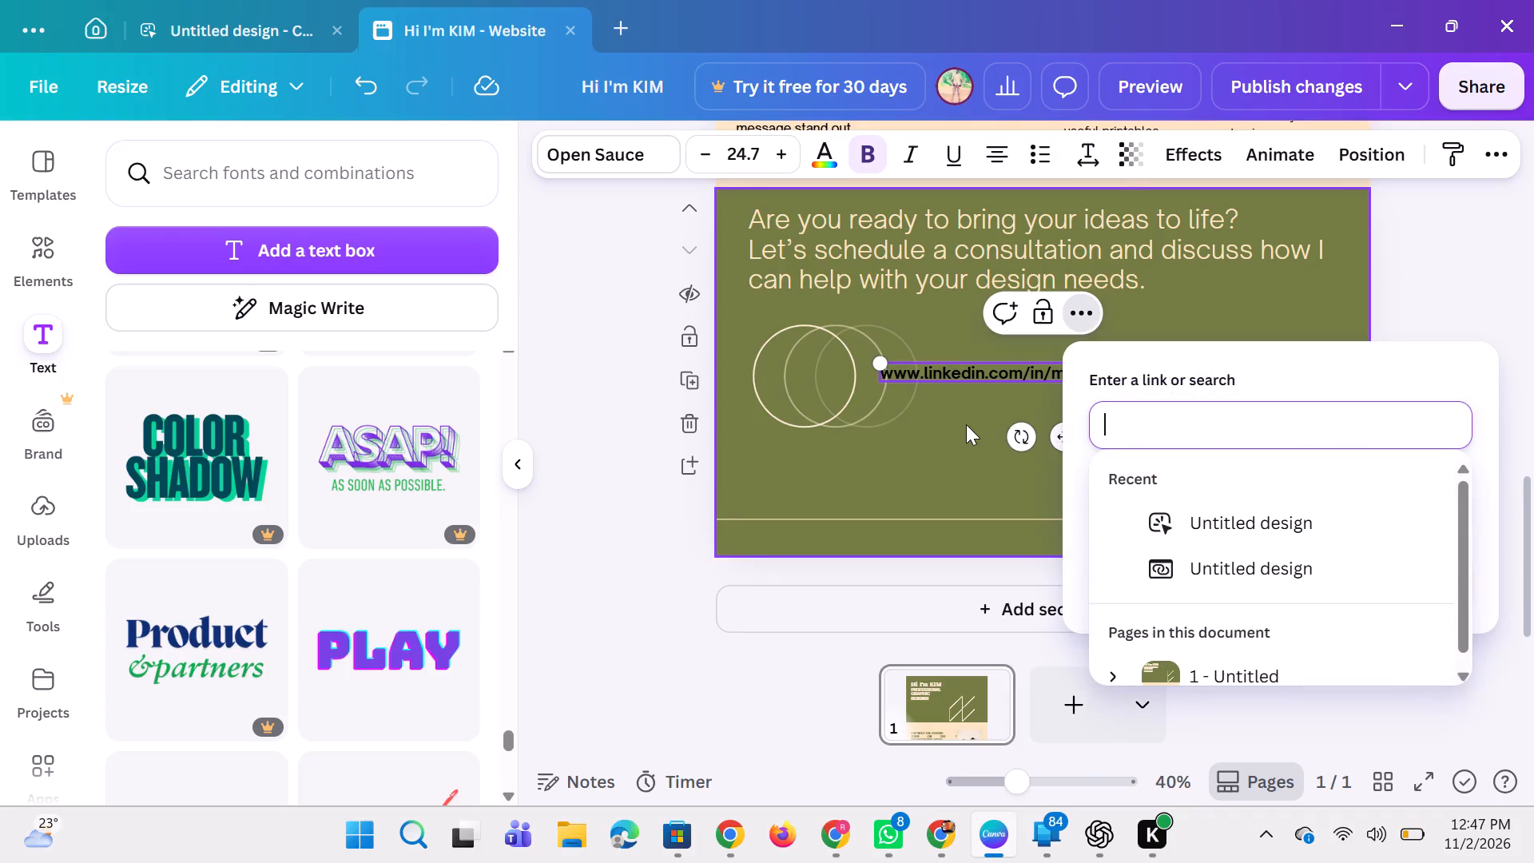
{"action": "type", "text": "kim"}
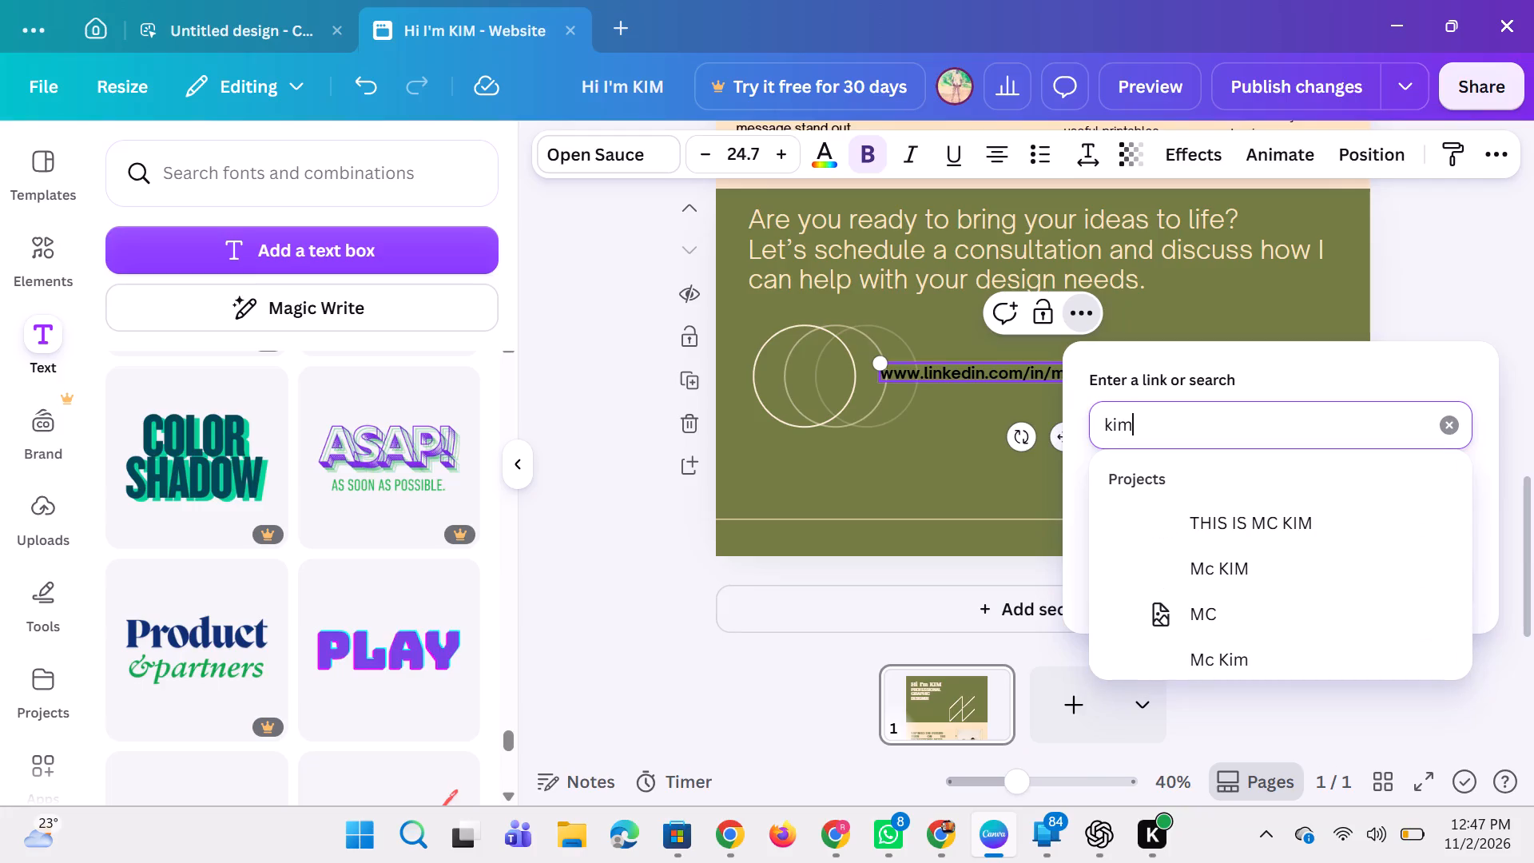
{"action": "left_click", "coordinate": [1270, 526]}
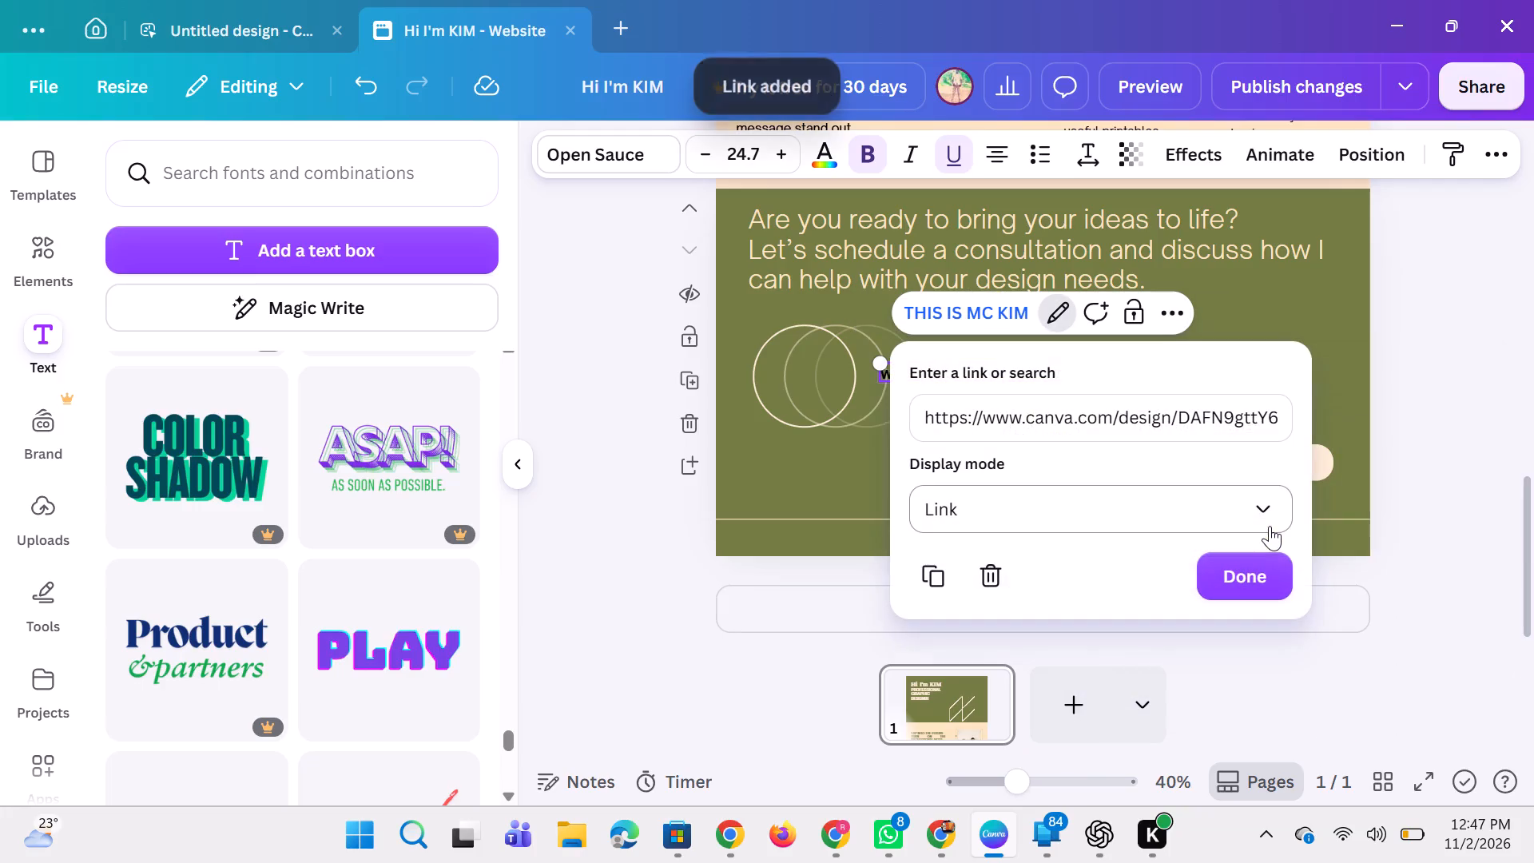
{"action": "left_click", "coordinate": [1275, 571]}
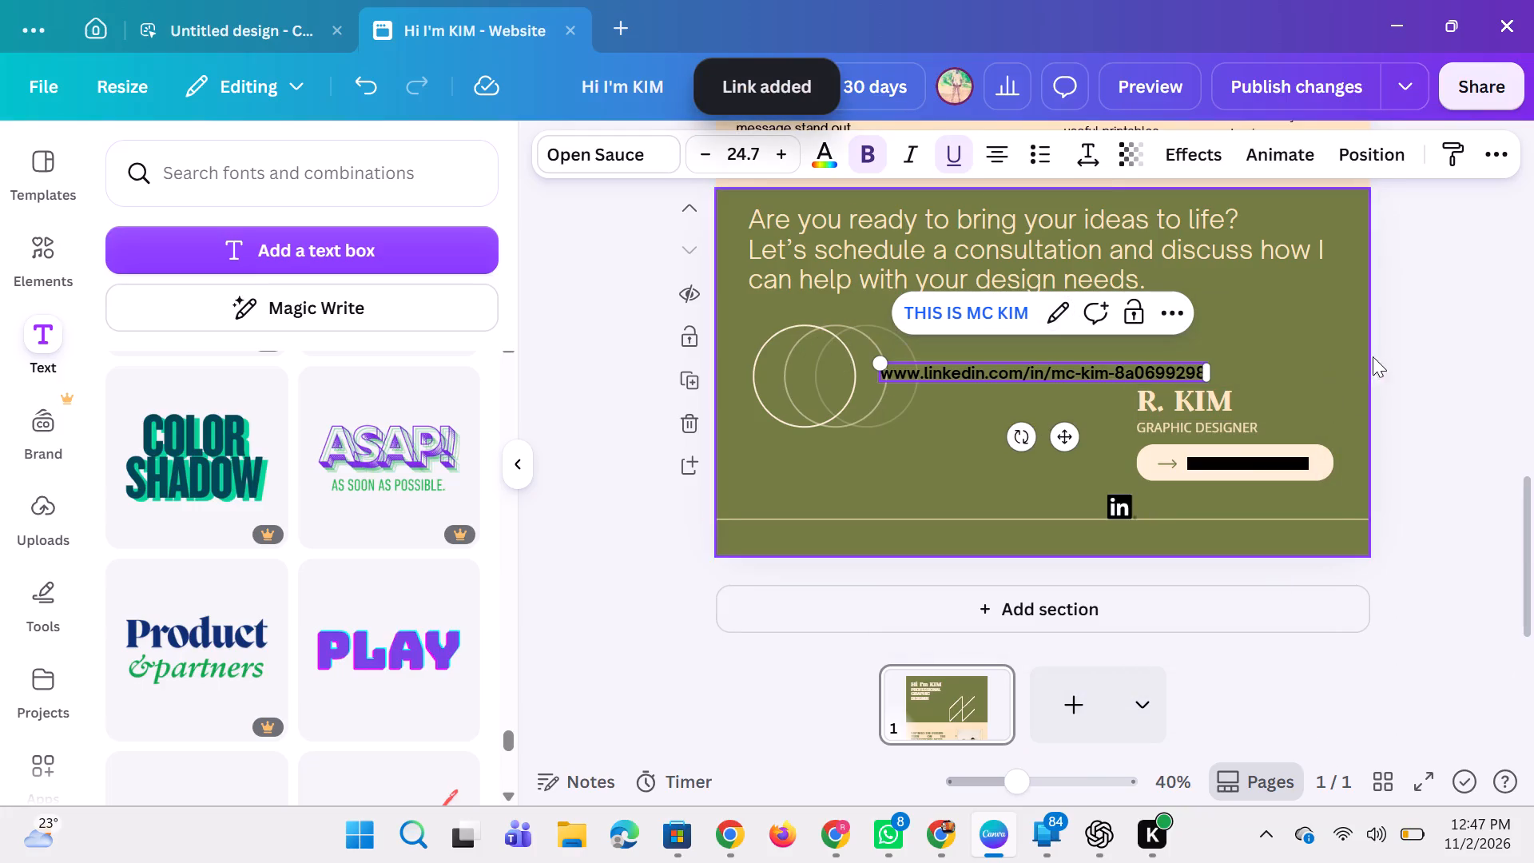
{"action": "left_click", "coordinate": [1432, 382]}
Shrink the LinkedIn URL text to a font size of about 15 and place it directly beside the LinkedIn icon.
{"action": "left_click_drag", "start_coordinate": [1432, 382], "coordinate": [1039, 378]}
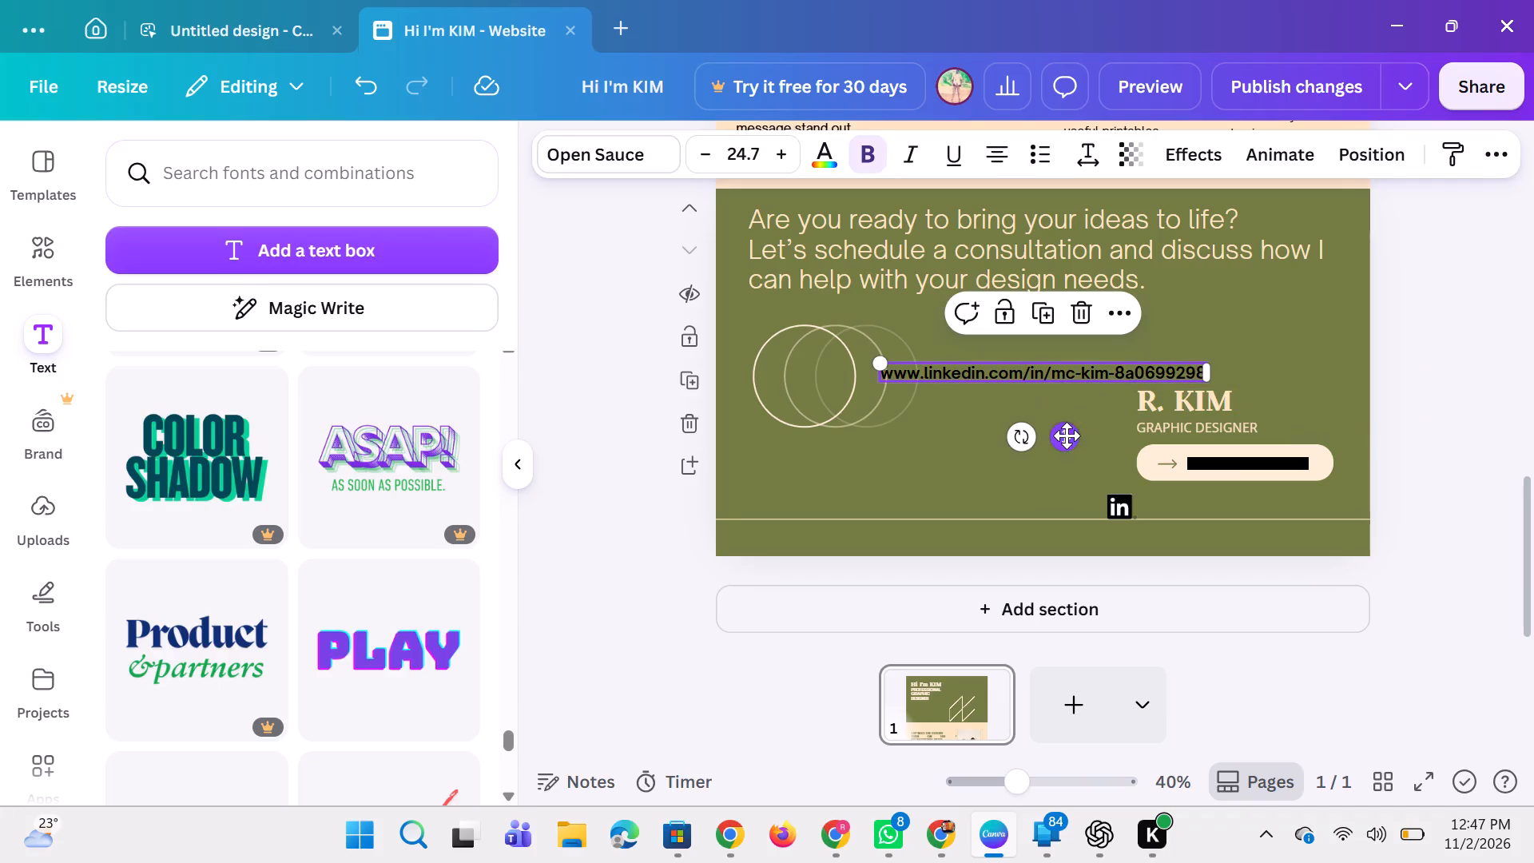
{"action": "left_click_drag", "start_coordinate": [1067, 439], "coordinate": [1296, 575]}
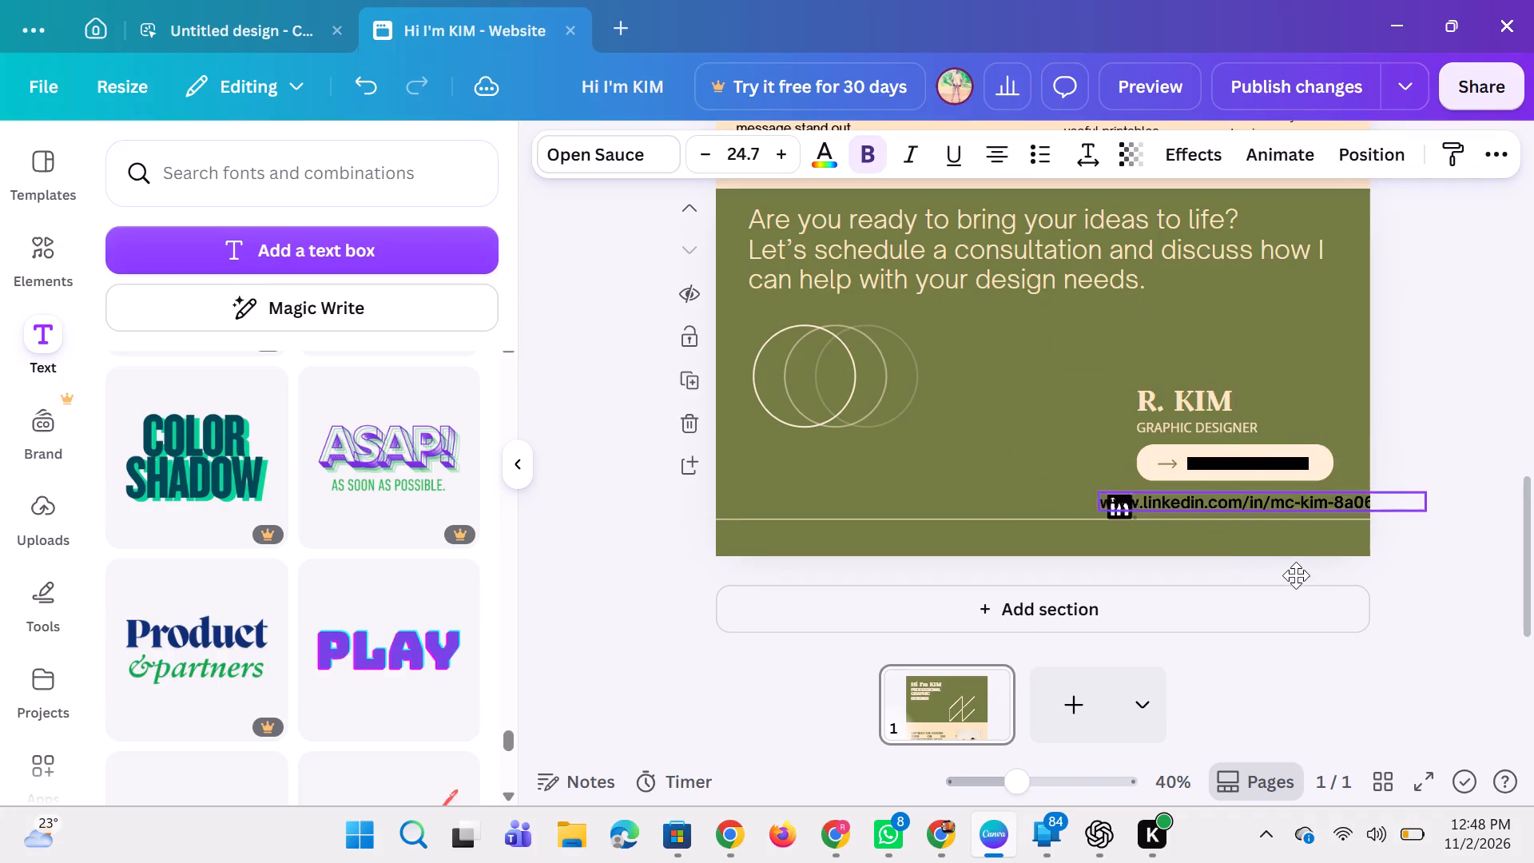
{"action": "left_click_drag", "start_coordinate": [1296, 575], "coordinate": [1401, 571]}
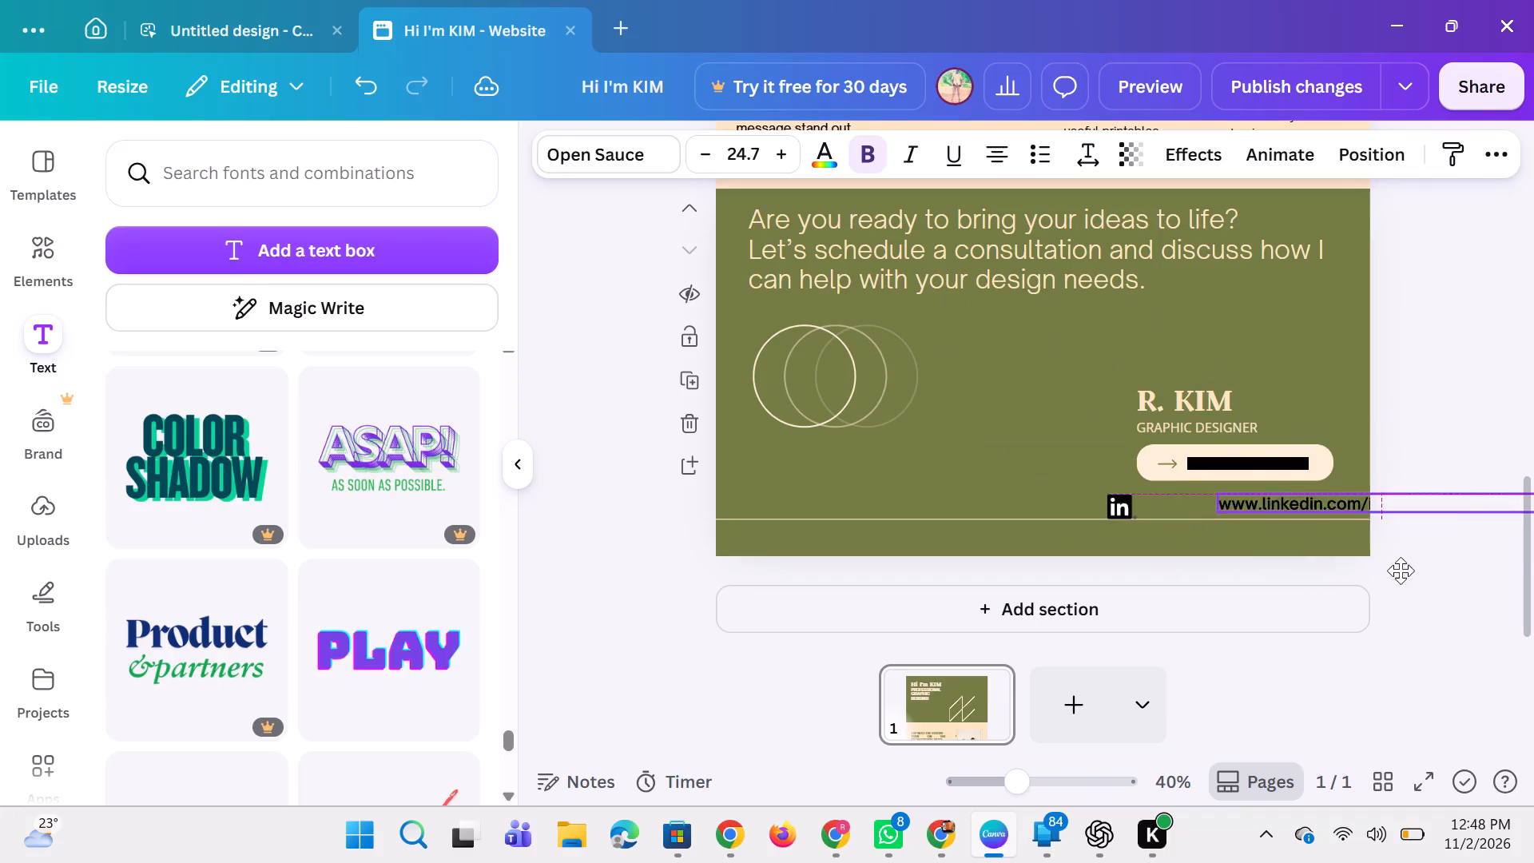
{"action": "left_click_drag", "start_coordinate": [1401, 571], "coordinate": [1388, 575]}
{"action": "left_click_drag", "start_coordinate": [1208, 499], "coordinate": [1226, 508]}
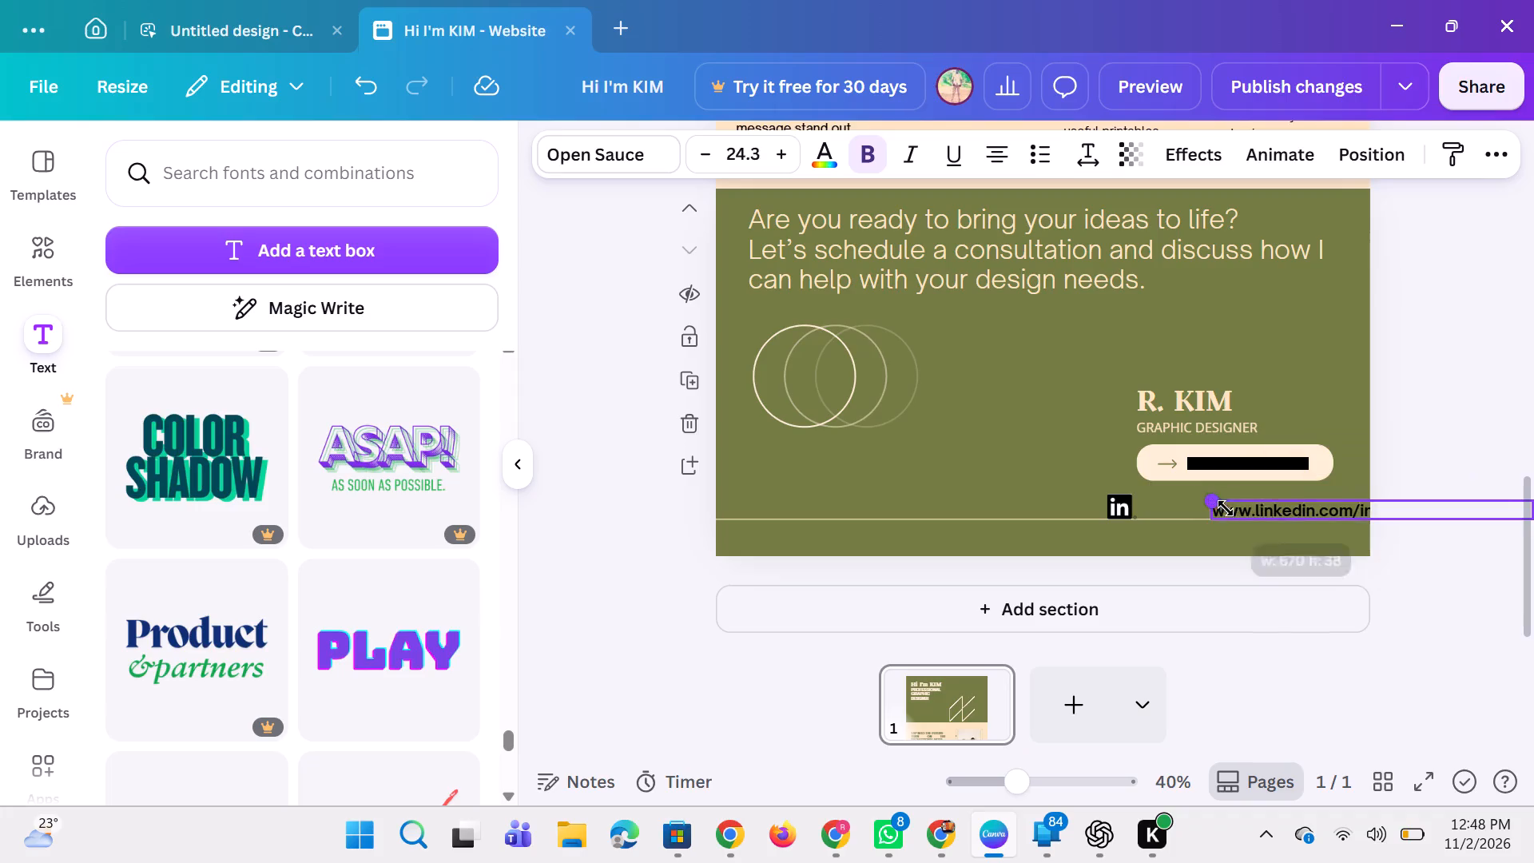
{"action": "left_click_drag", "start_coordinate": [1226, 508], "coordinate": [1349, 524]}
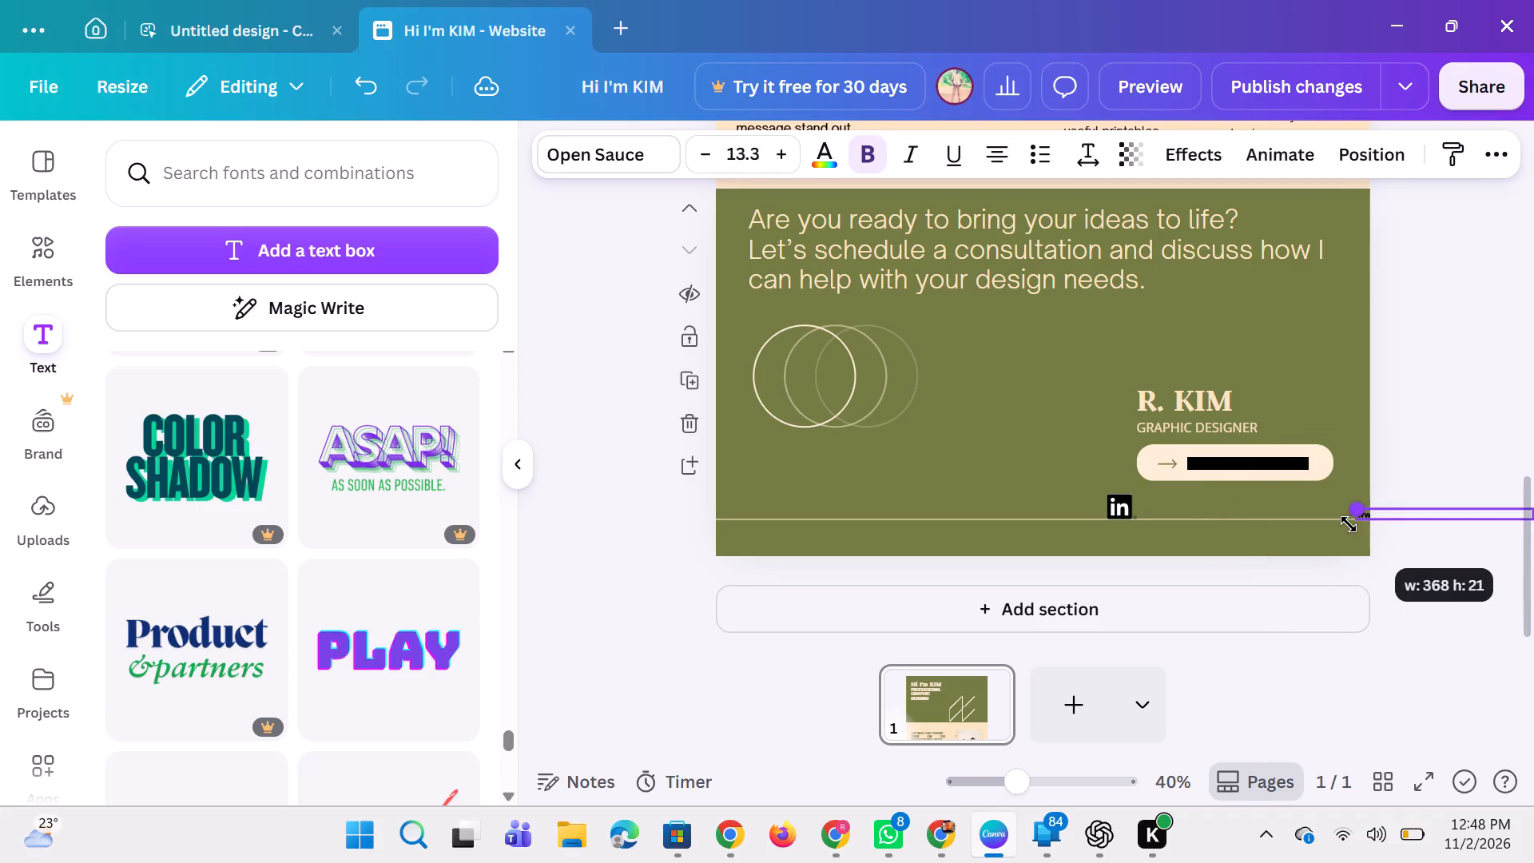
{"action": "left_click_drag", "start_coordinate": [1349, 524], "coordinate": [1334, 525]}
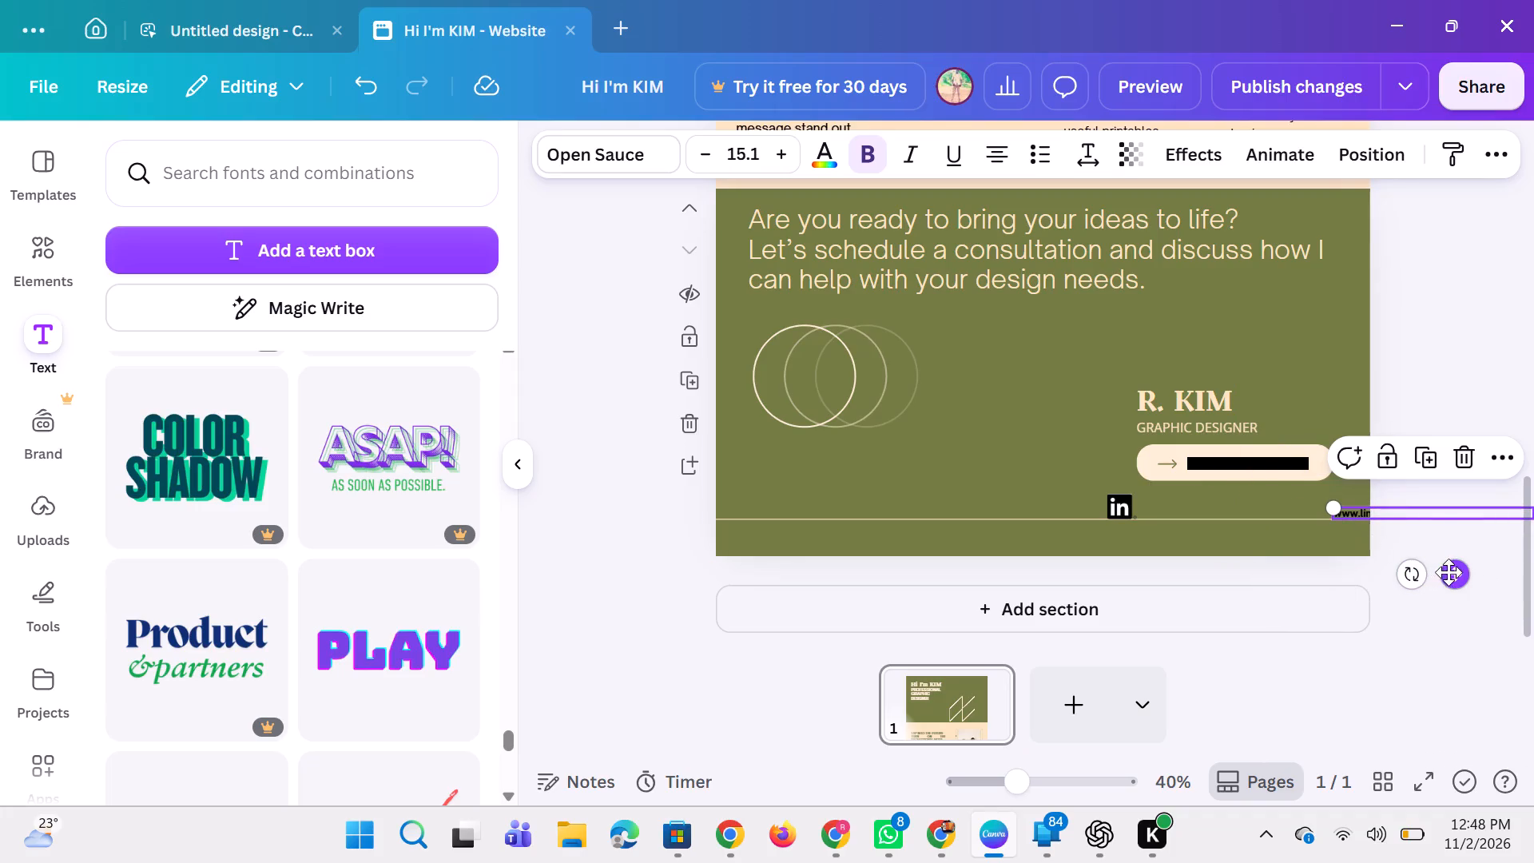
{"action": "left_click_drag", "start_coordinate": [1453, 575], "coordinate": [1270, 571]}
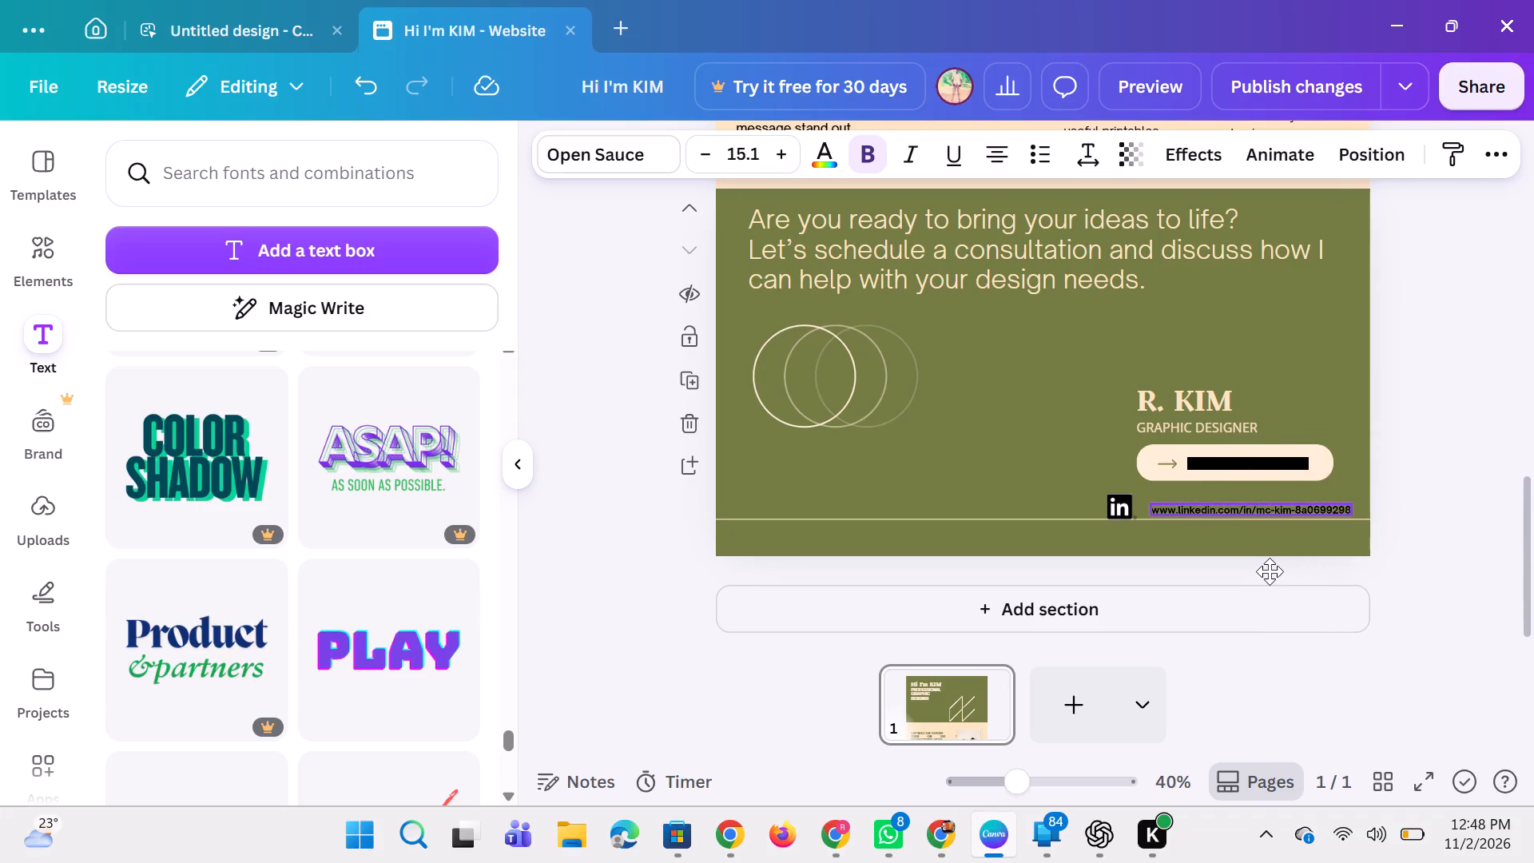
{"action": "left_click_drag", "start_coordinate": [1270, 571], "coordinate": [1262, 571]}
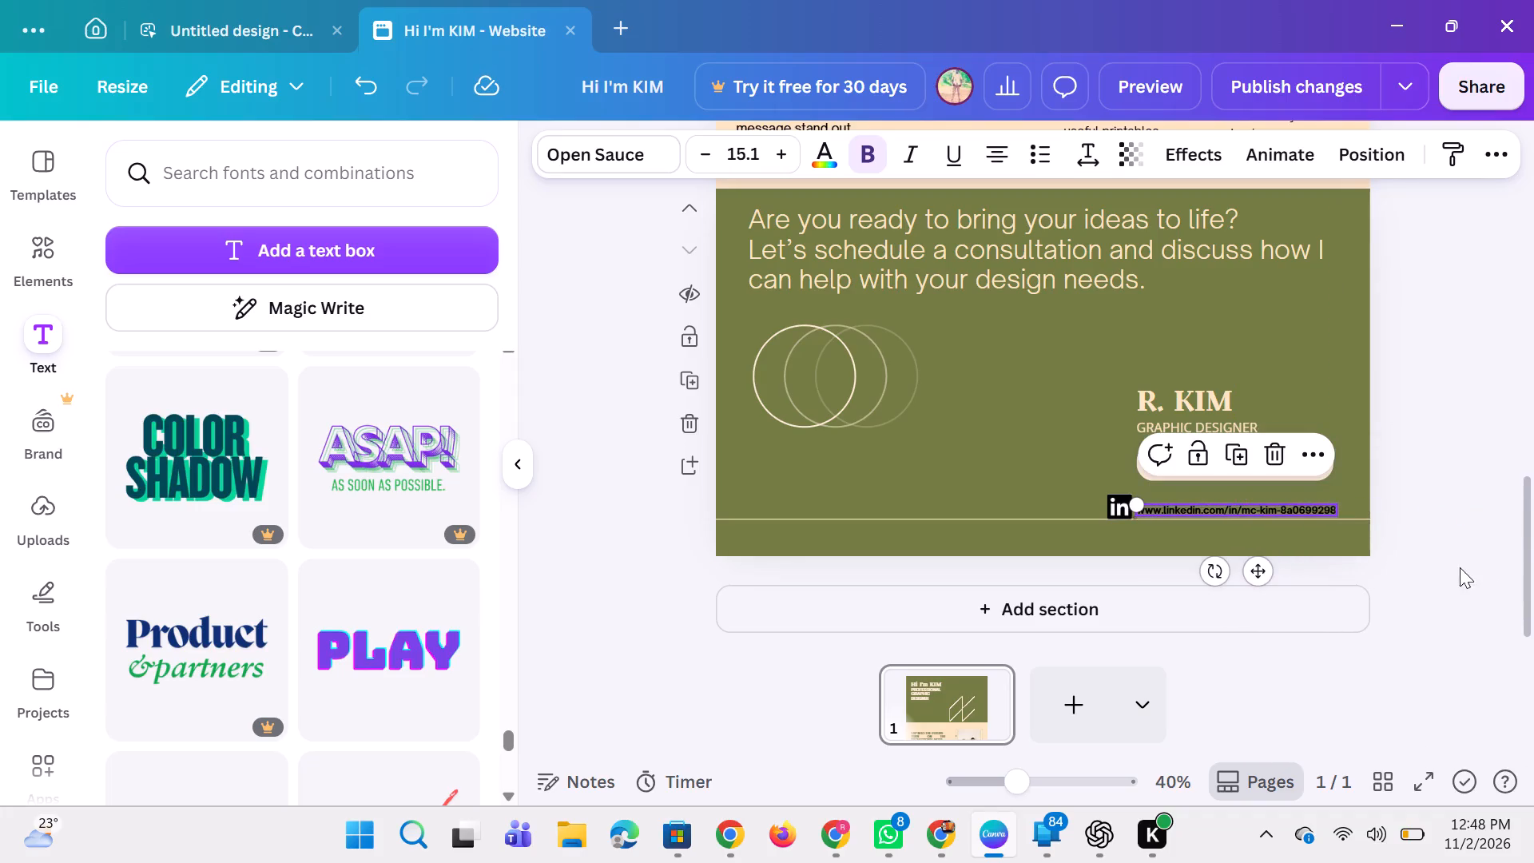
{"action": "left_click", "coordinate": [1460, 567]}
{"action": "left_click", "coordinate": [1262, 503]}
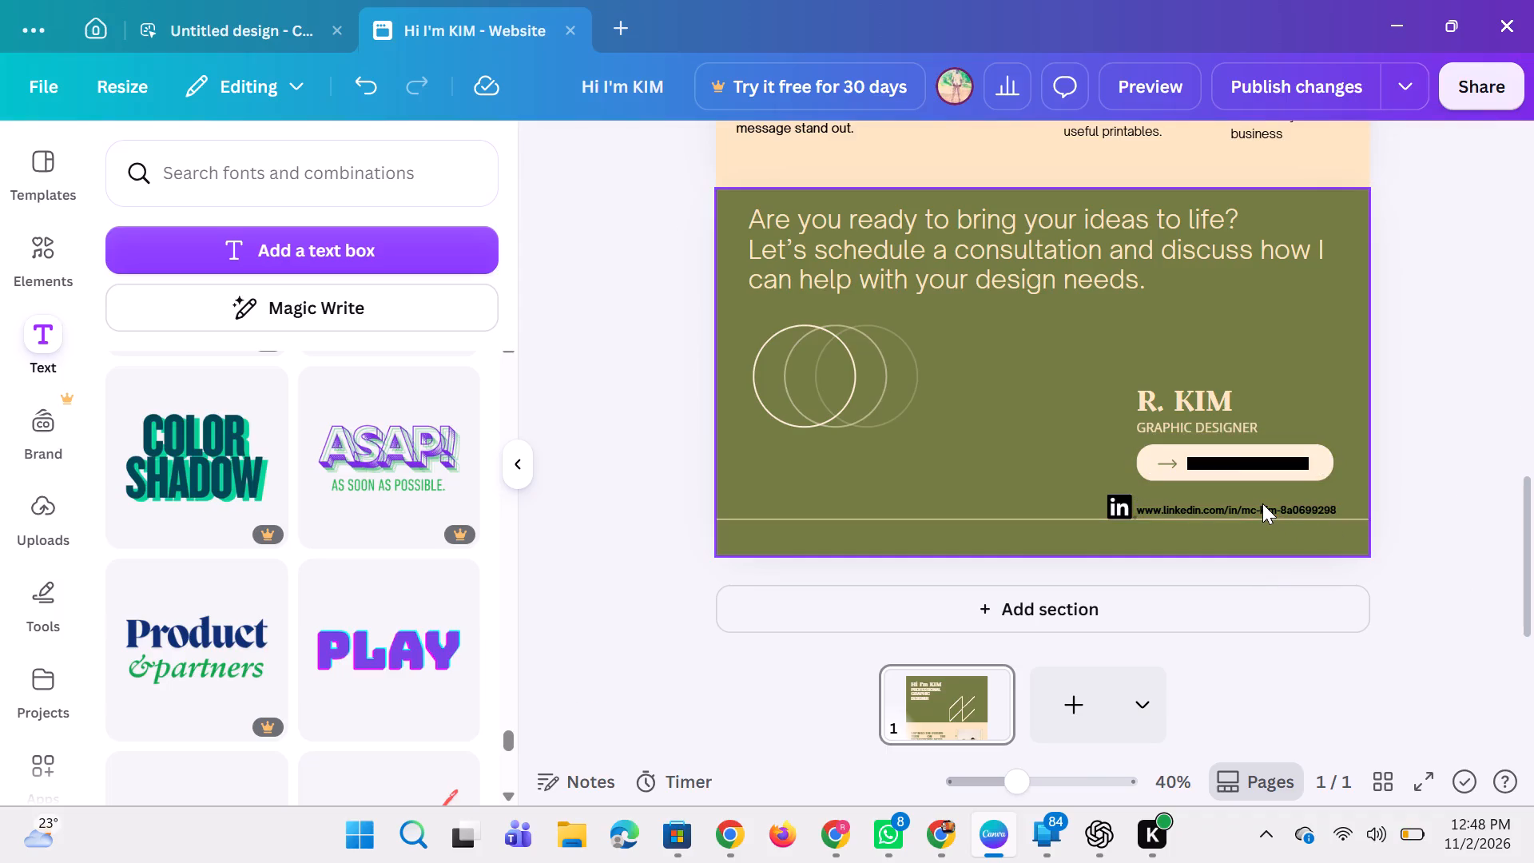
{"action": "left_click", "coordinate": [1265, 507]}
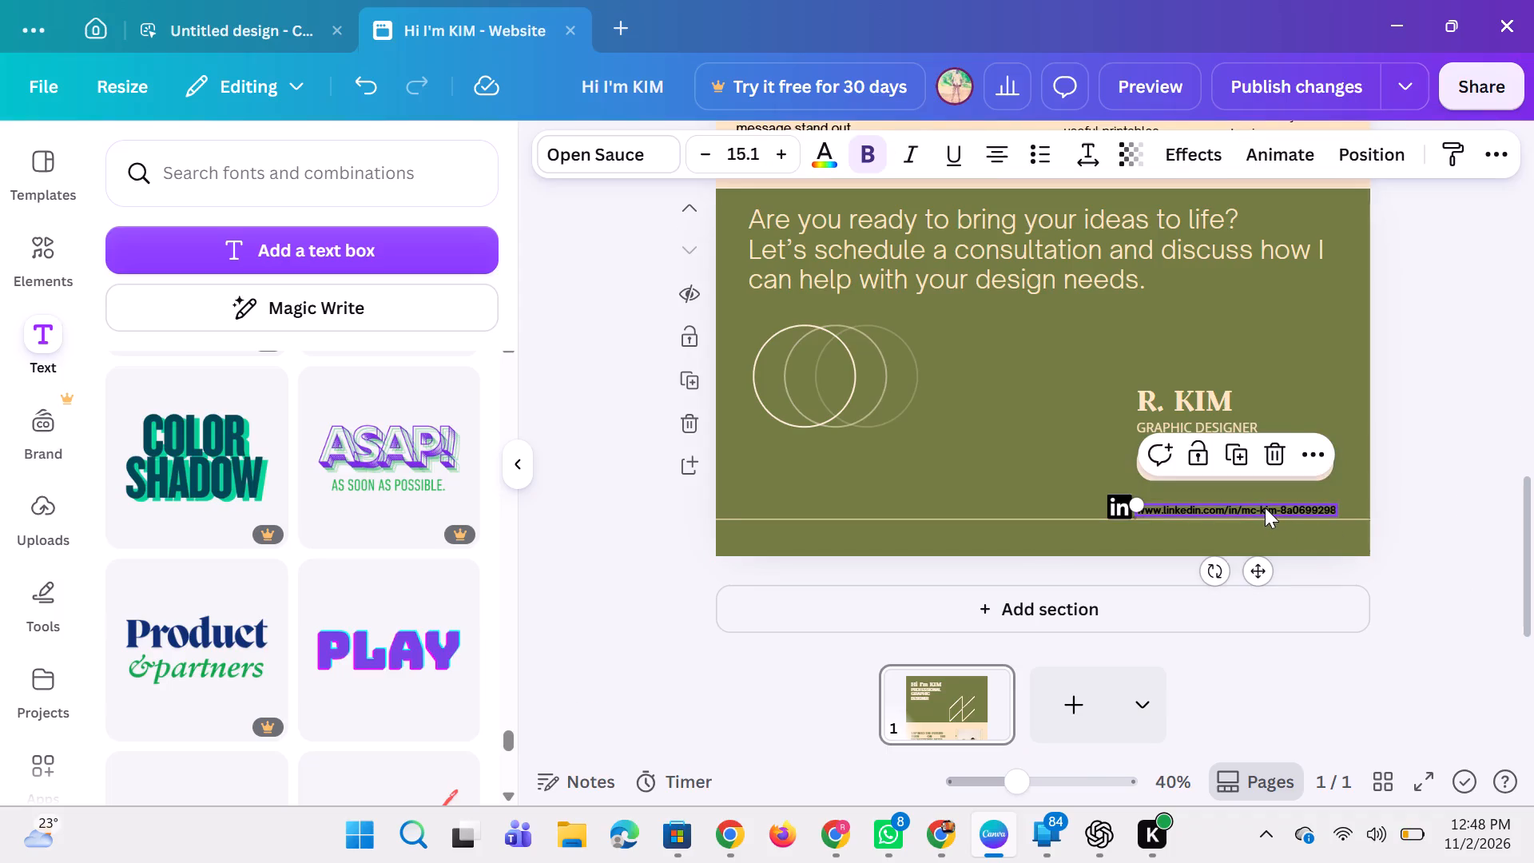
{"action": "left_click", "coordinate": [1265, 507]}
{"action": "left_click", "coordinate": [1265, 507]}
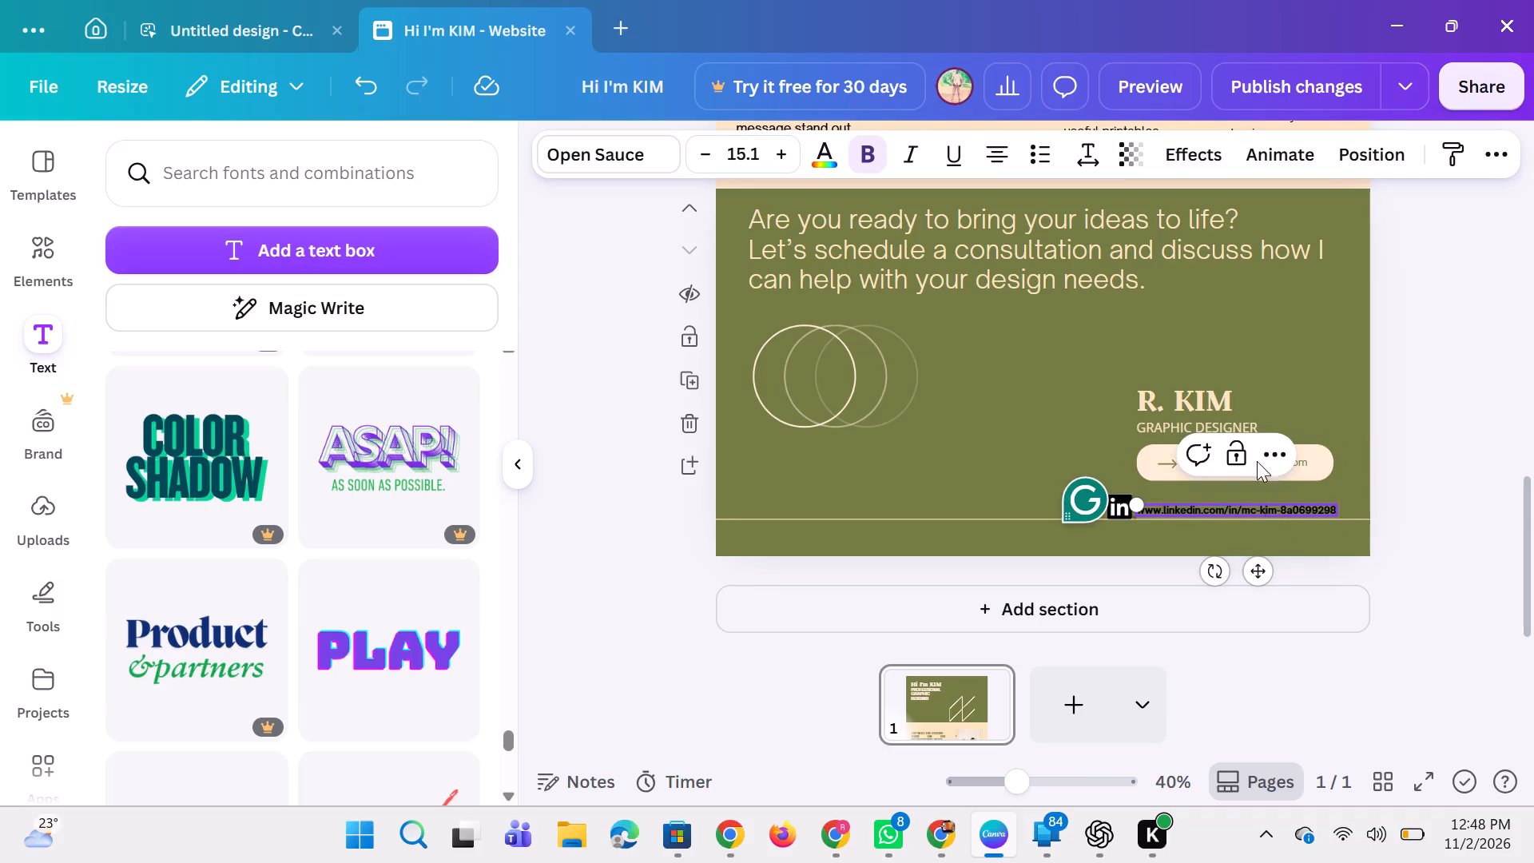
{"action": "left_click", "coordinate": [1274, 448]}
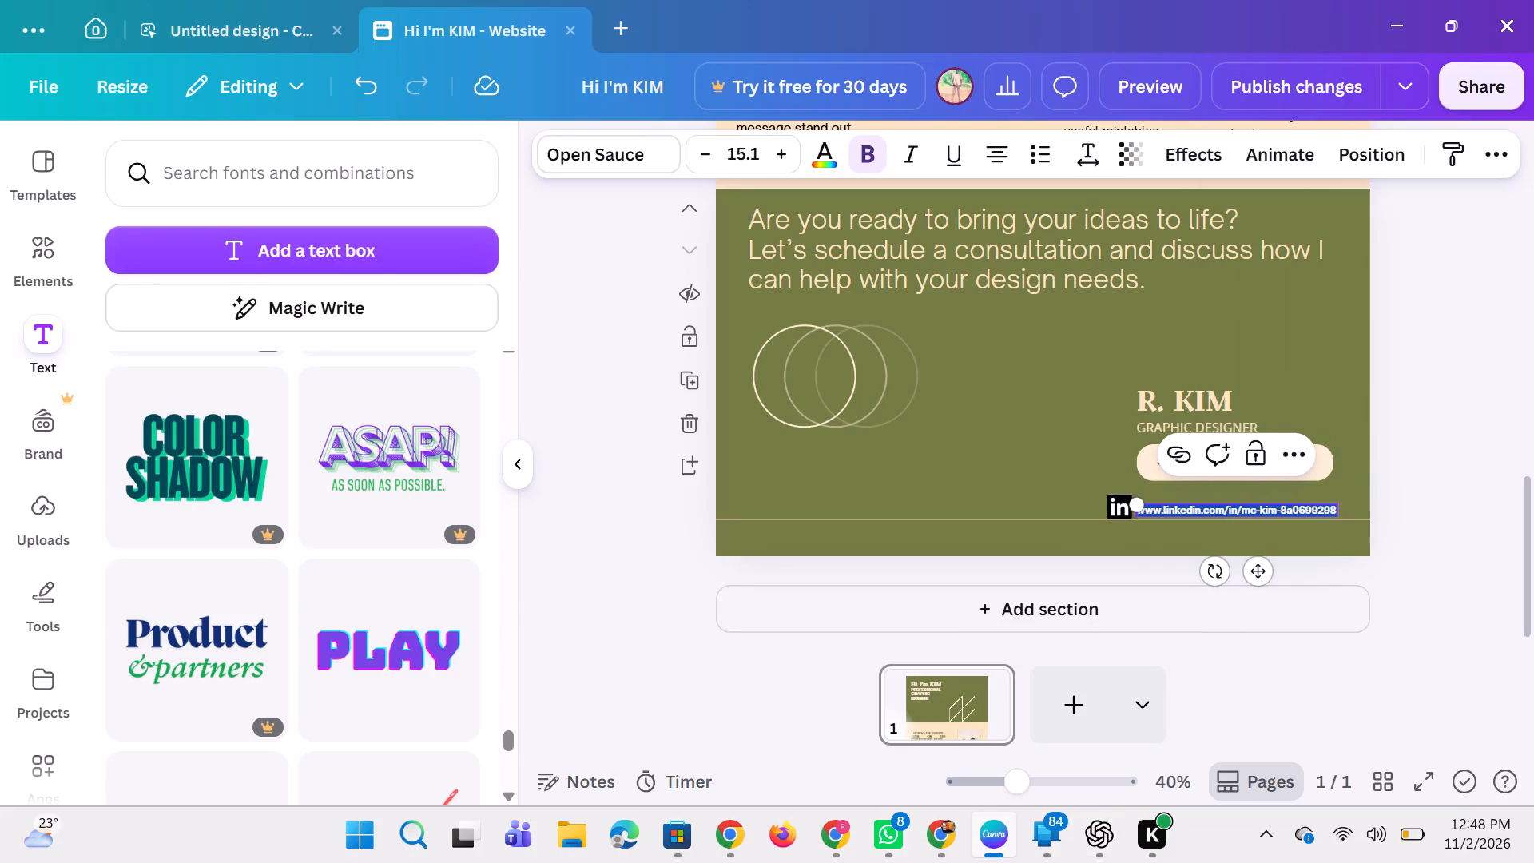
{"action": "key", "text": "BackSpace"}
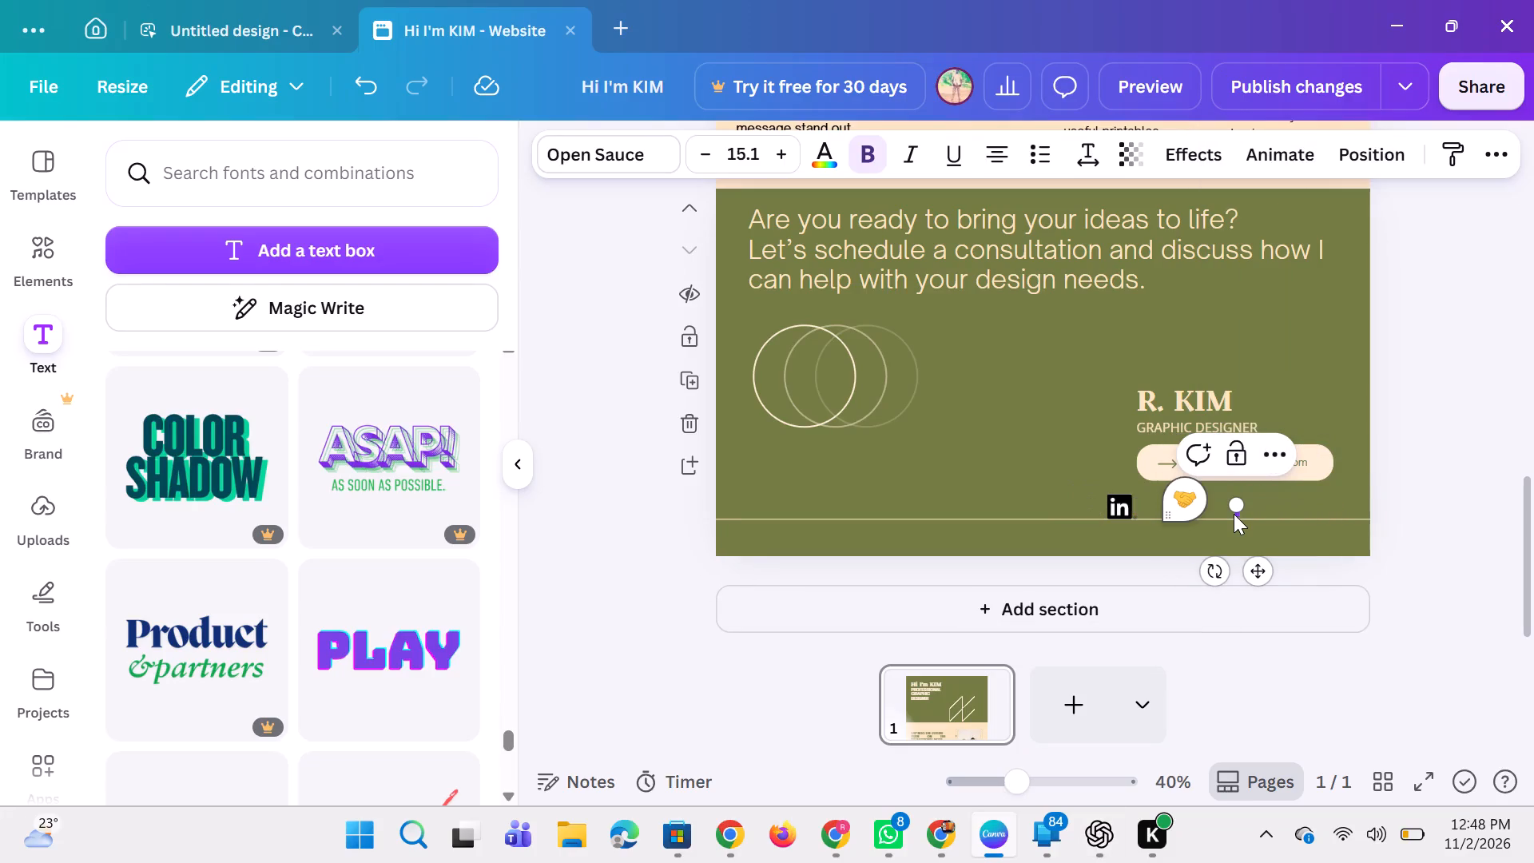
{"action": "key", "text": "ctrl+v"}
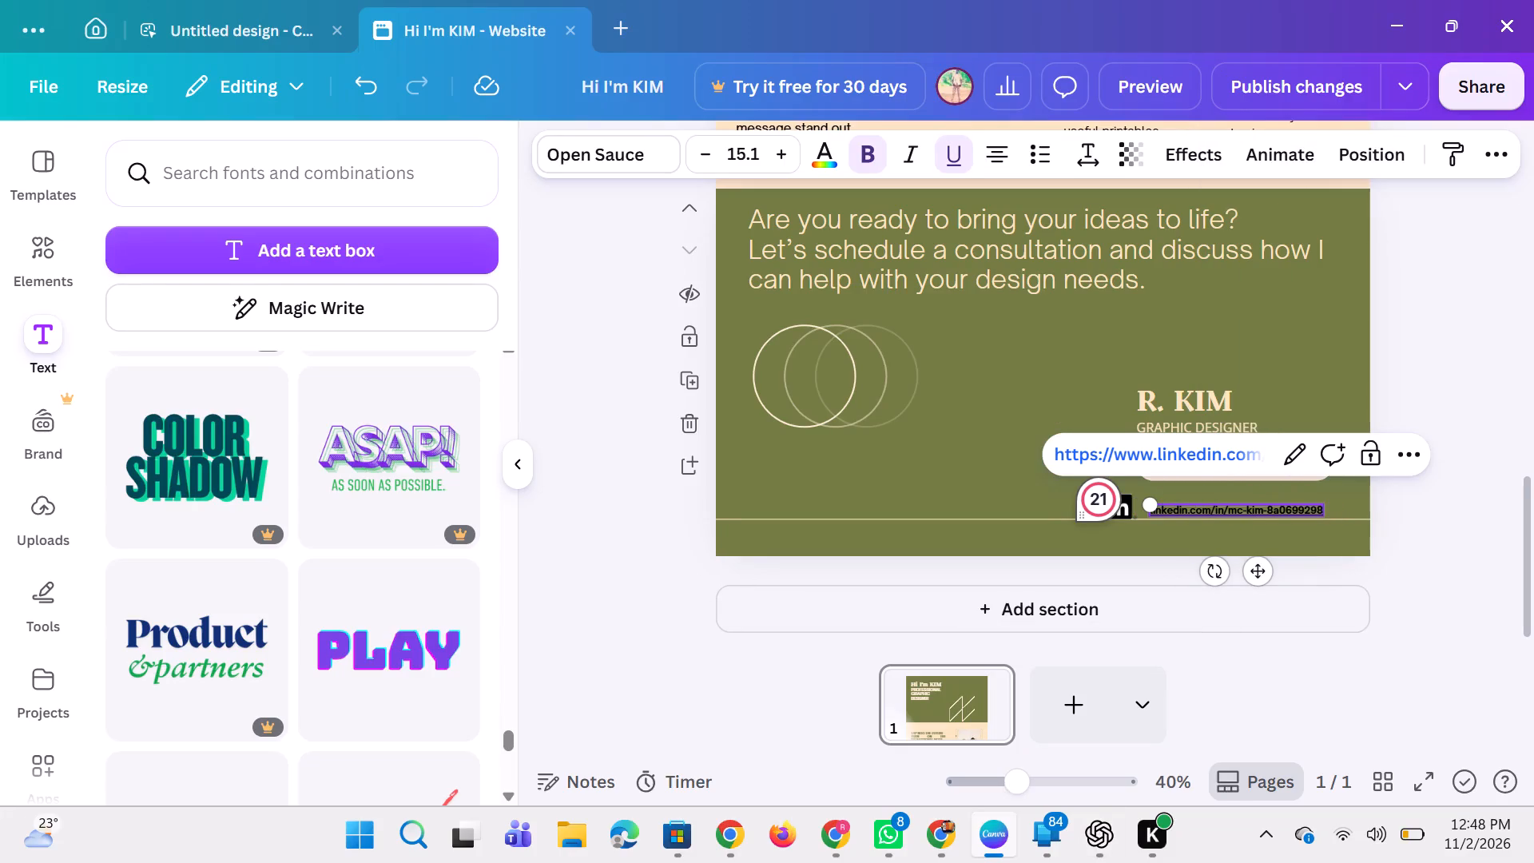
{"action": "left_click", "coordinate": [1398, 555]}
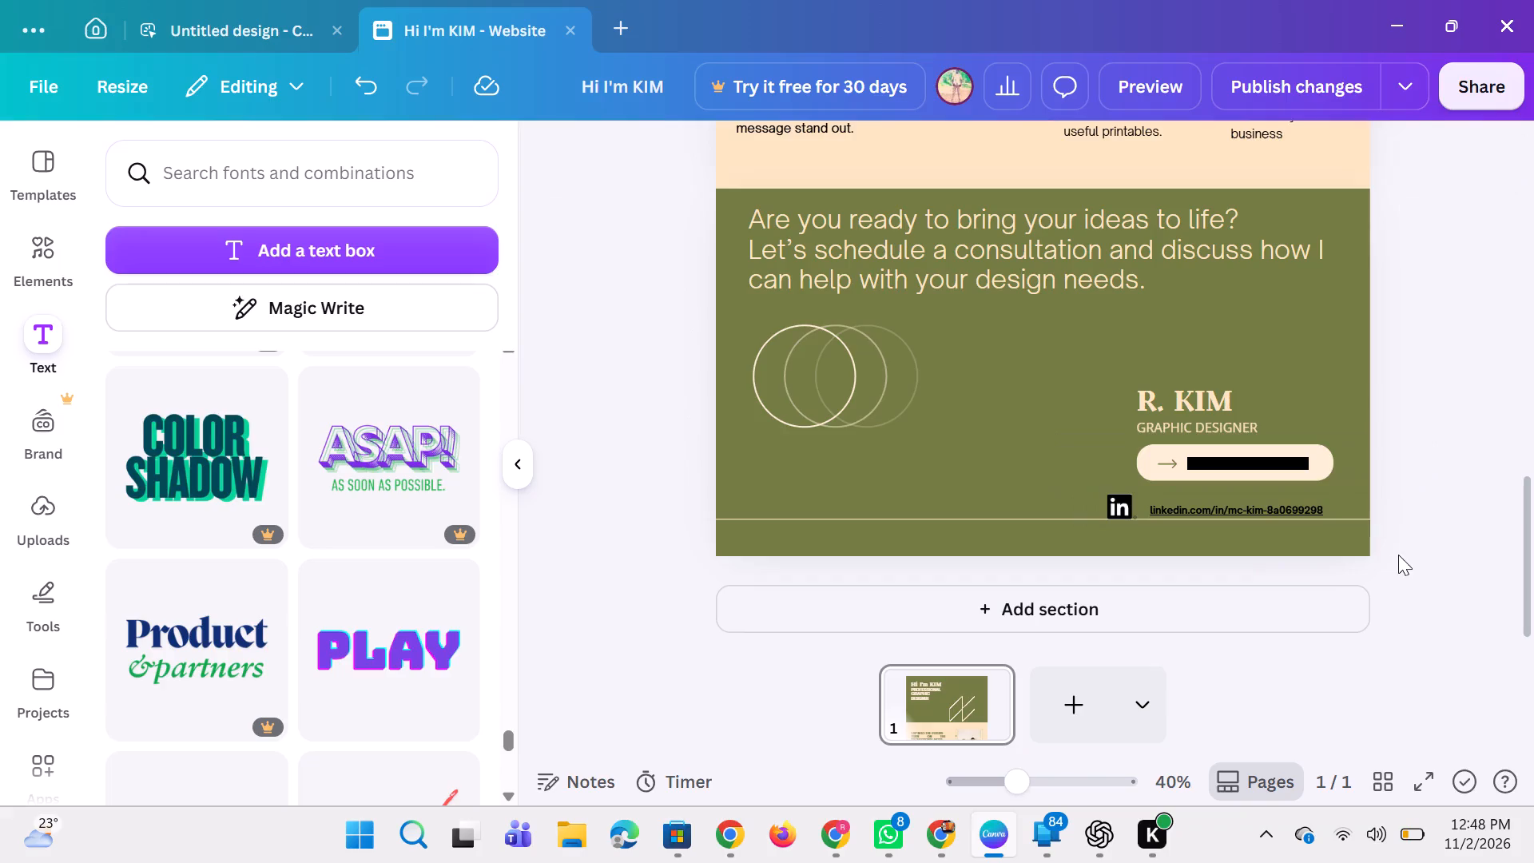
Publish the website changes and open the published website in the browser.
{"action": "left_click", "coordinate": [1287, 92]}
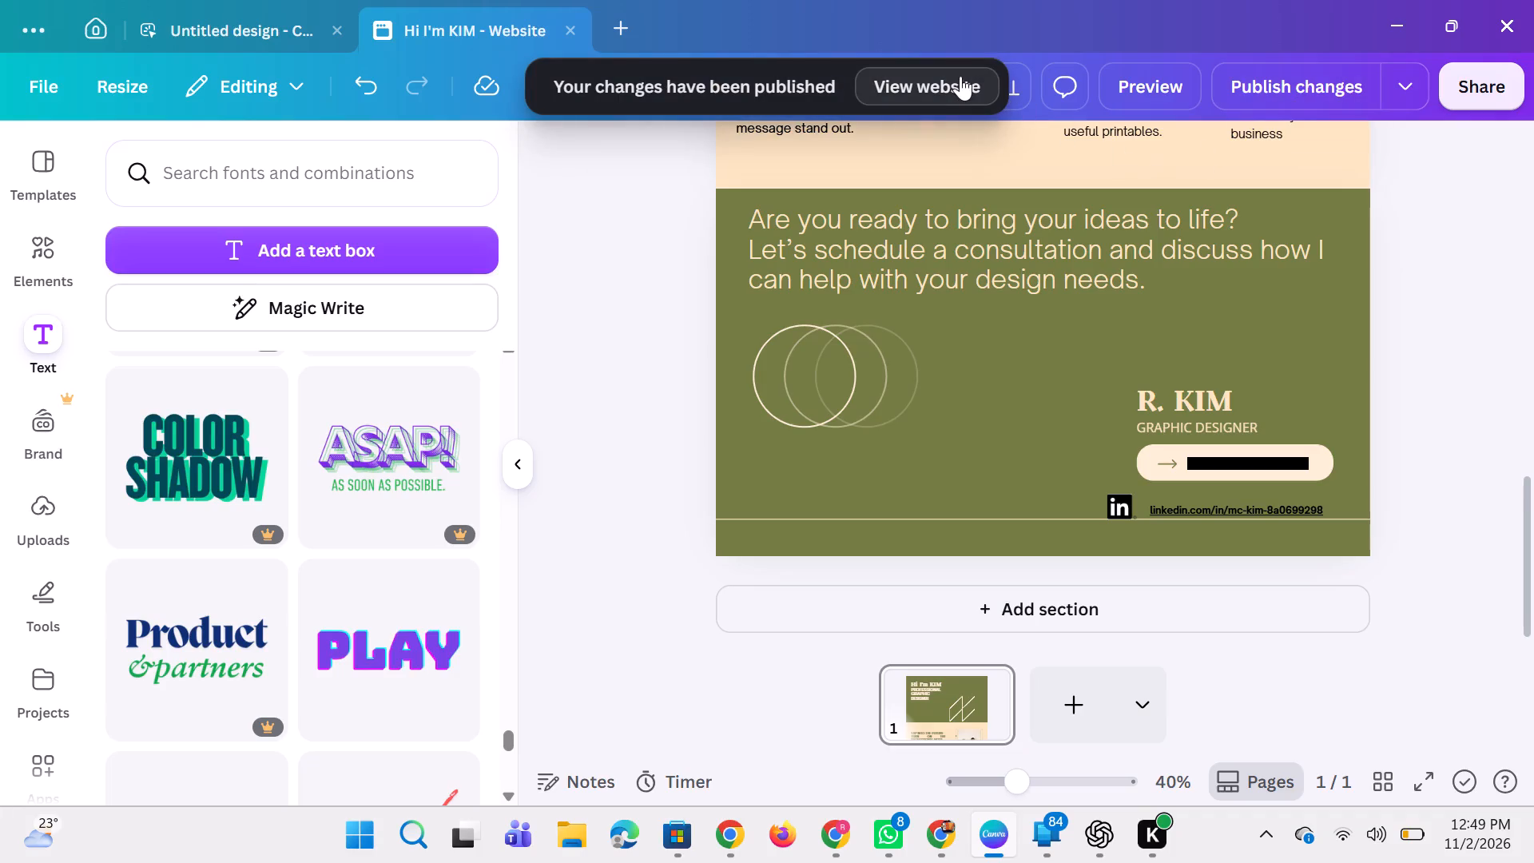
{"action": "left_click", "coordinate": [960, 76]}
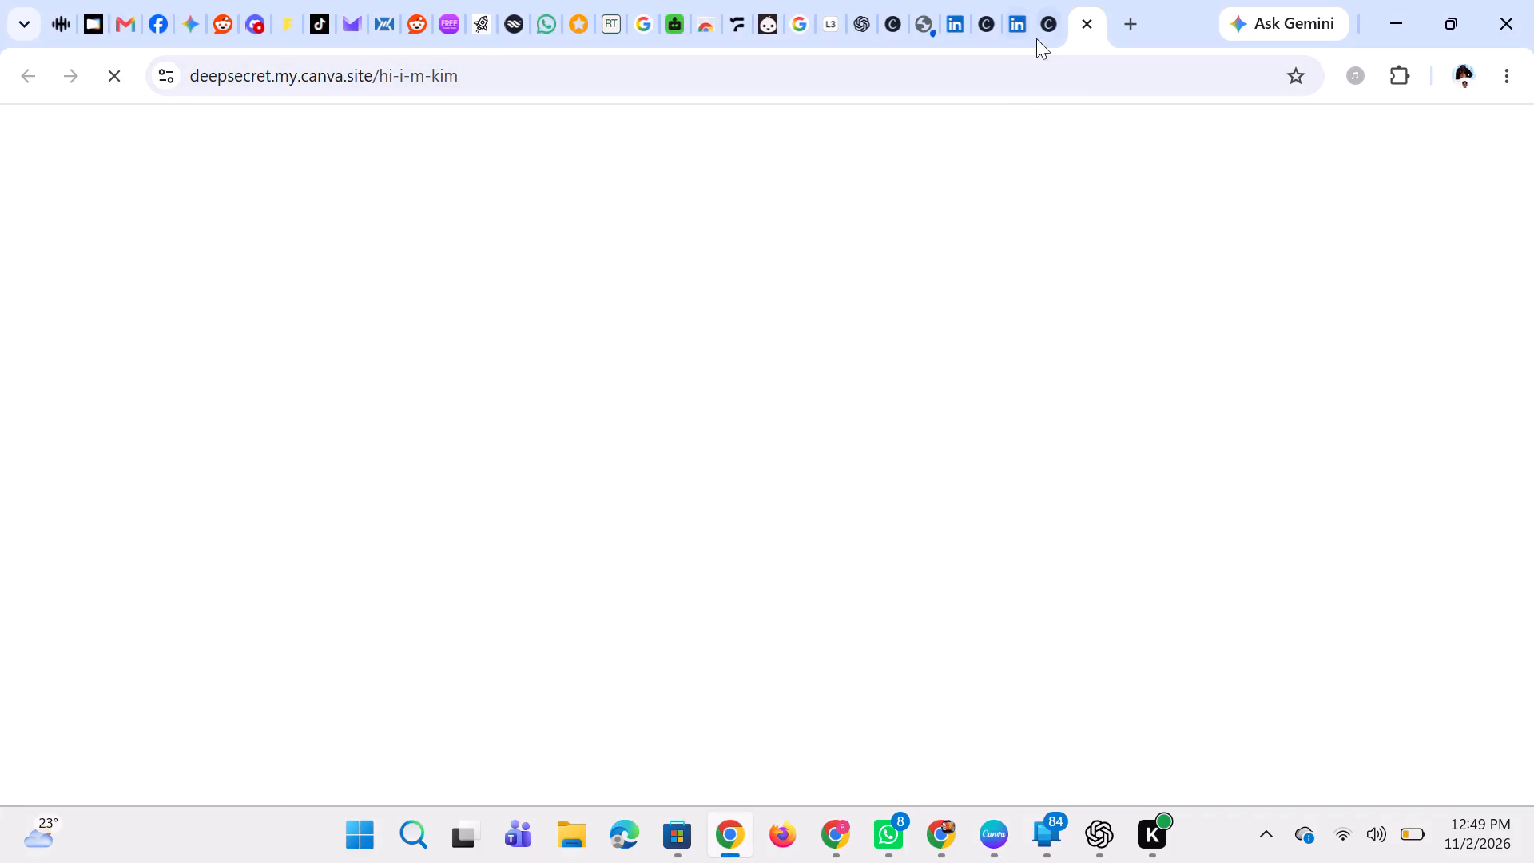
Close the older browser tabs showing the previous website versions and the LinkedIn error page.
{"action": "left_click", "coordinate": [1041, 26]}
{"action": "left_click", "coordinate": [1055, 25]}
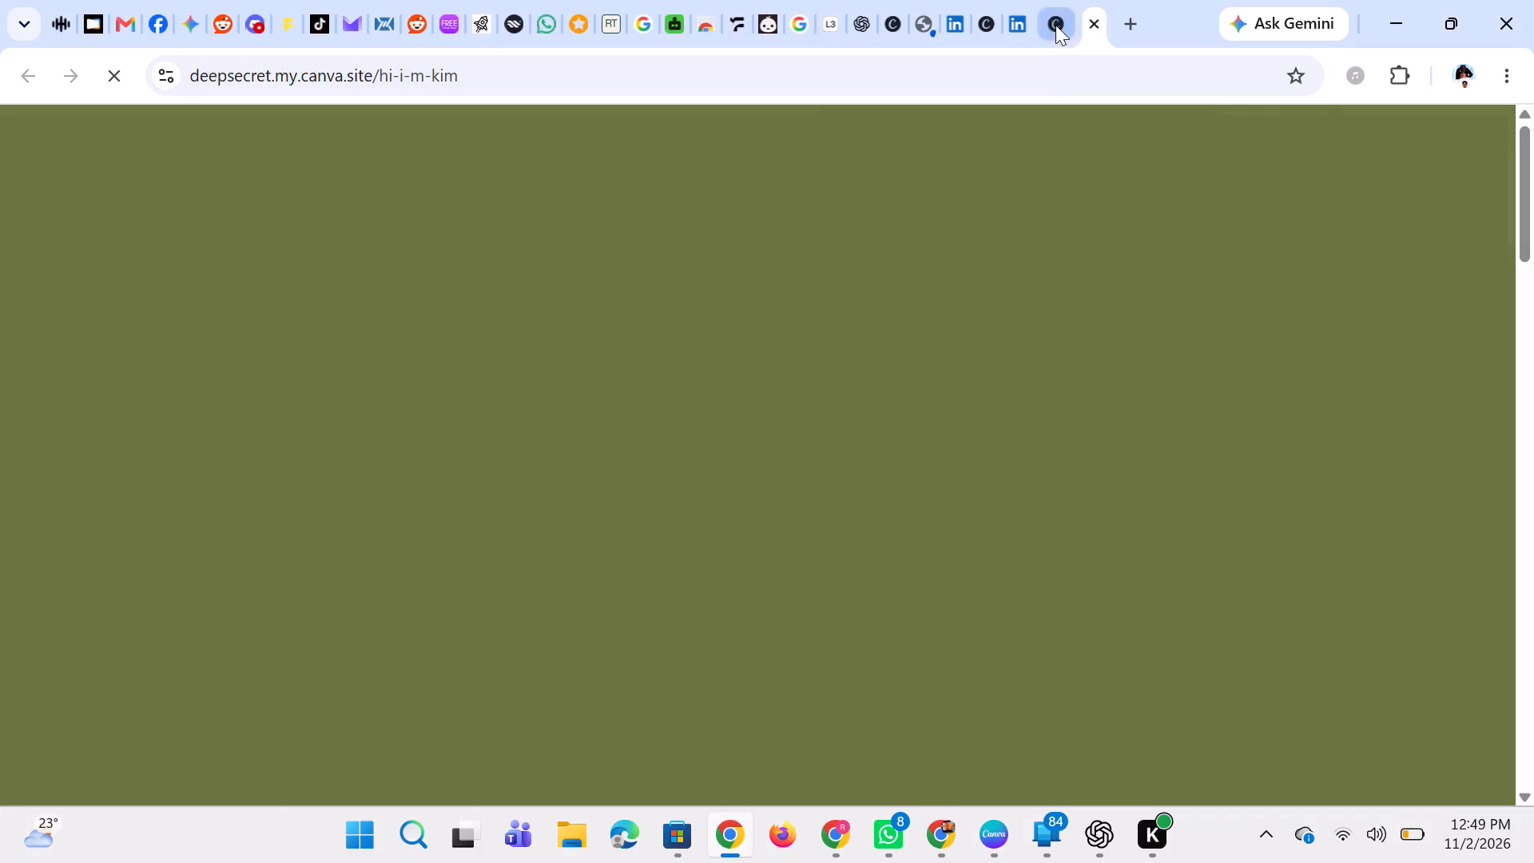
{"action": "left_click", "coordinate": [1023, 26]}
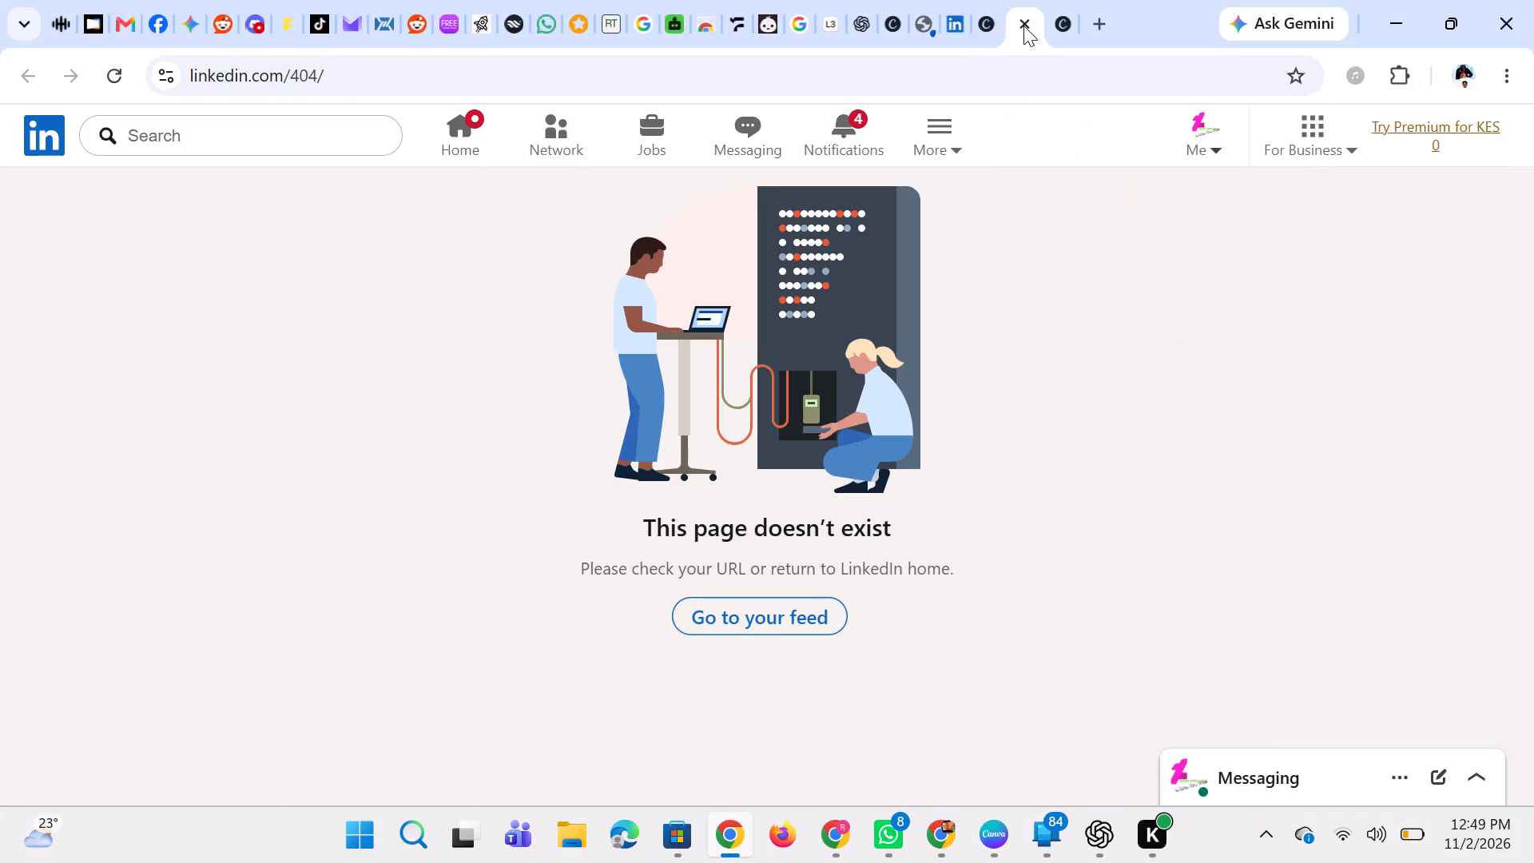
{"action": "left_click", "coordinate": [1023, 26]}
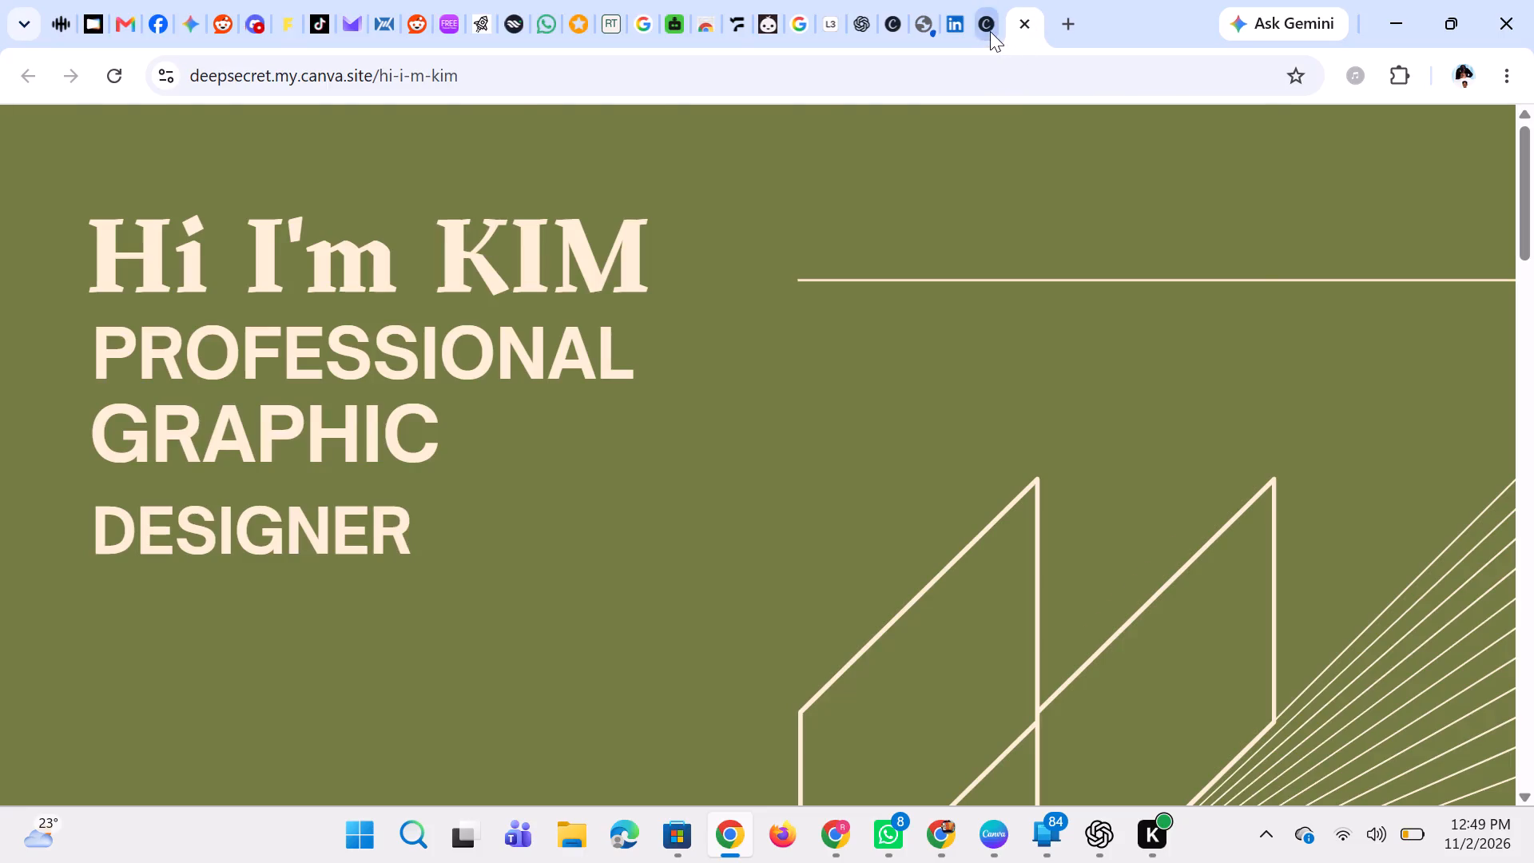
{"action": "left_click", "coordinate": [990, 31]}
{"action": "left_click", "coordinate": [1002, 18]}
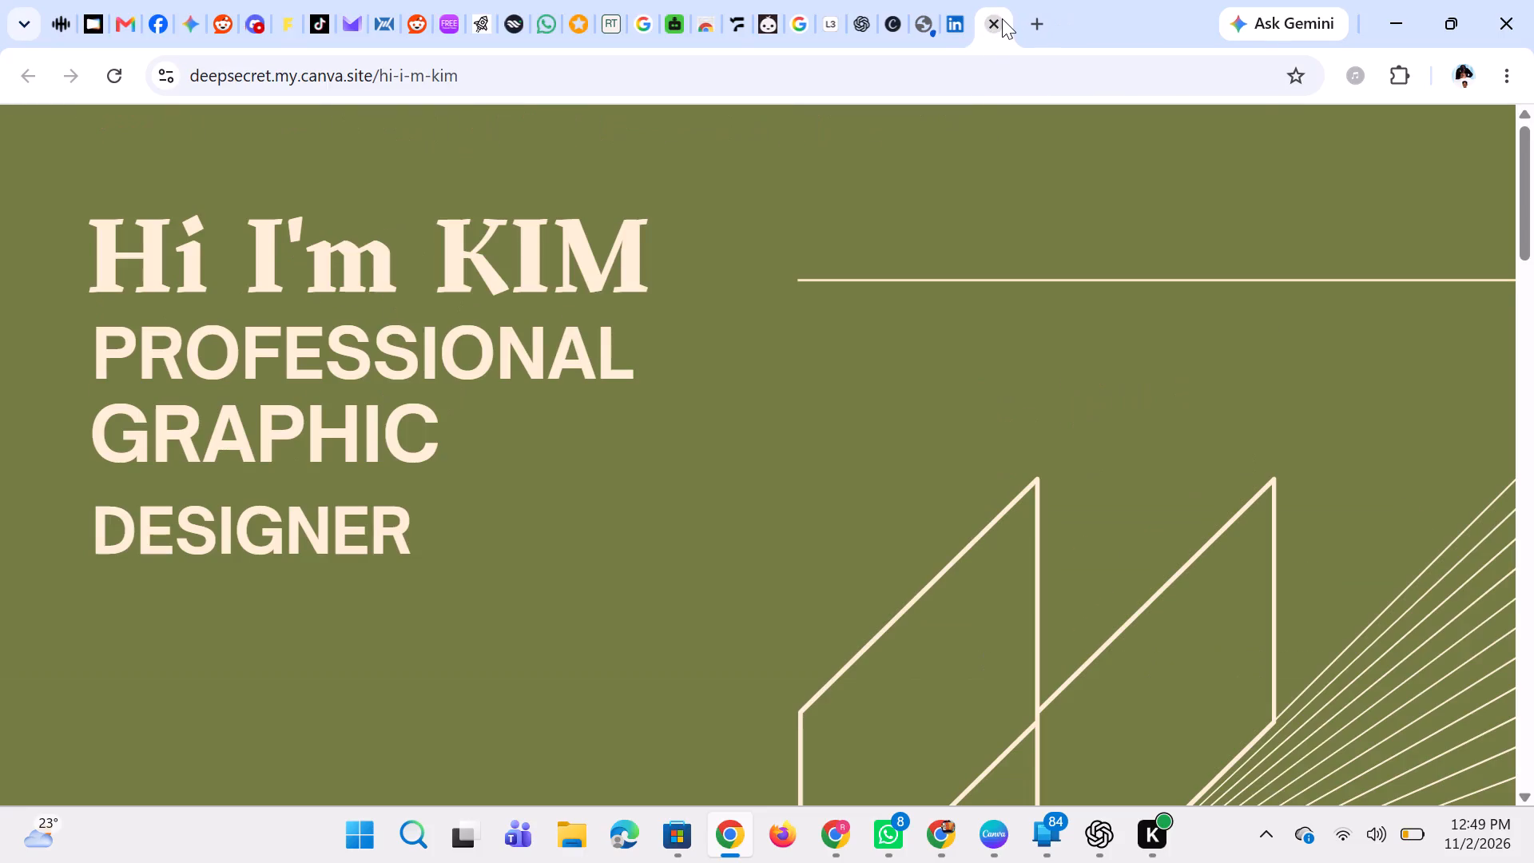
Test the LinkedIn link at the bottom of the published website, and close the profile tab it opens.
{"action": "left_click", "coordinate": [953, 28]}
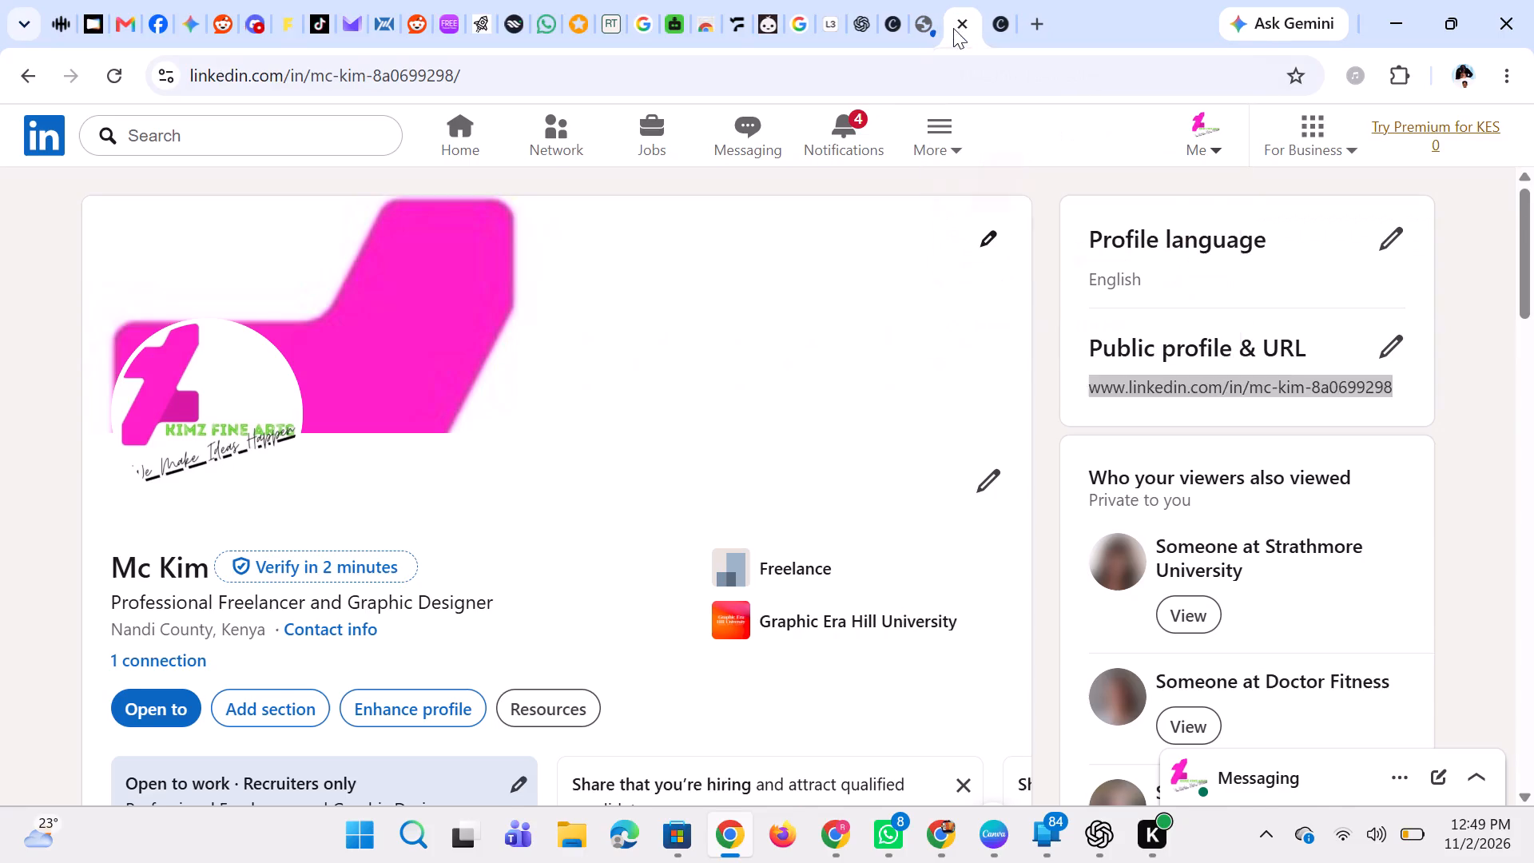
{"action": "left_click", "coordinate": [1000, 30]}
{"action": "scroll", "coordinate": [1084, 490], "scroll_direction": "down", "scroll_amount": 11}
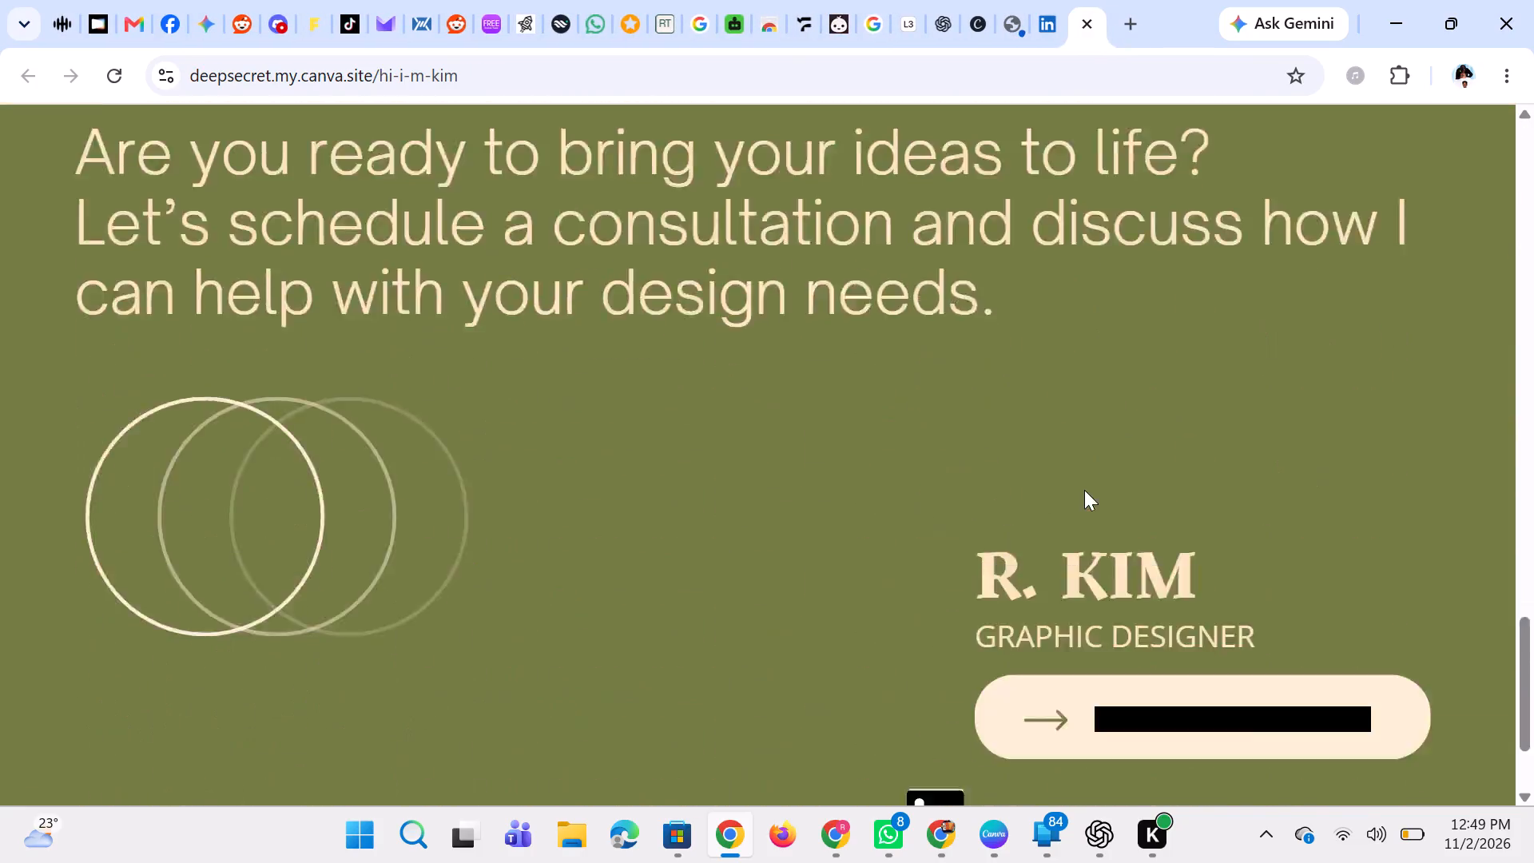
{"action": "scroll", "coordinate": [1084, 490], "scroll_direction": "down", "scroll_amount": 3}
{"action": "left_click", "coordinate": [1141, 654]}
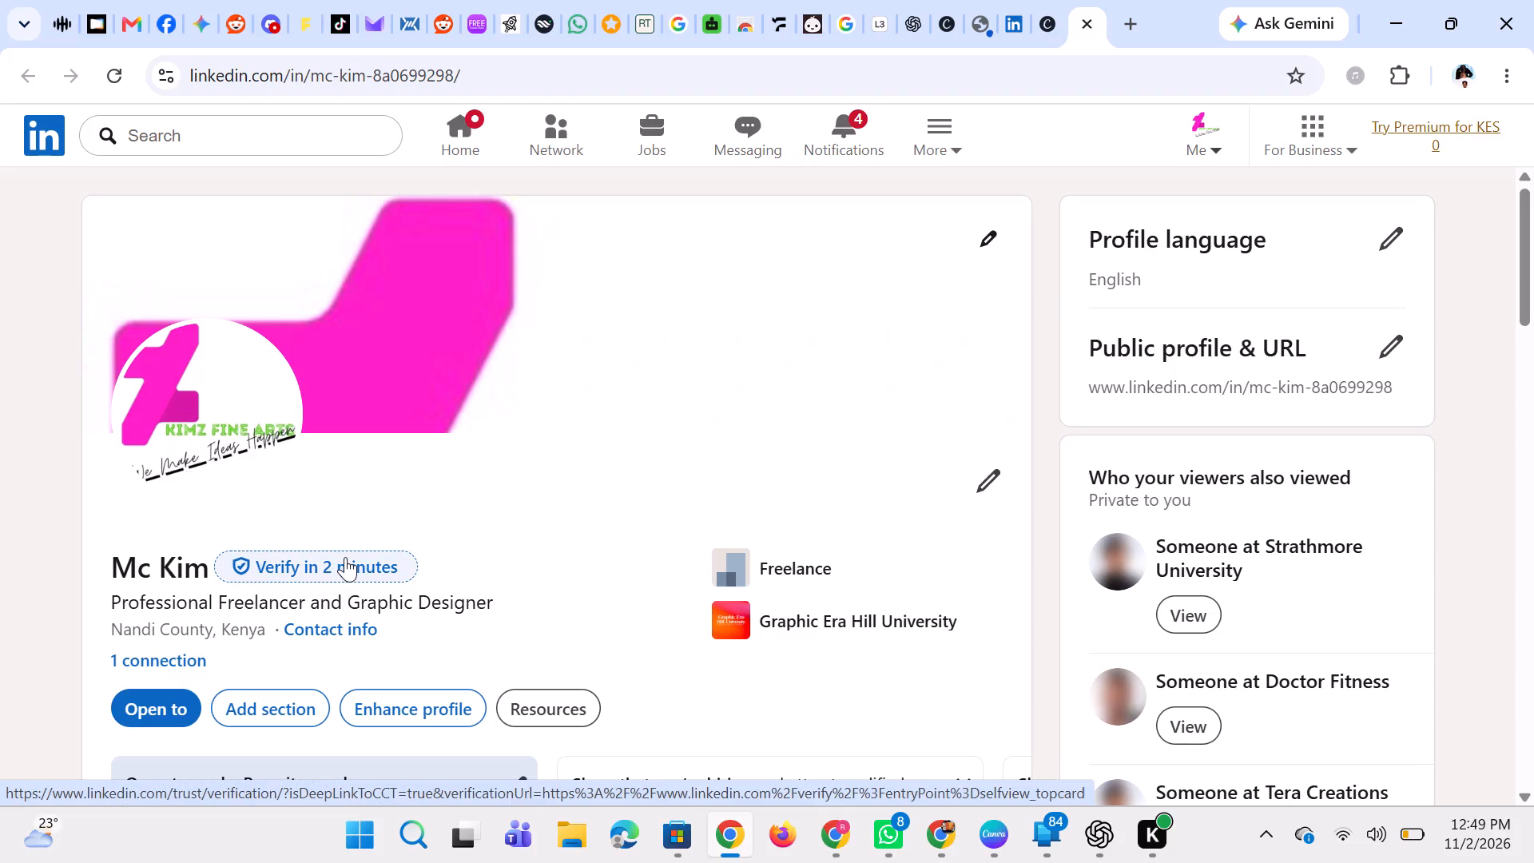
{"action": "left_click", "coordinate": [1087, 26]}
{"action": "left_click", "coordinate": [1087, 26]}
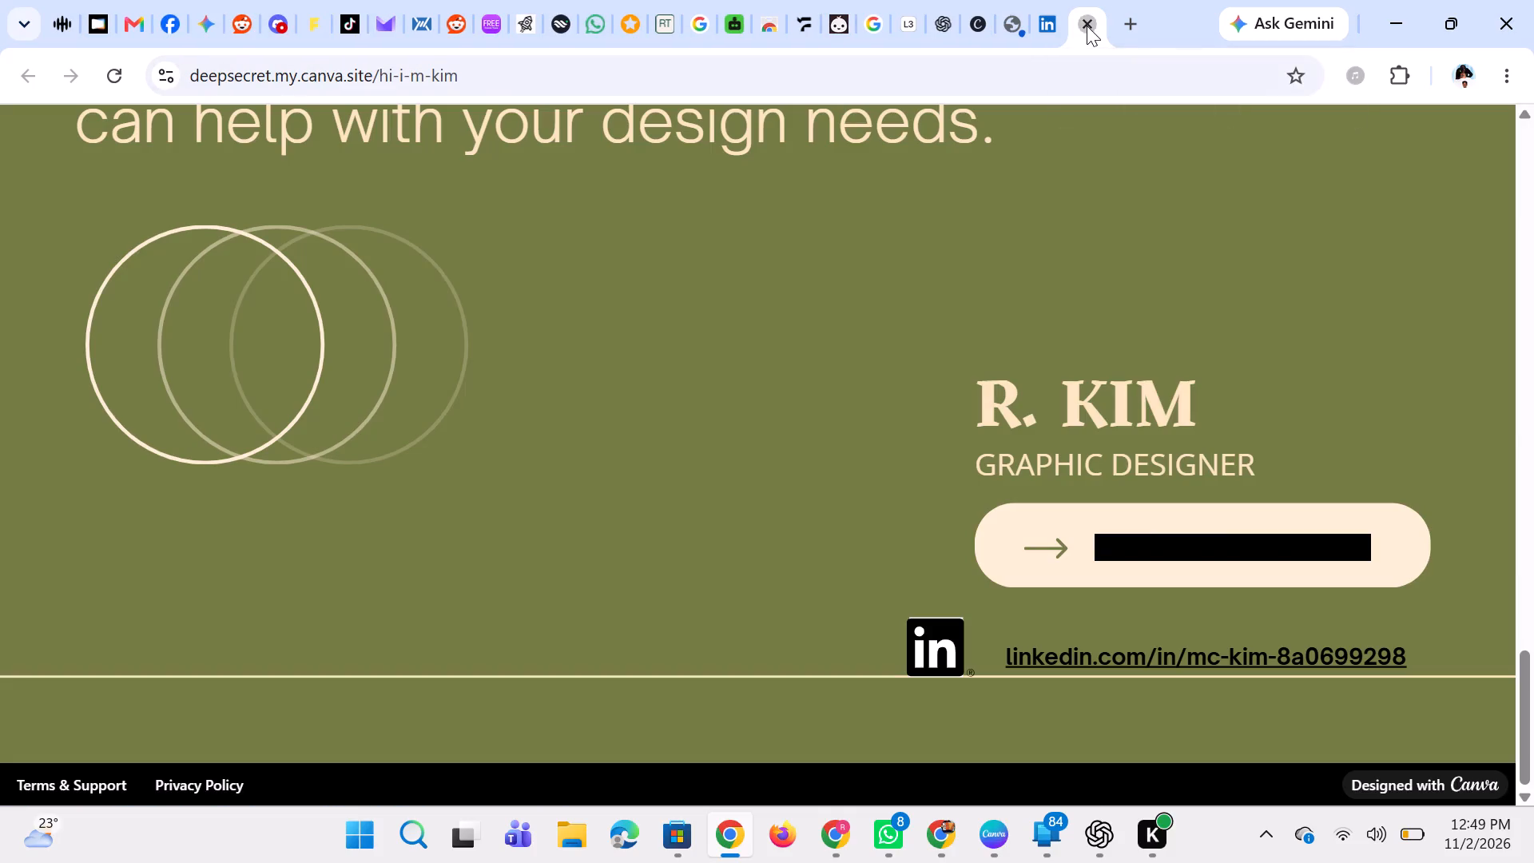
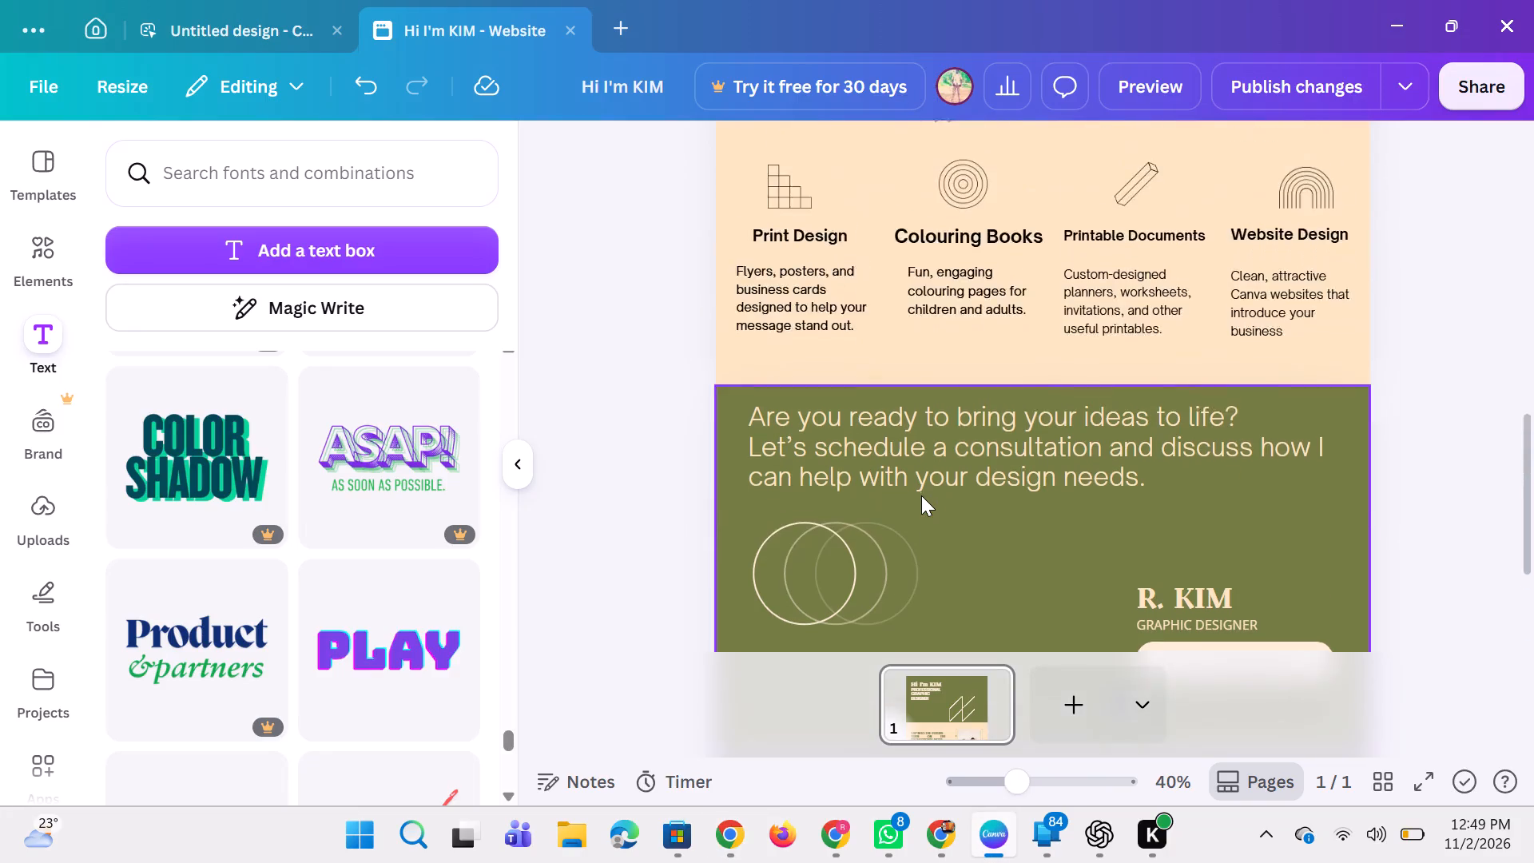
Delete "TURN ON THE PROFESSIONAL MODE" from the heading above the introduction paragraph, keeping only "TAP INTO THE FUTURE".
{"action": "scroll", "coordinate": [921, 495], "scroll_direction": "up", "scroll_amount": 2}
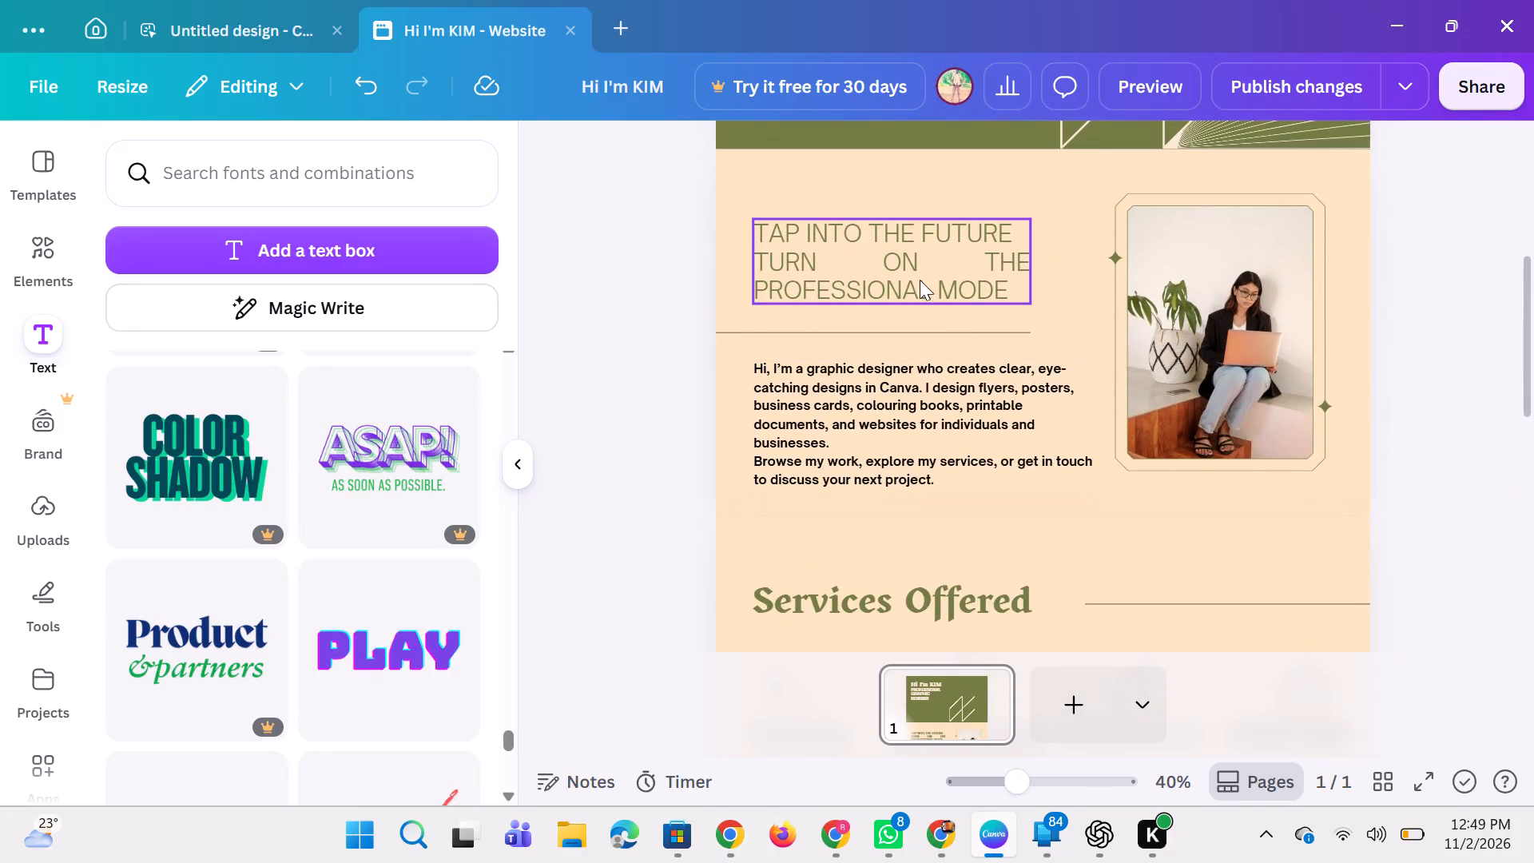
{"action": "left_click", "coordinate": [913, 273]}
{"action": "left_click", "coordinate": [922, 267]}
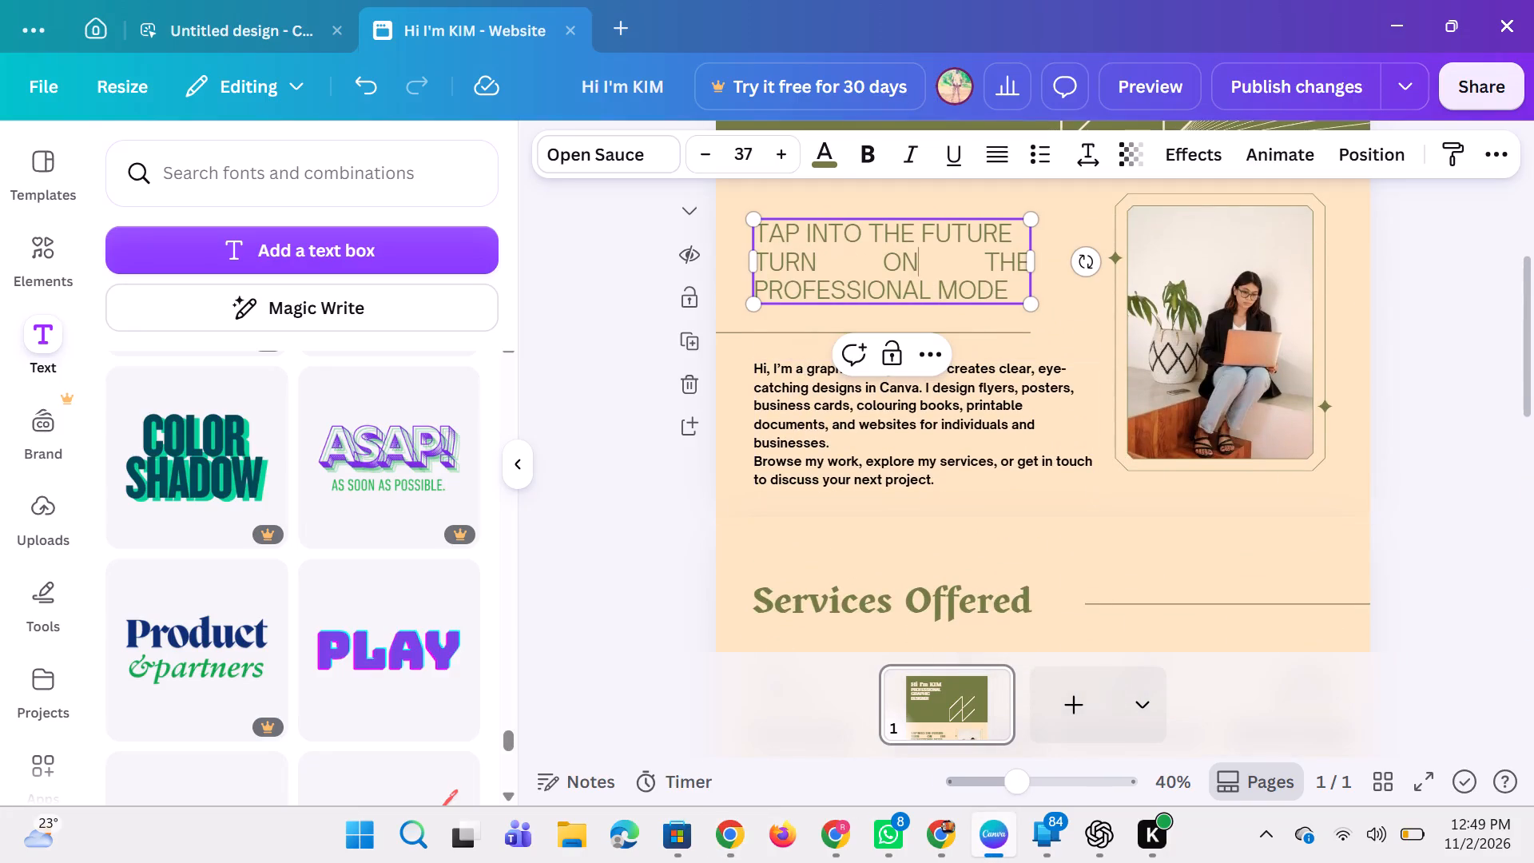
{"action": "left_click", "coordinate": [884, 260]}
{"action": "key", "text": "BackSpace"}
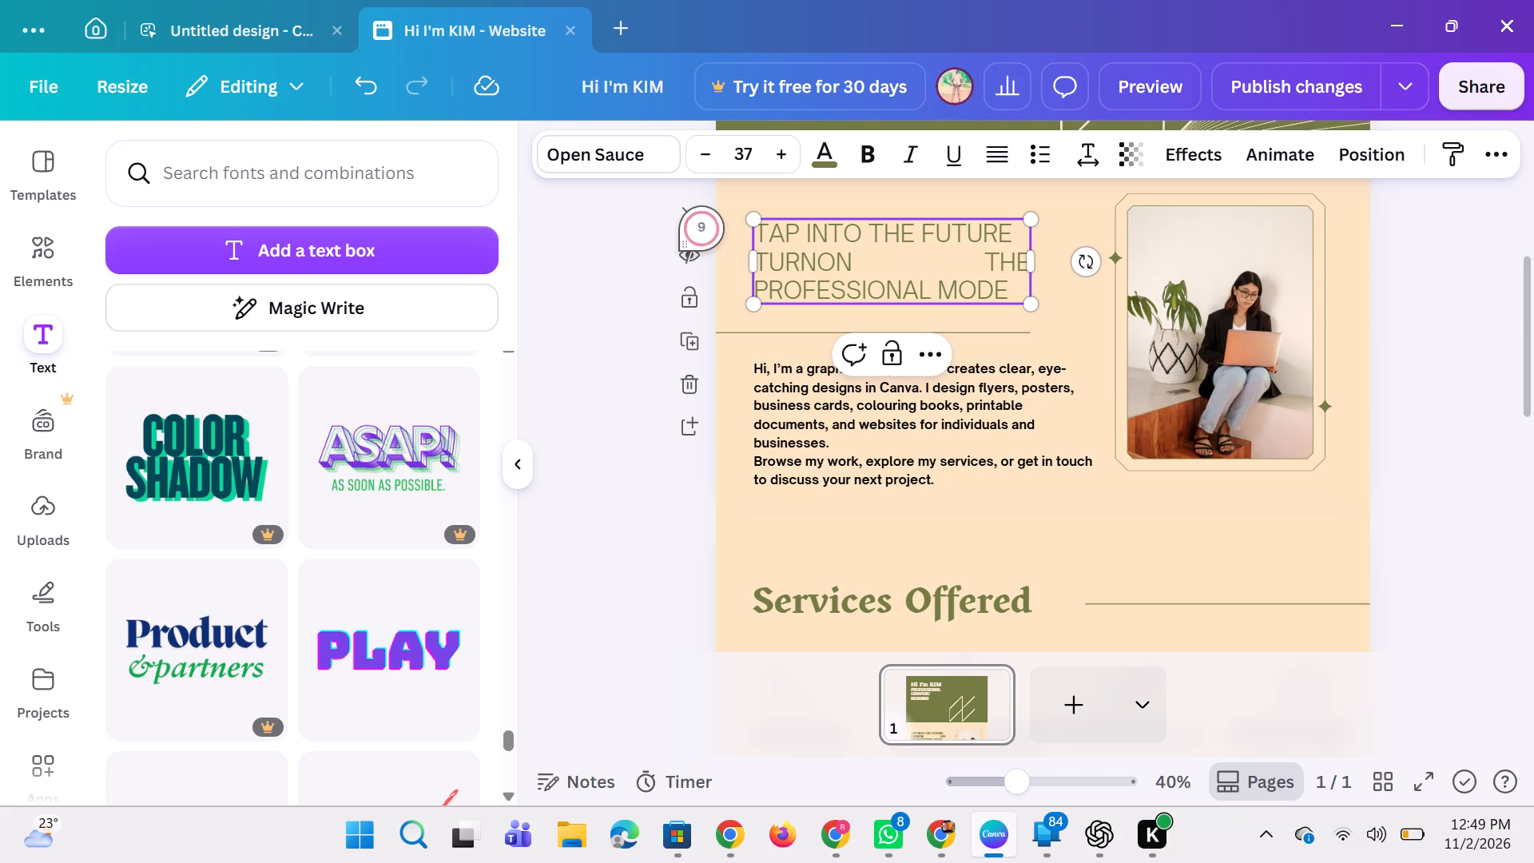
{"action": "key", "text": "space"}
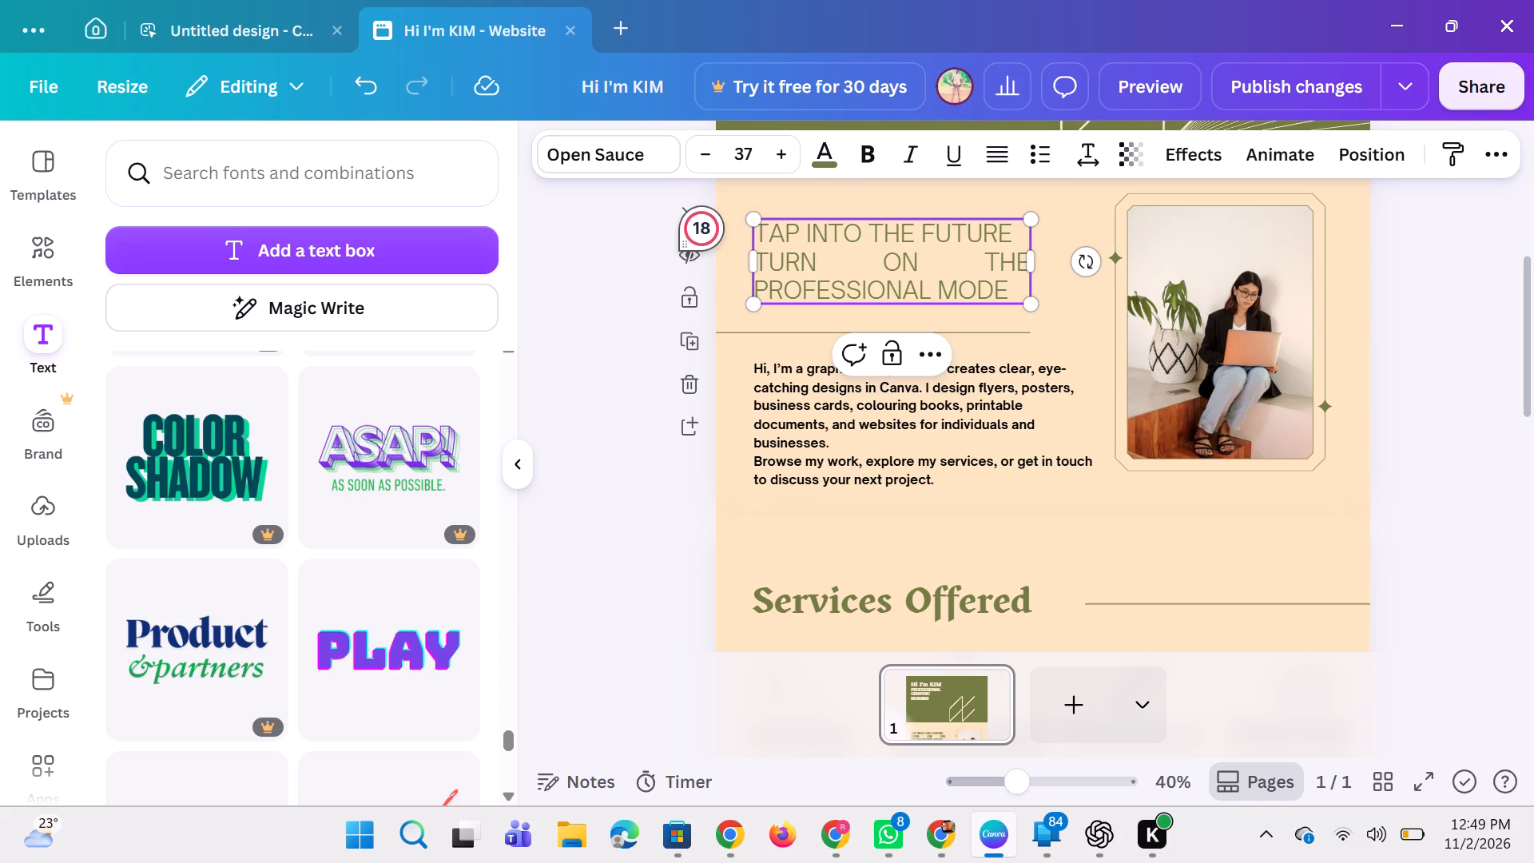
{"action": "left_click_drag", "start_coordinate": [758, 259], "coordinate": [948, 304]}
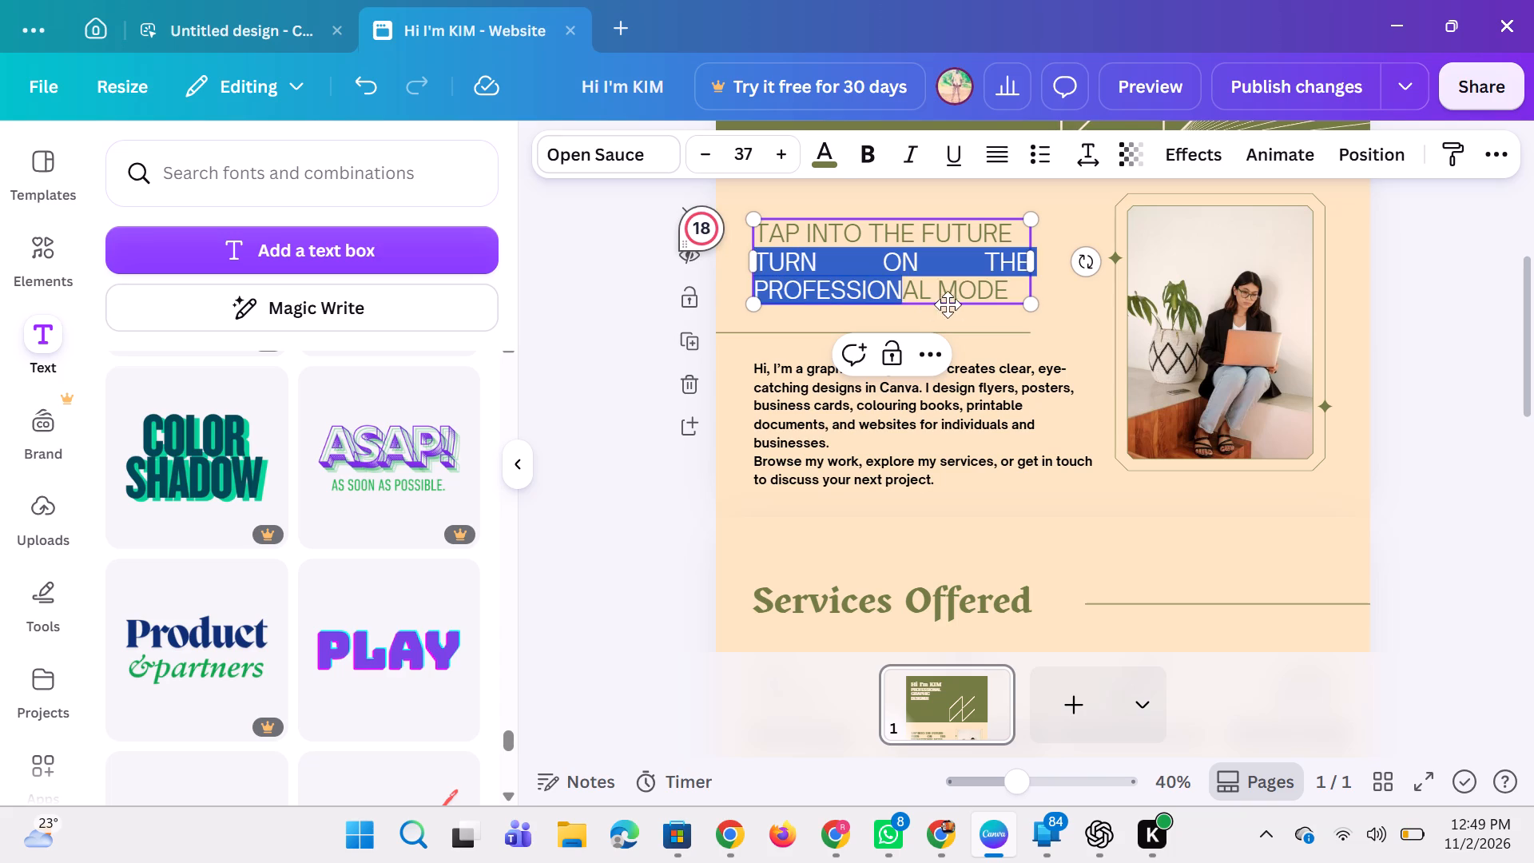
{"action": "left_click_drag", "start_coordinate": [948, 304], "coordinate": [1009, 295]}
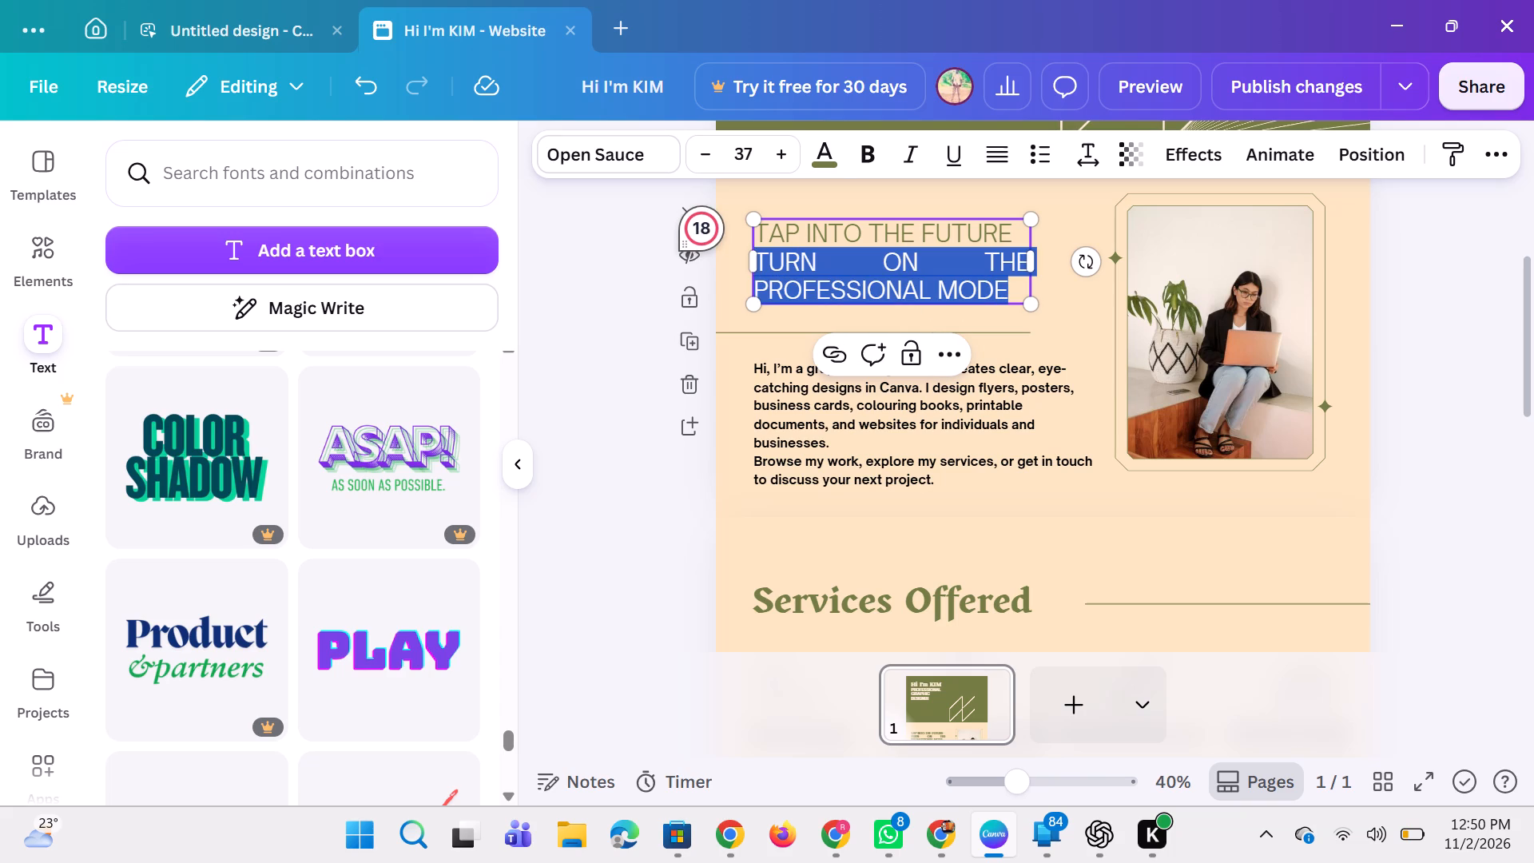
{"action": "key", "text": "BackSpace"}
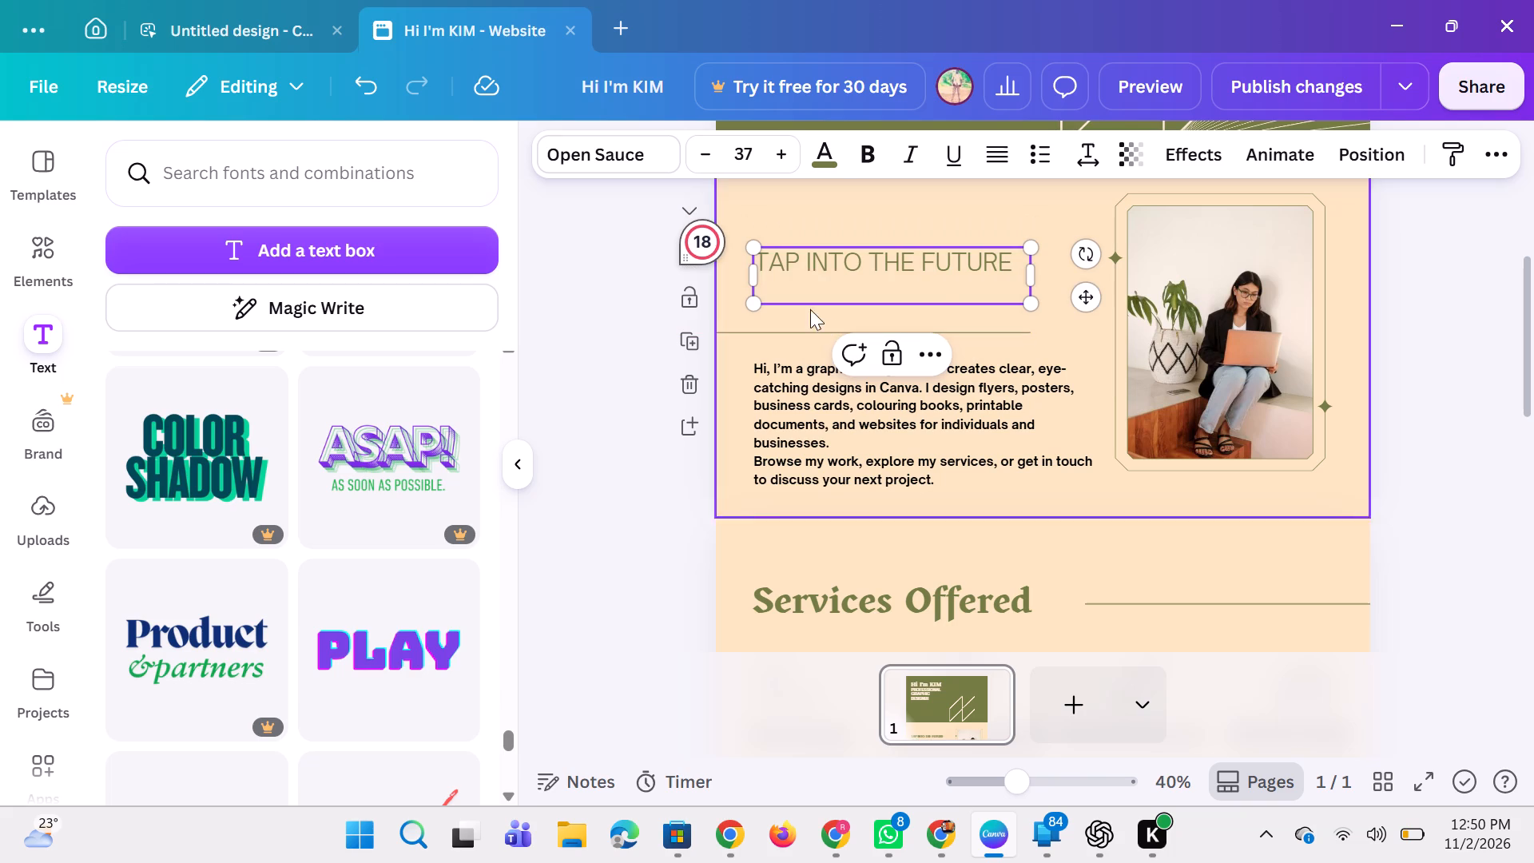
Write "Turn on professional" beneath "TAP INTO THE FUTURE" in the heading.
{"action": "left_click", "coordinate": [792, 279]}
{"action": "left_click", "coordinate": [820, 282]}
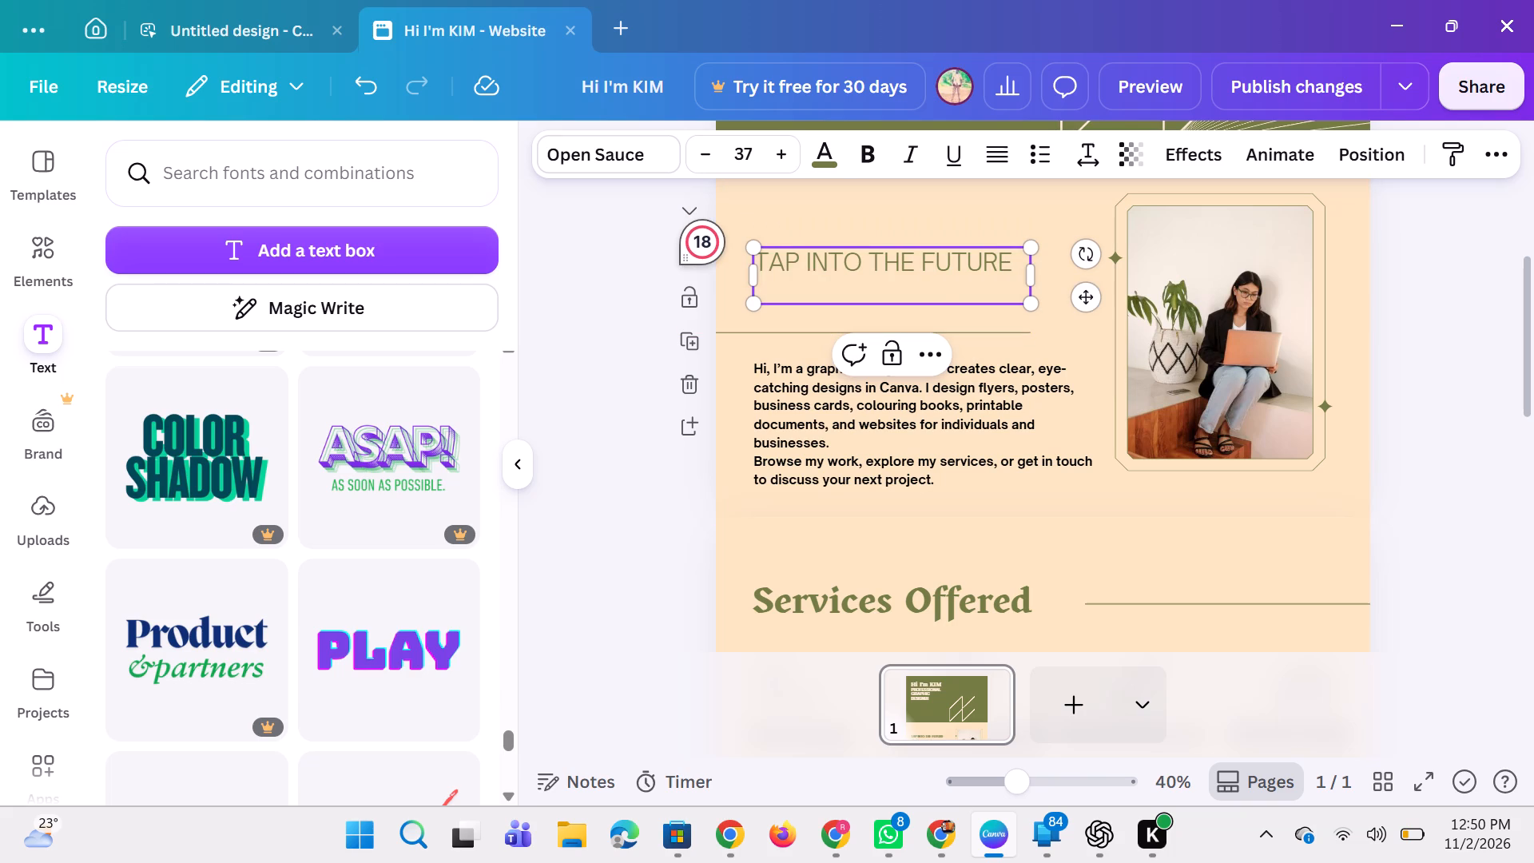
{"action": "left_click", "coordinate": [832, 283]}
{"action": "key", "text": "ctrl+t"}
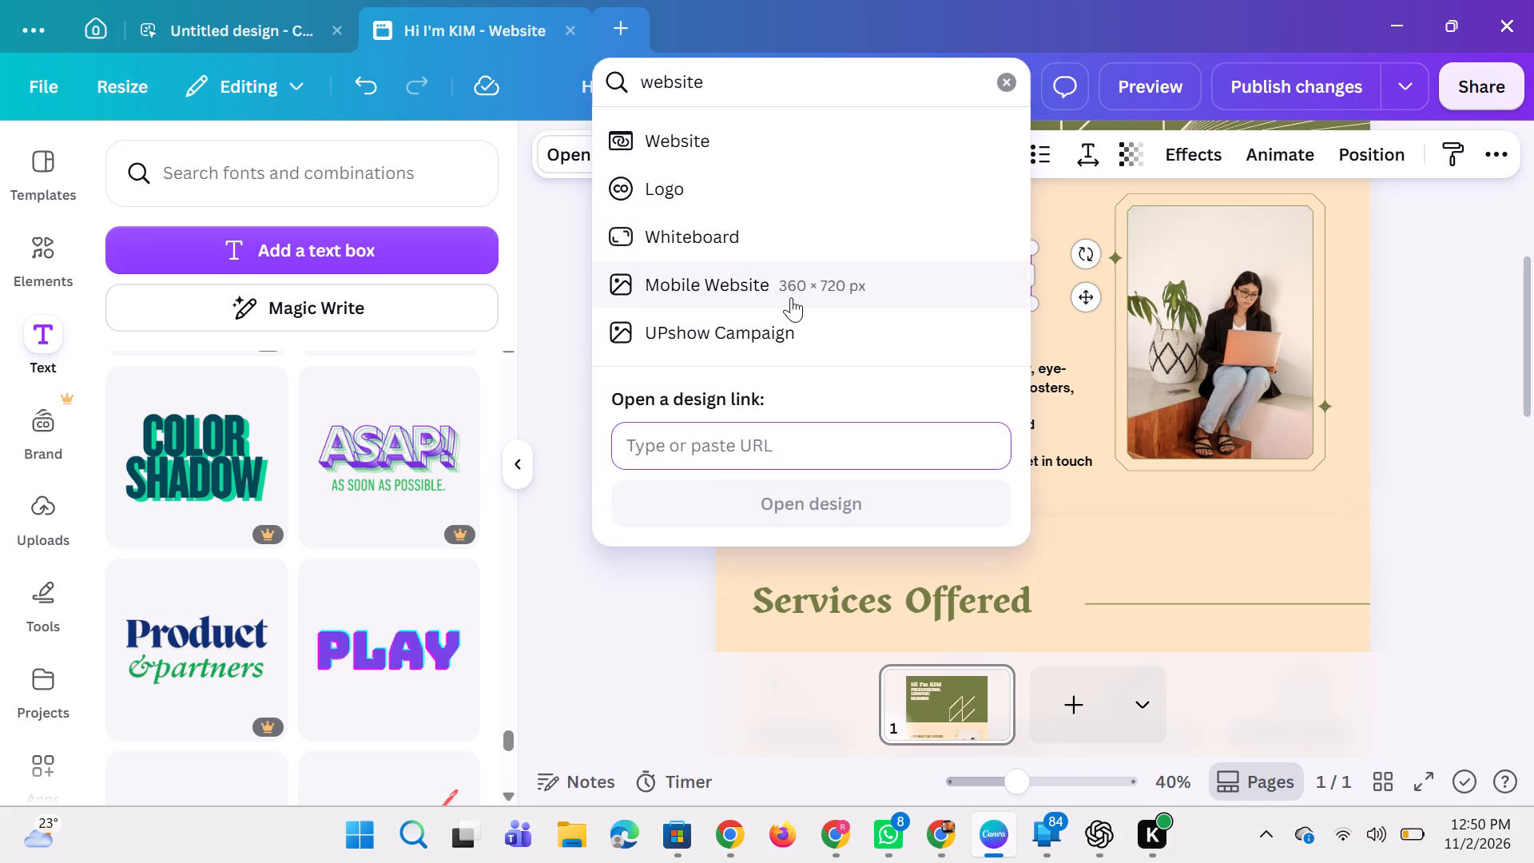
{"action": "left_click", "coordinate": [1427, 581]}
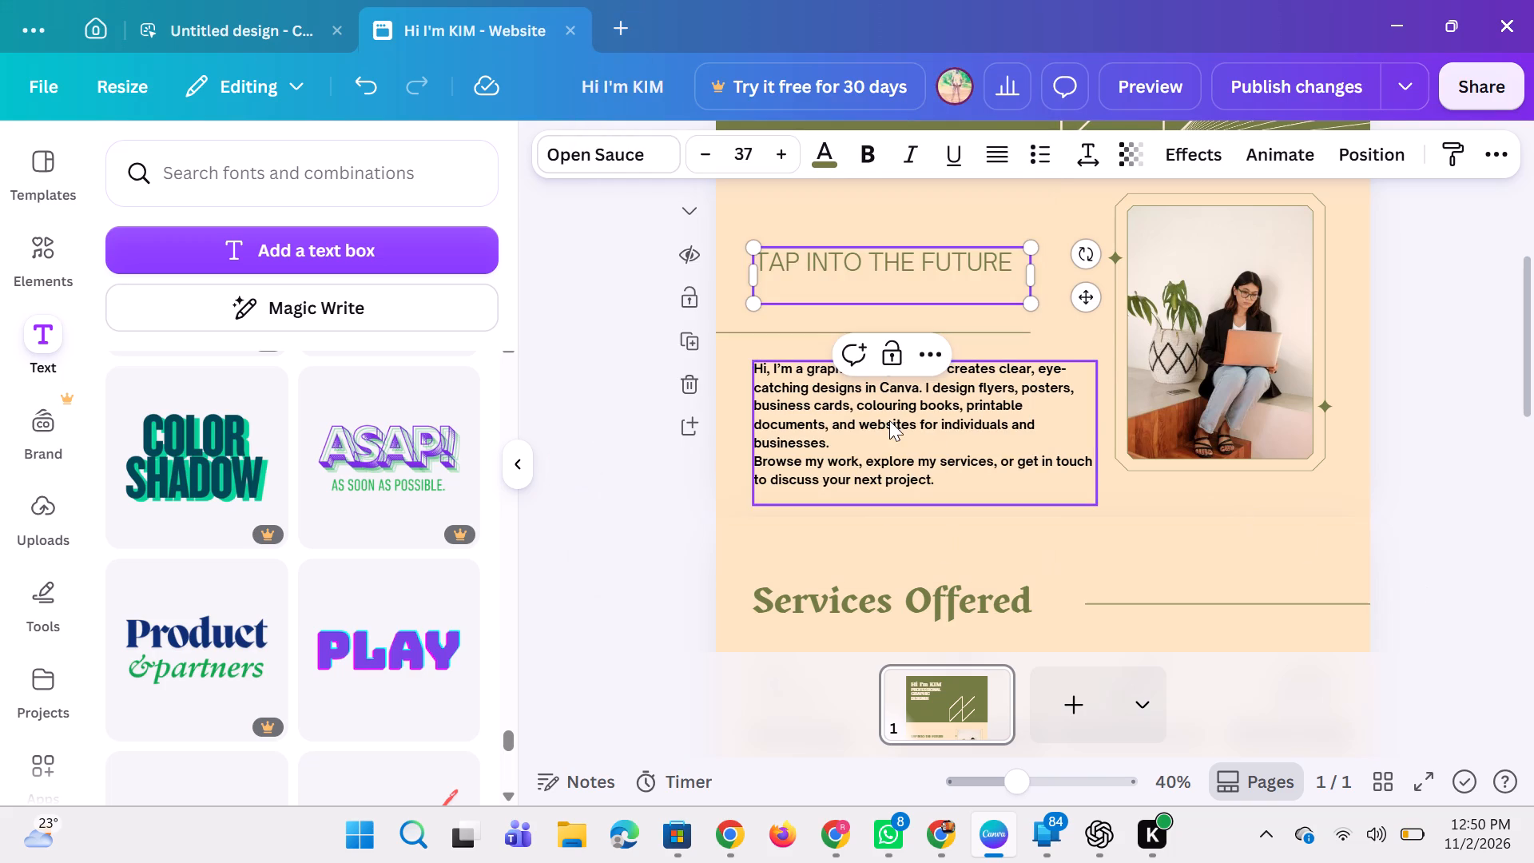
{"action": "left_click", "coordinate": [788, 293]}
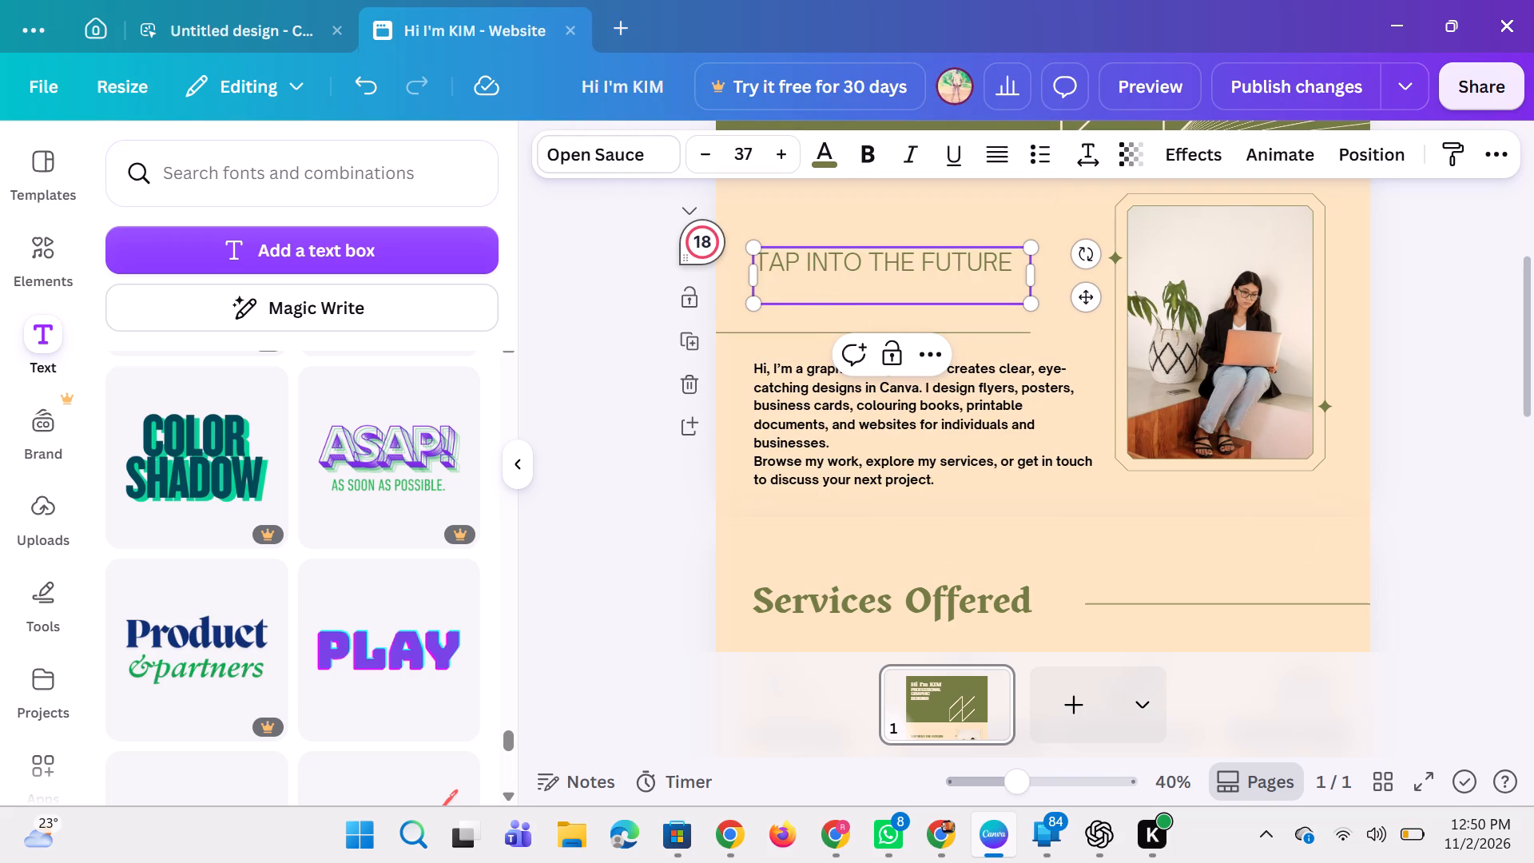
{"action": "key", "text": "shift+t"}
{"action": "type", "text": "ur"}
{"action": "type", "text": "n on"}
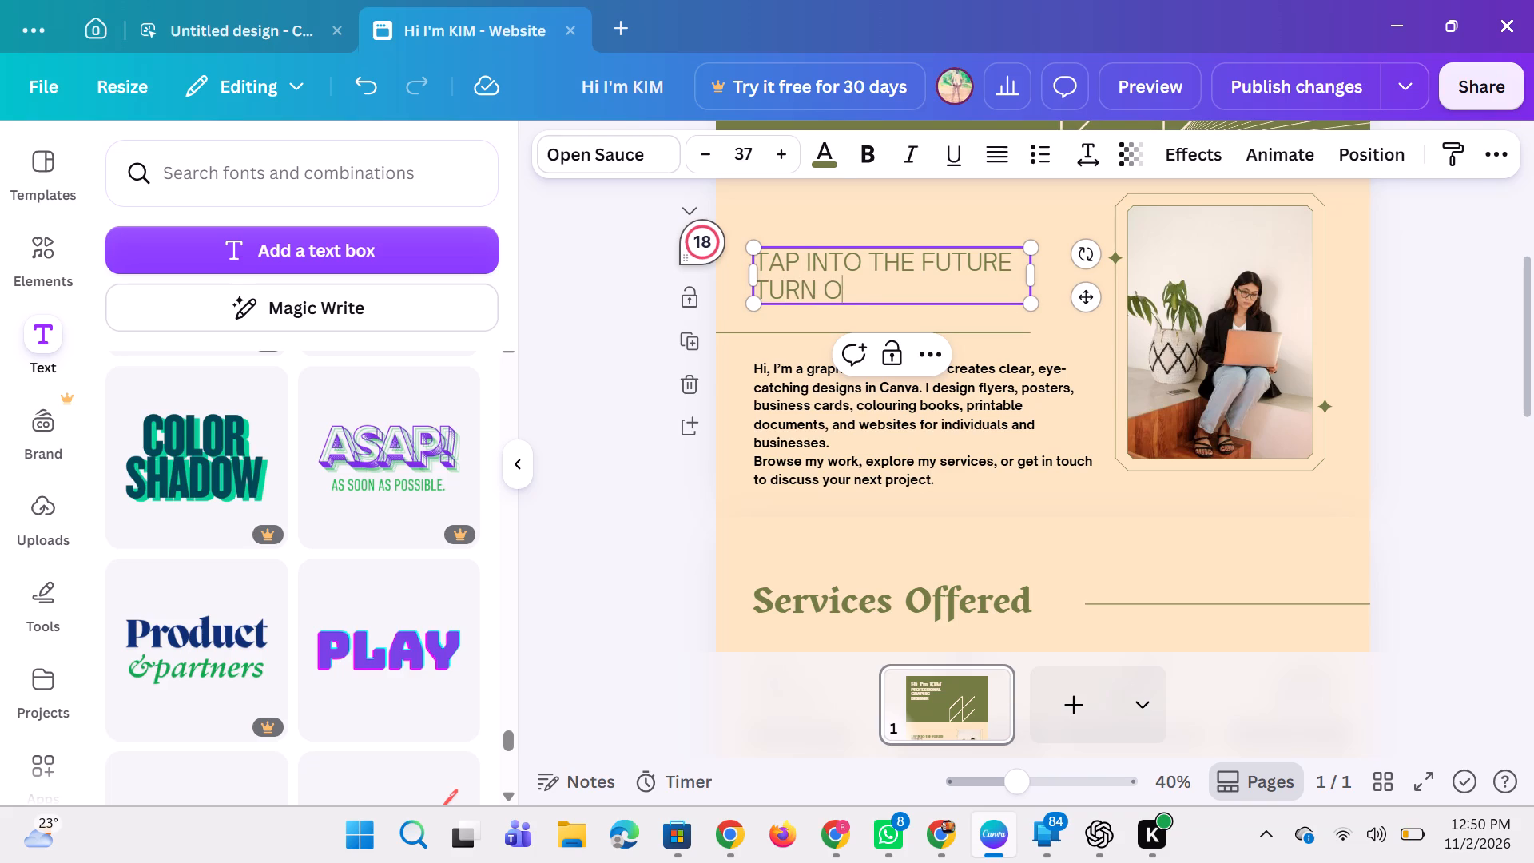
{"action": "key", "text": "space"}
{"action": "type", "text": "professional"}
{"action": "key", "text": "space"}
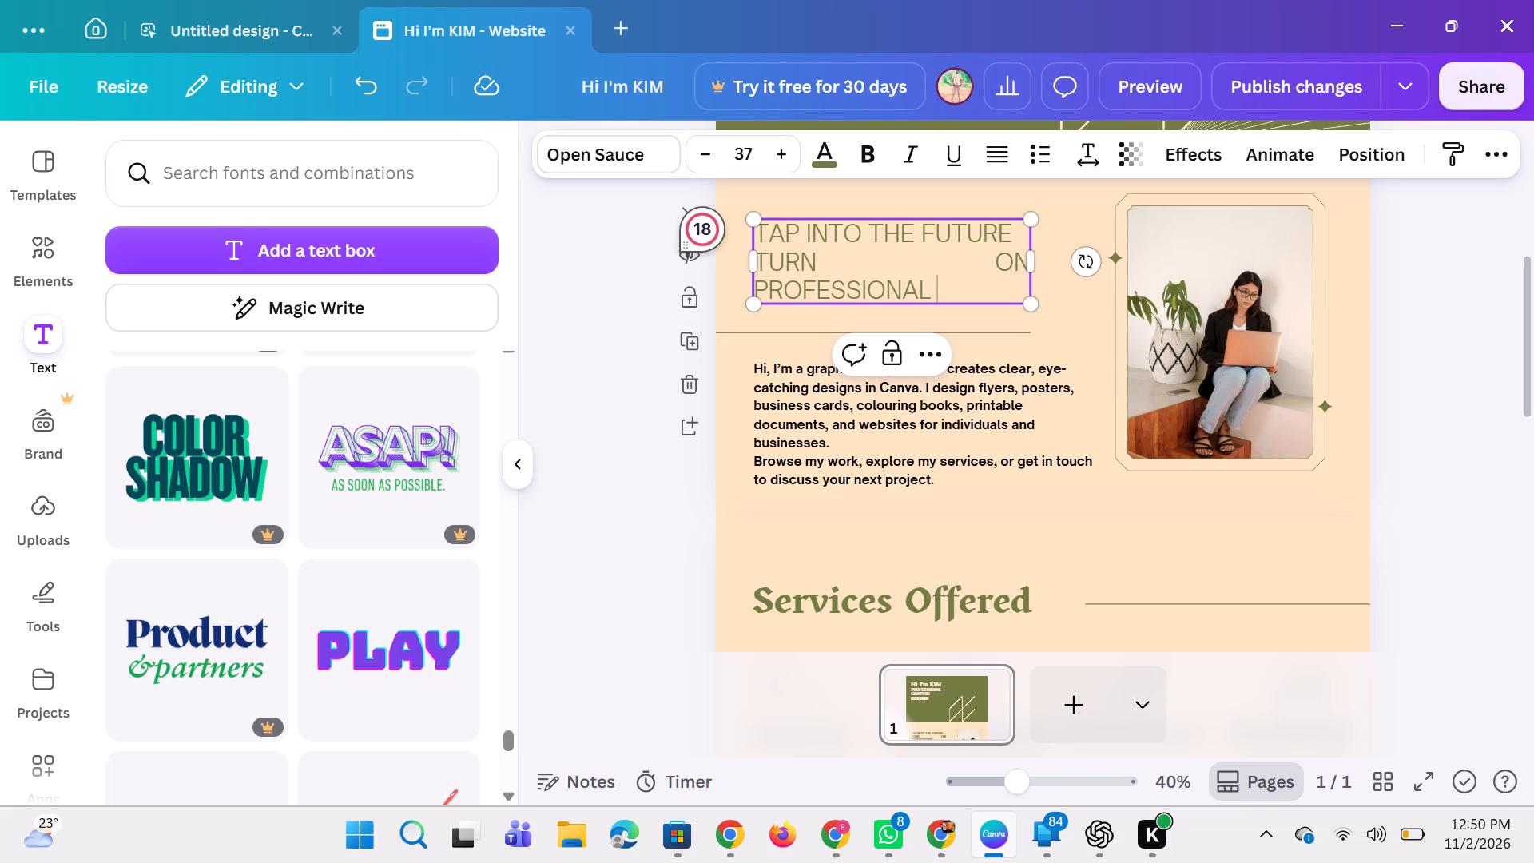
Enlarge the heading to font size 45.9 and widen its box, retyping the end of "PROFESSIONAL" so "TURN ON PROFESSIONAL" fits on one line.
{"action": "key", "text": "BackSpace"}
{"action": "key", "text": "BackSpace"}
{"action": "key", "text": "BackSpace"}
{"action": "key", "text": "BackSpace"}
{"action": "key", "text": "BackSpace"}
{"action": "key", "text": "BackSpace"}
{"action": "key", "text": "BackSpace"}
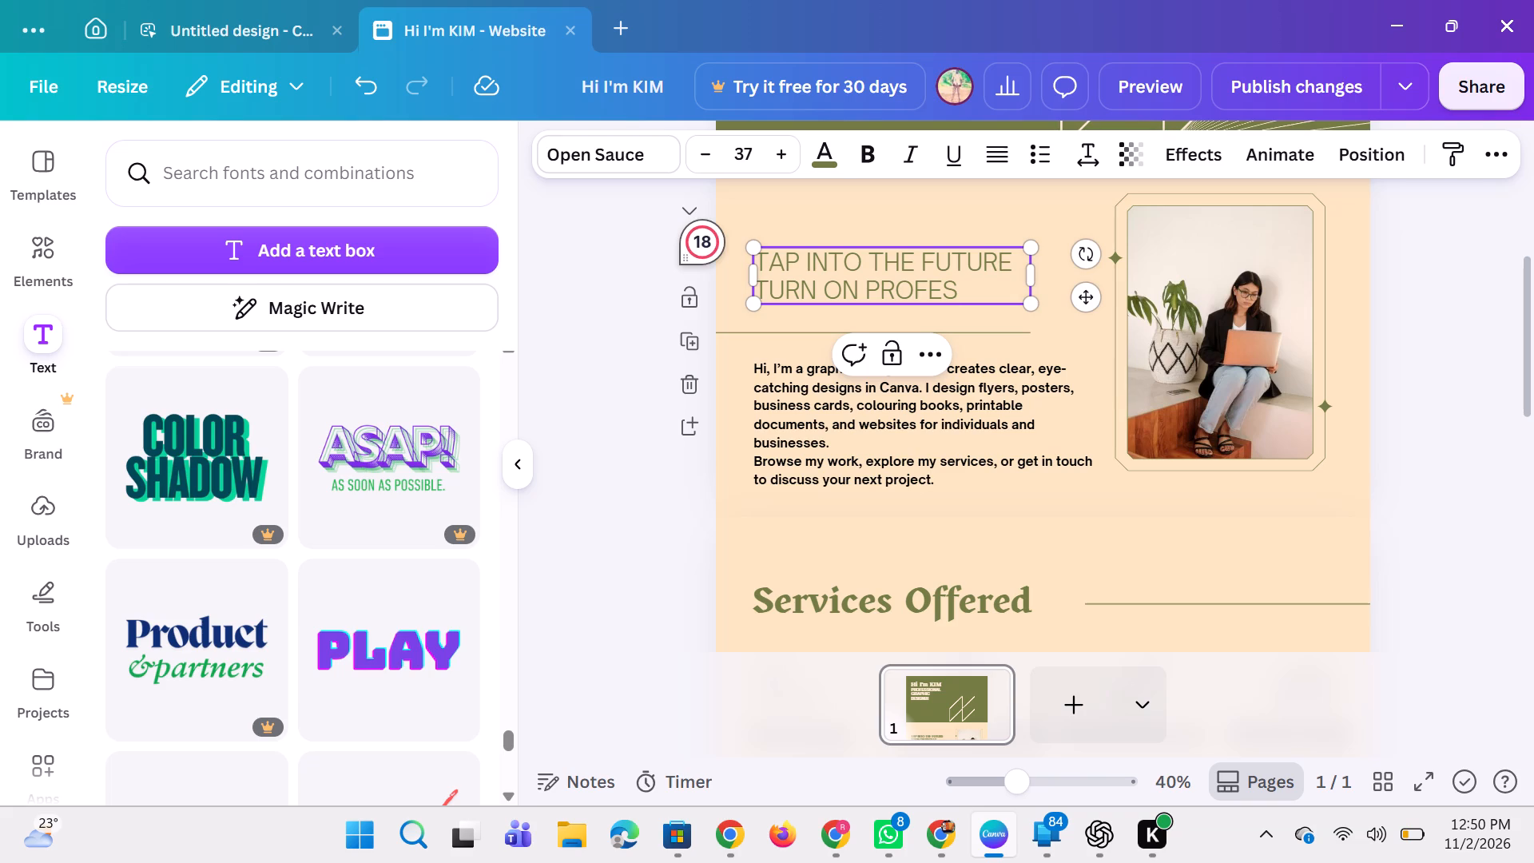
{"action": "left_click_drag", "start_coordinate": [1034, 299], "coordinate": [1086, 351]}
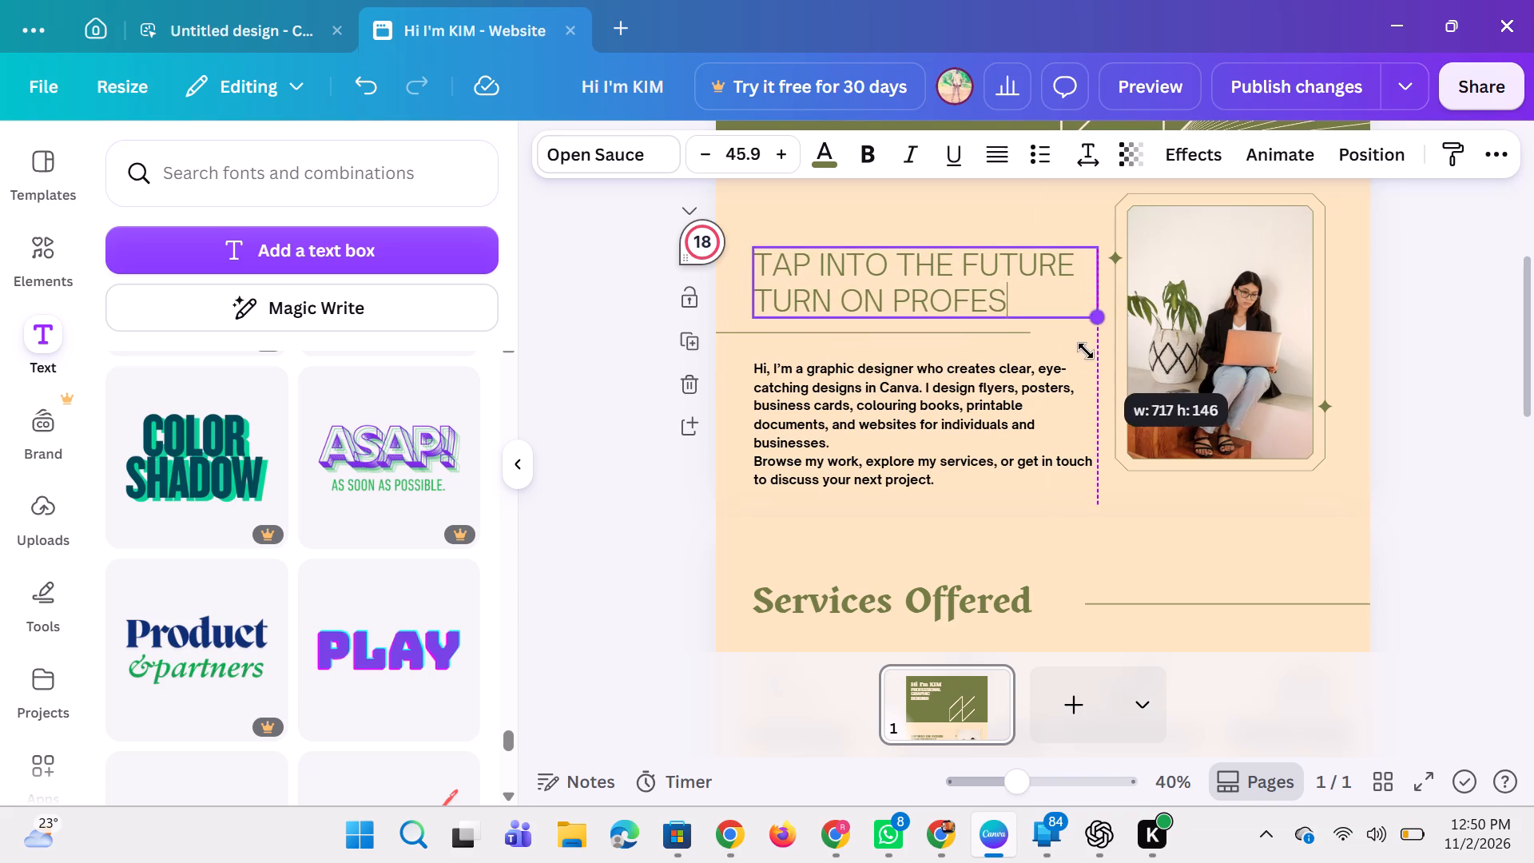
{"action": "left_click", "coordinate": [1019, 298]}
{"action": "type", "text": "sio"}
{"action": "key", "text": "n"}
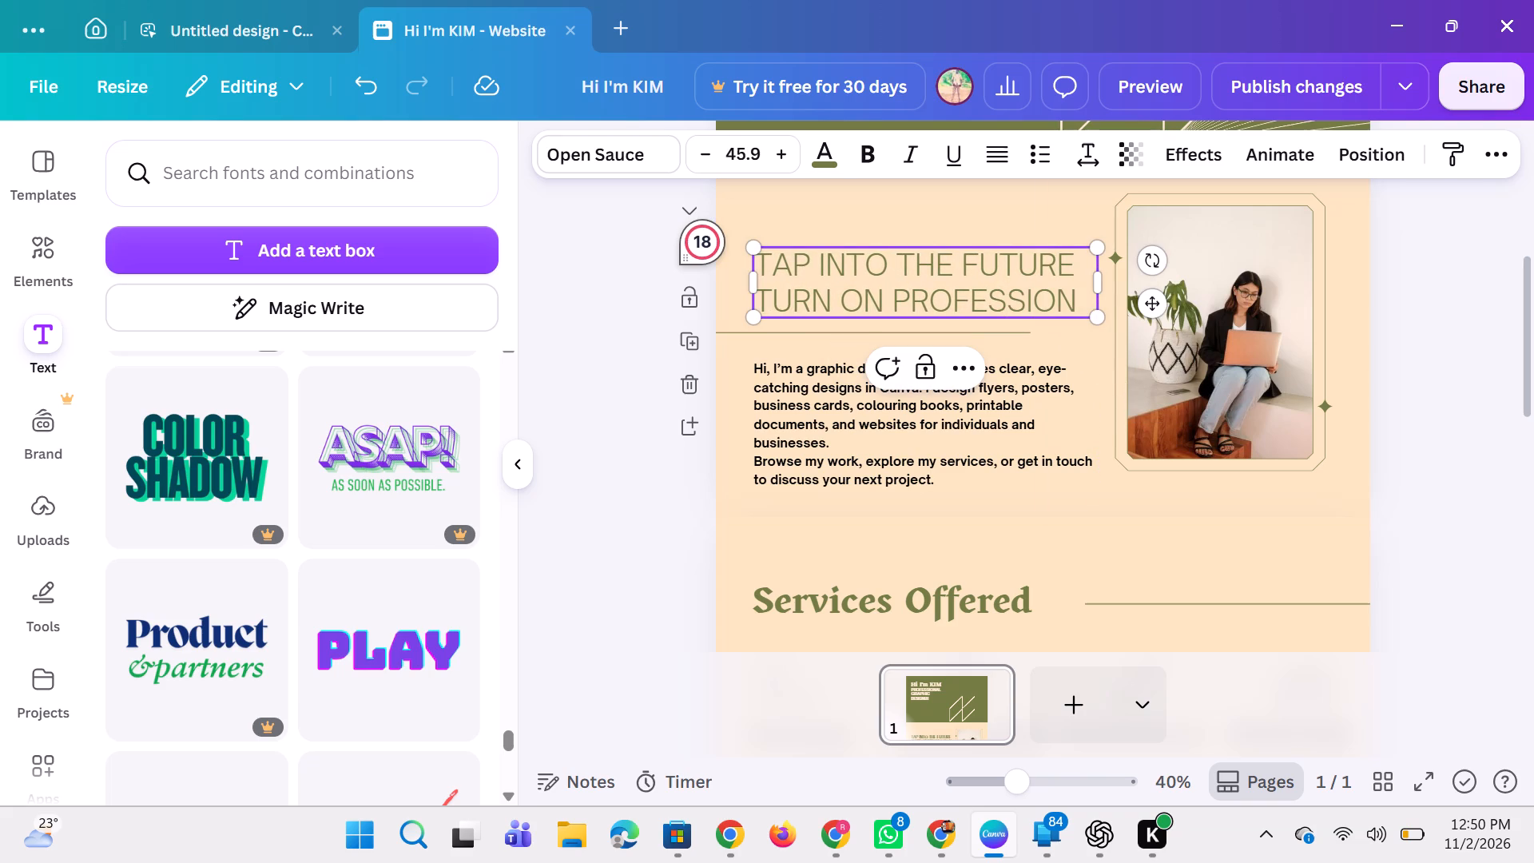
{"action": "left_click_drag", "start_coordinate": [1101, 284], "coordinate": [1216, 270]}
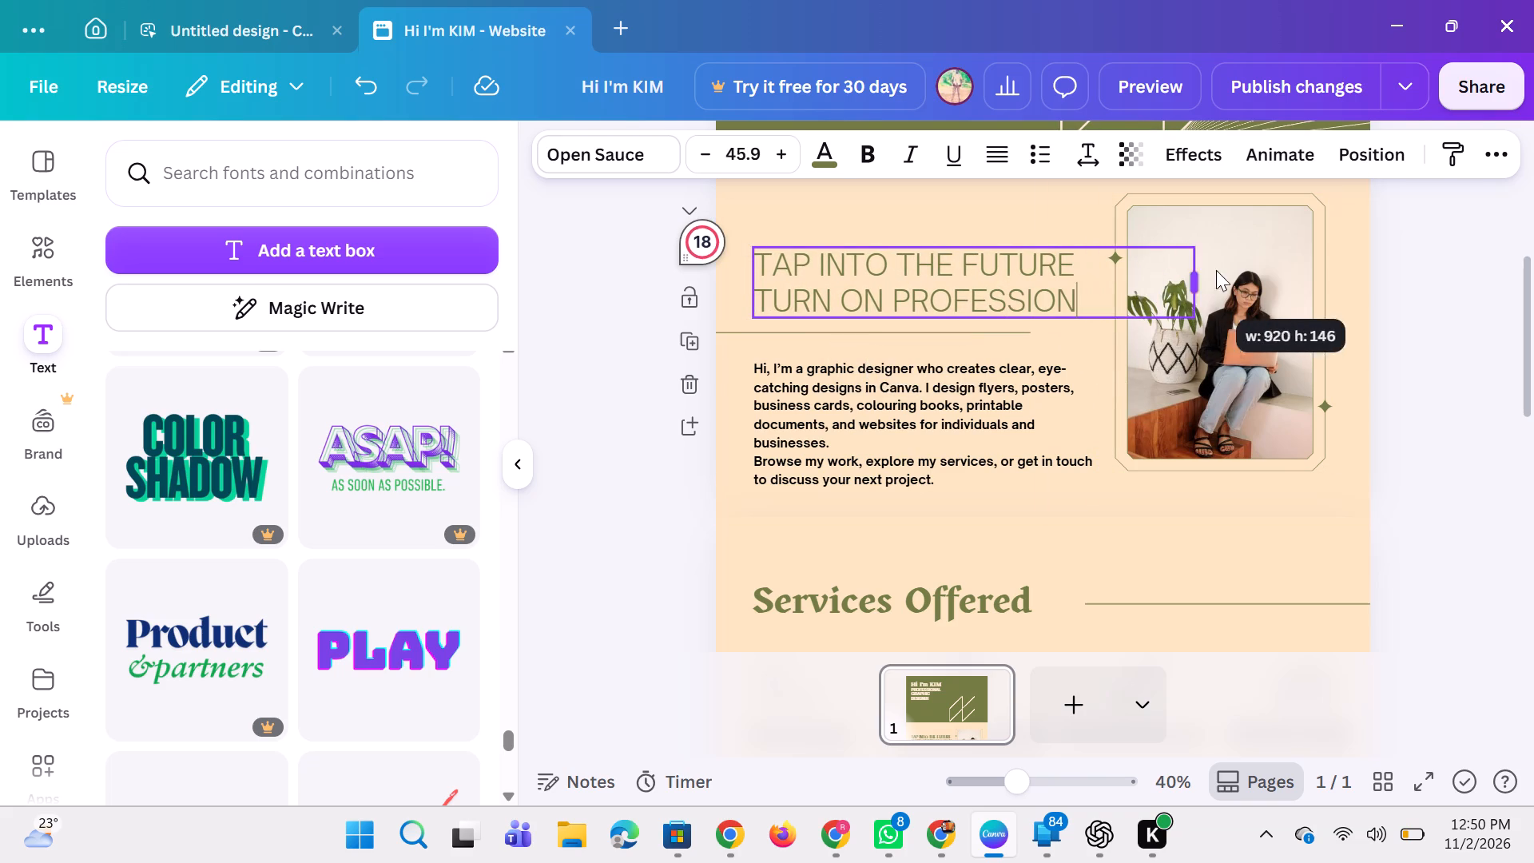
{"action": "left_click_drag", "start_coordinate": [1216, 270], "coordinate": [1219, 270]}
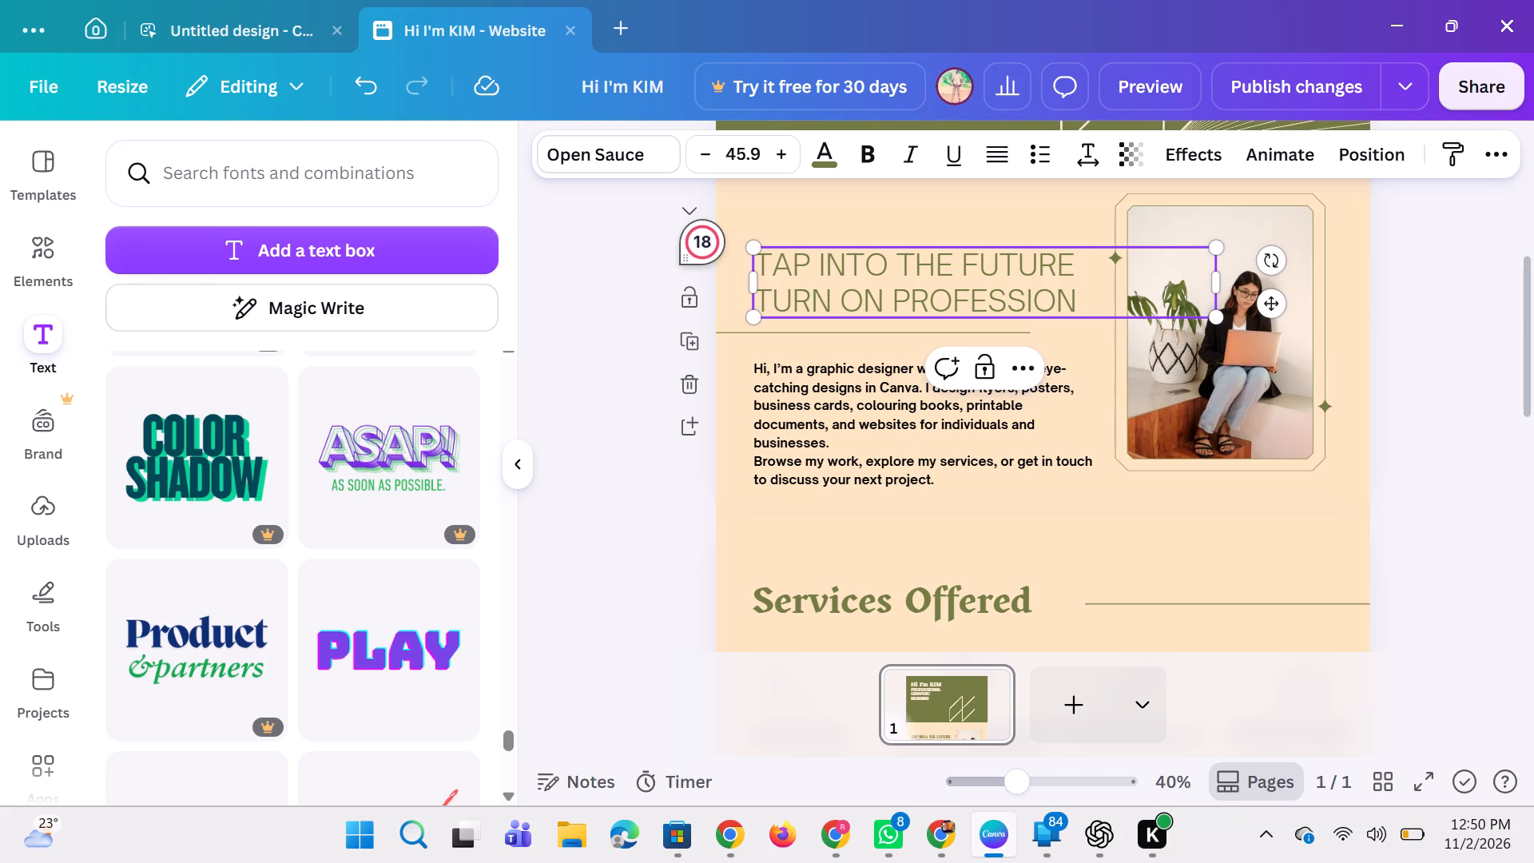
{"action": "type", "text": "a;"}
{"action": "key", "text": "BackSpace"}
{"action": "key", "text": "l"}
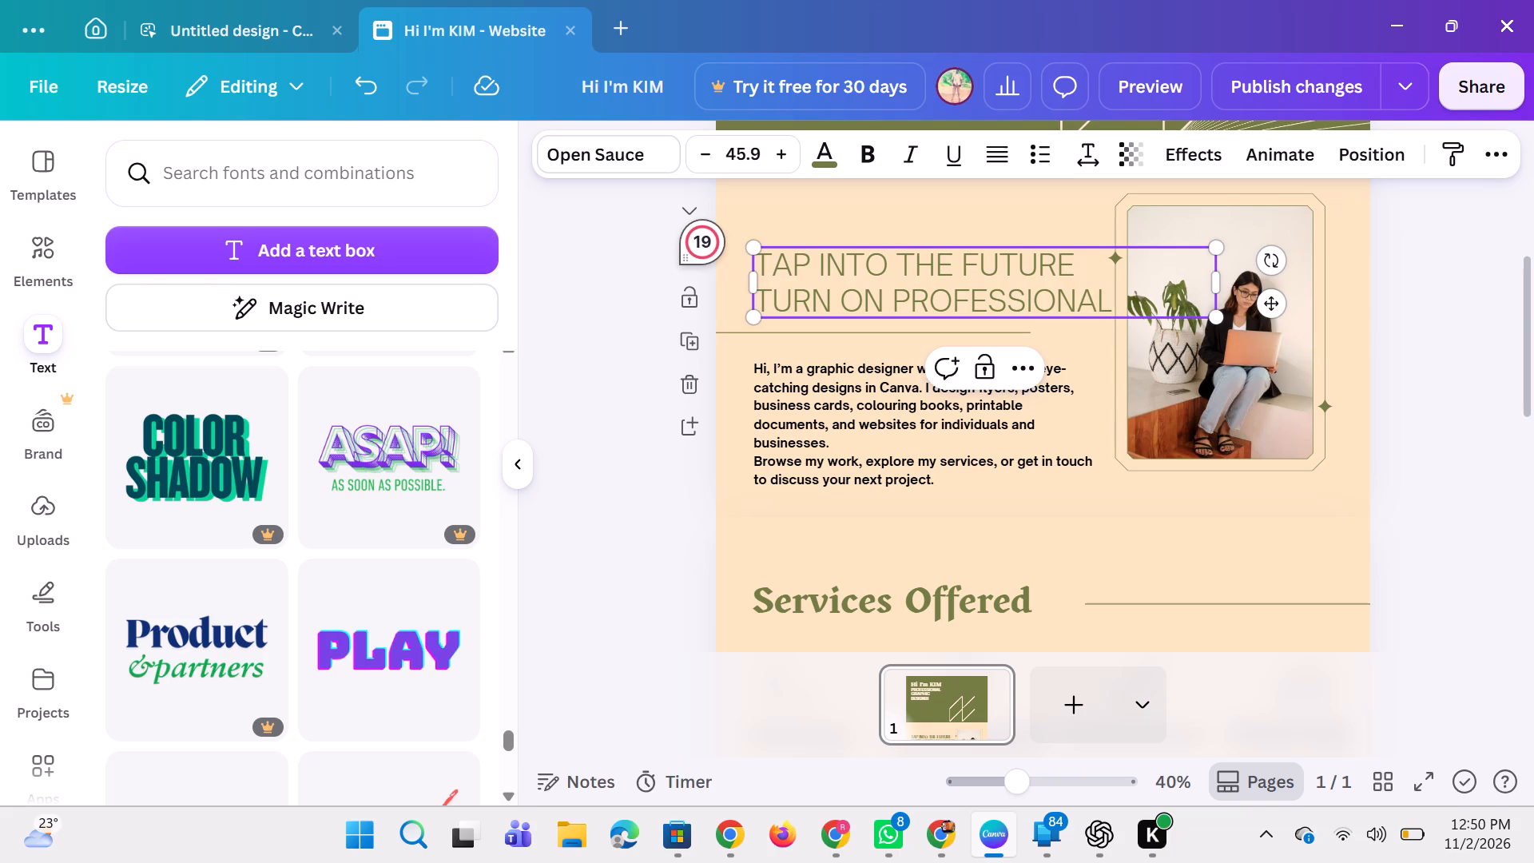
Add "mode" as a third line of the heading using a line break.
{"action": "key", "text": "shift+Return"}
{"action": "type", "text": "mode"}
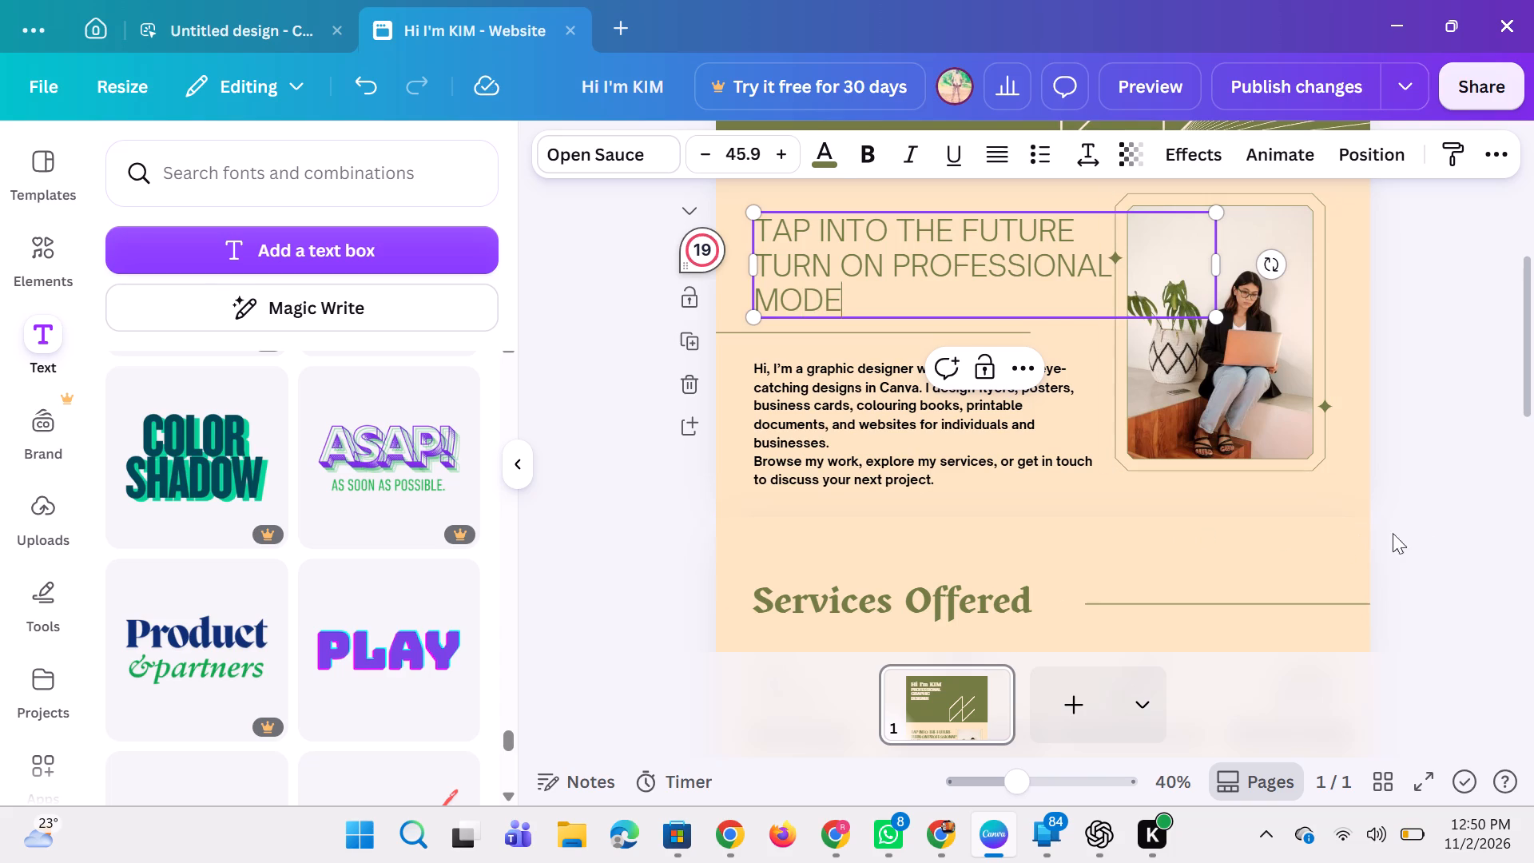
{"action": "left_click", "coordinate": [1436, 527]}
Scale the heading down to font size 43.7 and shift it slightly left, above the thin divider line.
{"action": "left_click", "coordinate": [839, 260]}
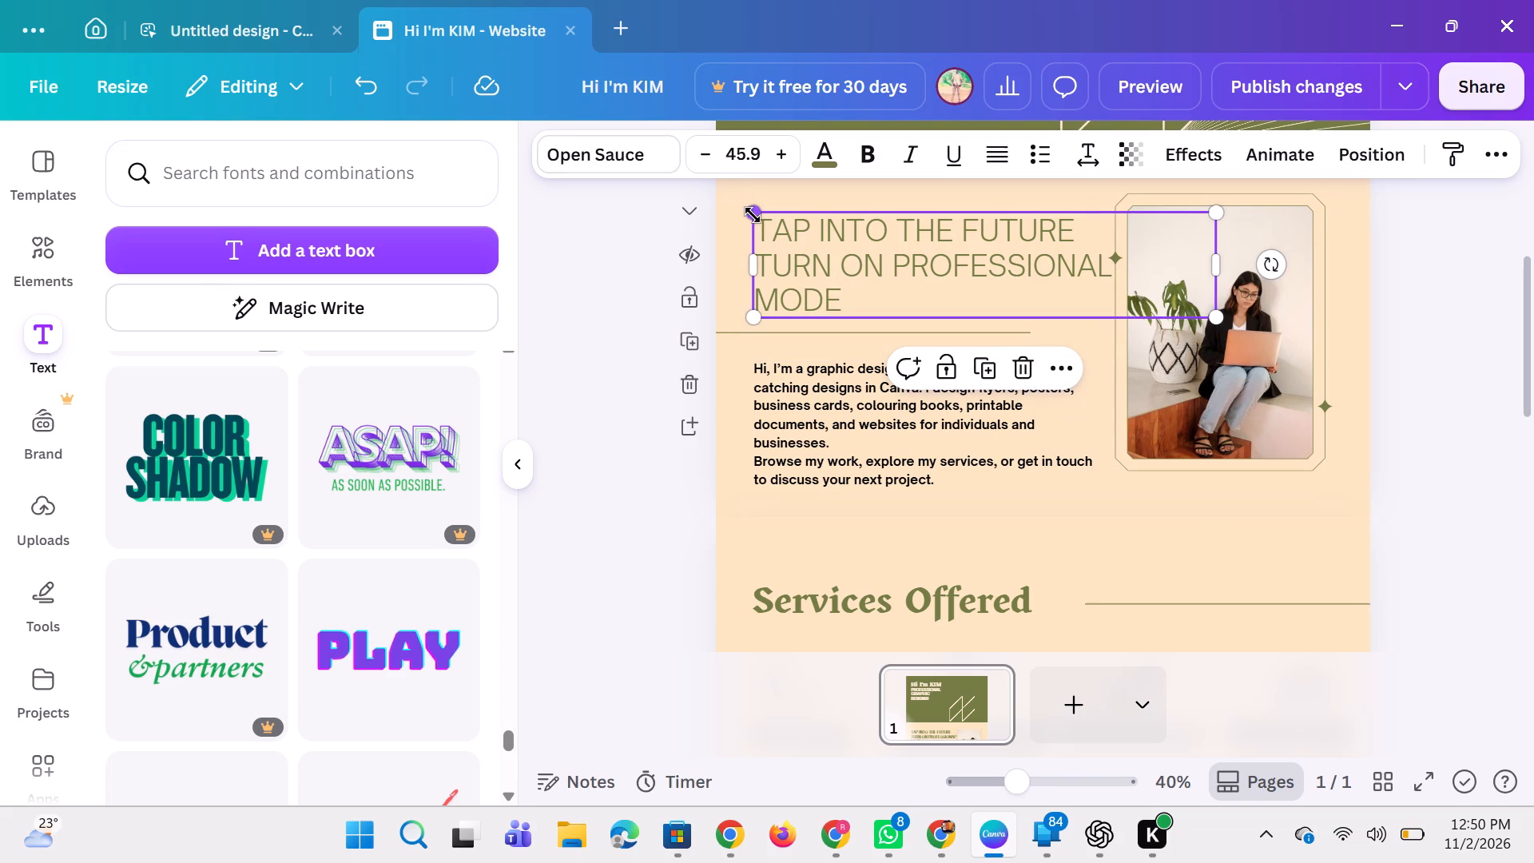
{"action": "left_click_drag", "start_coordinate": [753, 215], "coordinate": [772, 234]}
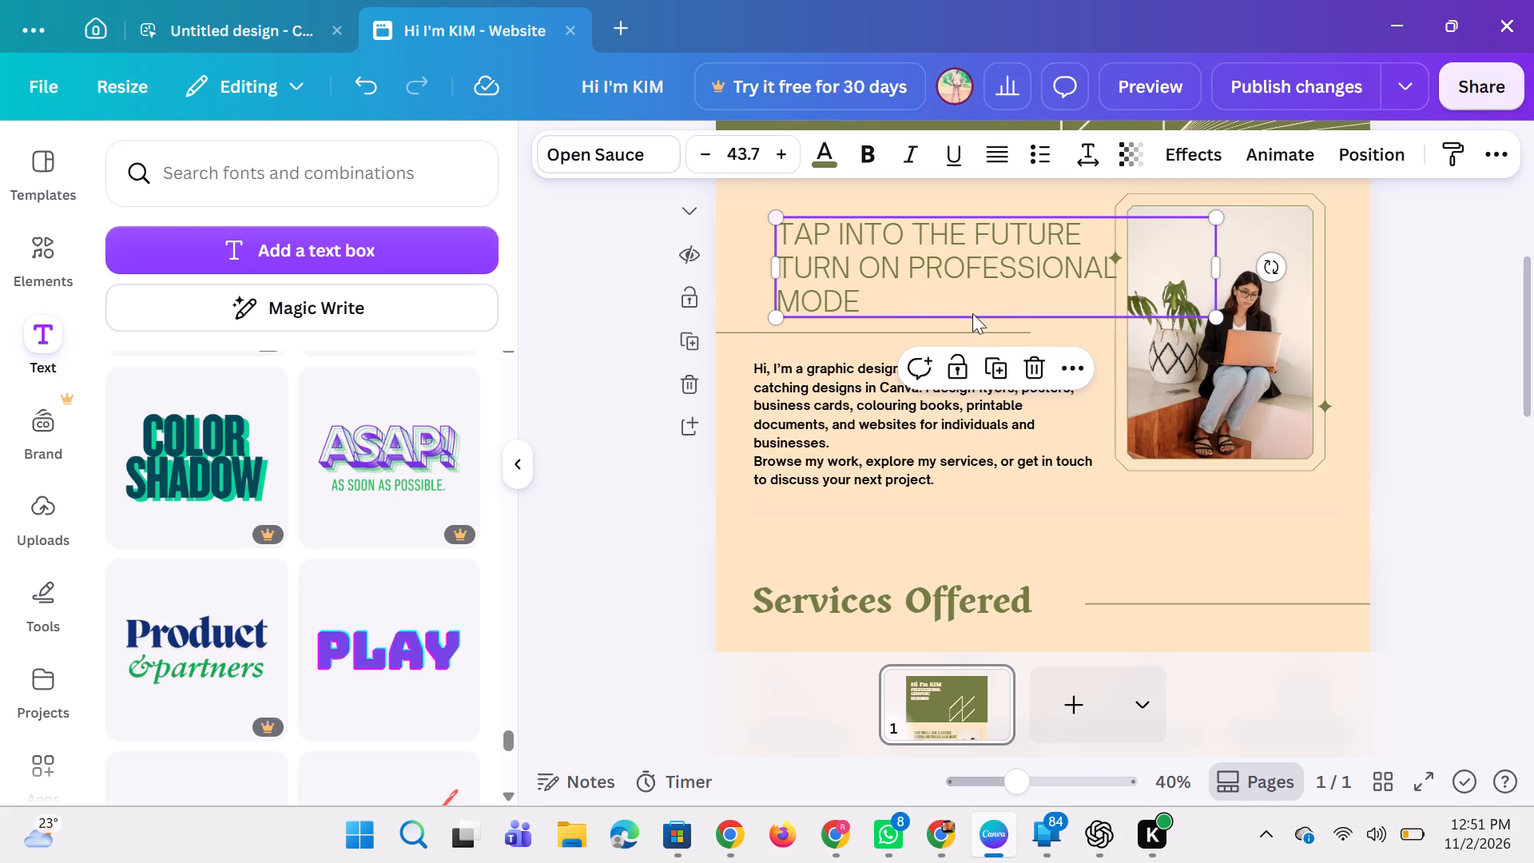
{"action": "left_click_drag", "start_coordinate": [1010, 296], "coordinate": [971, 297]}
{"action": "left_click", "coordinate": [1421, 363]}
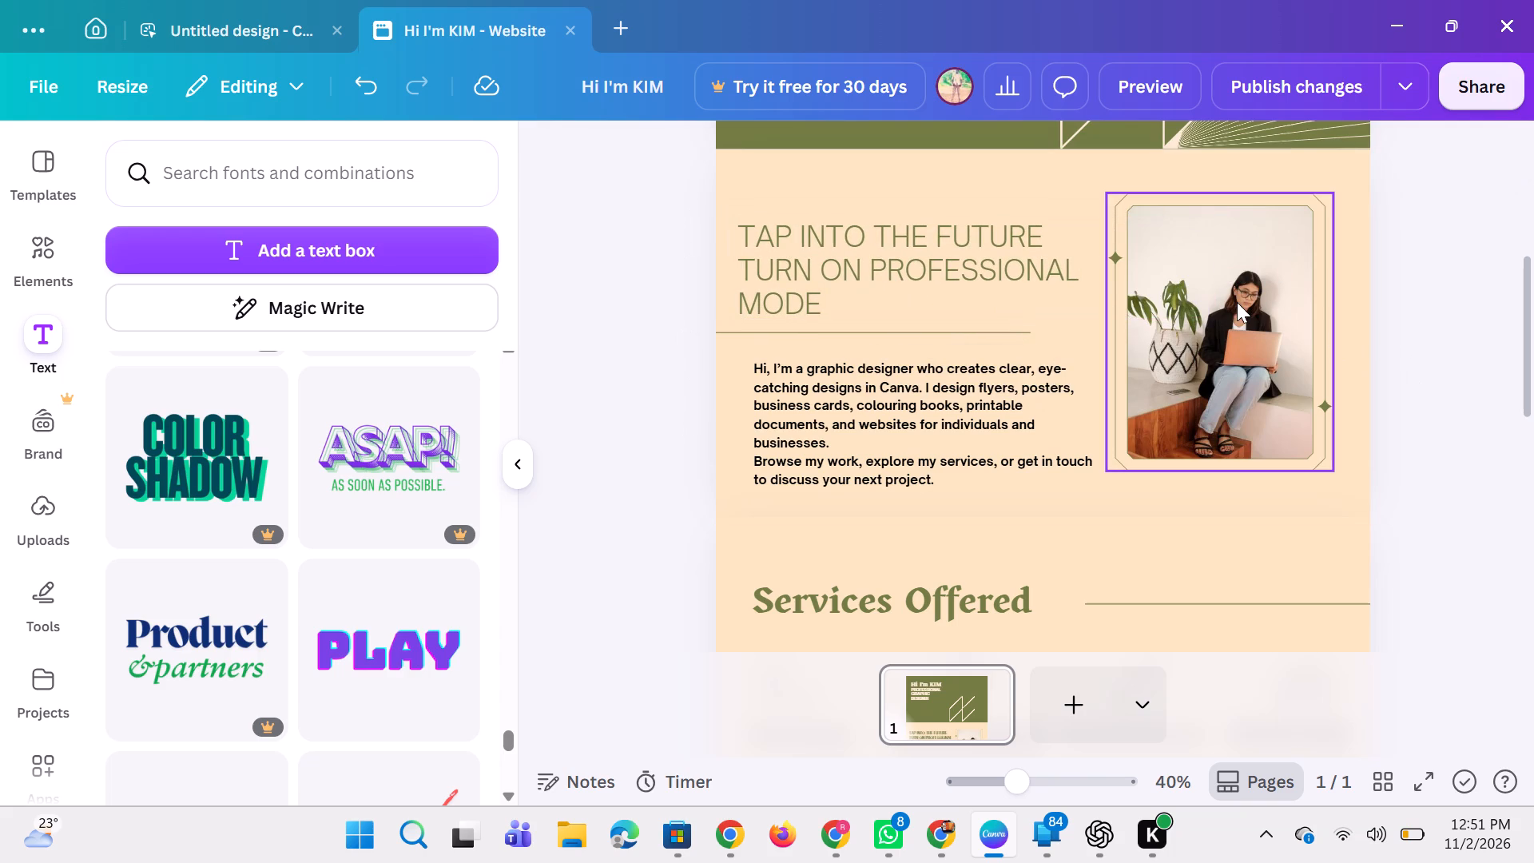
Search the elements library for "graphics" and insert the blue dotted circle graphic.
{"action": "left_click", "coordinate": [39, 254]}
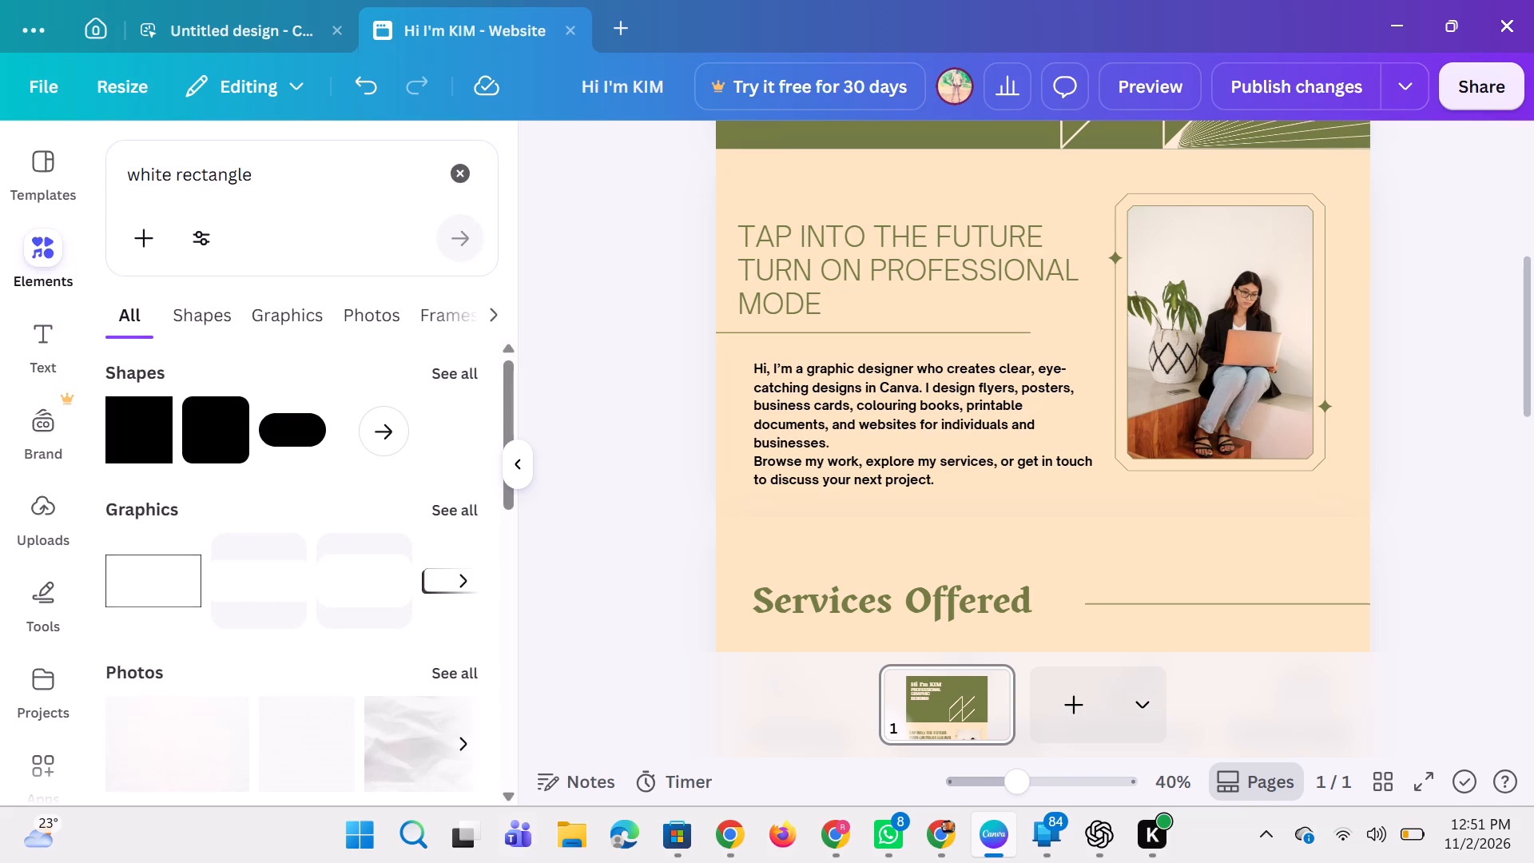
{"action": "triple_click", "coordinate": [249, 171]}
{"action": "left_click", "coordinate": [249, 171]}
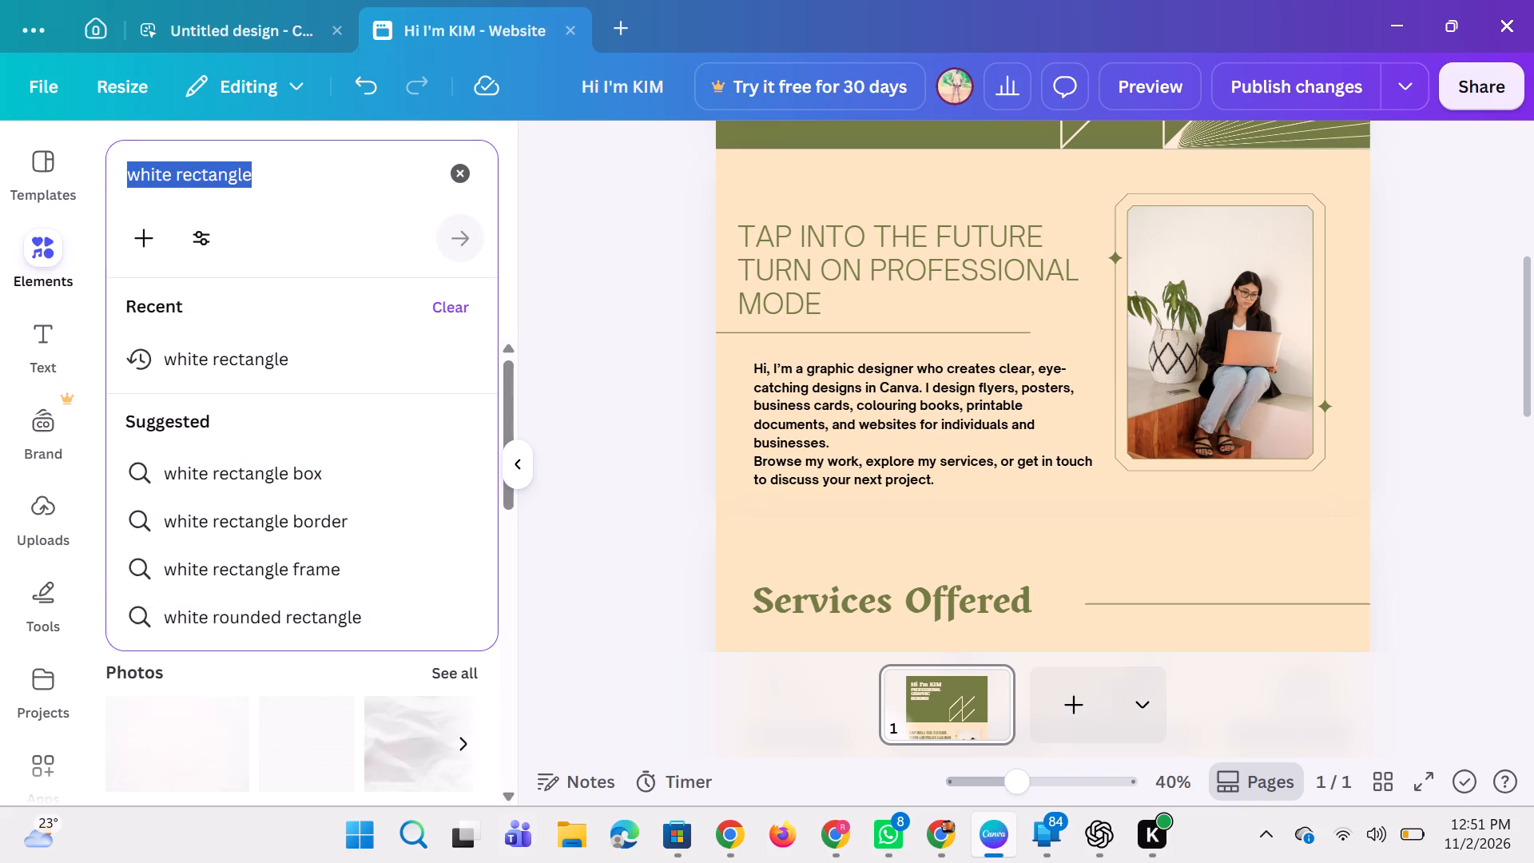
{"action": "type", "text": "graphic"}
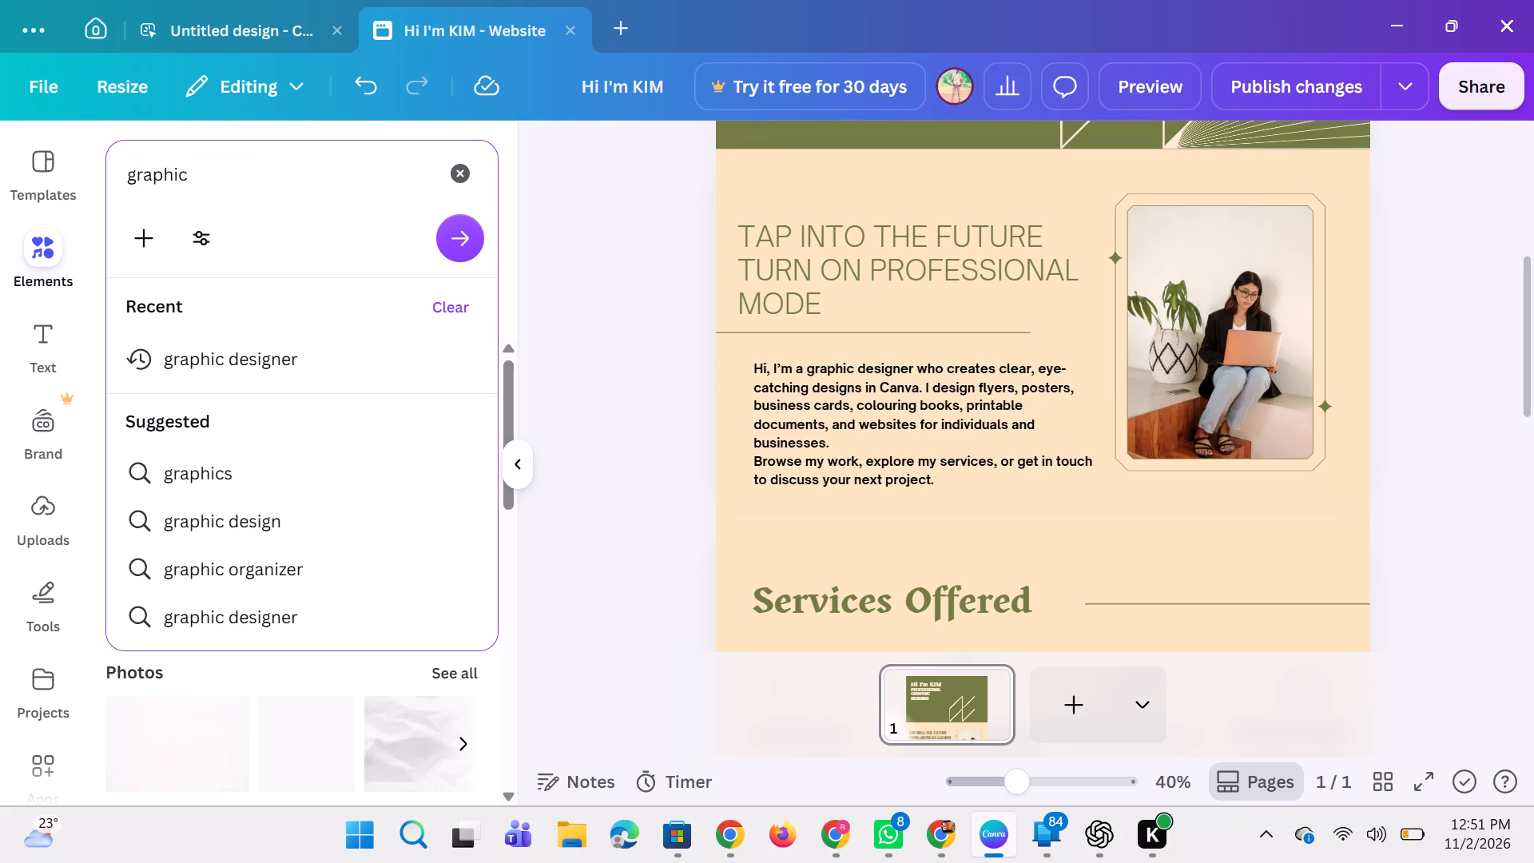
{"action": "left_click", "coordinate": [264, 473]}
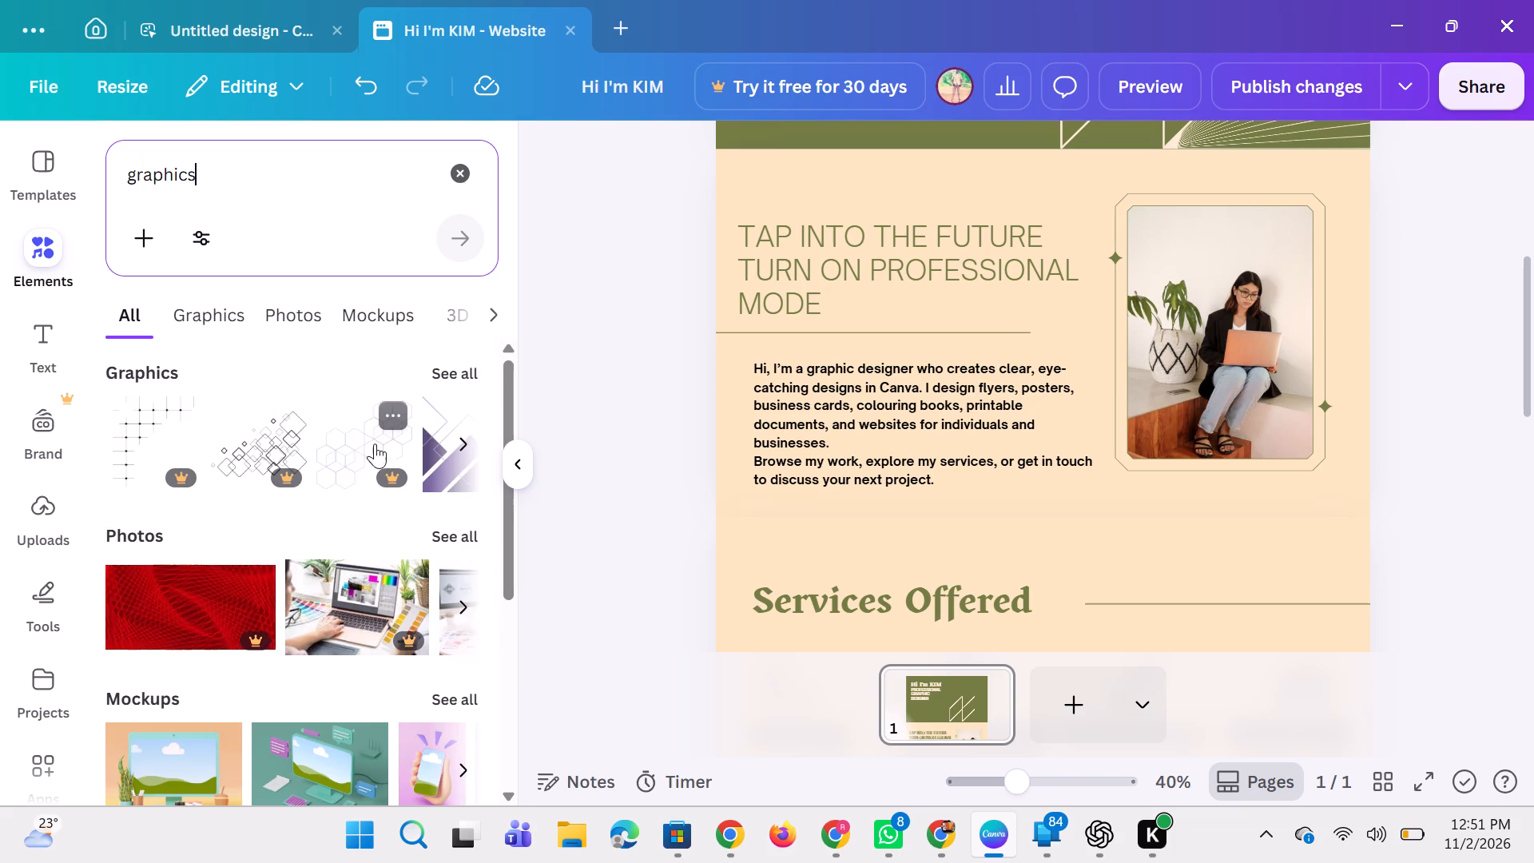
{"action": "scroll", "coordinate": [340, 434], "scroll_direction": "left", "scroll_amount": 2}
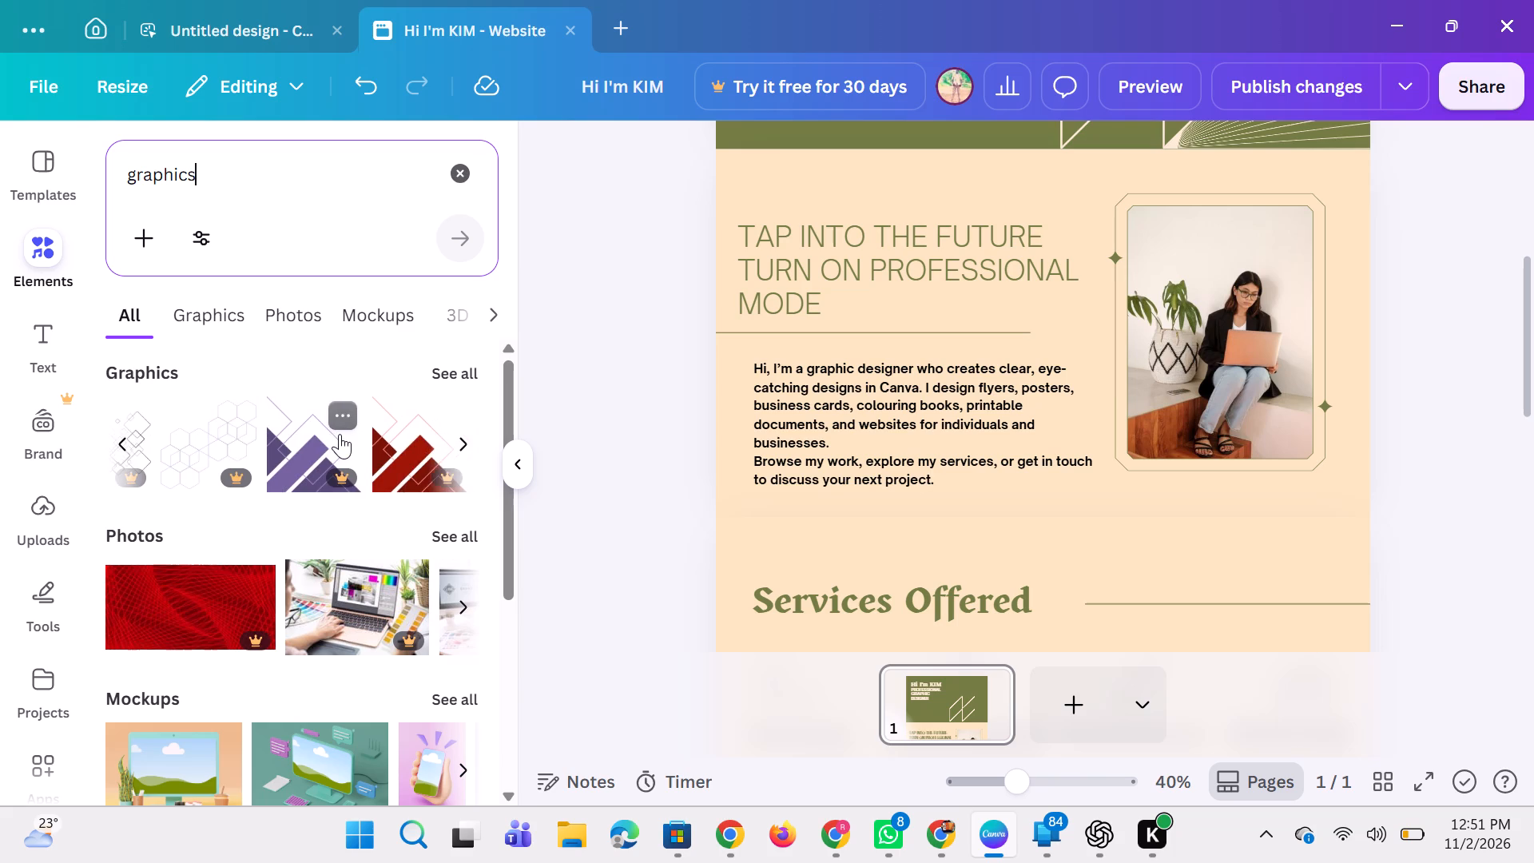
{"action": "scroll", "coordinate": [340, 434], "scroll_direction": "left", "scroll_amount": 2}
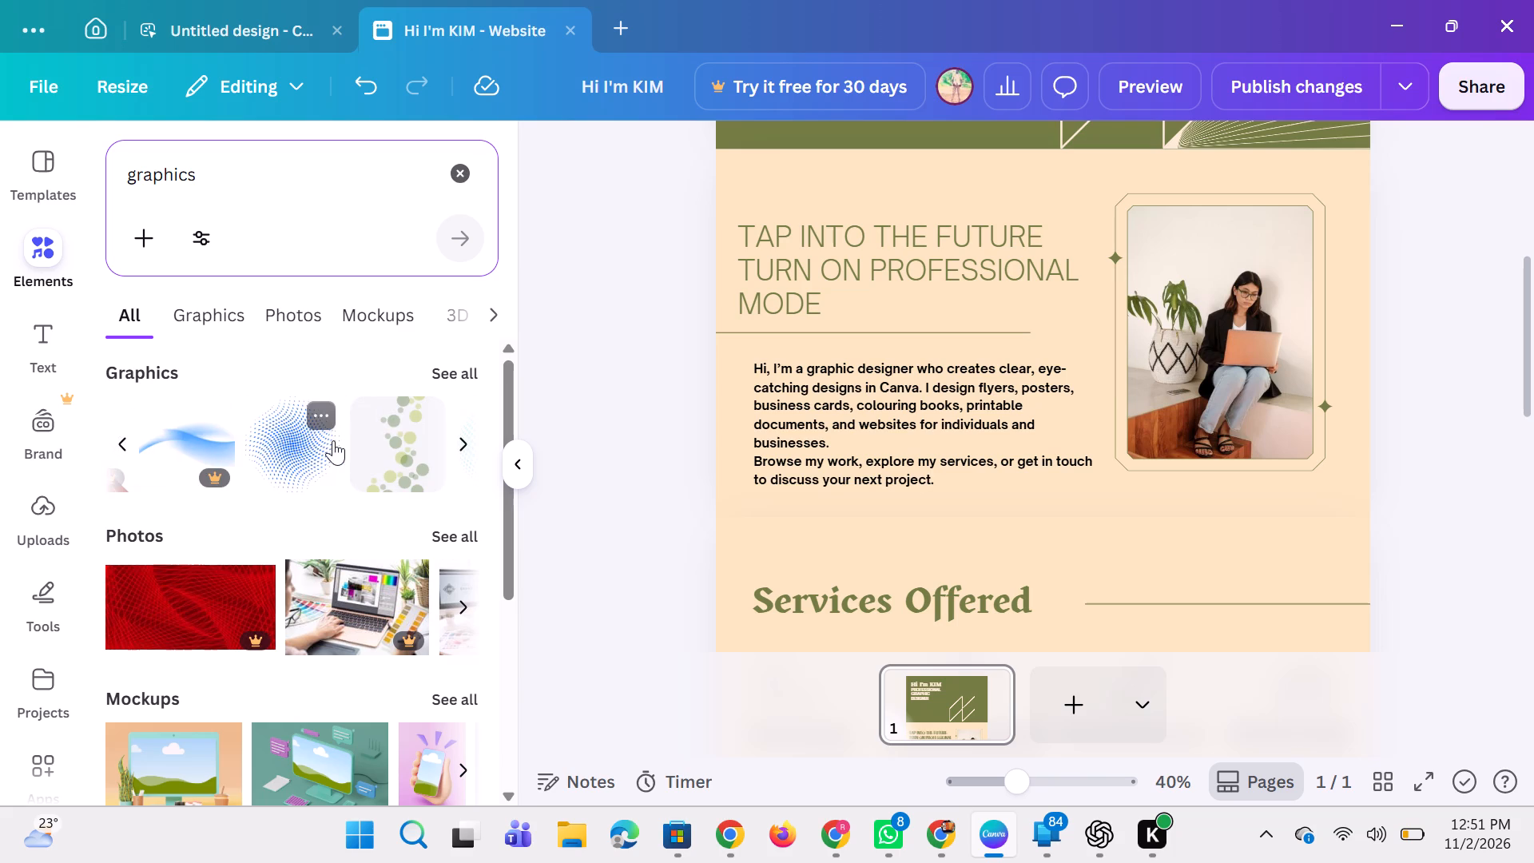
{"action": "left_click", "coordinate": [282, 452]}
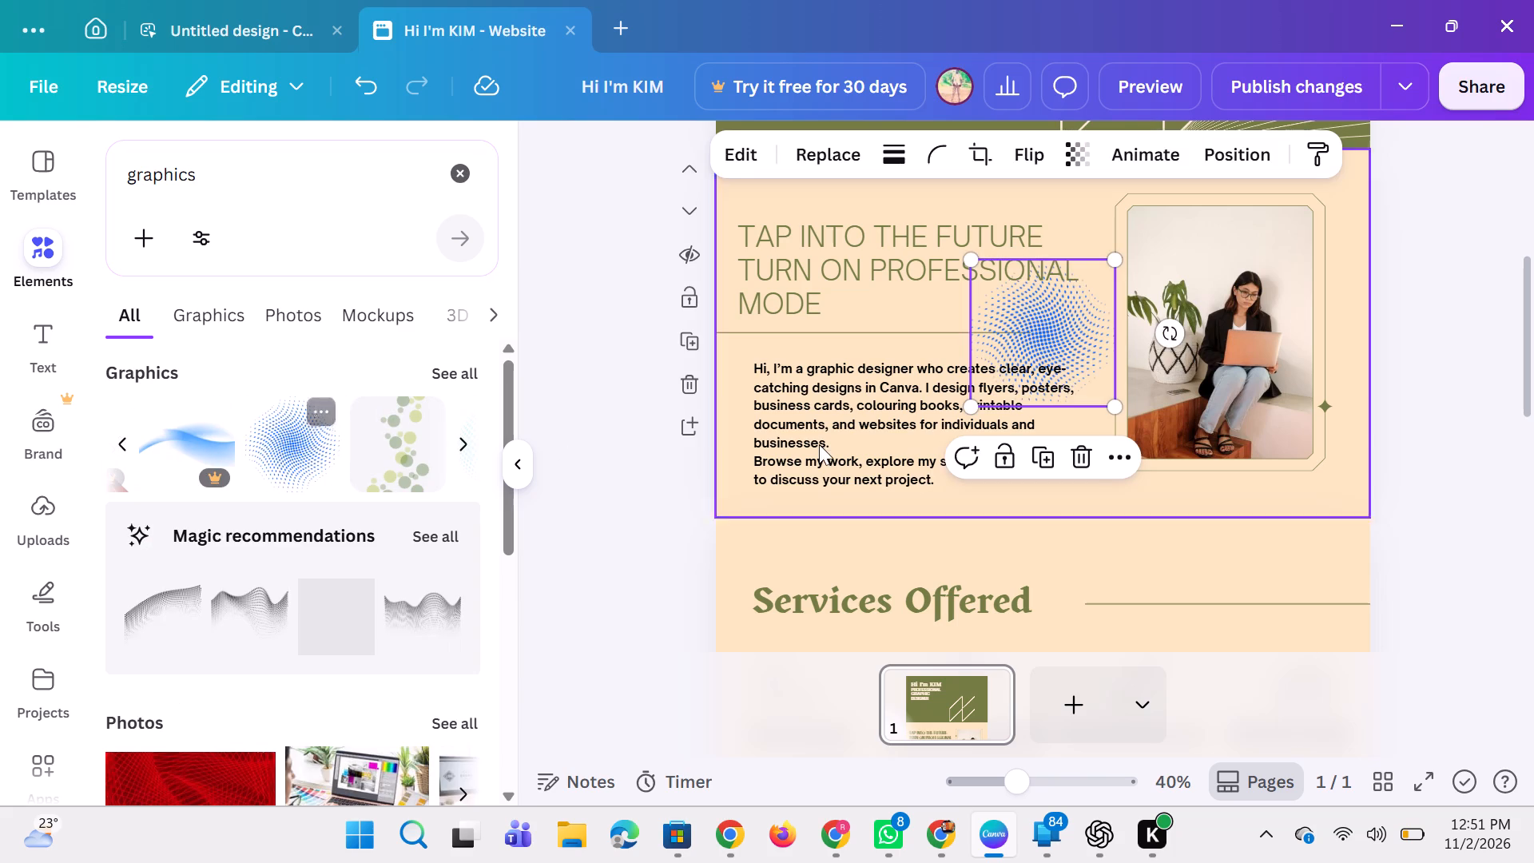
Place the blue dotted graphic over the introduction text and enlarge it to about 1028 by 1049 px.
{"action": "left_click_drag", "start_coordinate": [1059, 320], "coordinate": [1240, 322]}
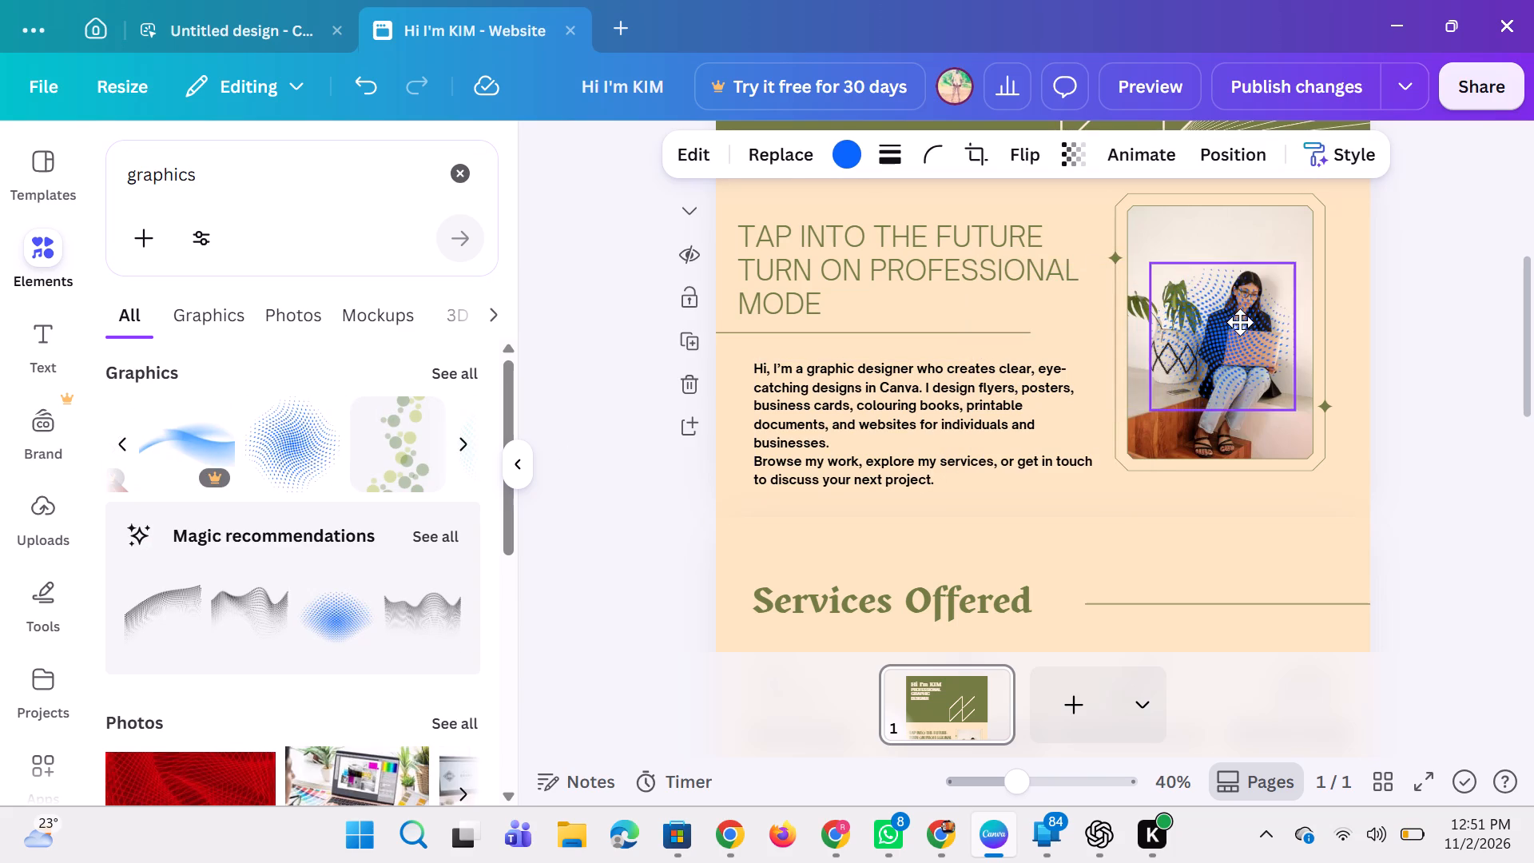
{"action": "left_click_drag", "start_coordinate": [1240, 322], "coordinate": [1244, 317]}
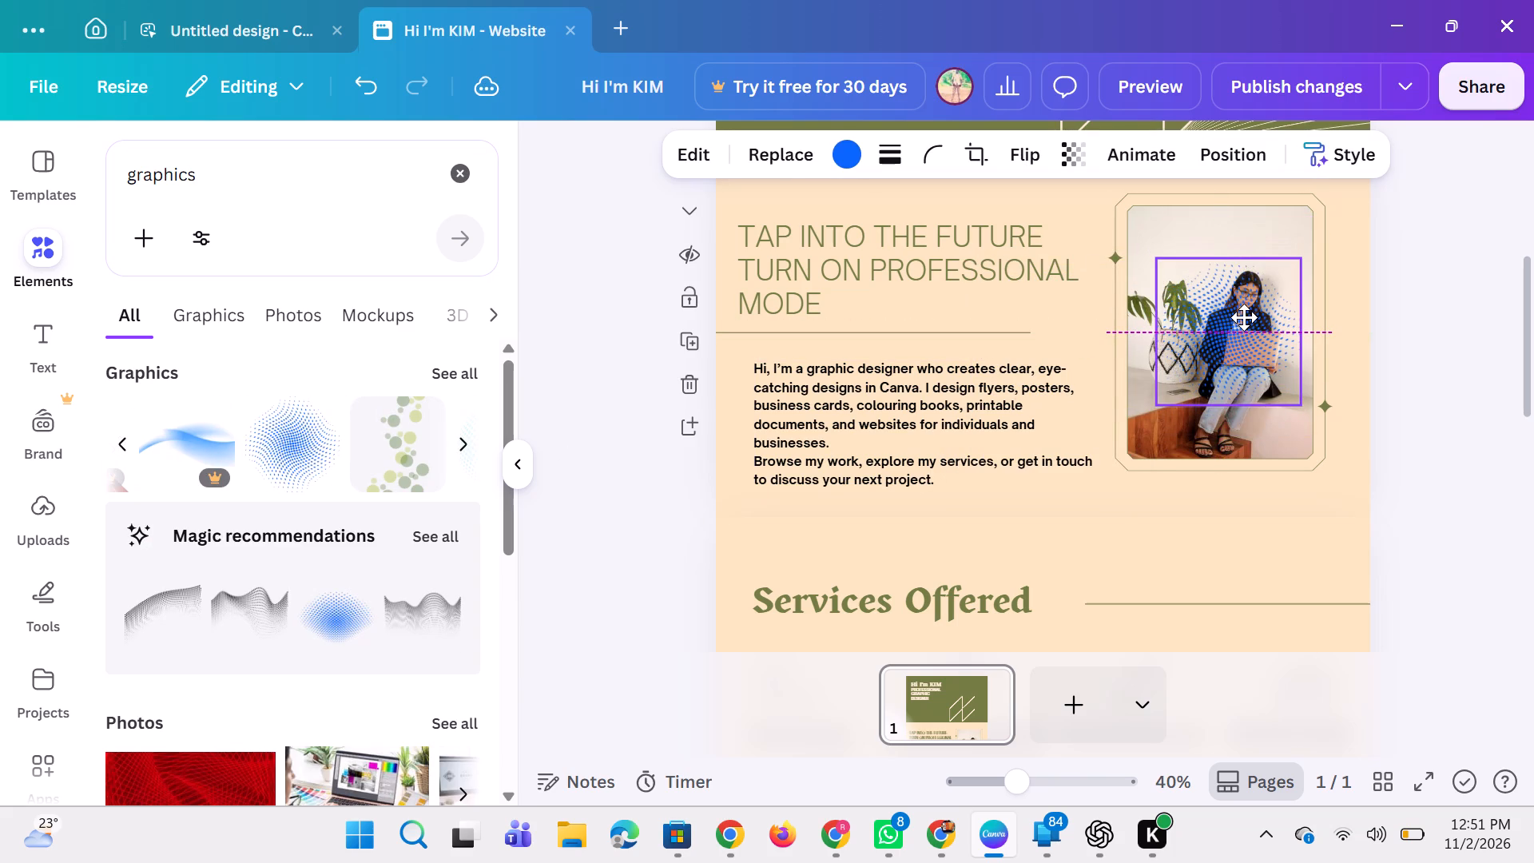
{"action": "left_click_drag", "start_coordinate": [1244, 317], "coordinate": [980, 319]}
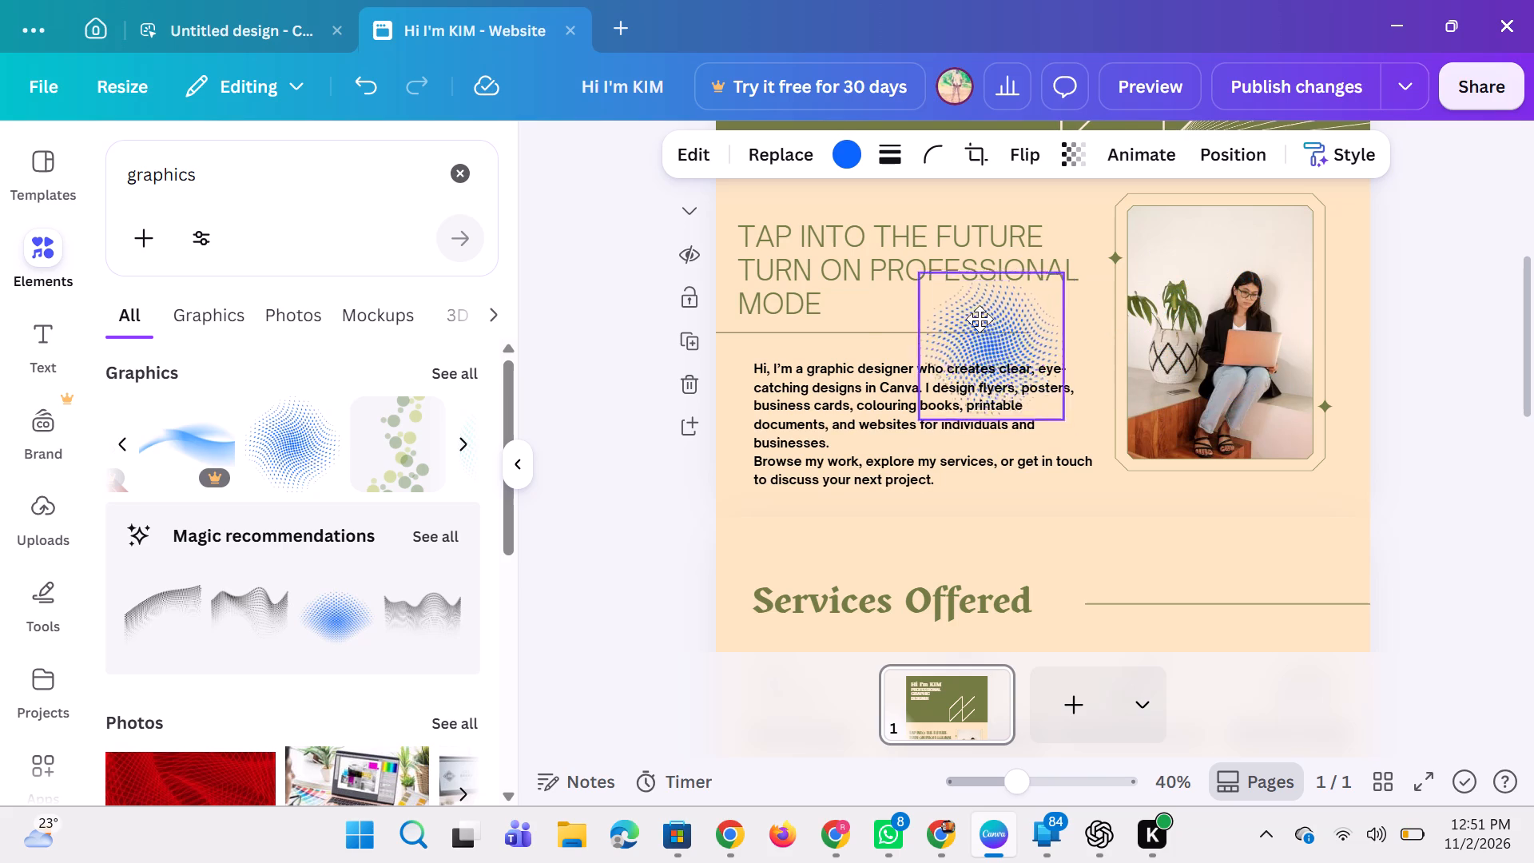
{"action": "left_click_drag", "start_coordinate": [980, 319], "coordinate": [948, 318]}
{"action": "left_click", "coordinate": [1000, 451]}
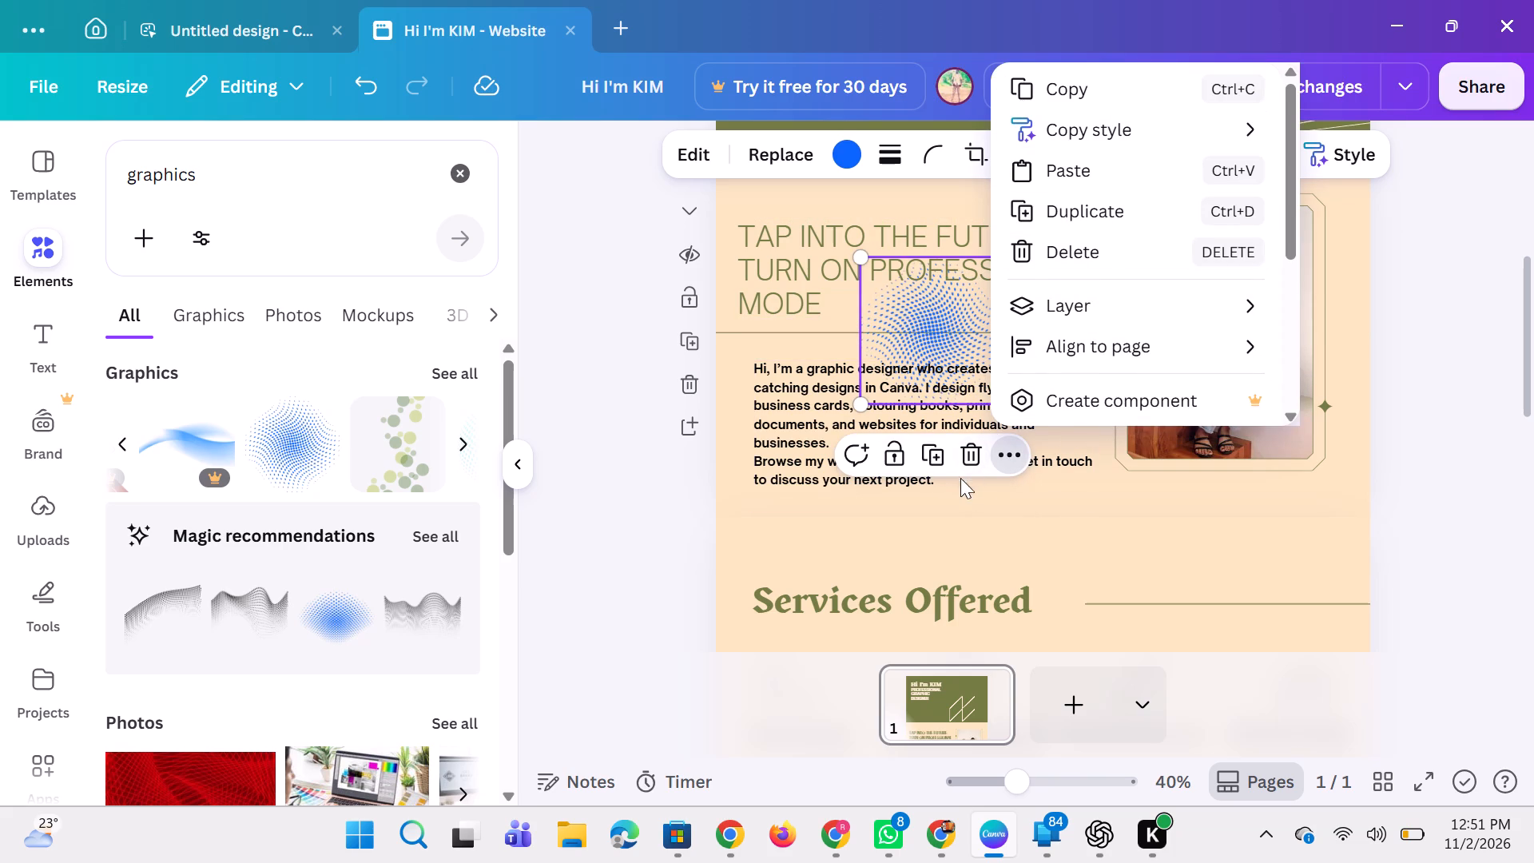
{"action": "left_click_drag", "start_coordinate": [859, 402], "coordinate": [822, 539]}
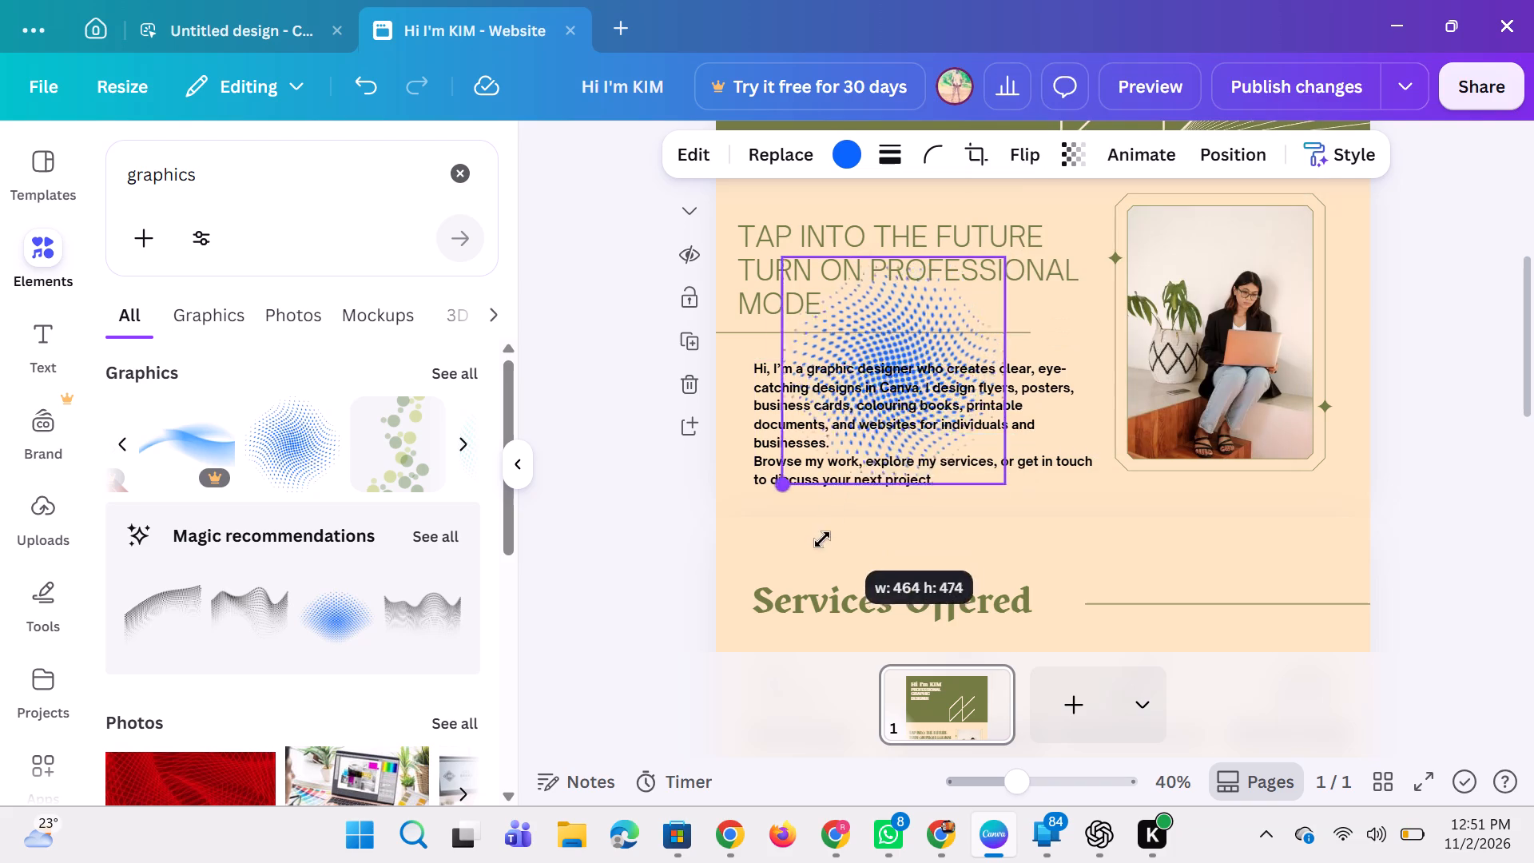
{"action": "left_click_drag", "start_coordinate": [822, 539], "coordinate": [814, 596]}
{"action": "left_click_drag", "start_coordinate": [997, 518], "coordinate": [1178, 622]}
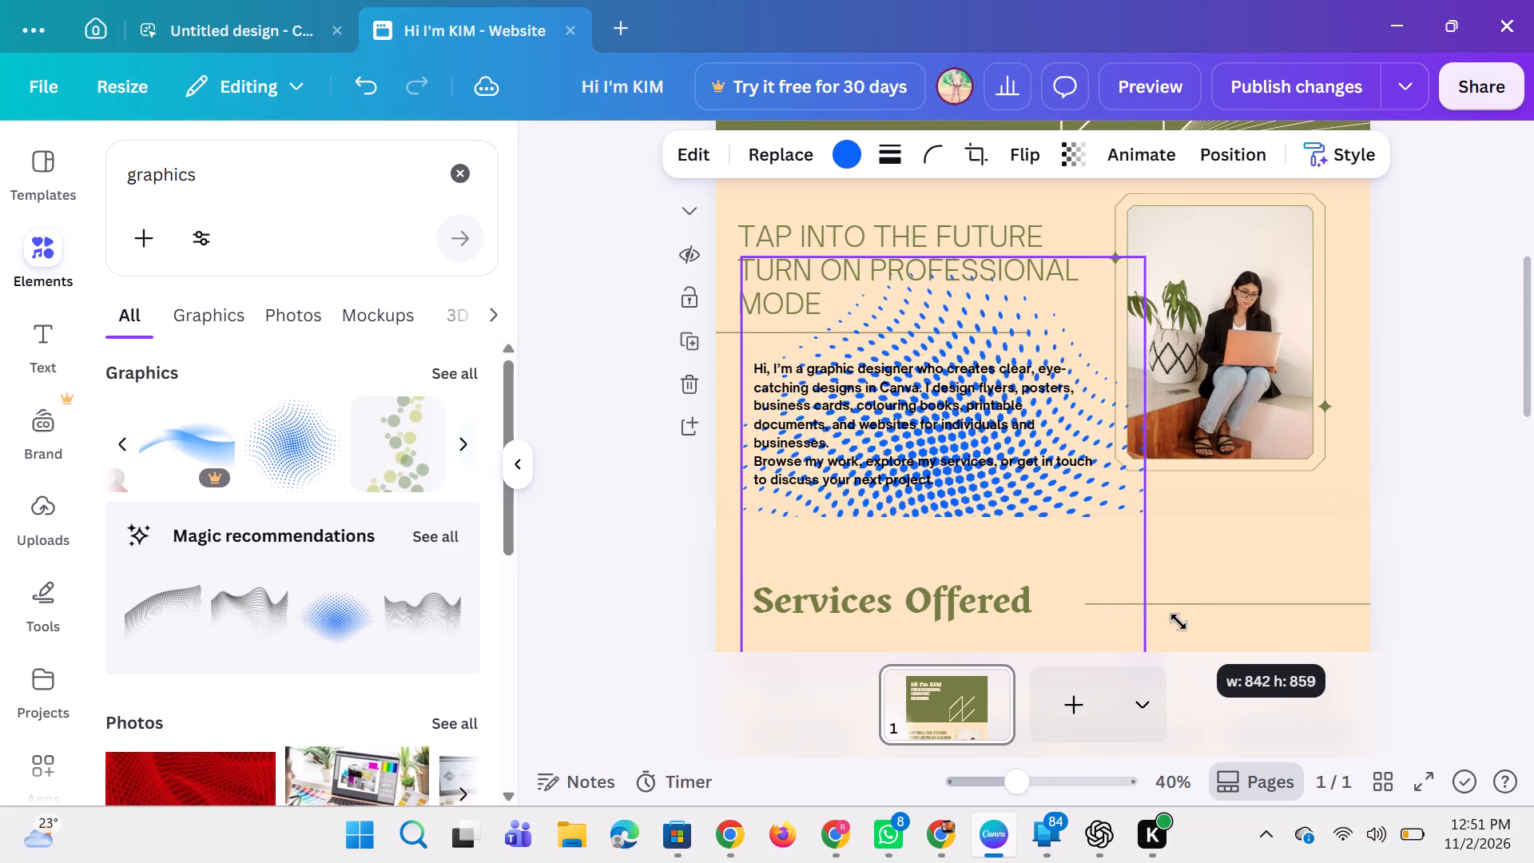
{"action": "left_click_drag", "start_coordinate": [1178, 622], "coordinate": [1339, 642]}
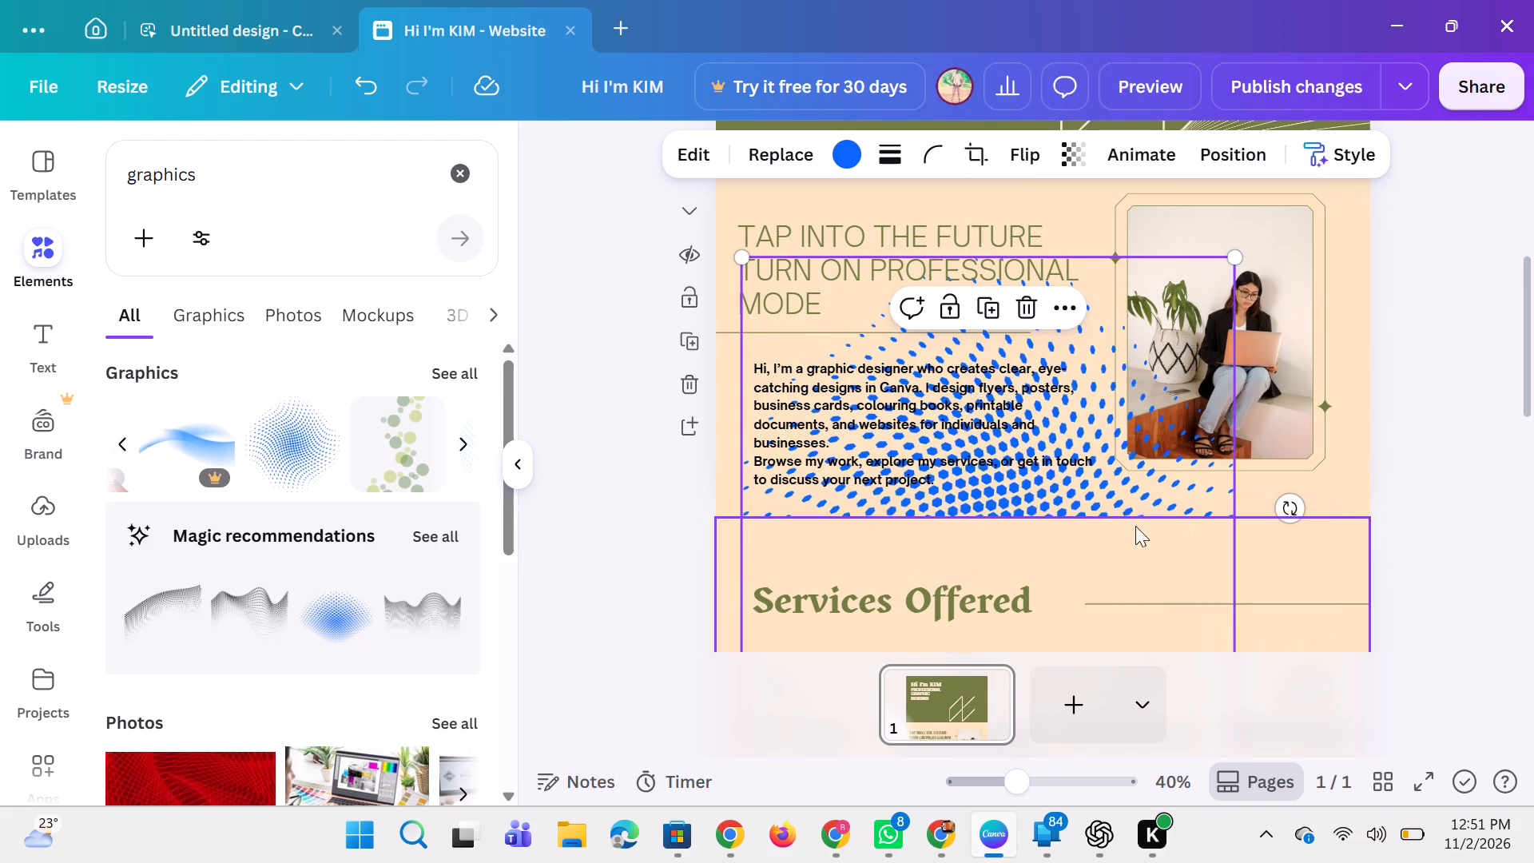
Move the introduction paragraph up and slightly right, so it sits directly below the heading's divider line.
{"action": "left_click_drag", "start_coordinate": [1077, 491], "coordinate": [1118, 457]}
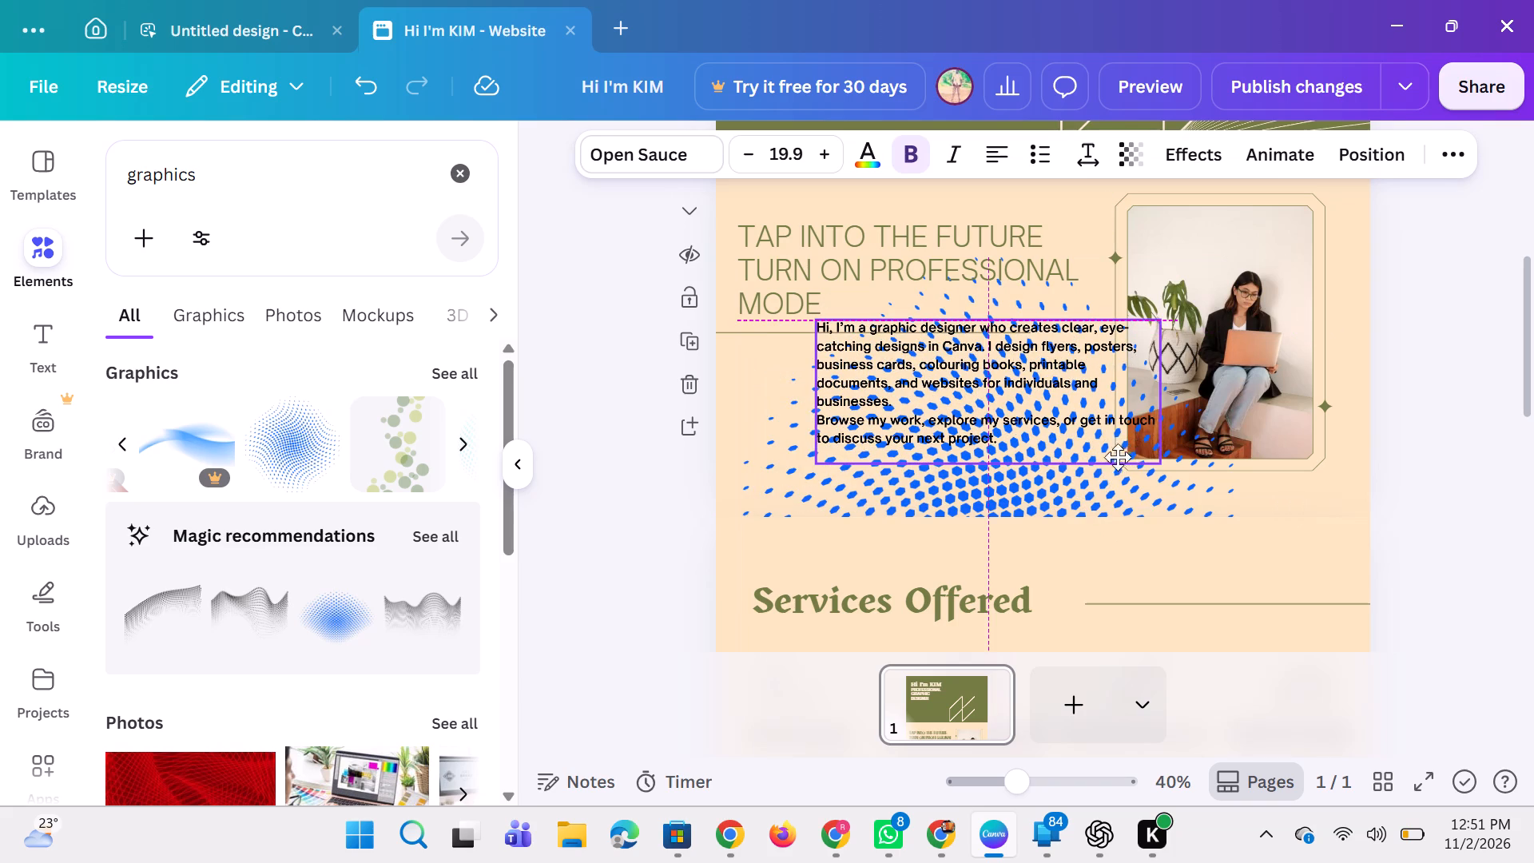
{"action": "left_click_drag", "start_coordinate": [1118, 457], "coordinate": [1085, 456]}
Reposition the dotted graphic across the heading and introduction paragraph, at about X 24 px, Y 40 px.
{"action": "left_click_drag", "start_coordinate": [1157, 503], "coordinate": [1242, 530]}
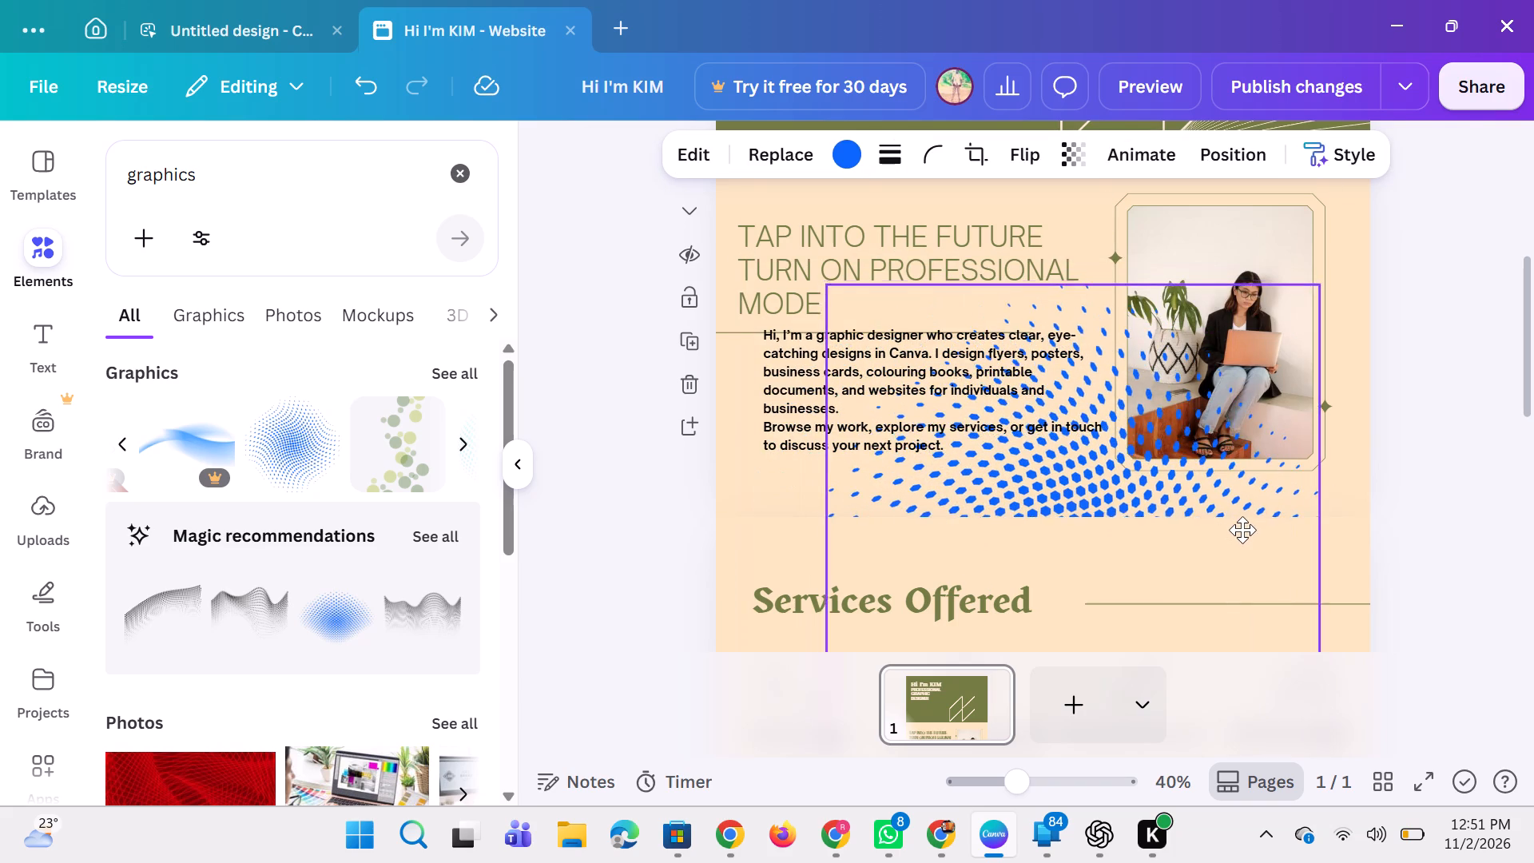
{"action": "left_click_drag", "start_coordinate": [1242, 530], "coordinate": [1138, 414]}
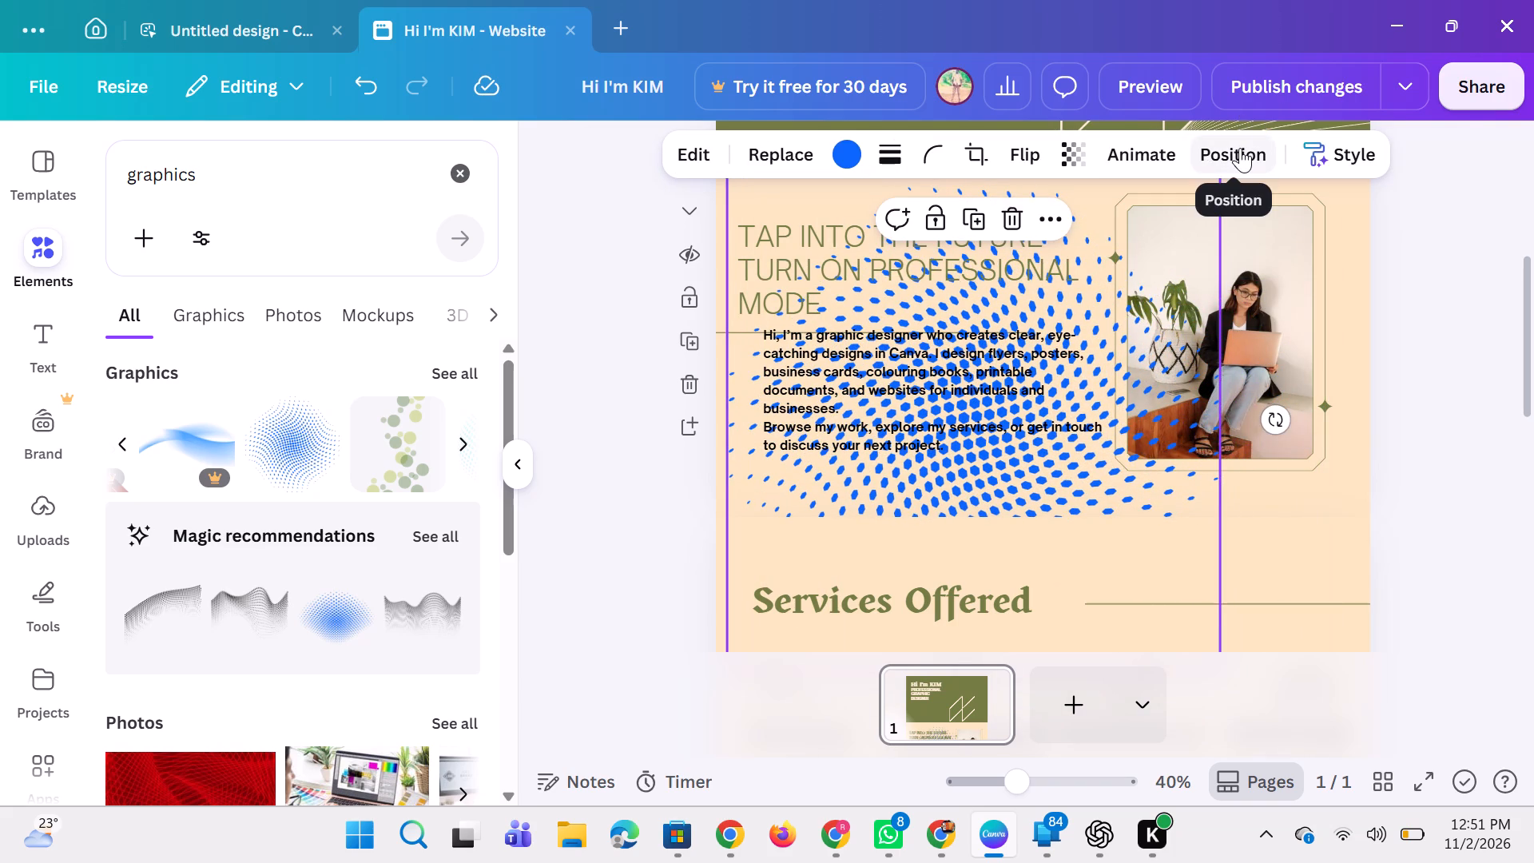
Send the dotted graphic backward repeatedly until it is behind everything else in the introduction section.
{"action": "left_click", "coordinate": [1240, 148]}
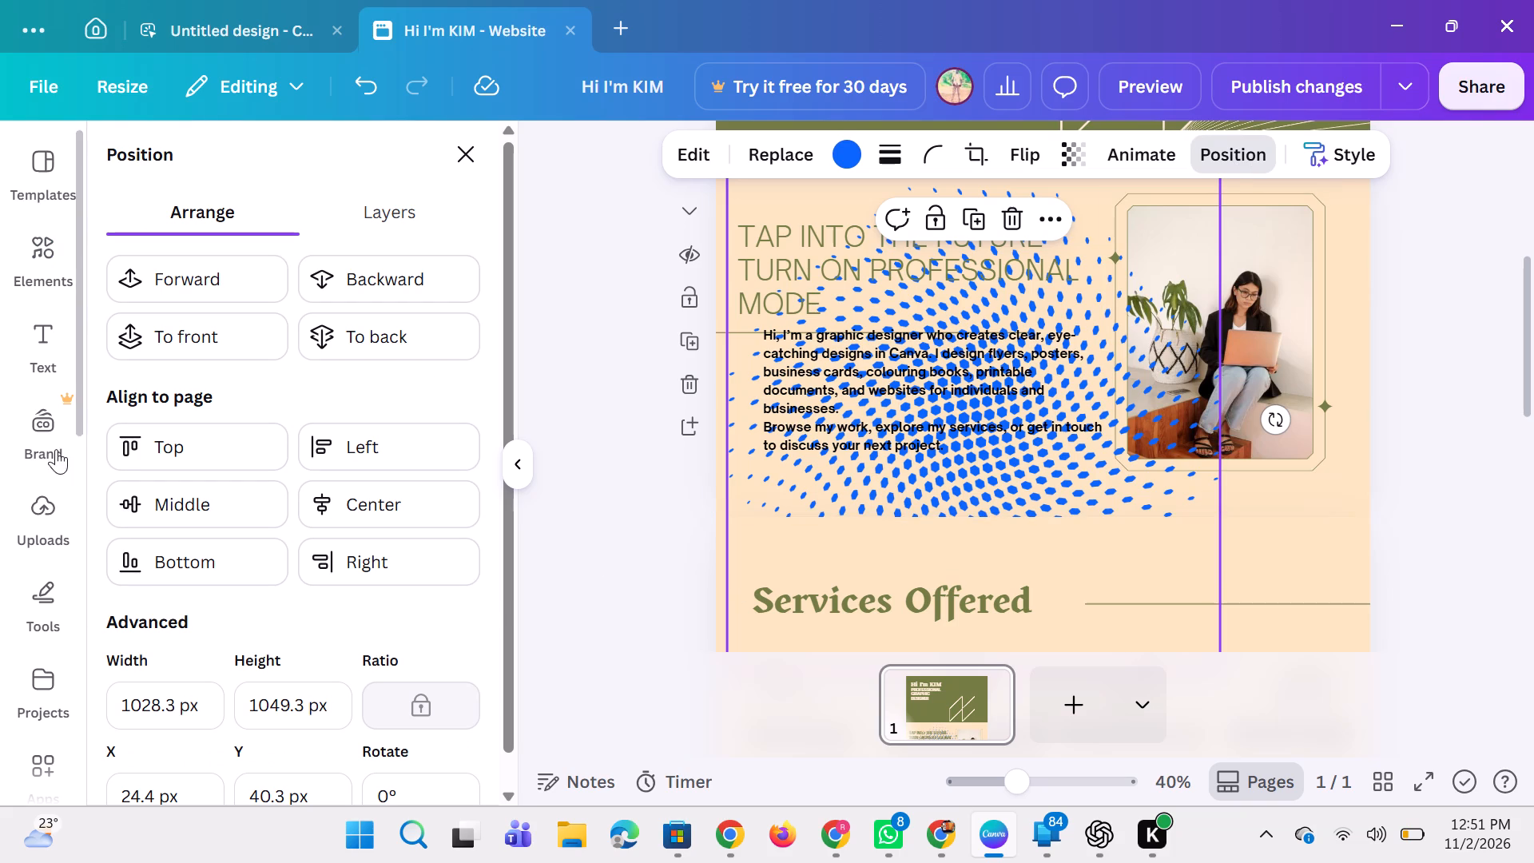
{"action": "triple_click", "coordinate": [372, 281]}
{"action": "triple_click", "coordinate": [372, 281]}
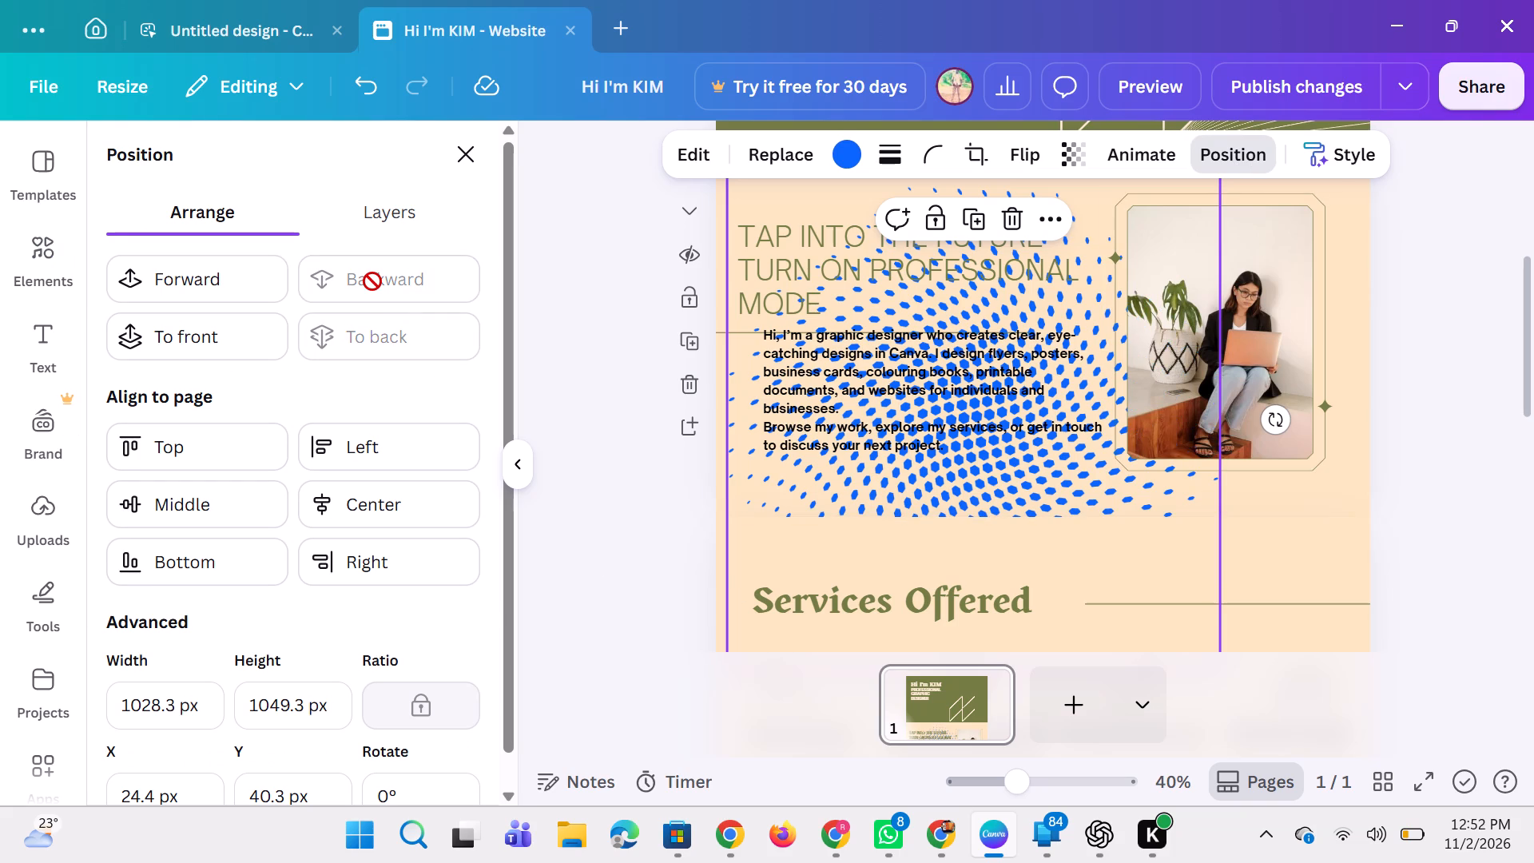
{"action": "triple_click", "coordinate": [372, 281]}
{"action": "triple_click", "coordinate": [372, 281]}
{"action": "left_click", "coordinate": [372, 281]}
{"action": "scroll", "coordinate": [294, 470], "scroll_direction": "down", "scroll_amount": 2}
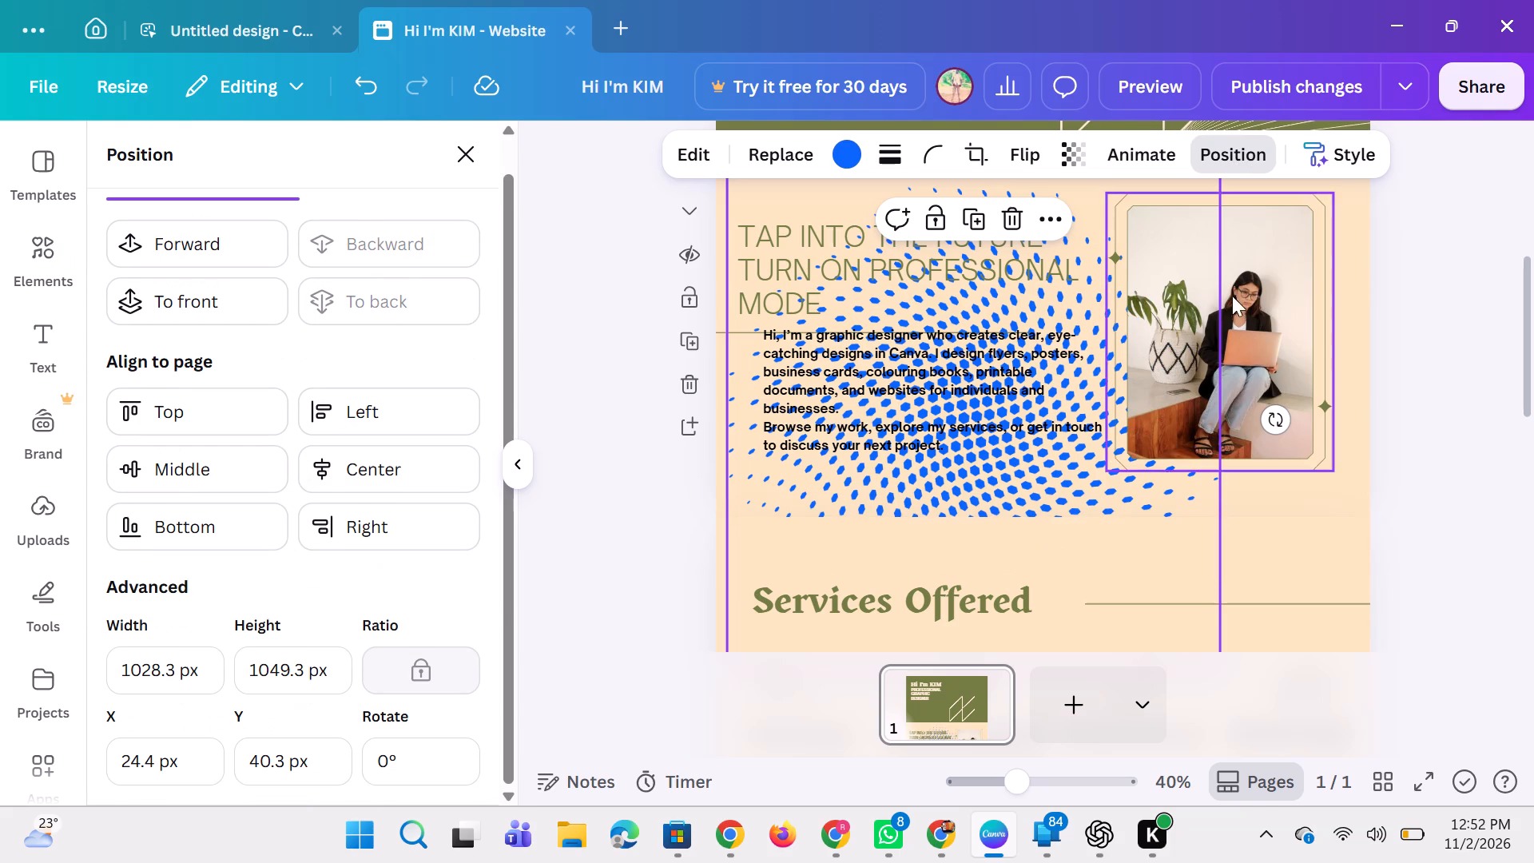
Set the dotted graphic's transparency to 17 and deselect it.
{"action": "left_click", "coordinate": [1080, 177]}
{"action": "left_click", "coordinate": [1075, 167]}
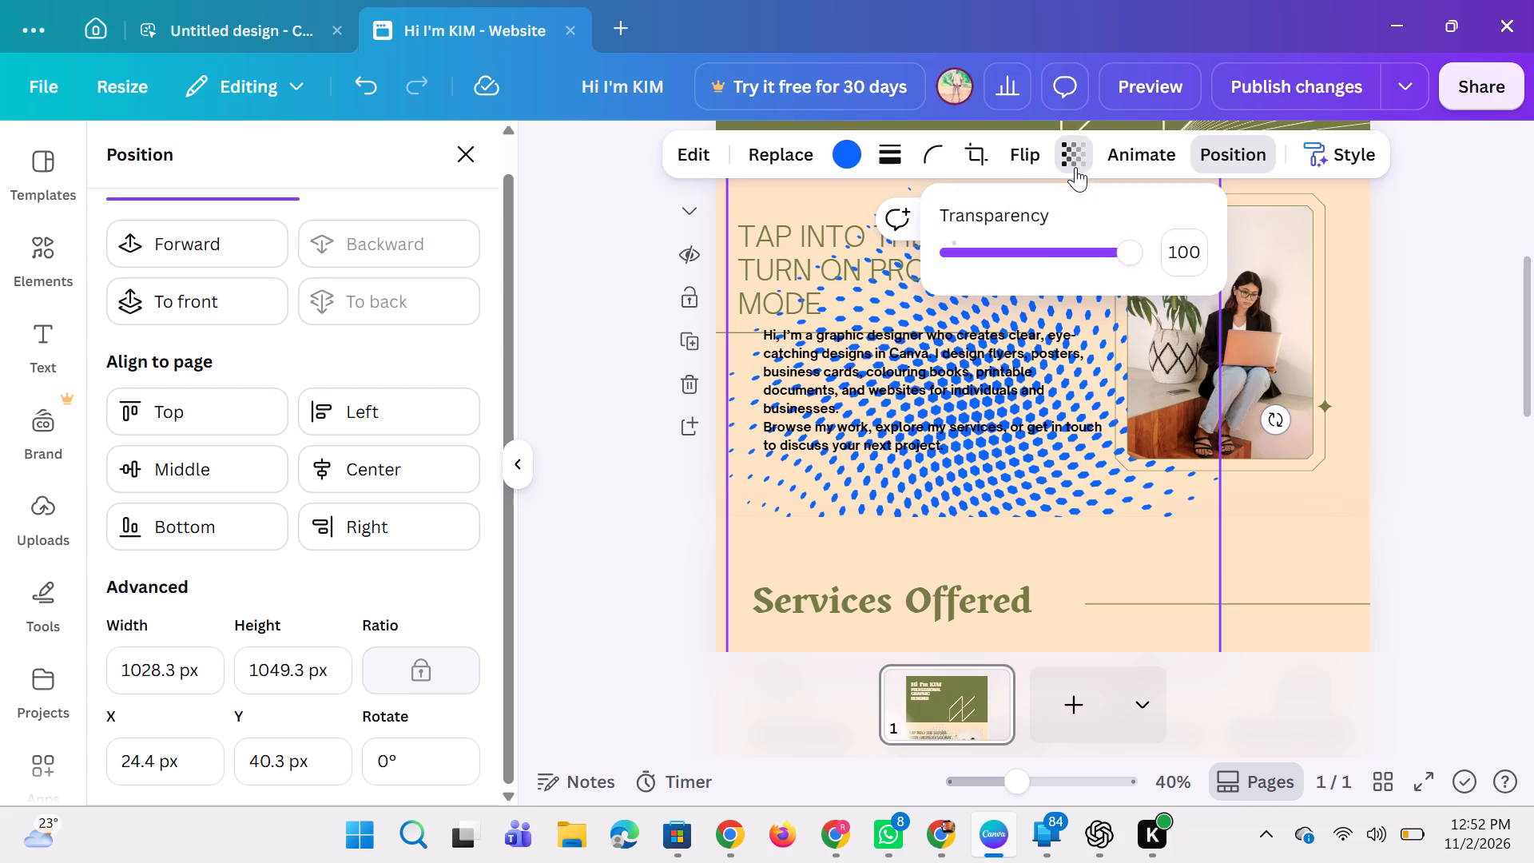
{"action": "left_click", "coordinate": [1027, 255]}
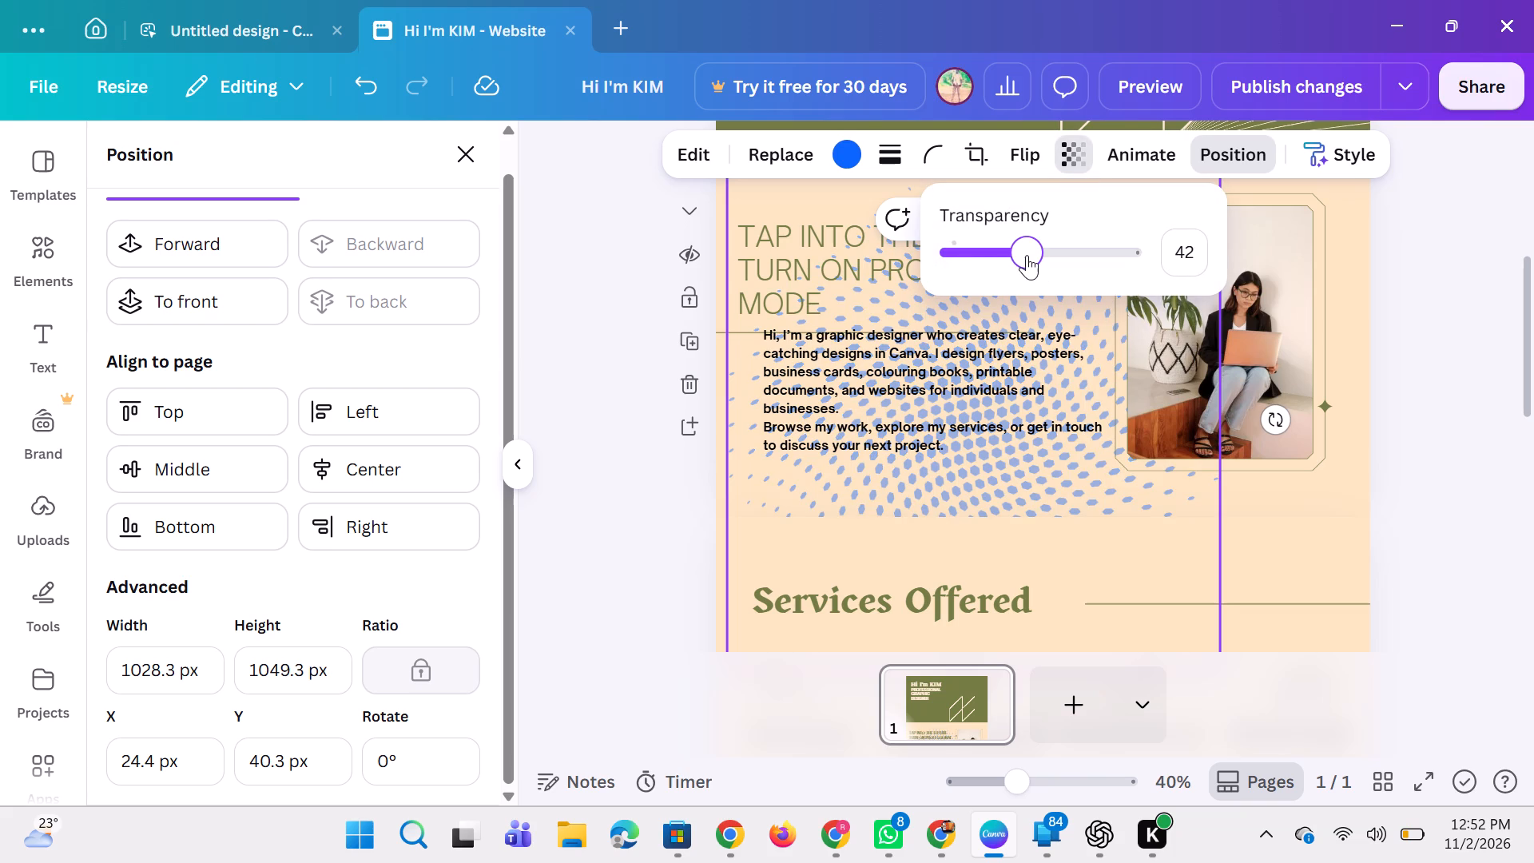
{"action": "left_click", "coordinate": [980, 259]}
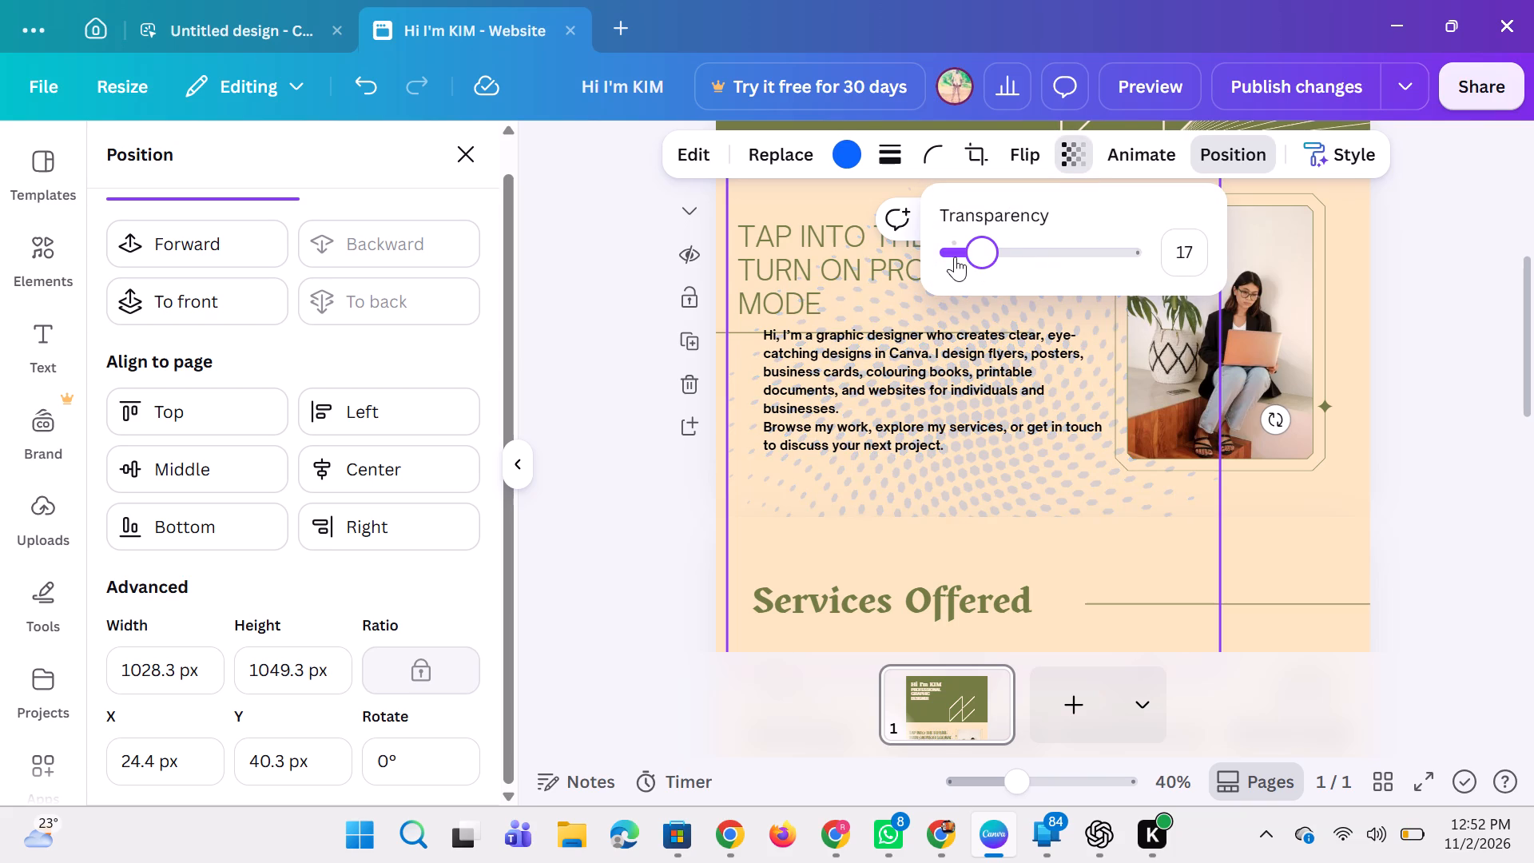
{"action": "left_click", "coordinate": [956, 255]}
{"action": "left_click", "coordinate": [978, 257]}
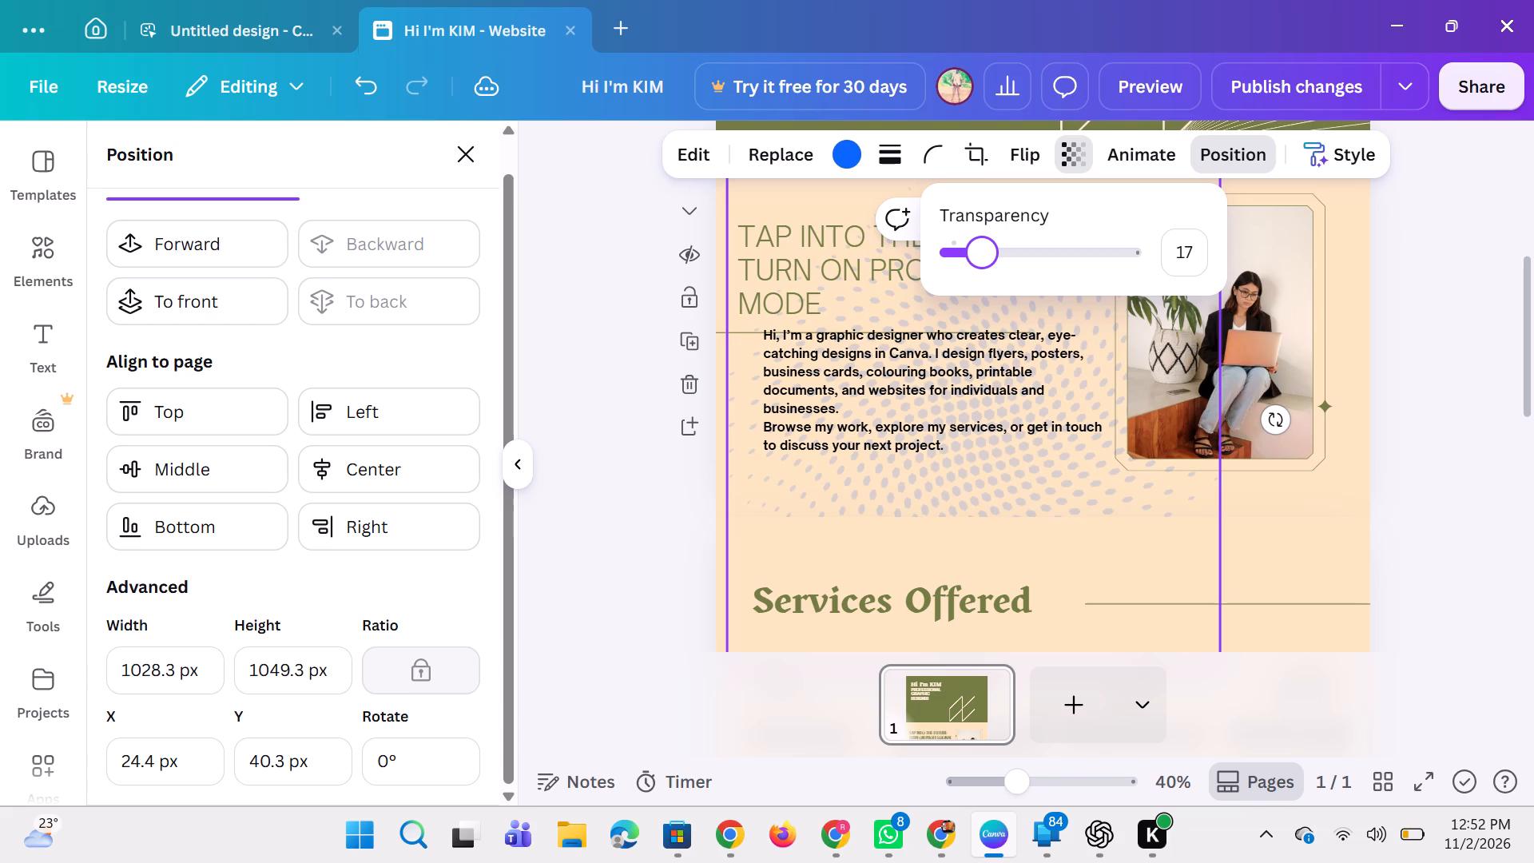
{"action": "left_click", "coordinate": [1405, 520]}
{"action": "left_click", "coordinate": [1405, 520]}
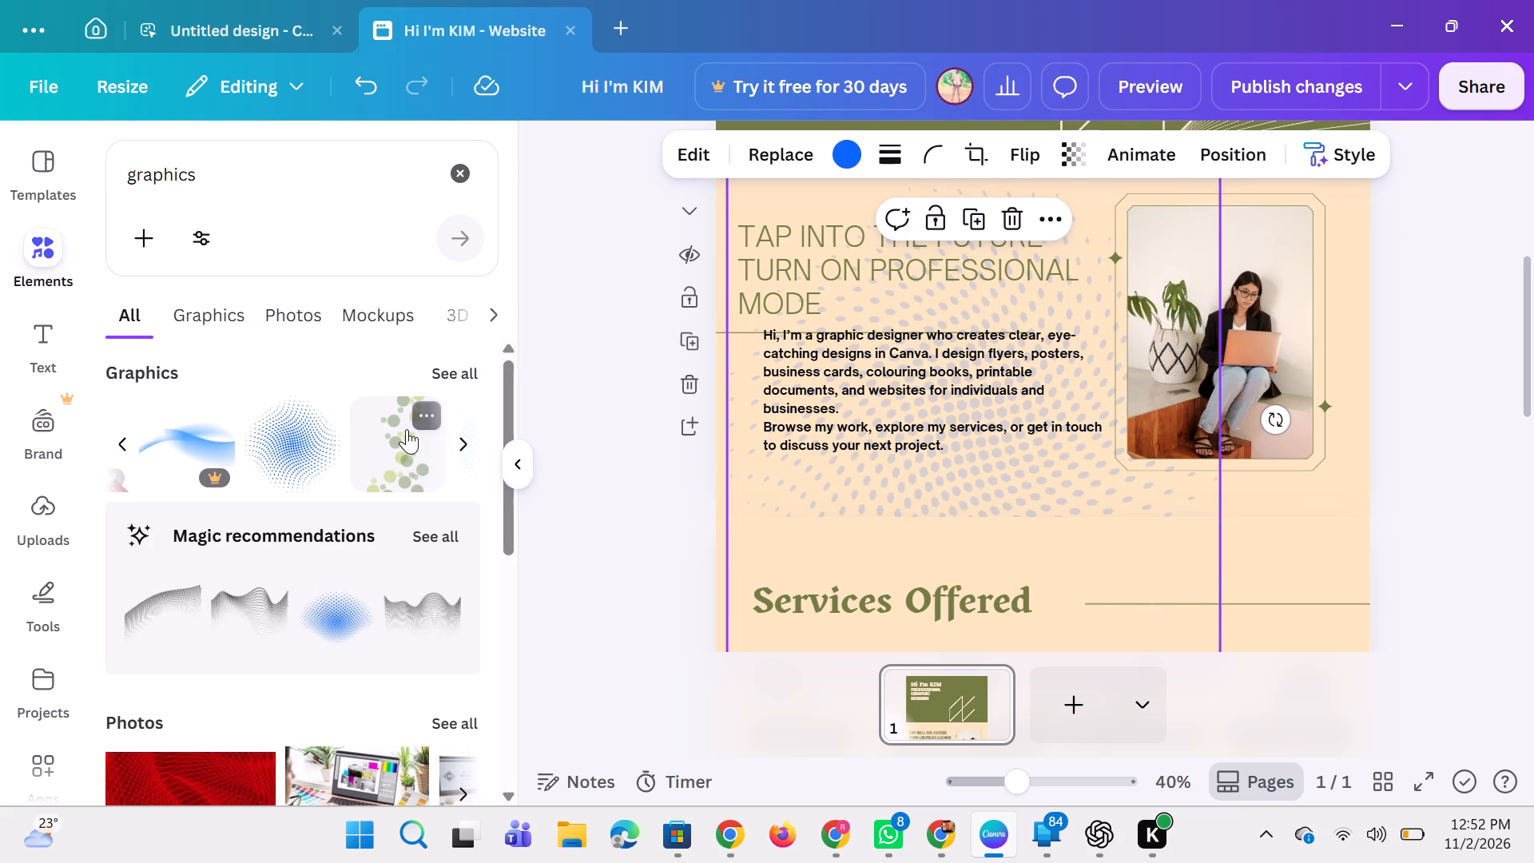
Insert the green overlapping circles graphic from the search results and place it in the green header section.
{"action": "left_click", "coordinate": [382, 451]}
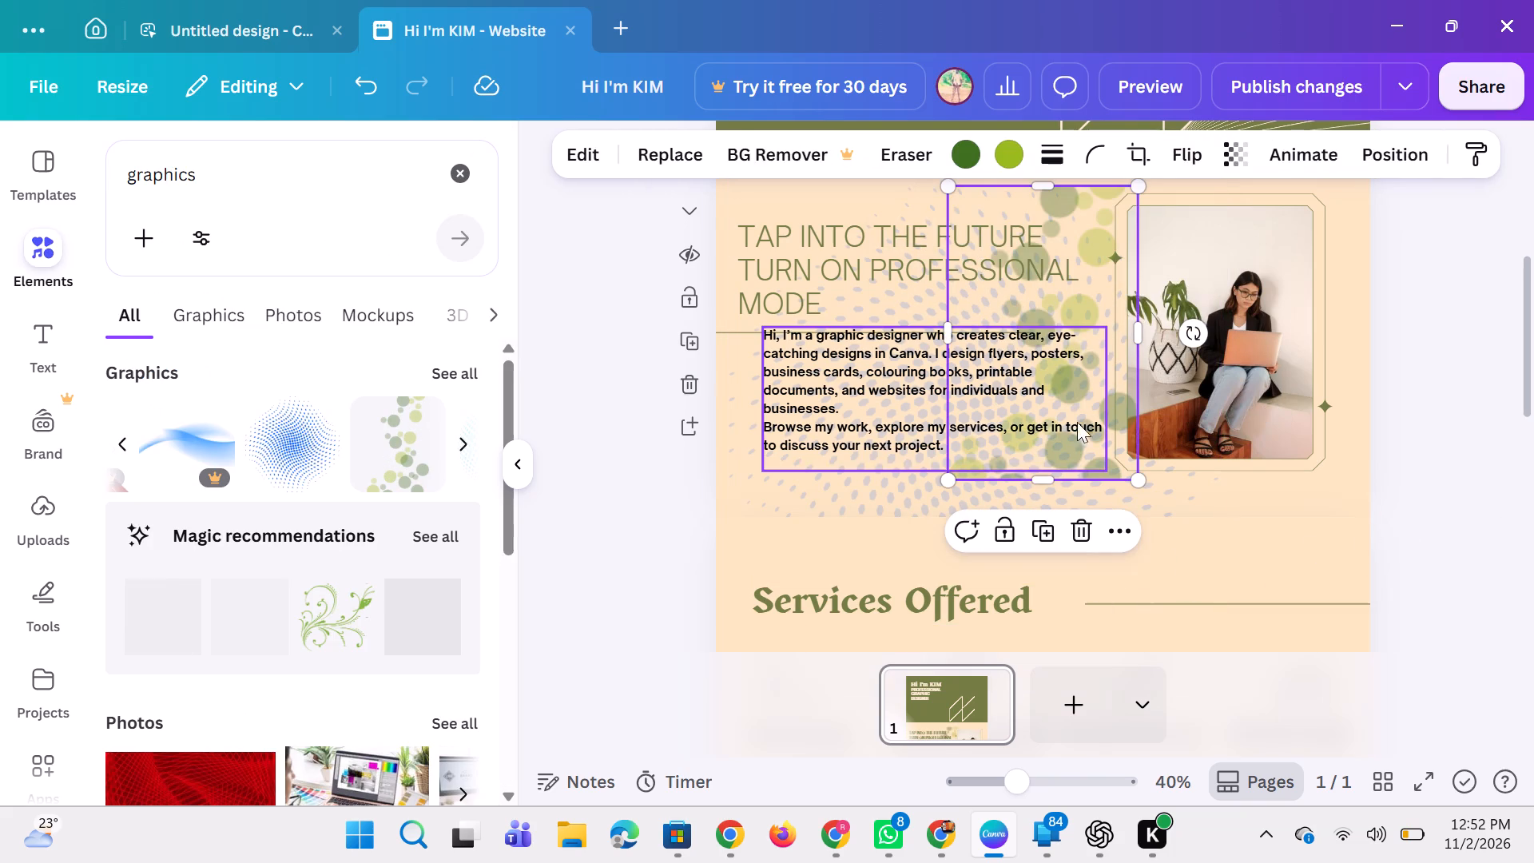
{"action": "left_click_drag", "start_coordinate": [1099, 324], "coordinate": [1165, 567]}
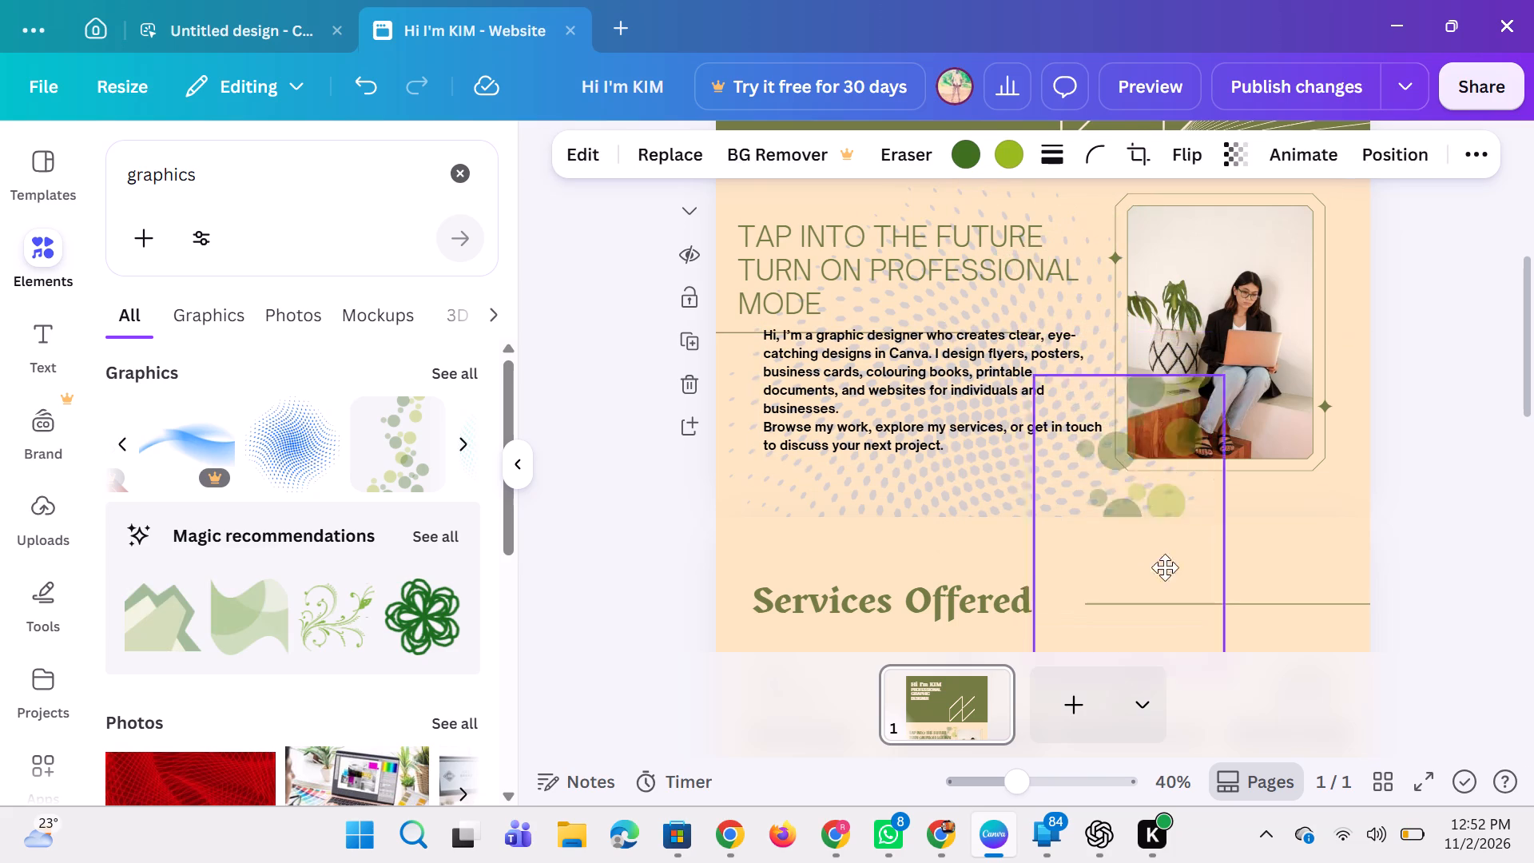
{"action": "left_click_drag", "start_coordinate": [1165, 567], "coordinate": [1075, 46]}
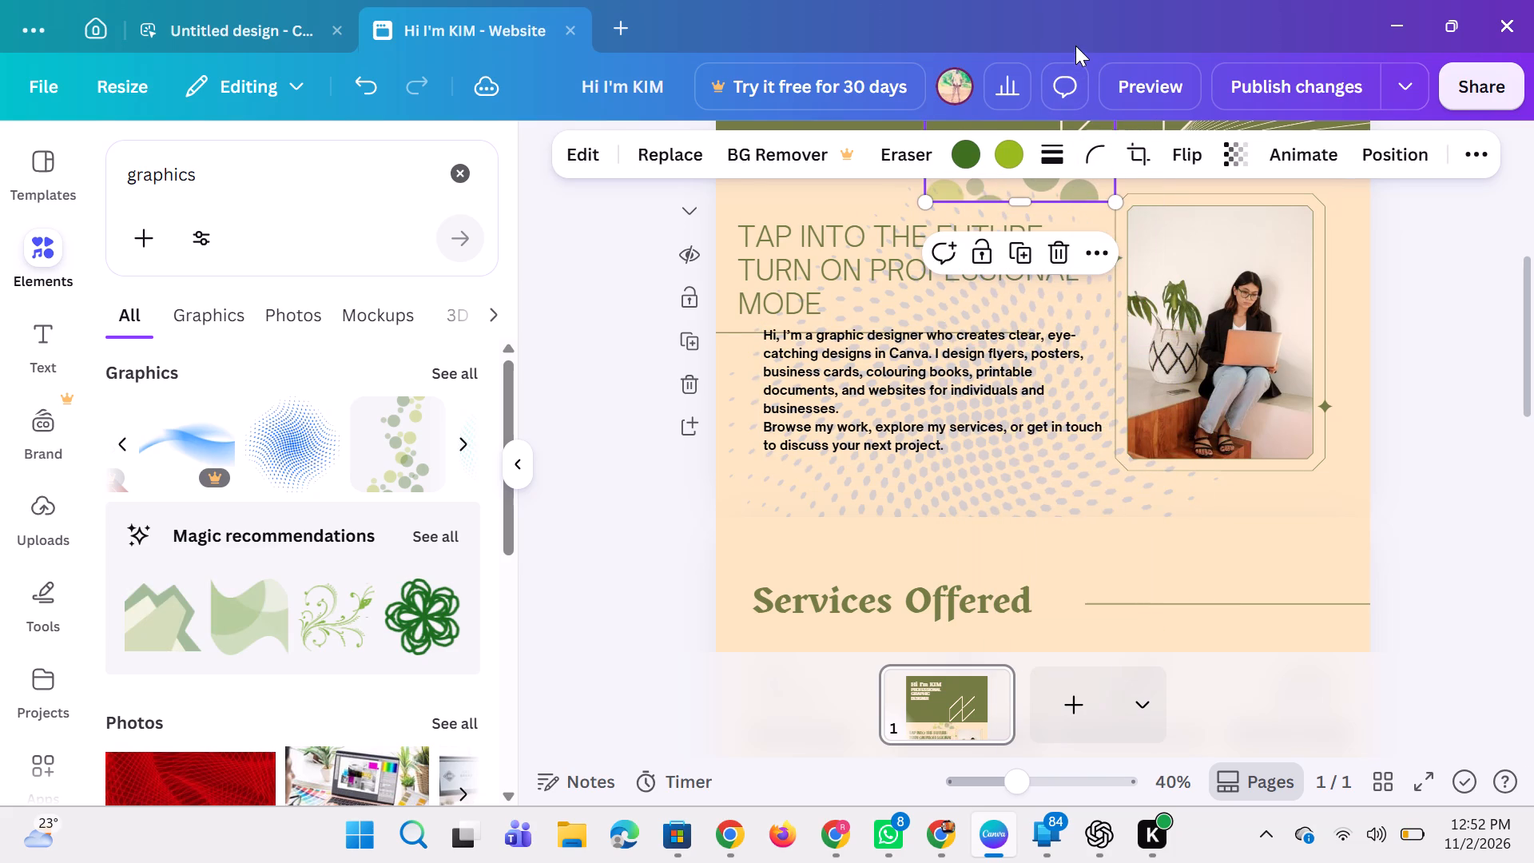
{"action": "scroll", "coordinate": [1407, 344], "scroll_direction": "up", "scroll_amount": 2}
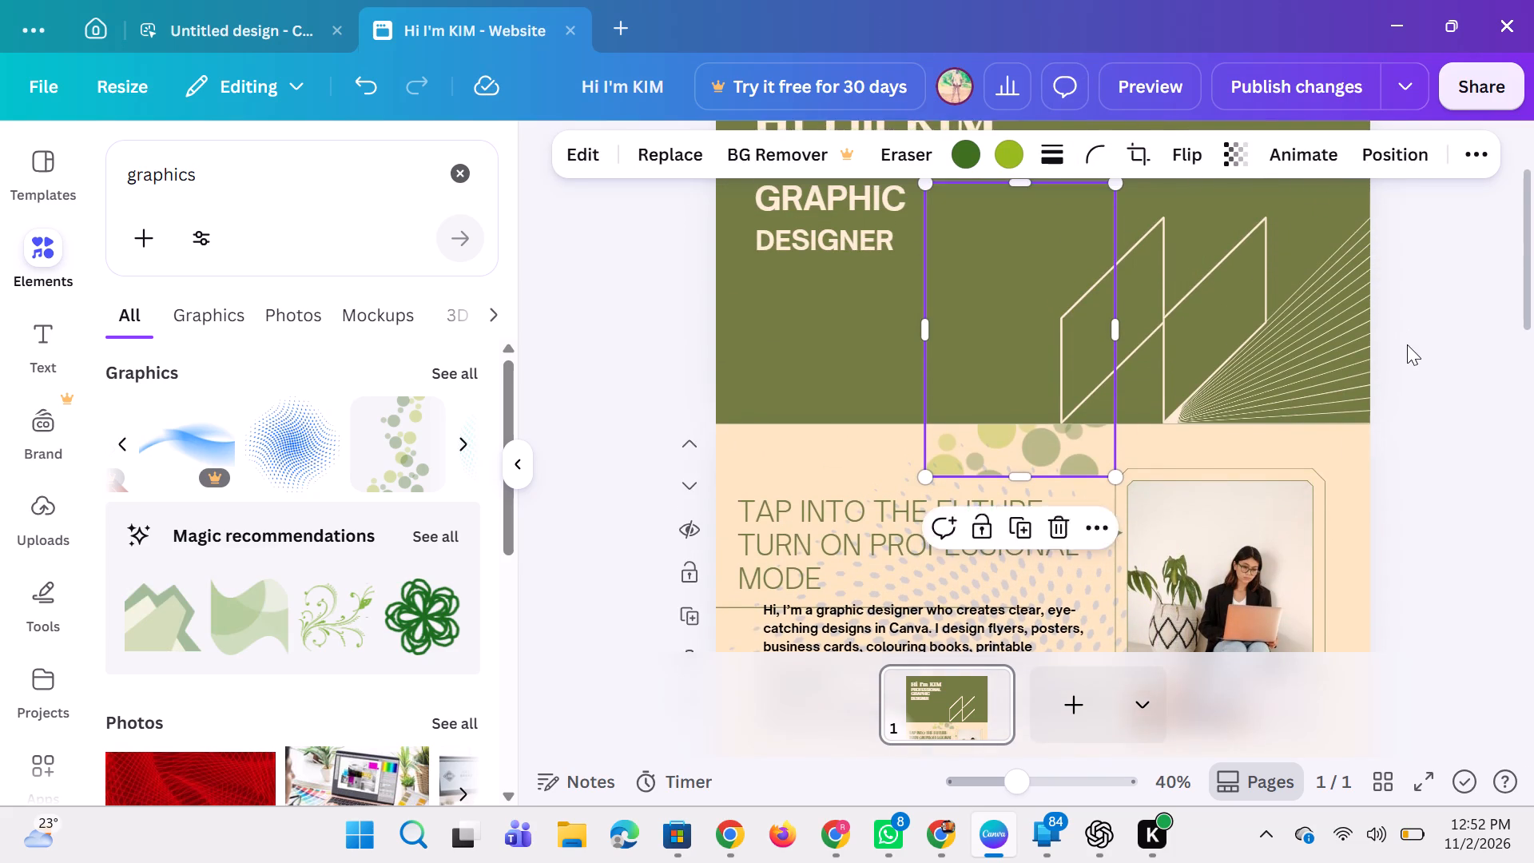
{"action": "scroll", "coordinate": [1407, 344], "scroll_direction": "up", "scroll_amount": 2}
{"action": "scroll", "coordinate": [1407, 344], "scroll_direction": "down", "scroll_amount": 1}
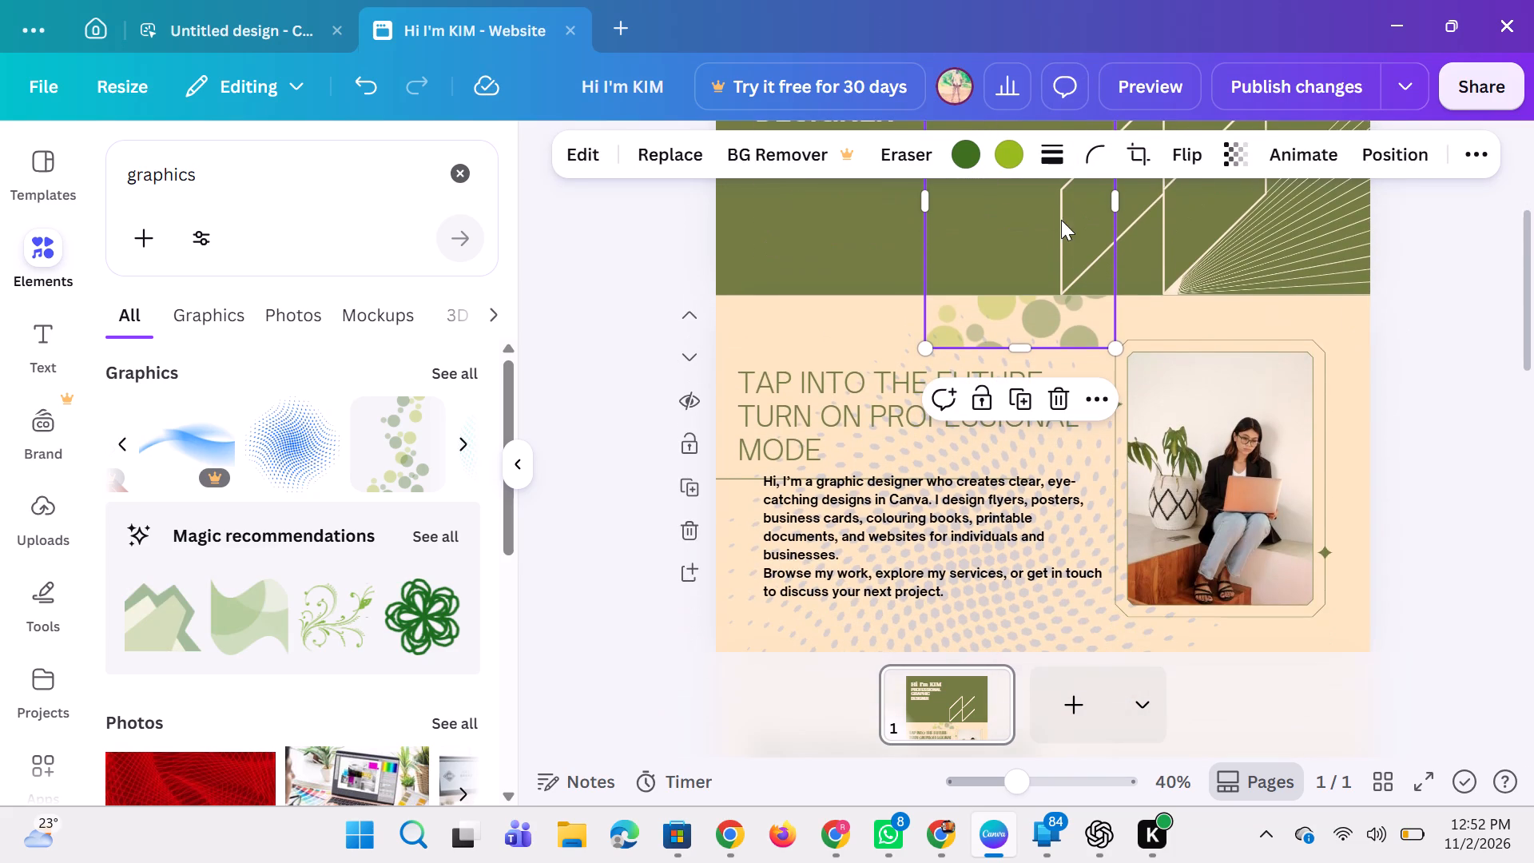
{"action": "left_click_drag", "start_coordinate": [996, 253], "coordinate": [1023, 408]}
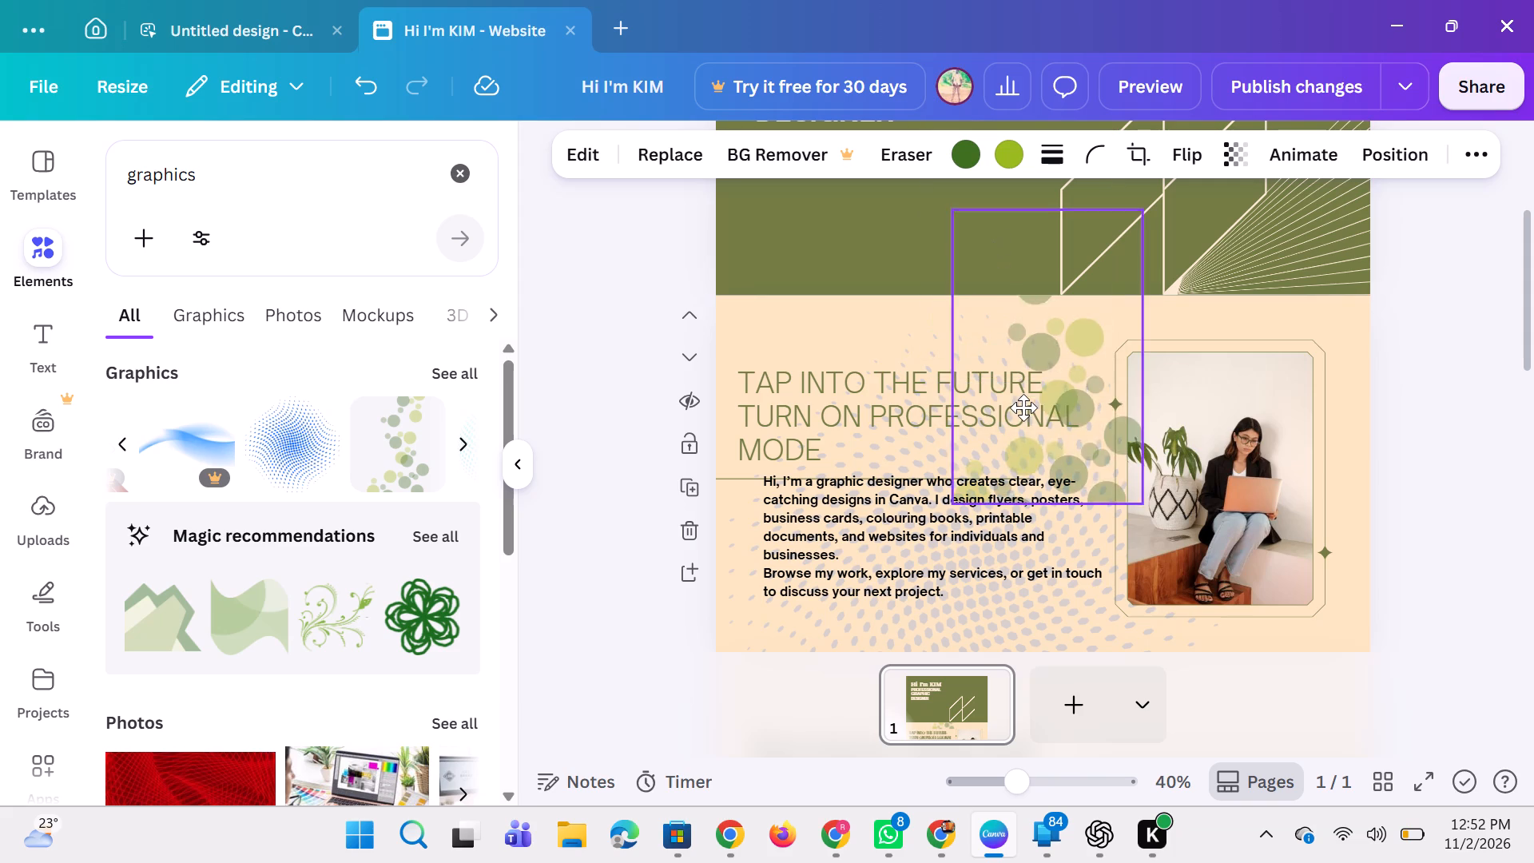
{"action": "left_click_drag", "start_coordinate": [1023, 408], "coordinate": [930, 168]}
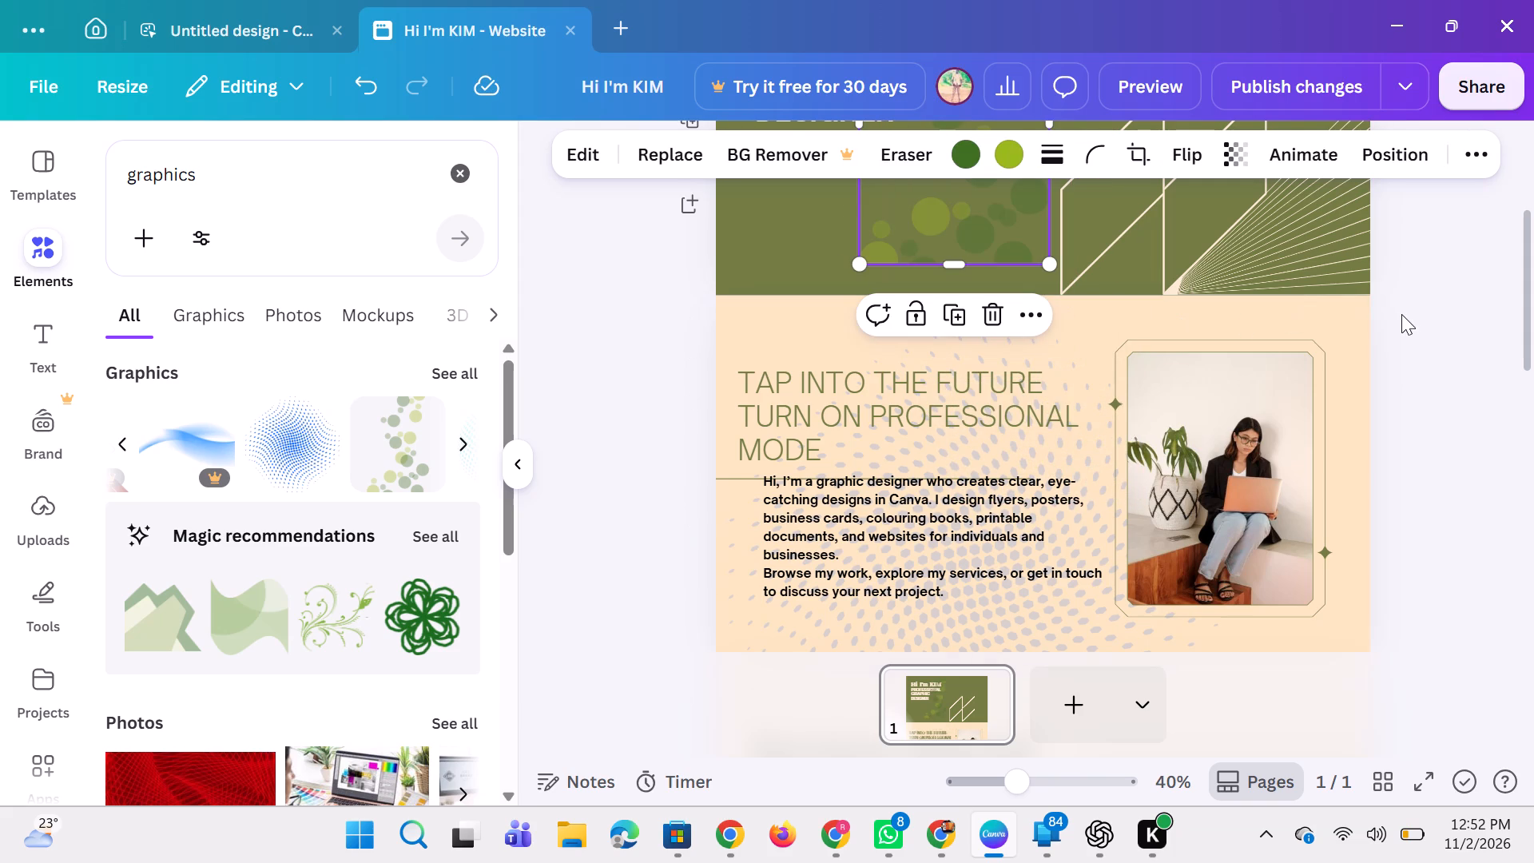
Enlarge the circles graphic so it spans the header's full height, from the title text to the line artwork.
{"action": "scroll", "coordinate": [1441, 356], "scroll_direction": "up", "scroll_amount": 2}
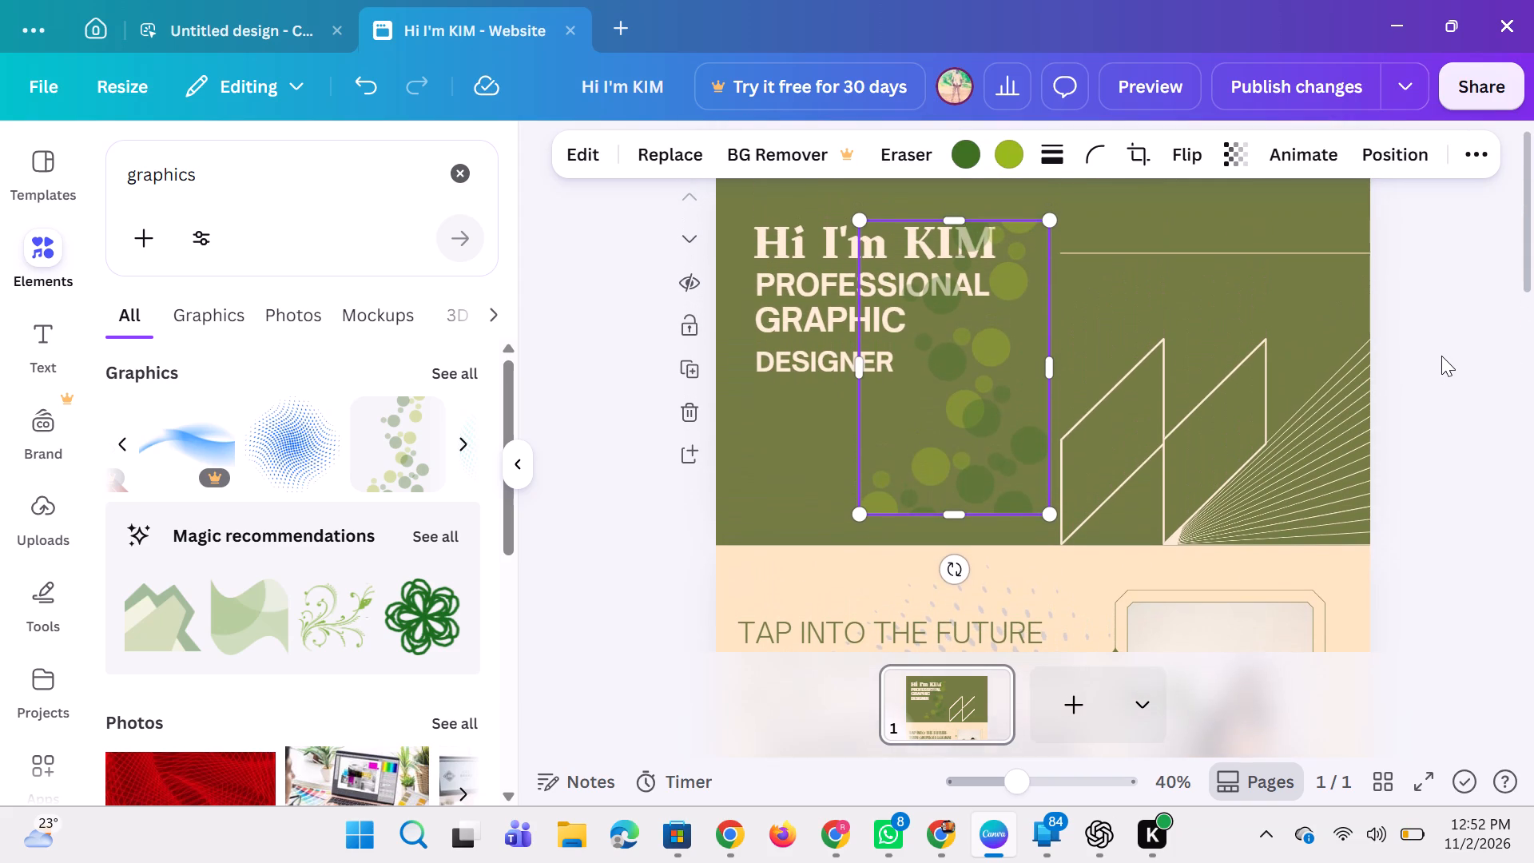
{"action": "scroll", "coordinate": [1441, 356], "scroll_direction": "up", "scroll_amount": 1}
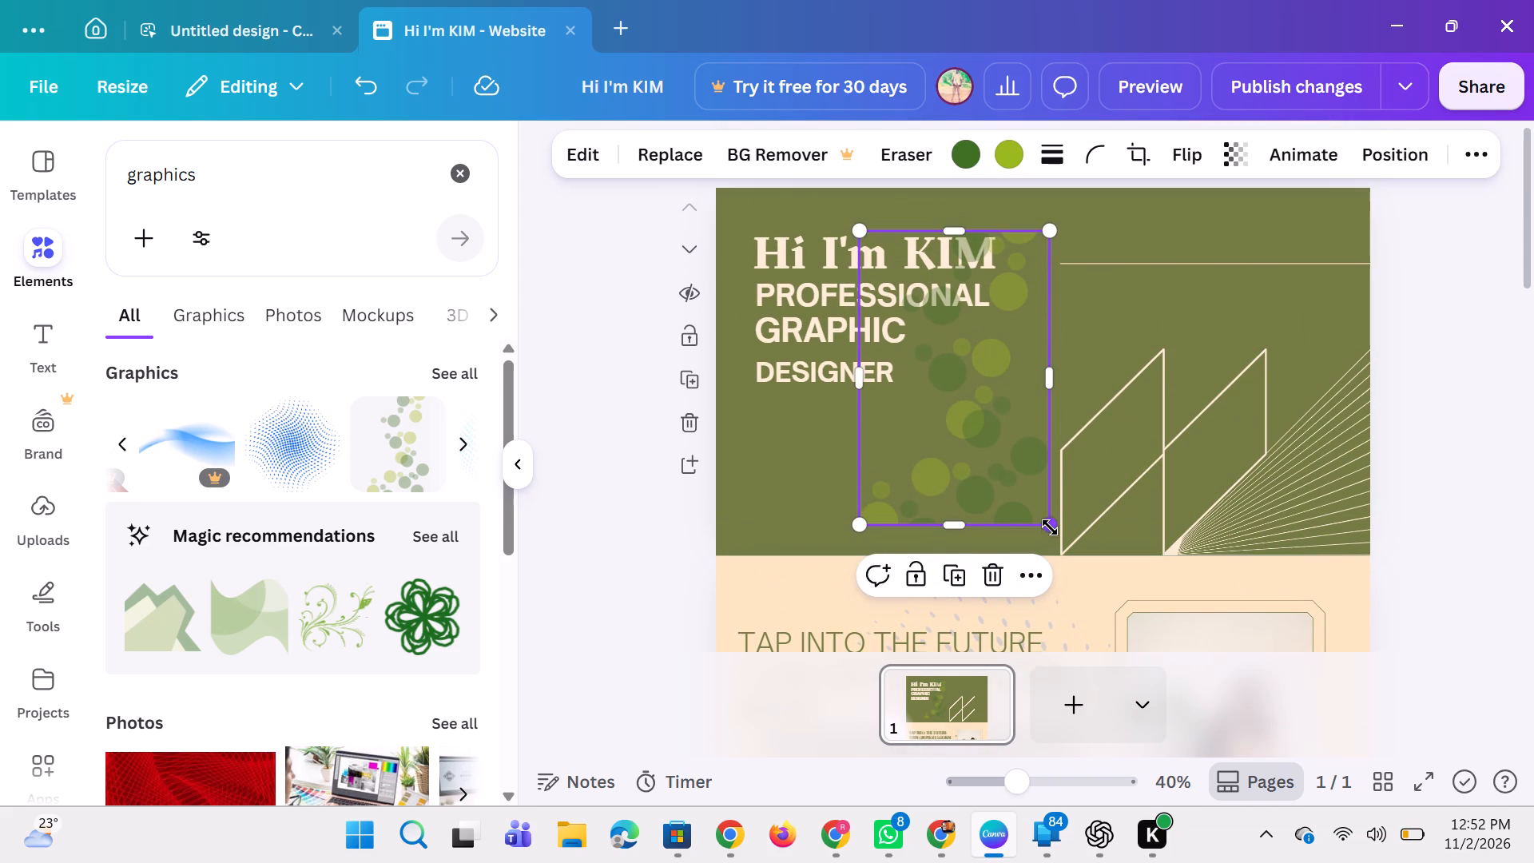
{"action": "left_click_drag", "start_coordinate": [1050, 527], "coordinate": [1306, 703]}
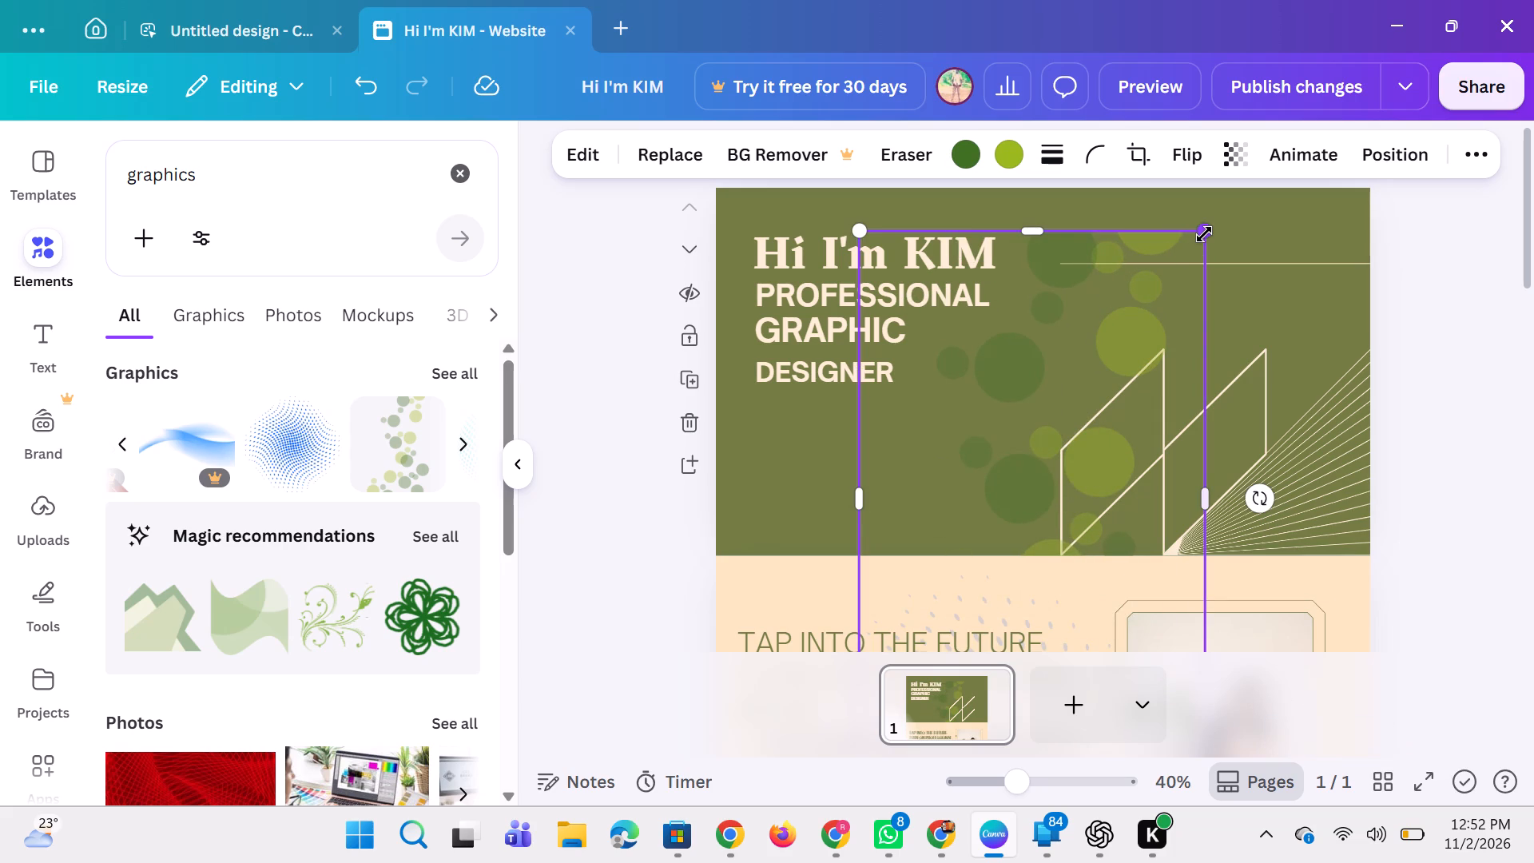
{"action": "left_click_drag", "start_coordinate": [1201, 229], "coordinate": [1206, 227]}
{"action": "left_click_drag", "start_coordinate": [1206, 227], "coordinate": [1396, 181]}
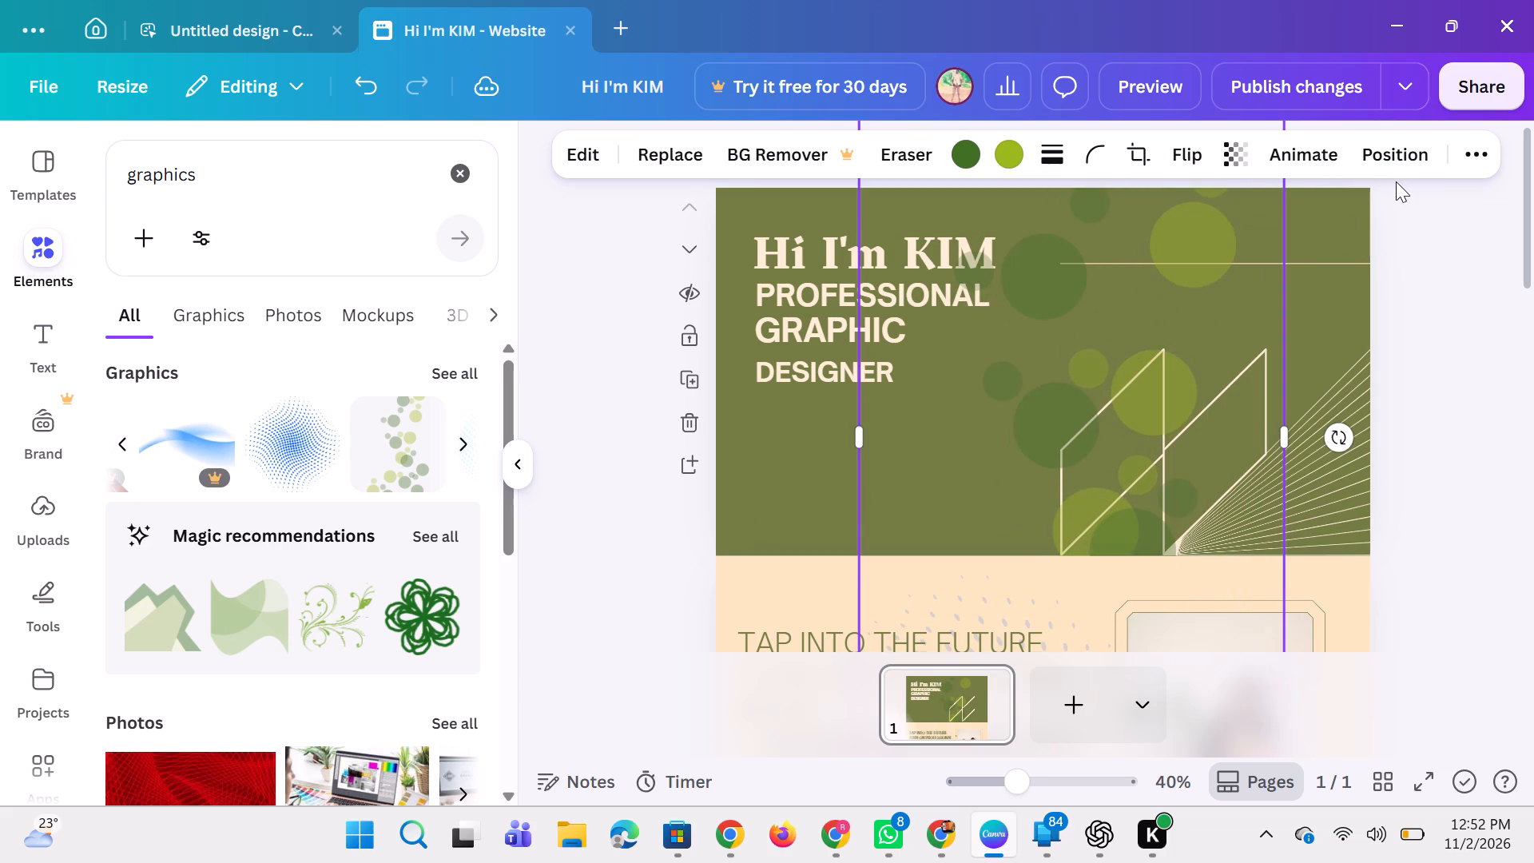
Change the circles graphic's dark green colour to the pale cream from the design's colours.
{"action": "left_click", "coordinate": [972, 149]}
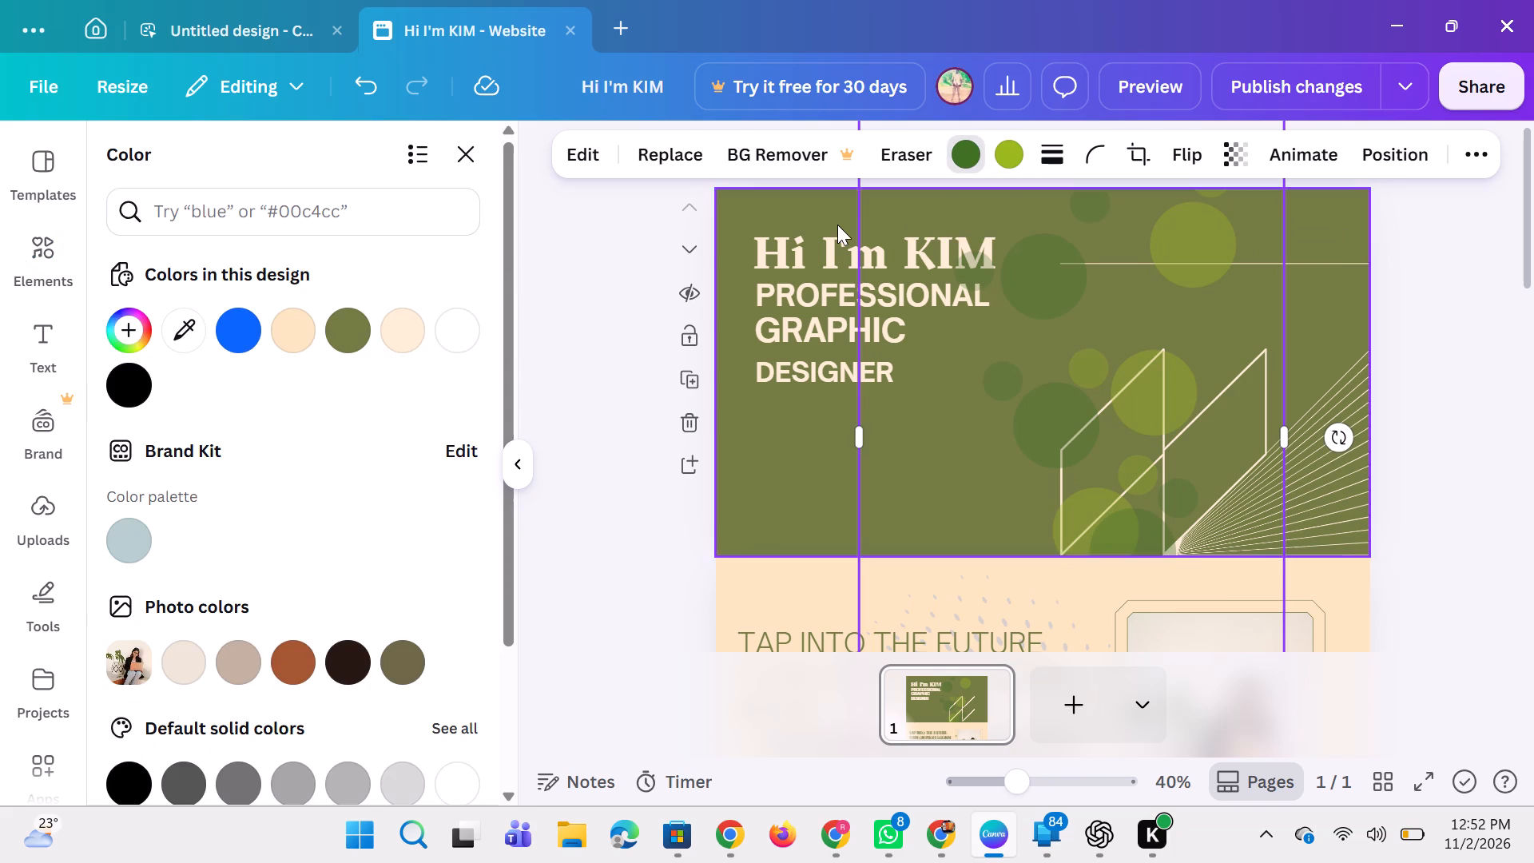
{"action": "left_click", "coordinate": [390, 316]}
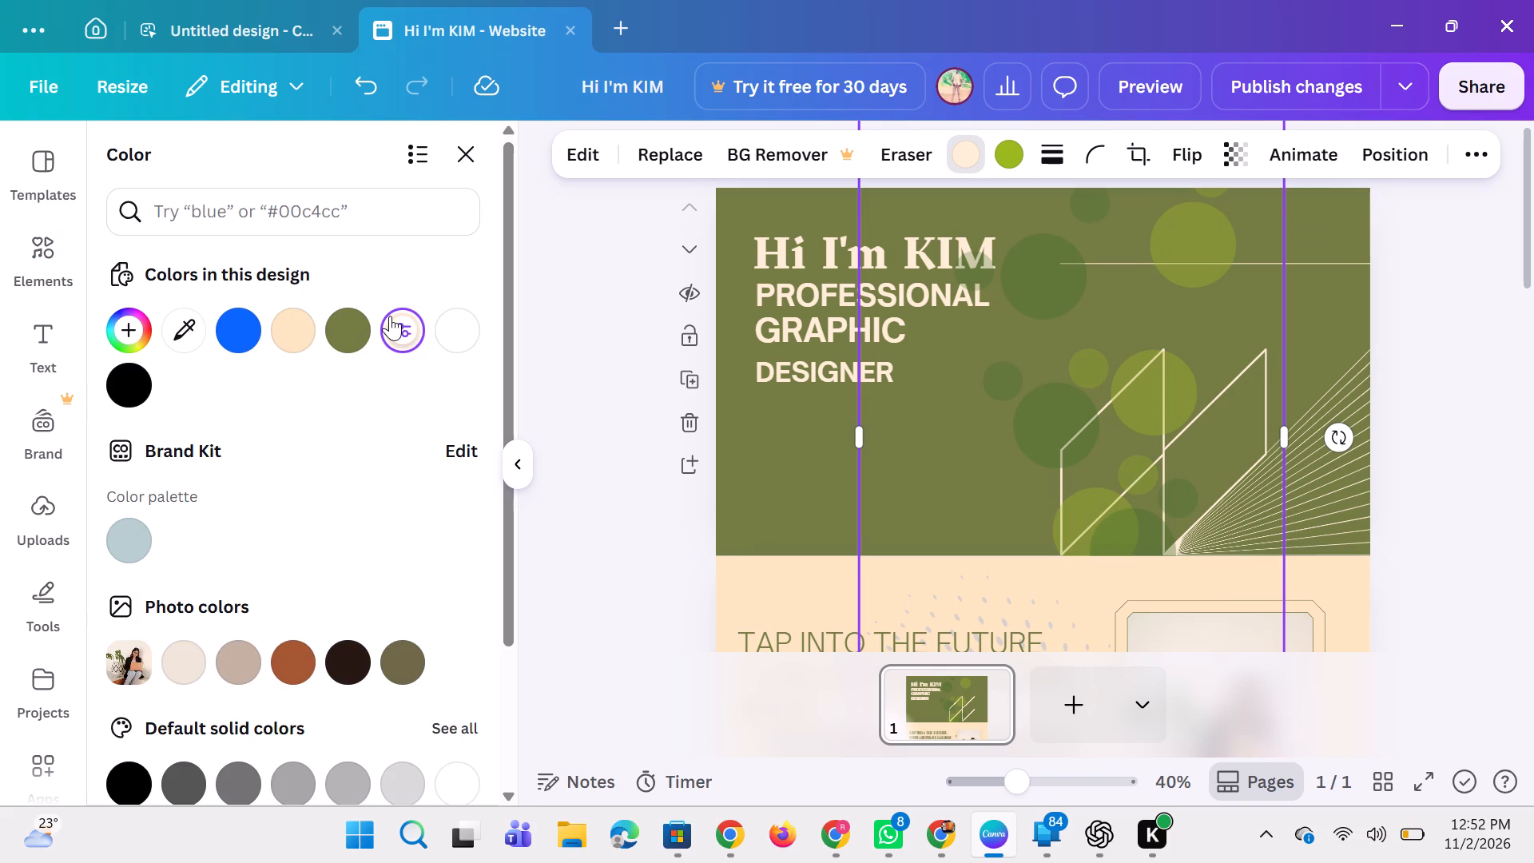
{"action": "left_click", "coordinate": [581, 311]}
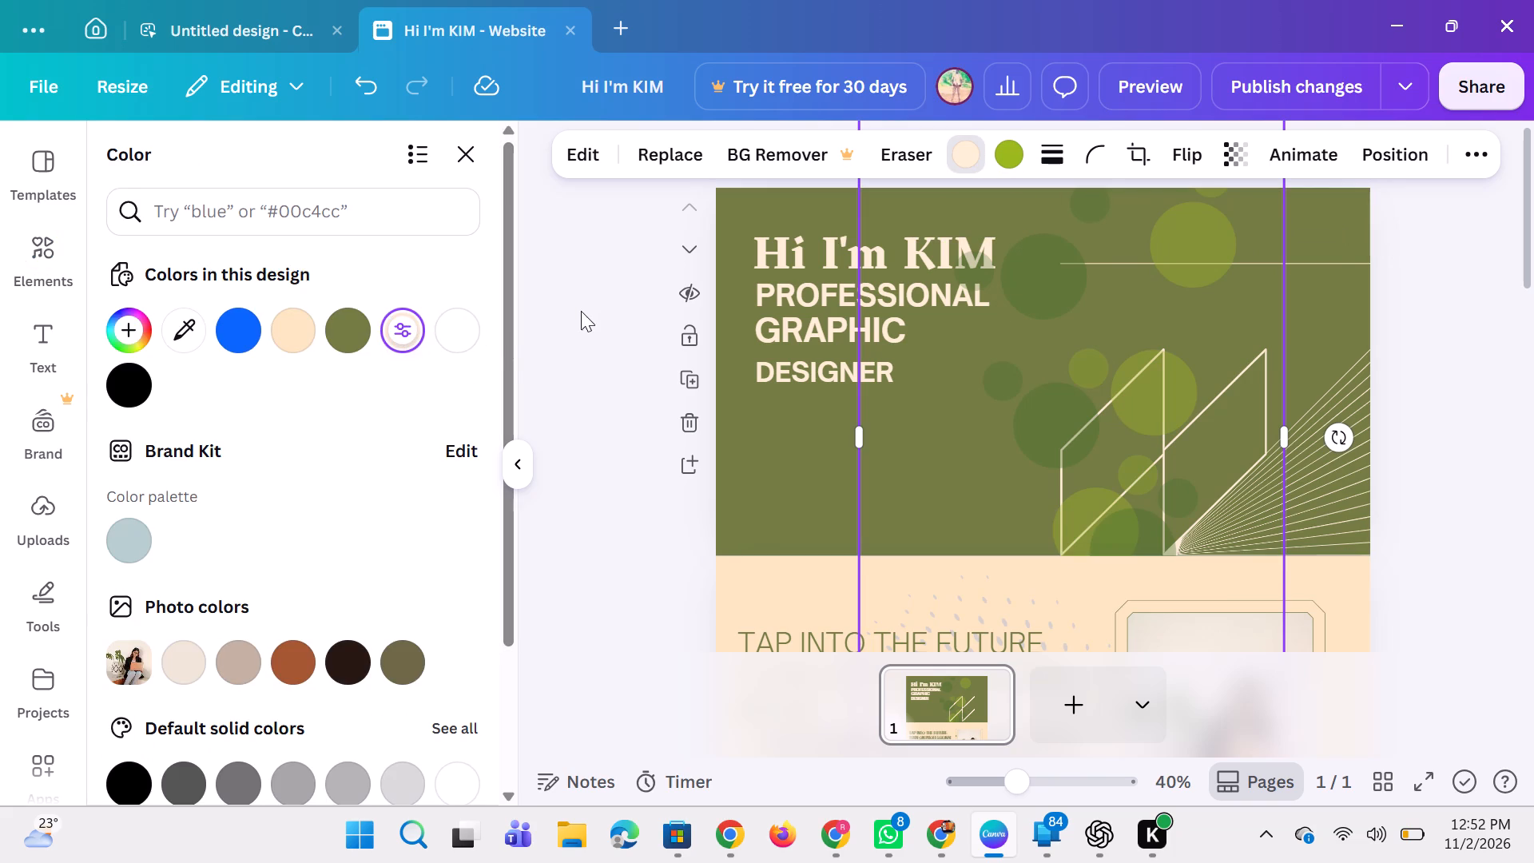
{"action": "left_click", "coordinate": [581, 311]}
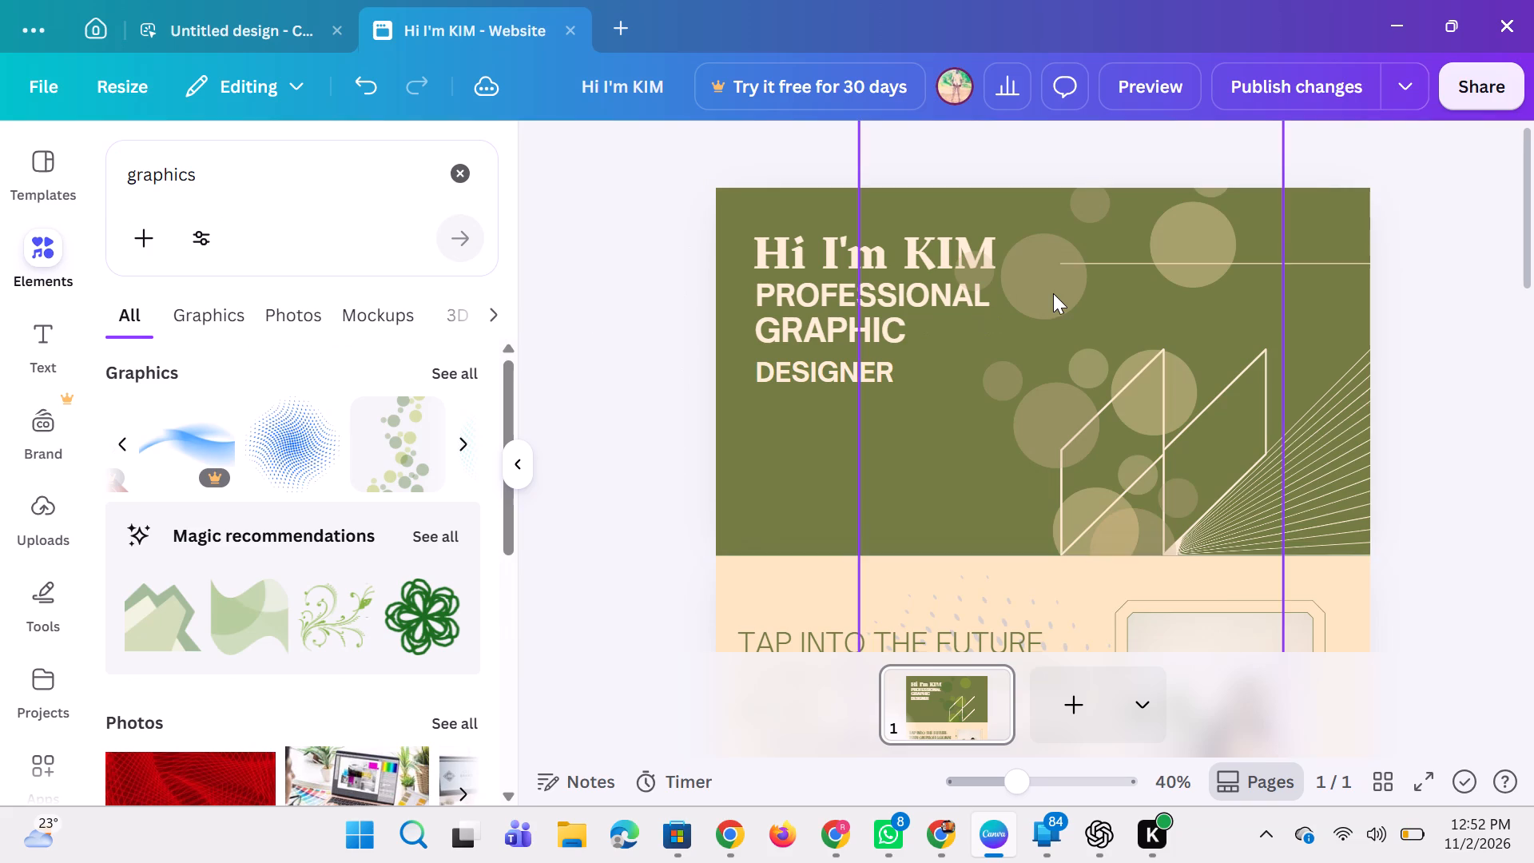
Change the circles graphic's bright green colour to the reddish brown from the photo colours.
{"action": "left_click", "coordinate": [1124, 290]}
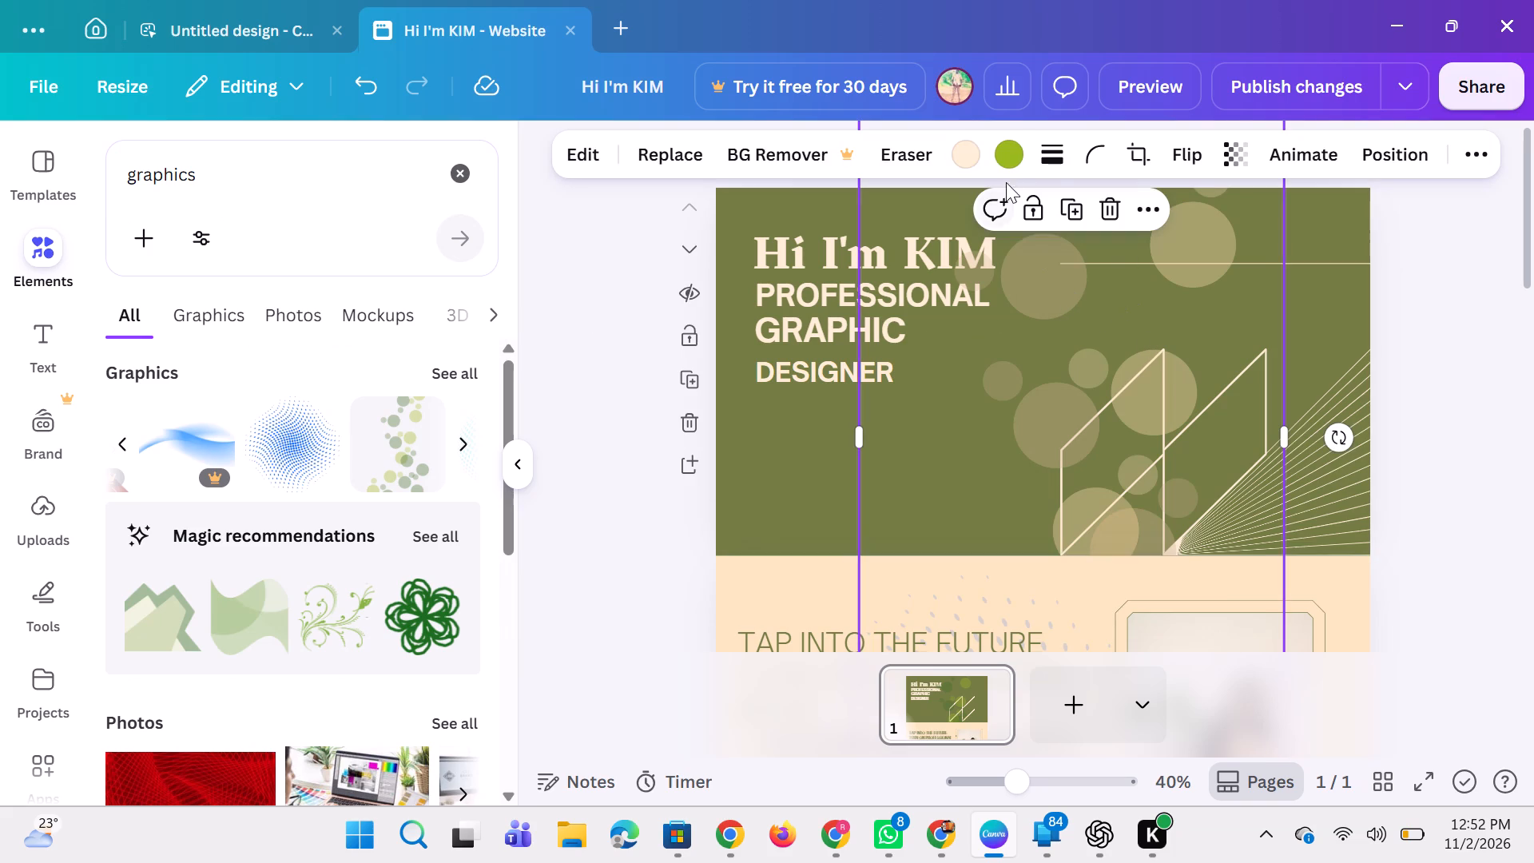
{"action": "left_click", "coordinate": [1009, 145]}
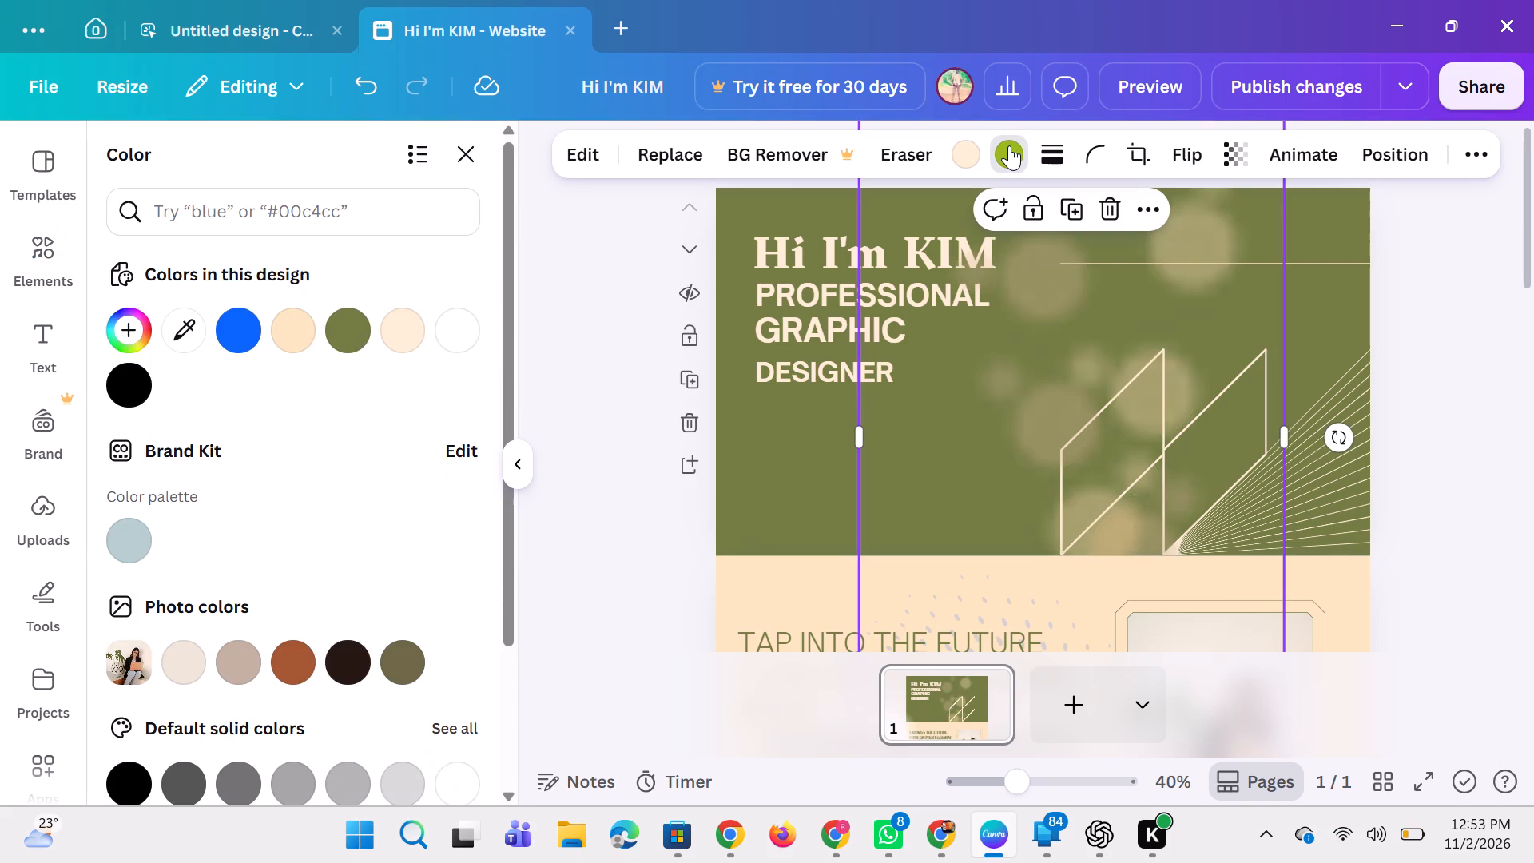
{"action": "left_click", "coordinate": [454, 337]}
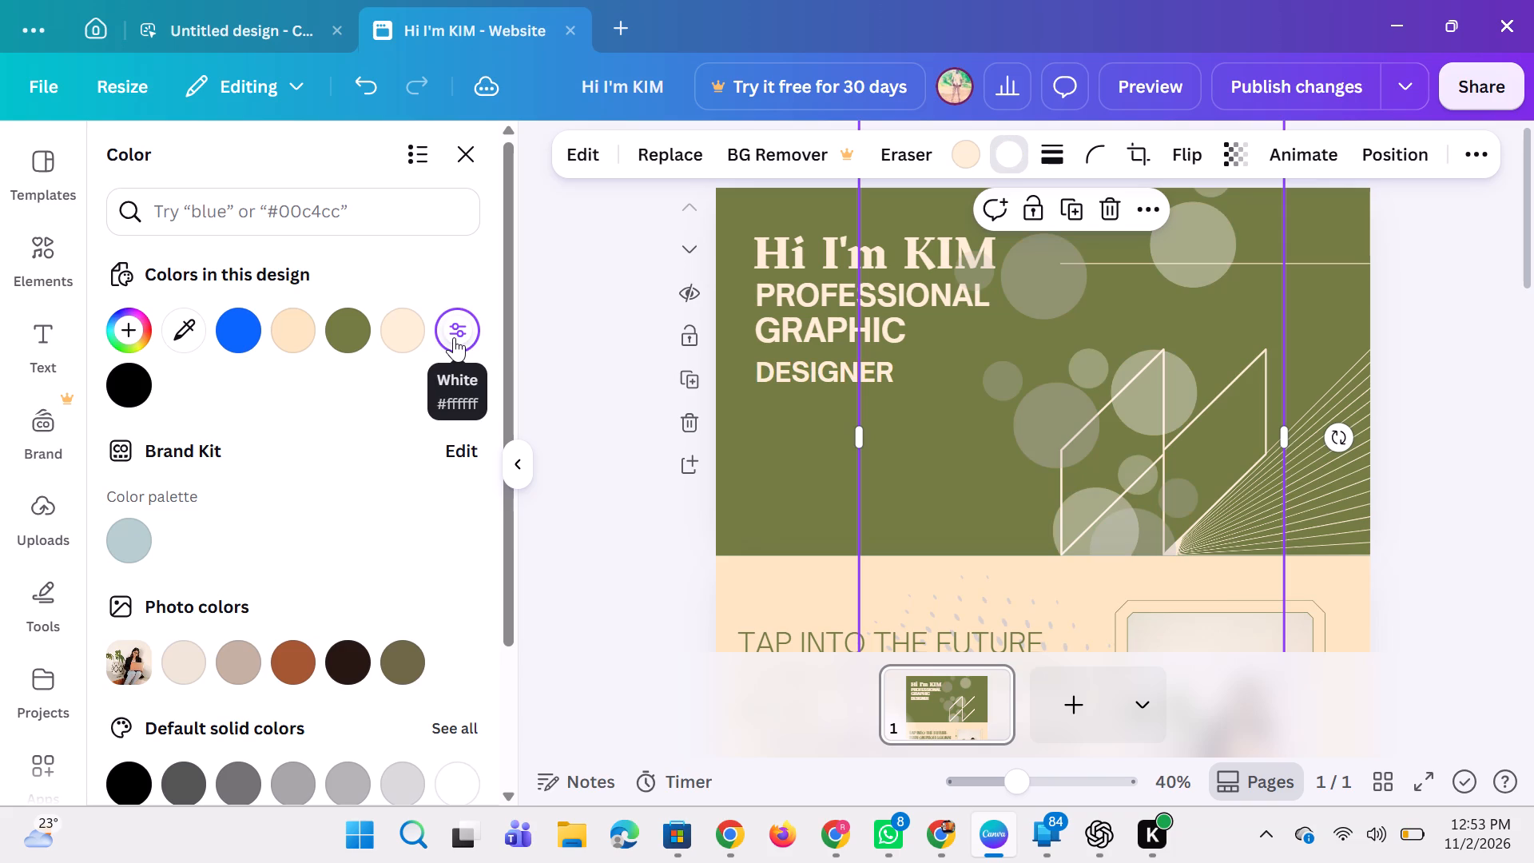
{"action": "left_click", "coordinate": [413, 336]}
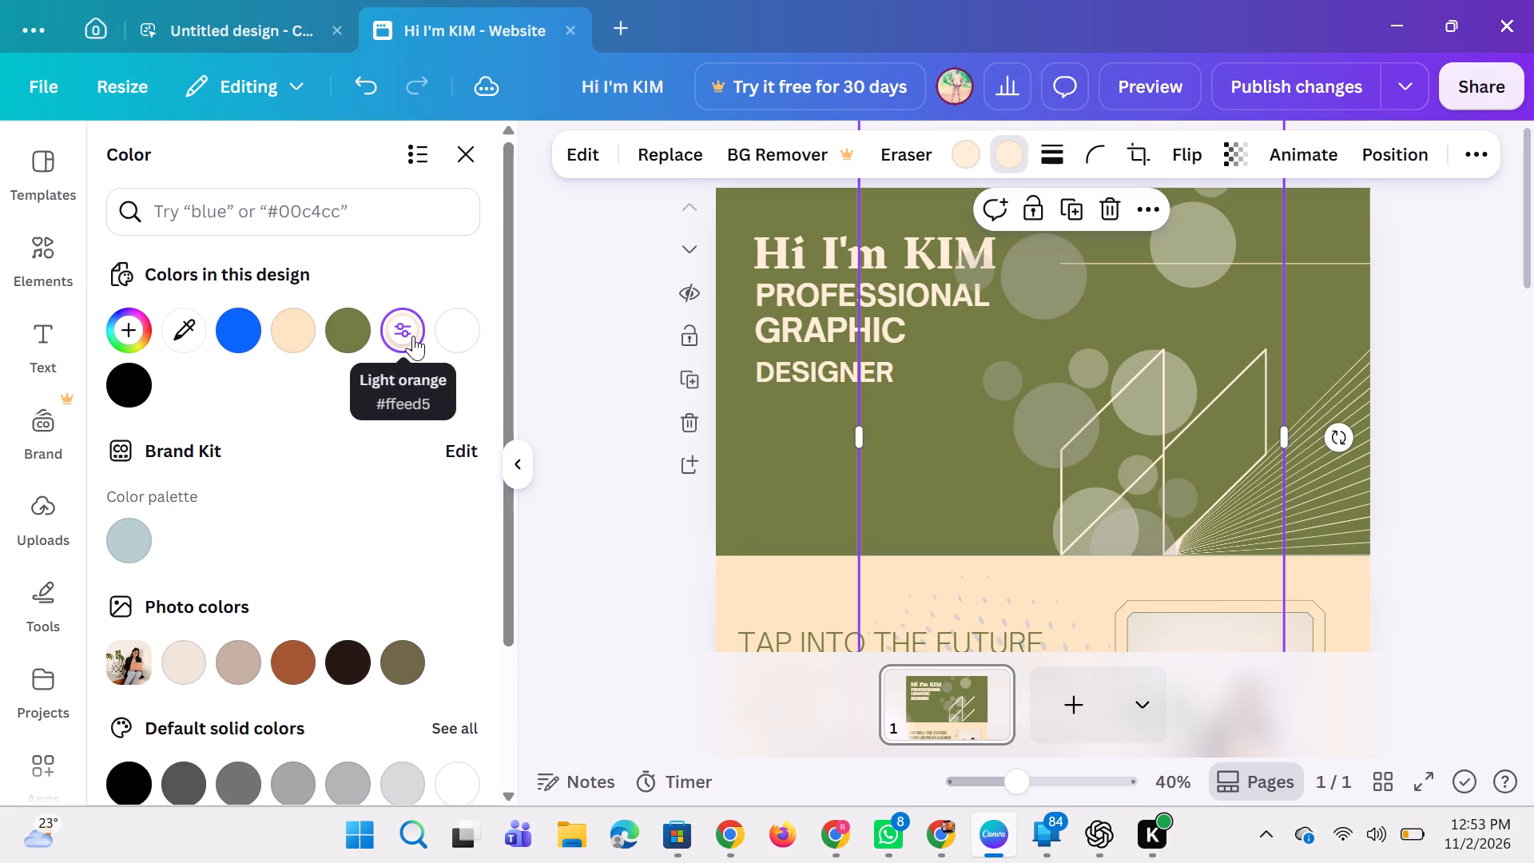
{"action": "scroll", "coordinate": [231, 514], "scroll_direction": "down", "scroll_amount": 1}
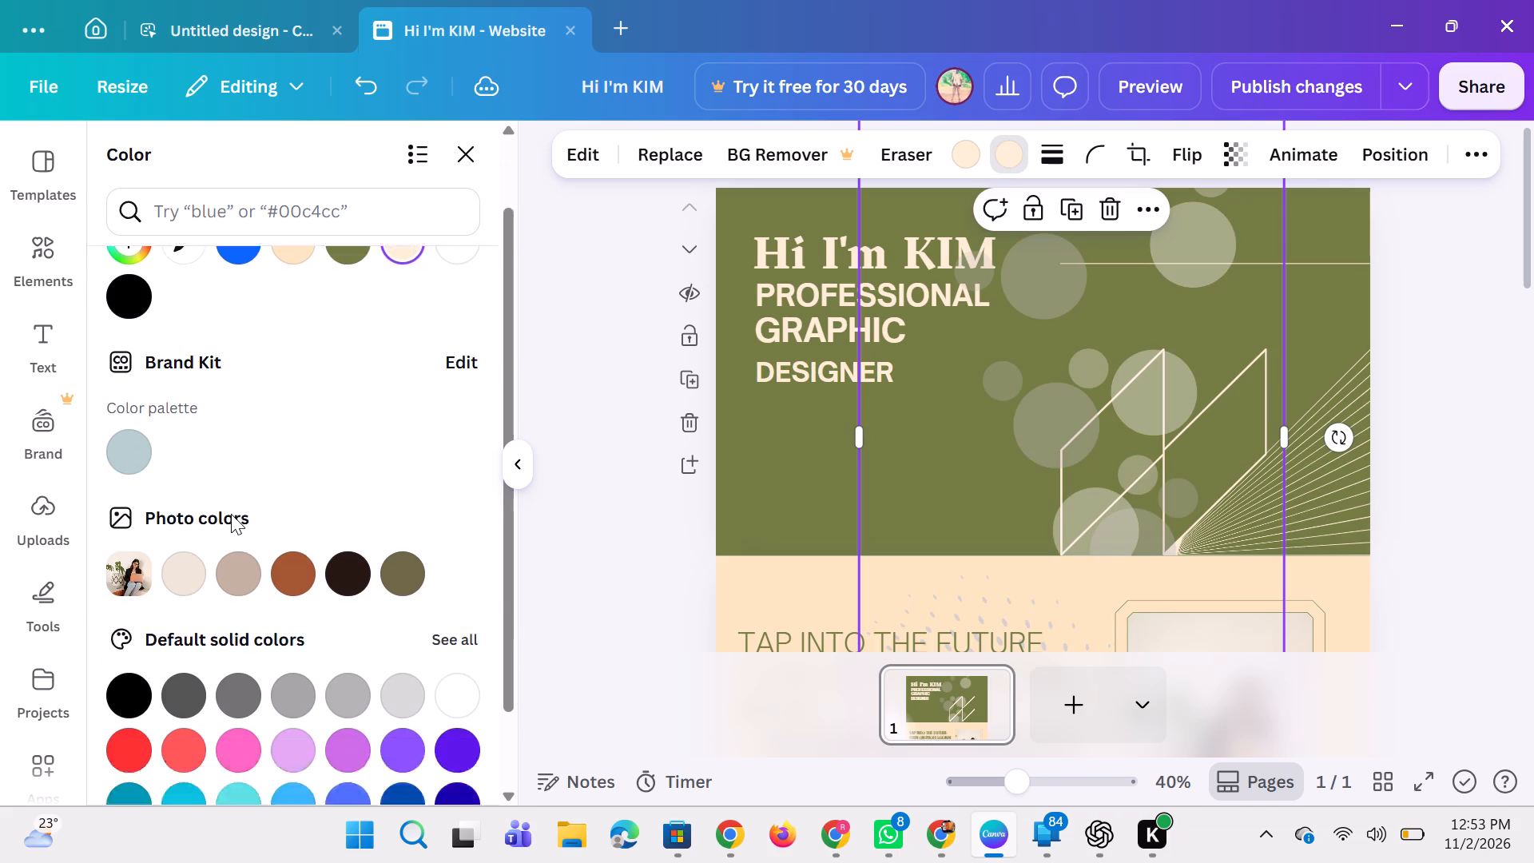
{"action": "scroll", "coordinate": [231, 514], "scroll_direction": "down", "scroll_amount": 1}
{"action": "left_click", "coordinate": [298, 565]}
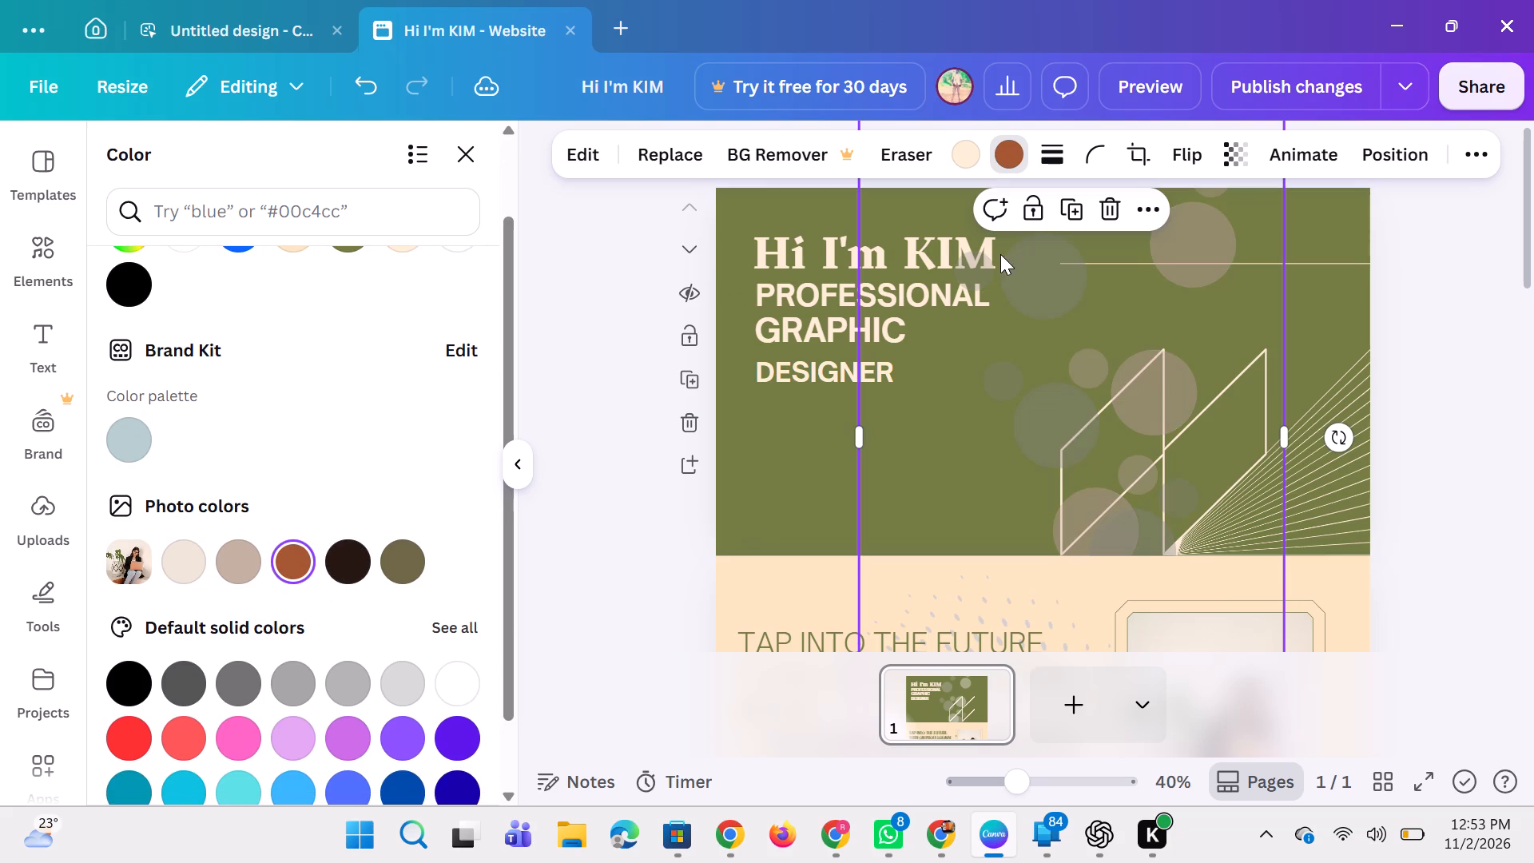
Change the circles graphic's pale cream colour to the very dark brown from the photo colours and deselect it.
{"action": "left_click", "coordinate": [965, 157]}
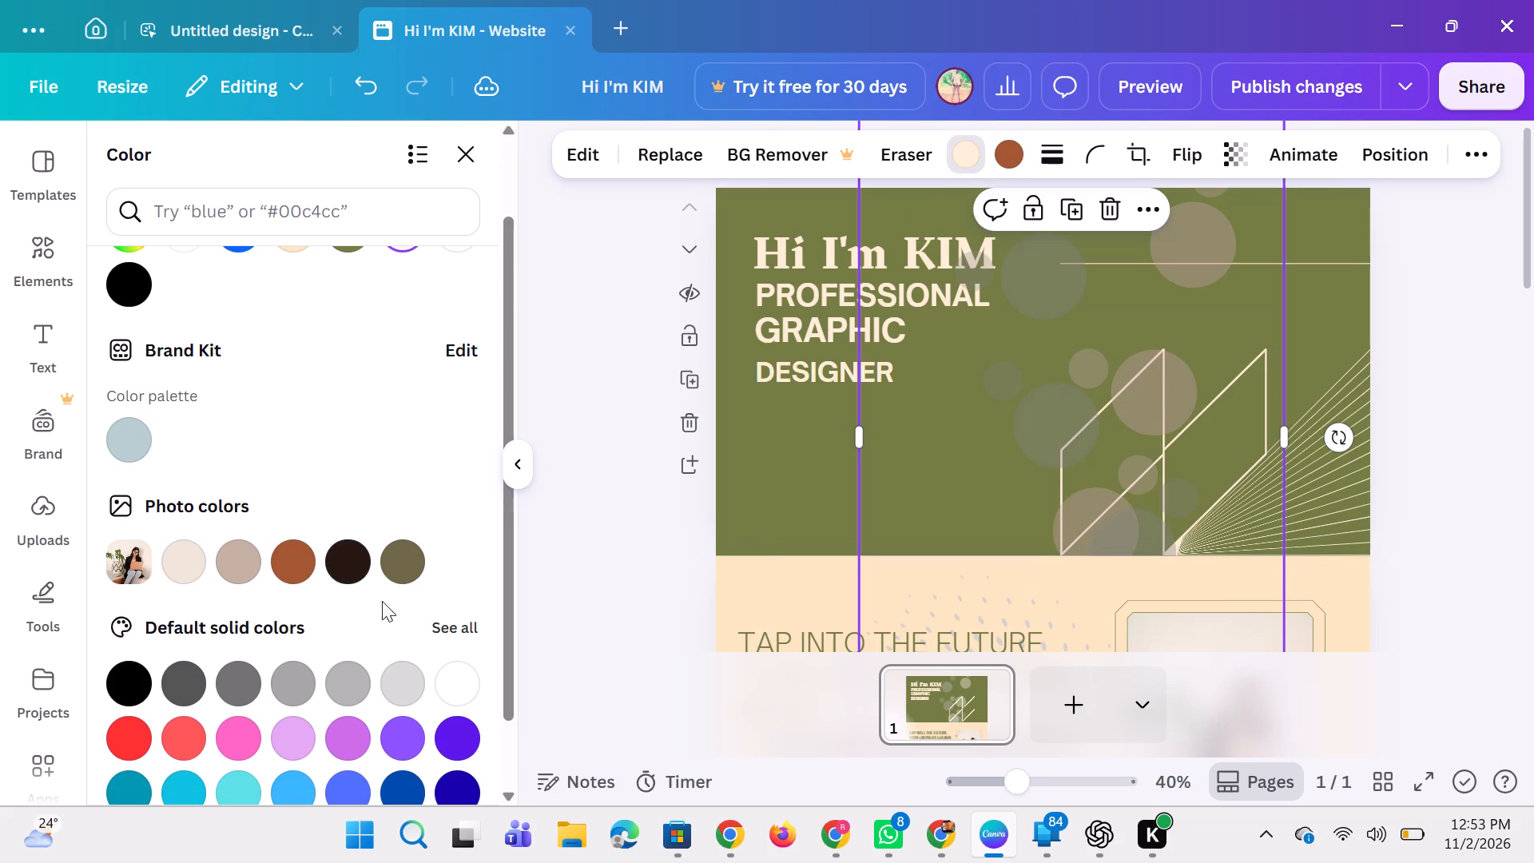
{"action": "left_click", "coordinate": [338, 565]}
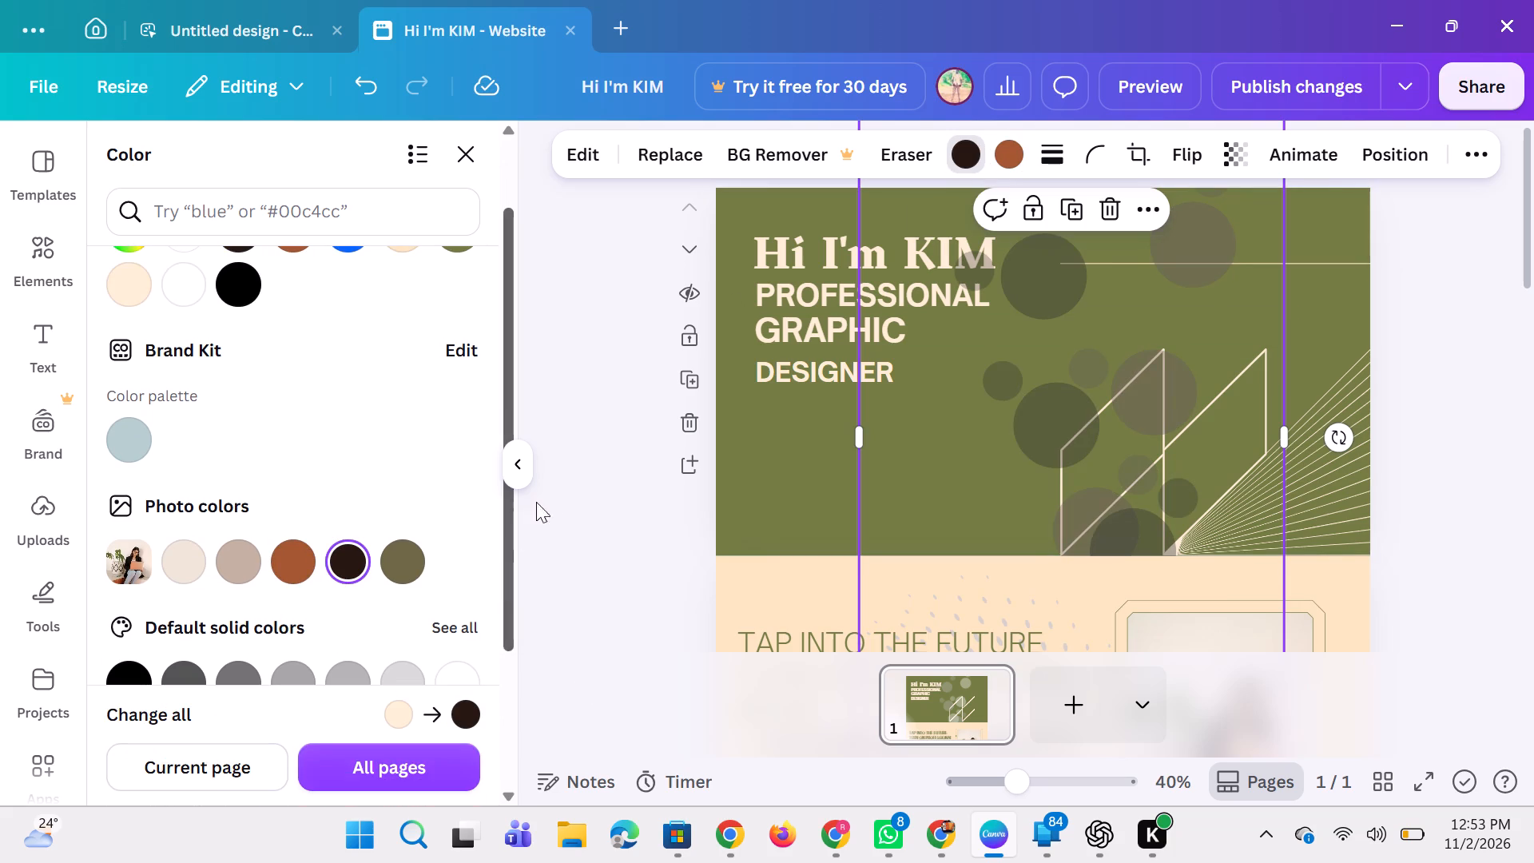
{"action": "left_click", "coordinate": [581, 479]}
{"action": "left_click", "coordinate": [613, 576]}
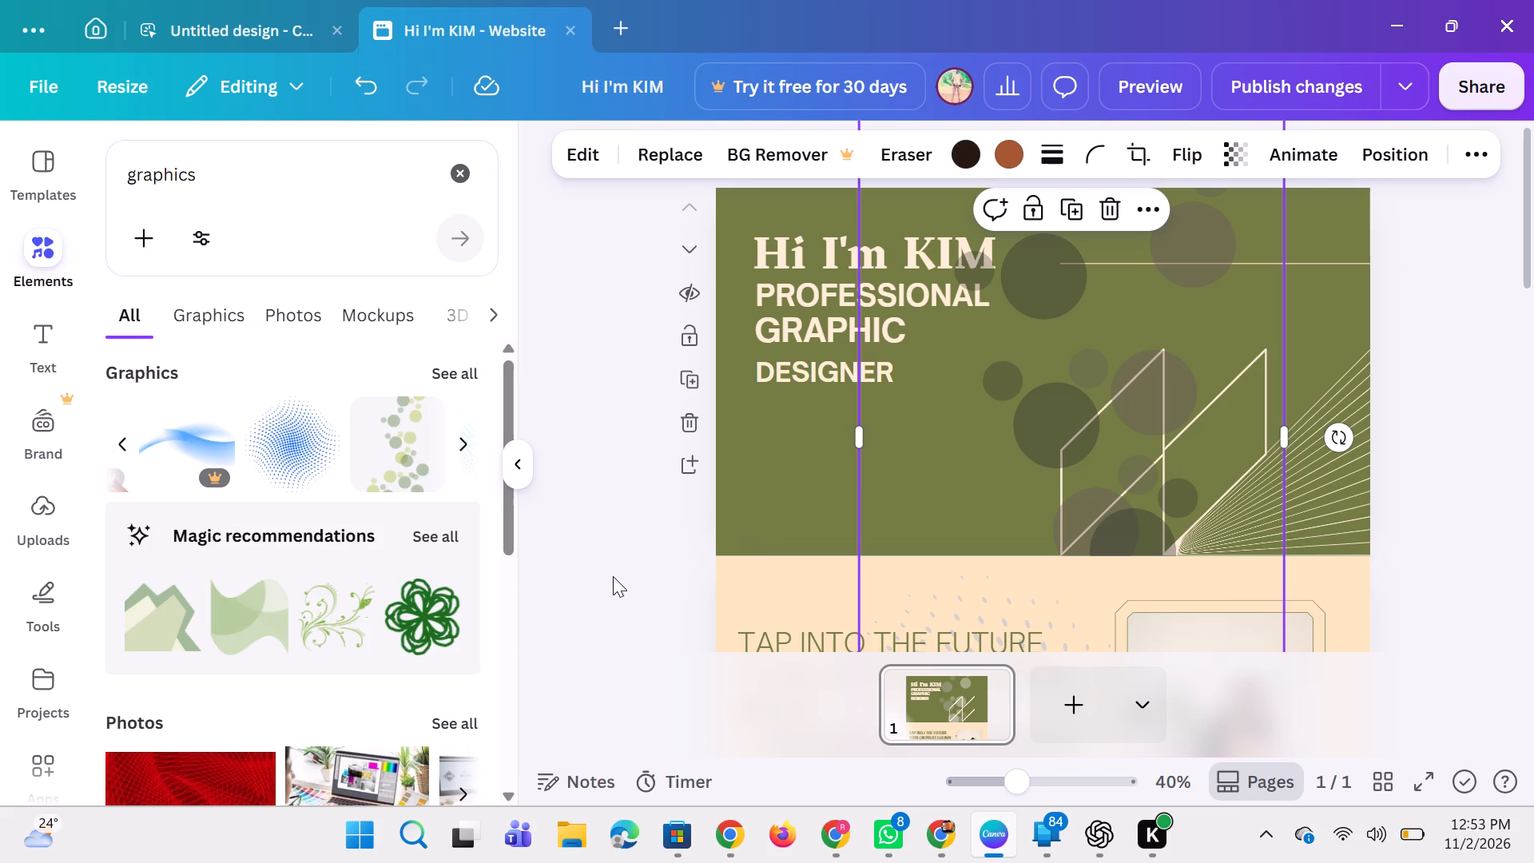
Replace the framed photo of the seated woman with the blue and cream abstract curves image, searching photos for "grapic".
{"action": "scroll", "coordinate": [1474, 466], "scroll_direction": "down", "scroll_amount": 1}
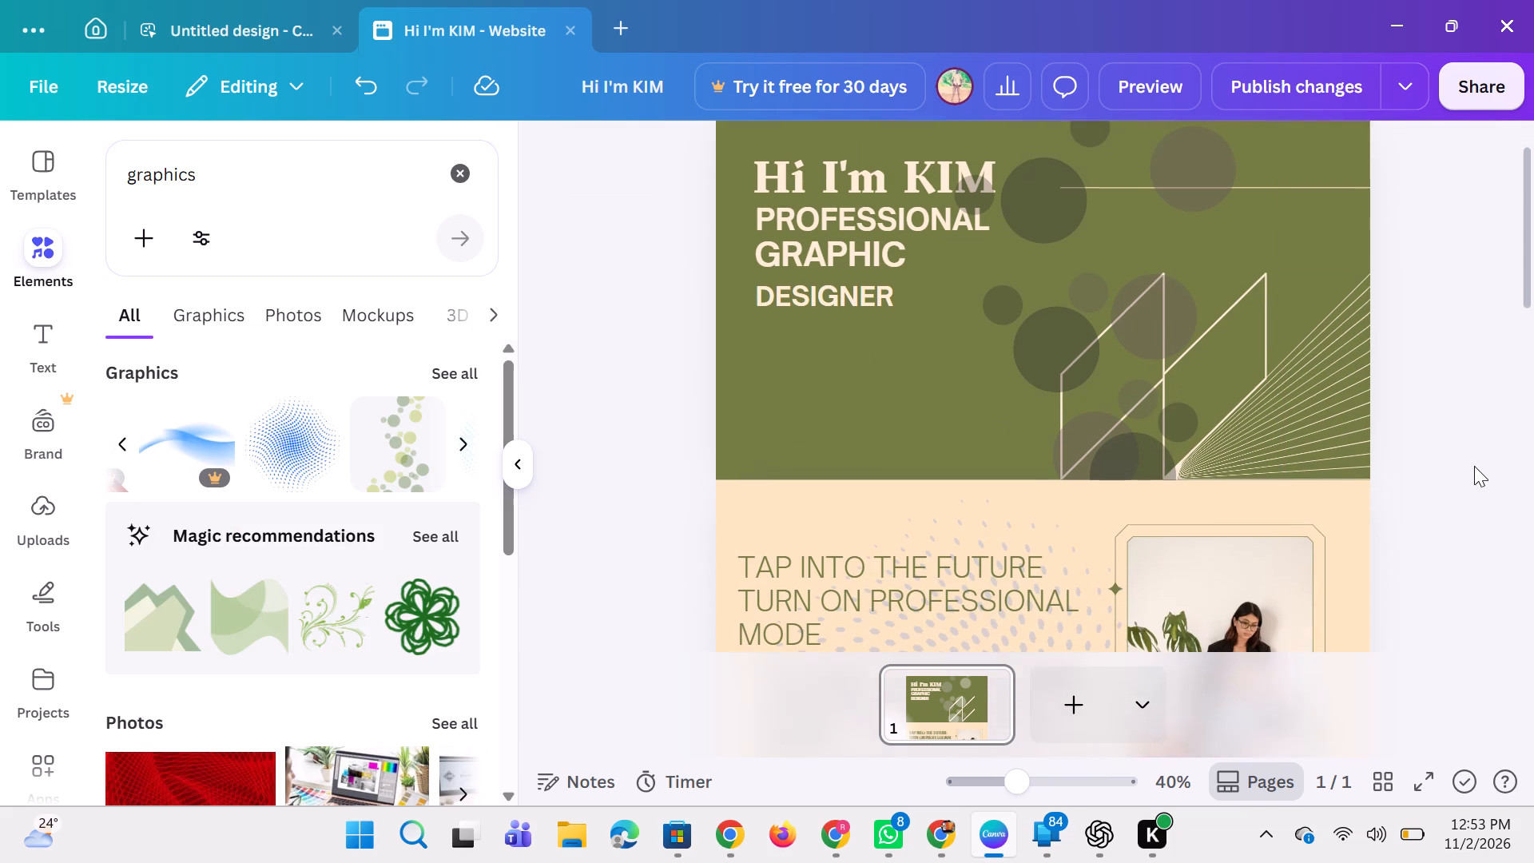
{"action": "scroll", "coordinate": [1474, 466], "scroll_direction": "down", "scroll_amount": 2}
{"action": "left_click", "coordinate": [1225, 444]}
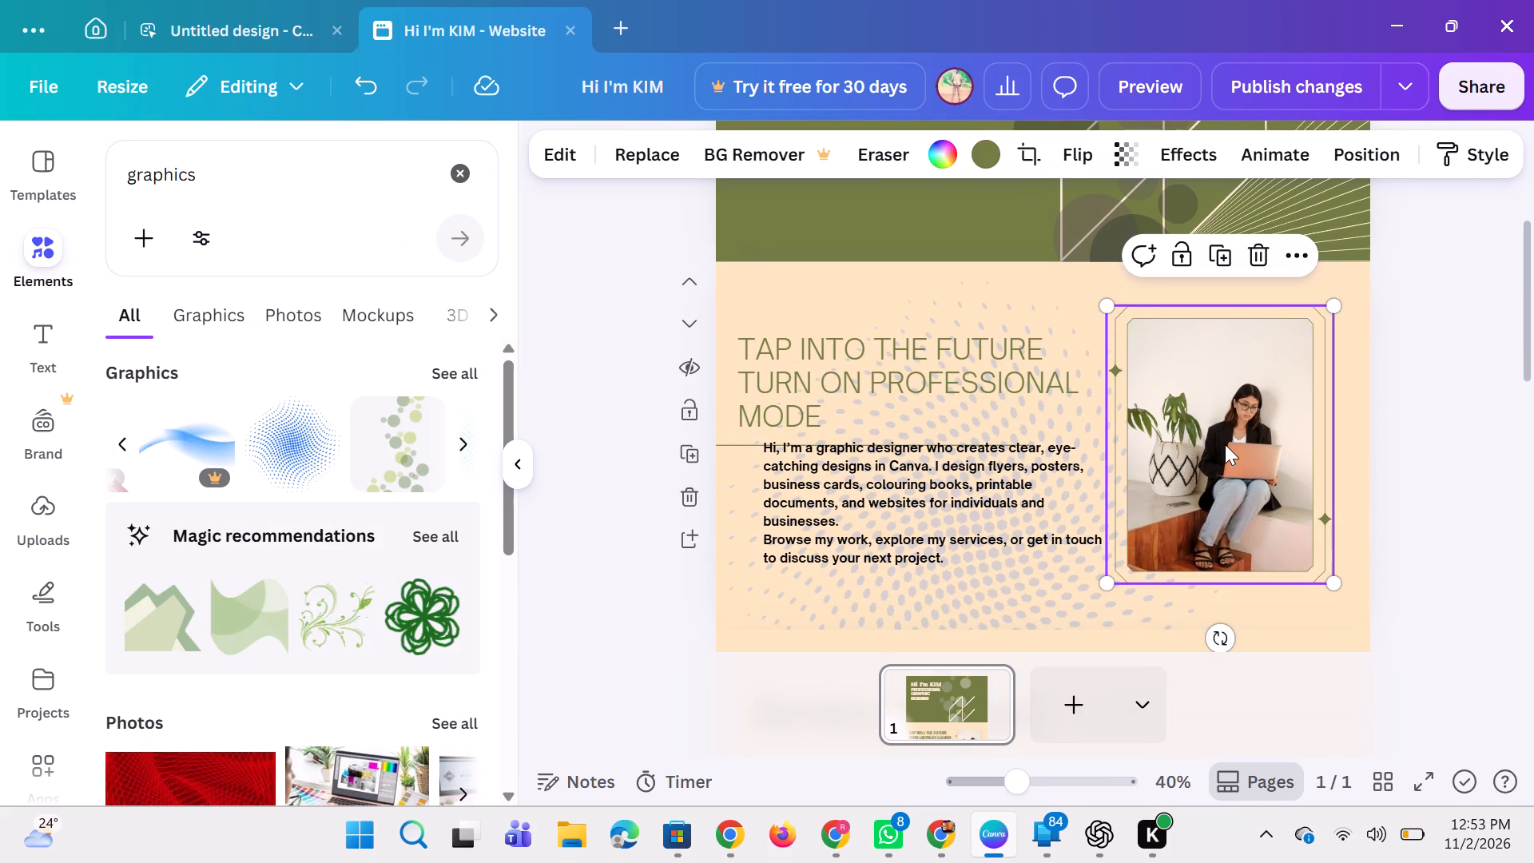
{"action": "left_click", "coordinate": [640, 151]}
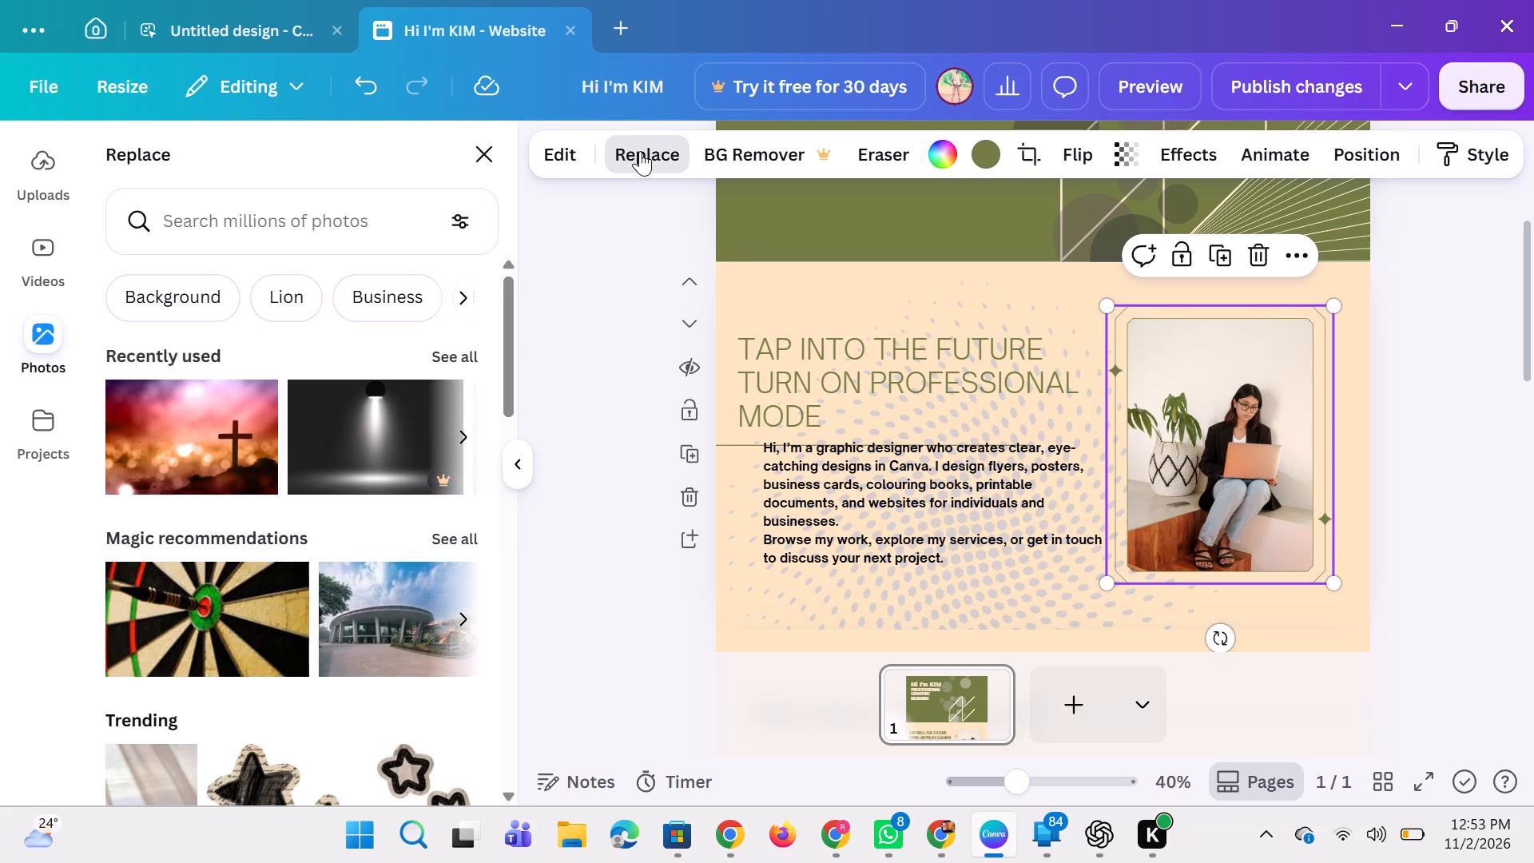
{"action": "left_click", "coordinate": [283, 217]}
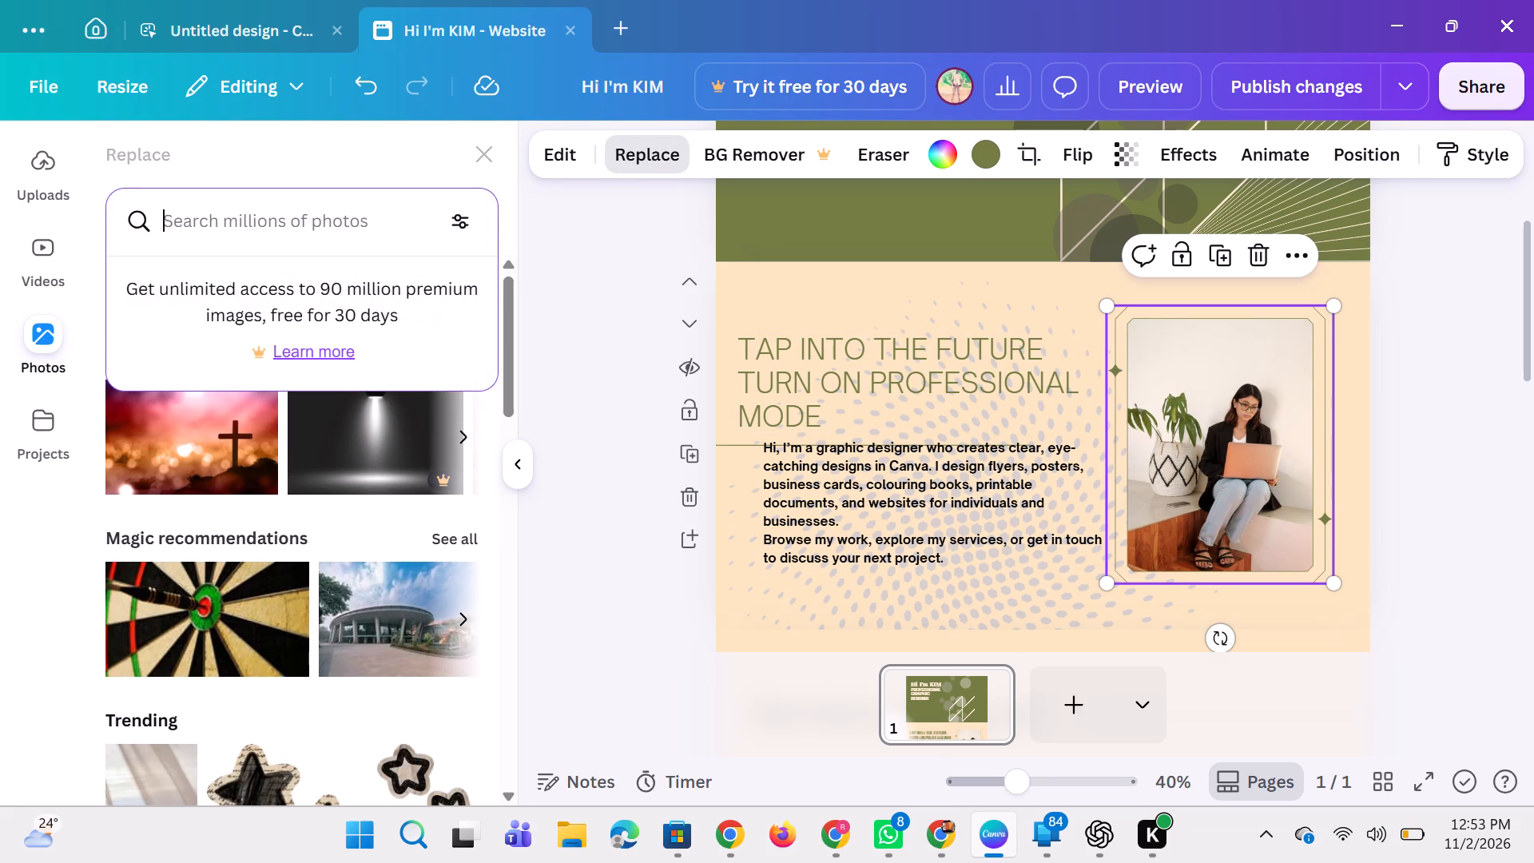
{"action": "type", "text": "gra"}
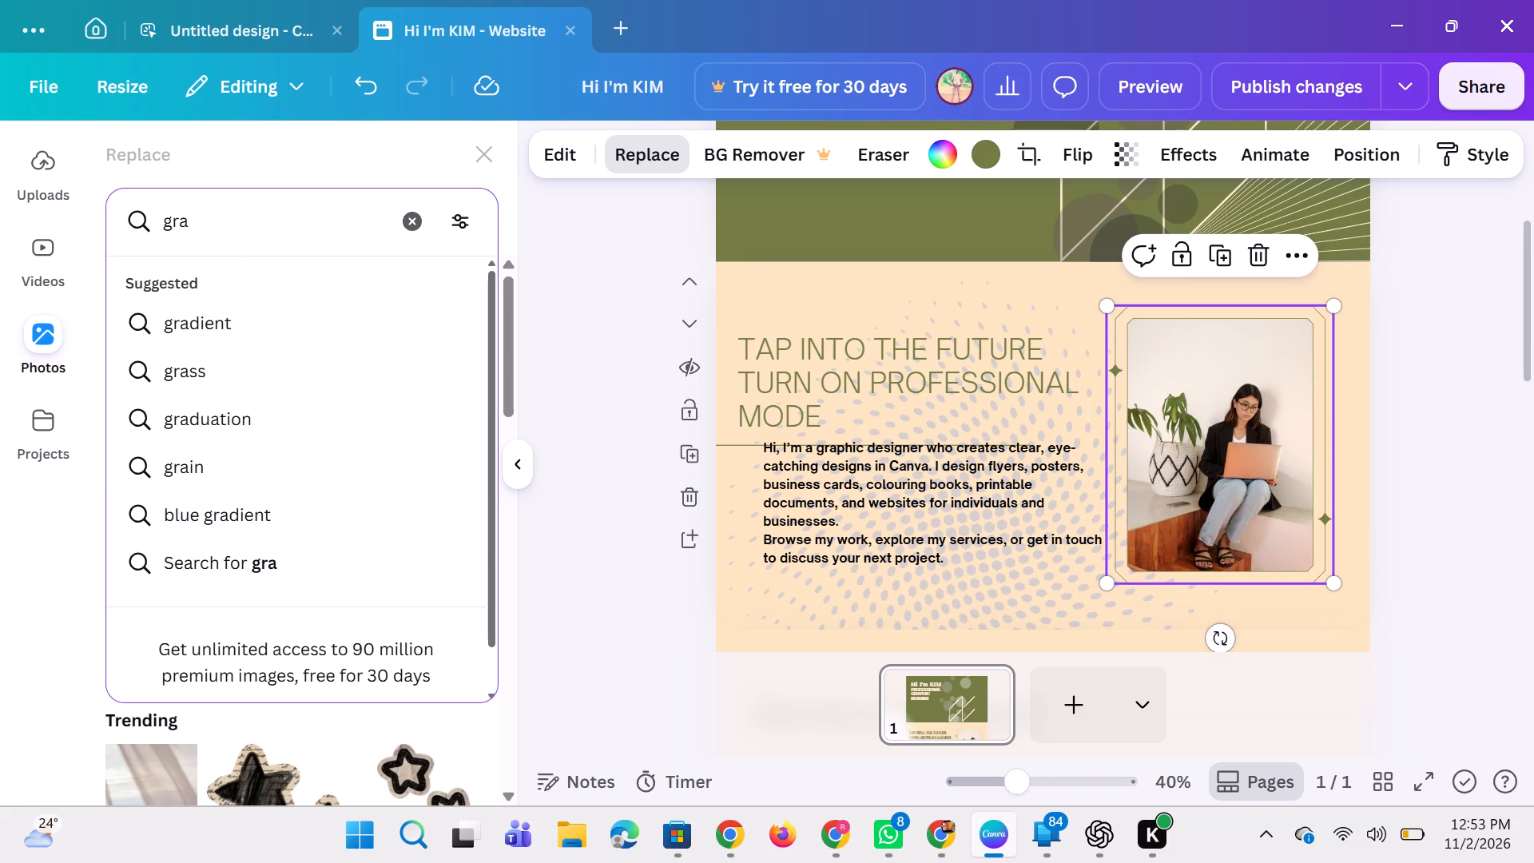
{"action": "type", "text": "pic"}
{"action": "key", "text": "Return"}
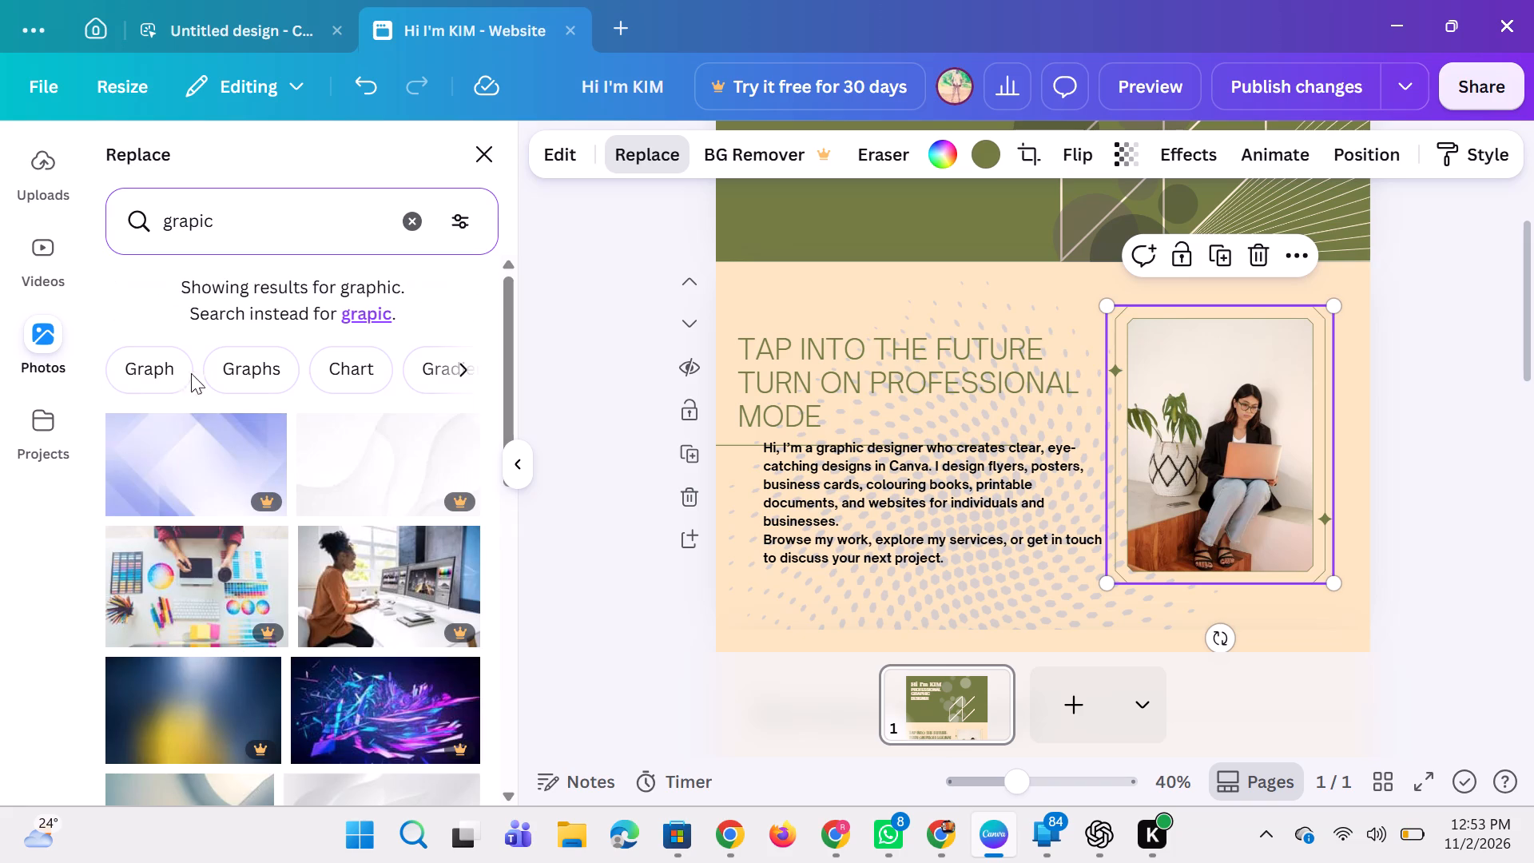
{"action": "scroll", "coordinate": [308, 515], "scroll_direction": "down", "scroll_amount": 3}
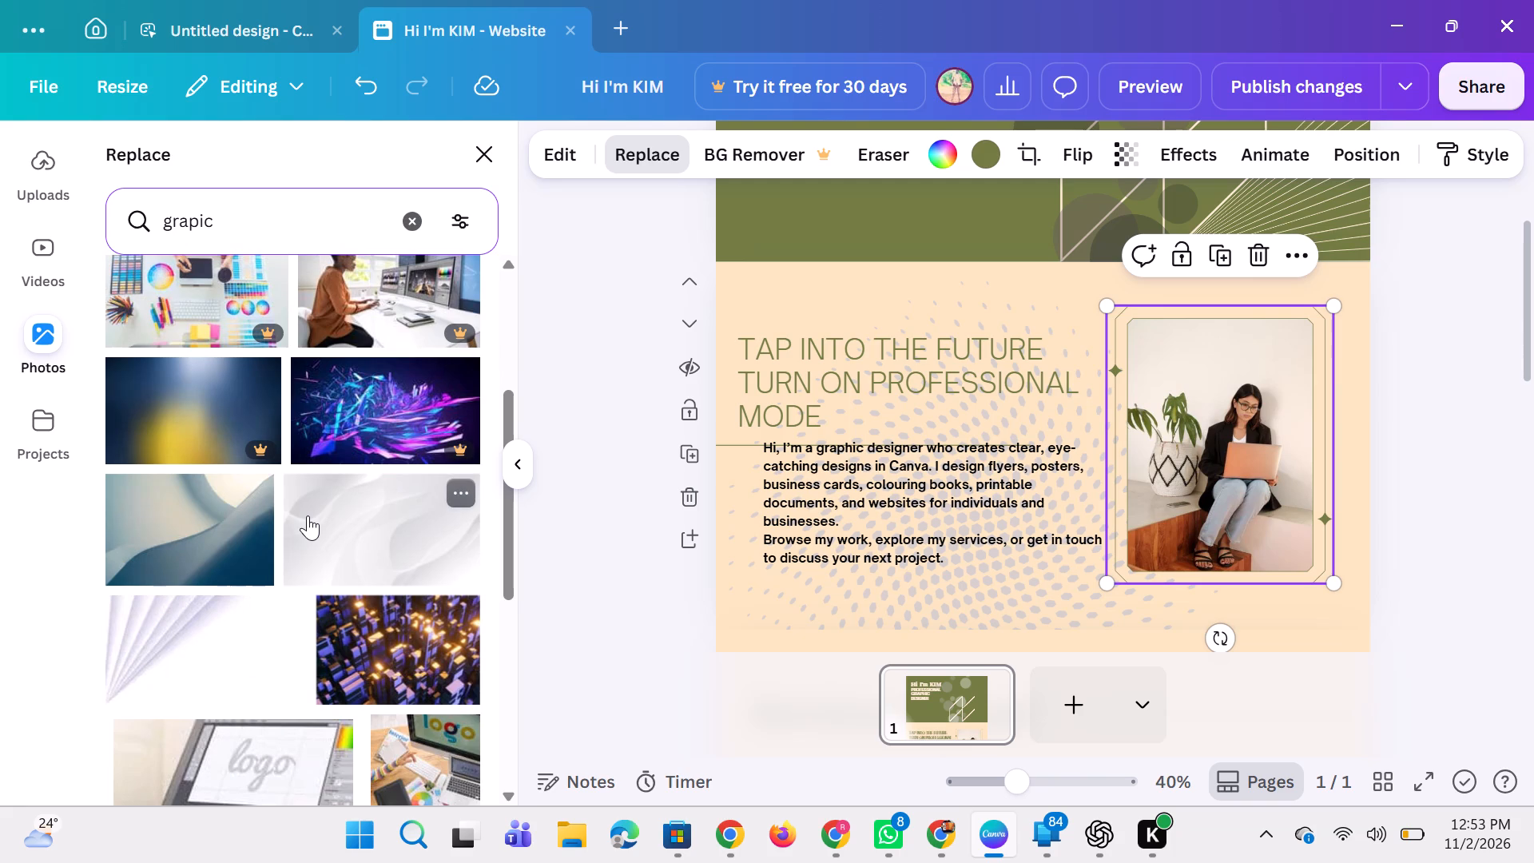
{"action": "left_click", "coordinate": [209, 514]}
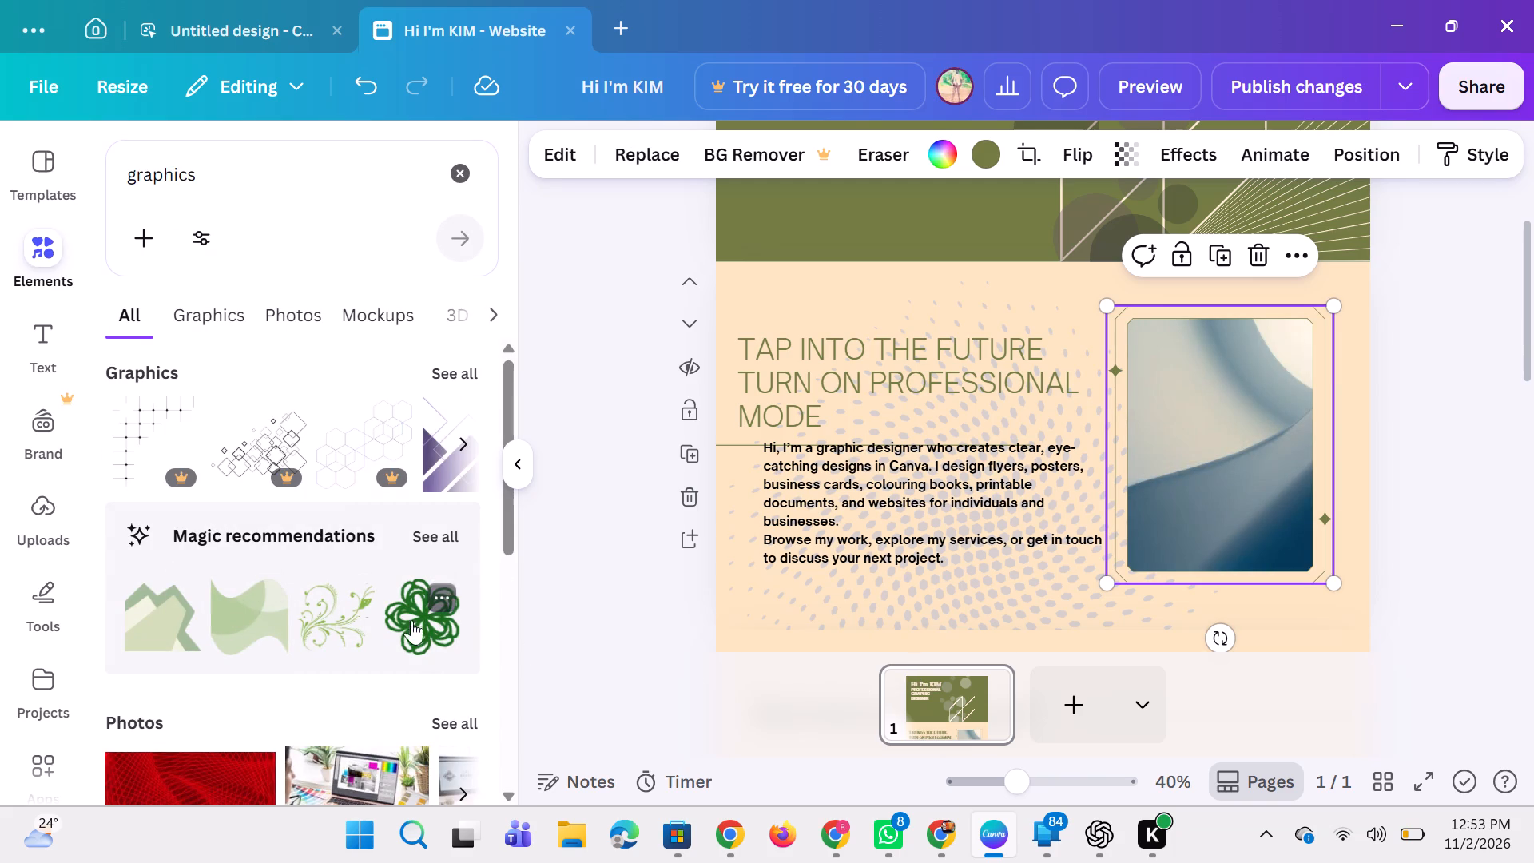
Browse the mockups and graphics among the "graphics" search results for an element to decorate the framed image.
{"action": "scroll", "coordinate": [322, 618], "scroll_direction": "down", "scroll_amount": 4}
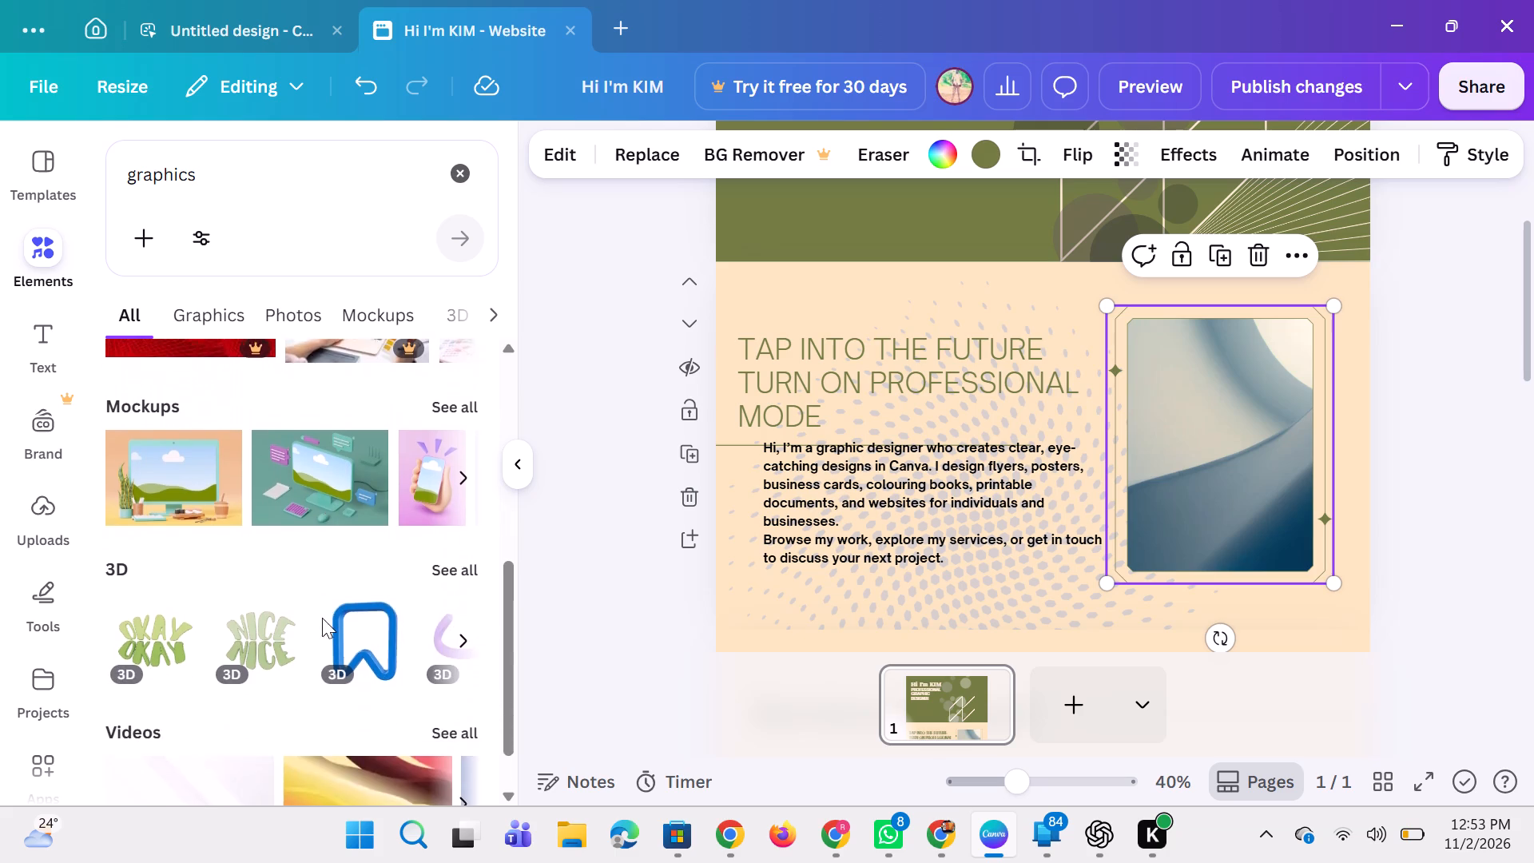
{"action": "scroll", "coordinate": [322, 618], "scroll_direction": "down", "scroll_amount": 1}
{"action": "scroll", "coordinate": [358, 473], "scroll_direction": "left", "scroll_amount": 1}
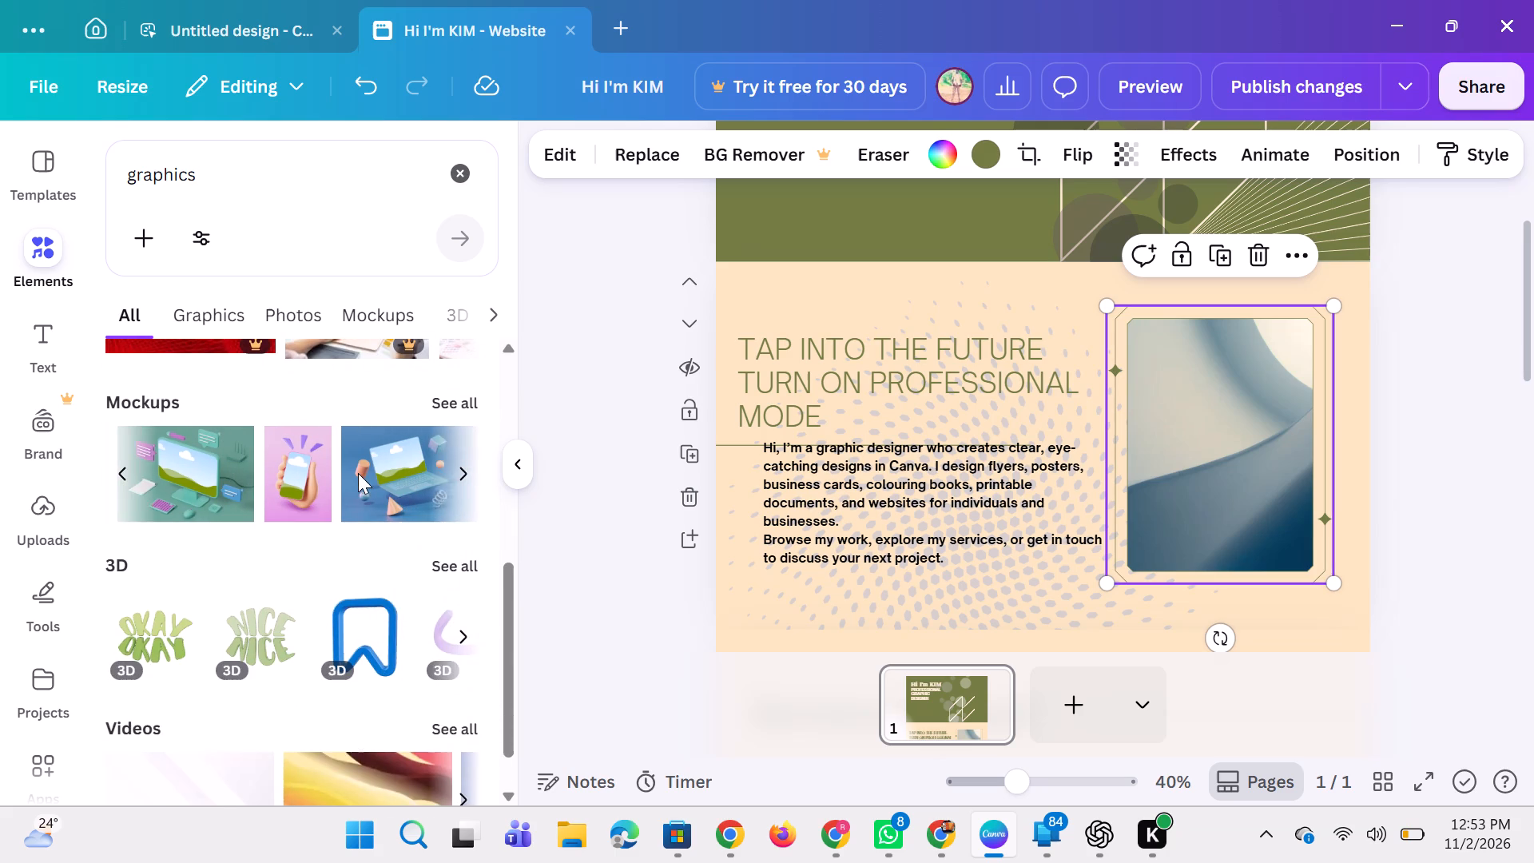
{"action": "scroll", "coordinate": [358, 473], "scroll_direction": "left", "scroll_amount": 2}
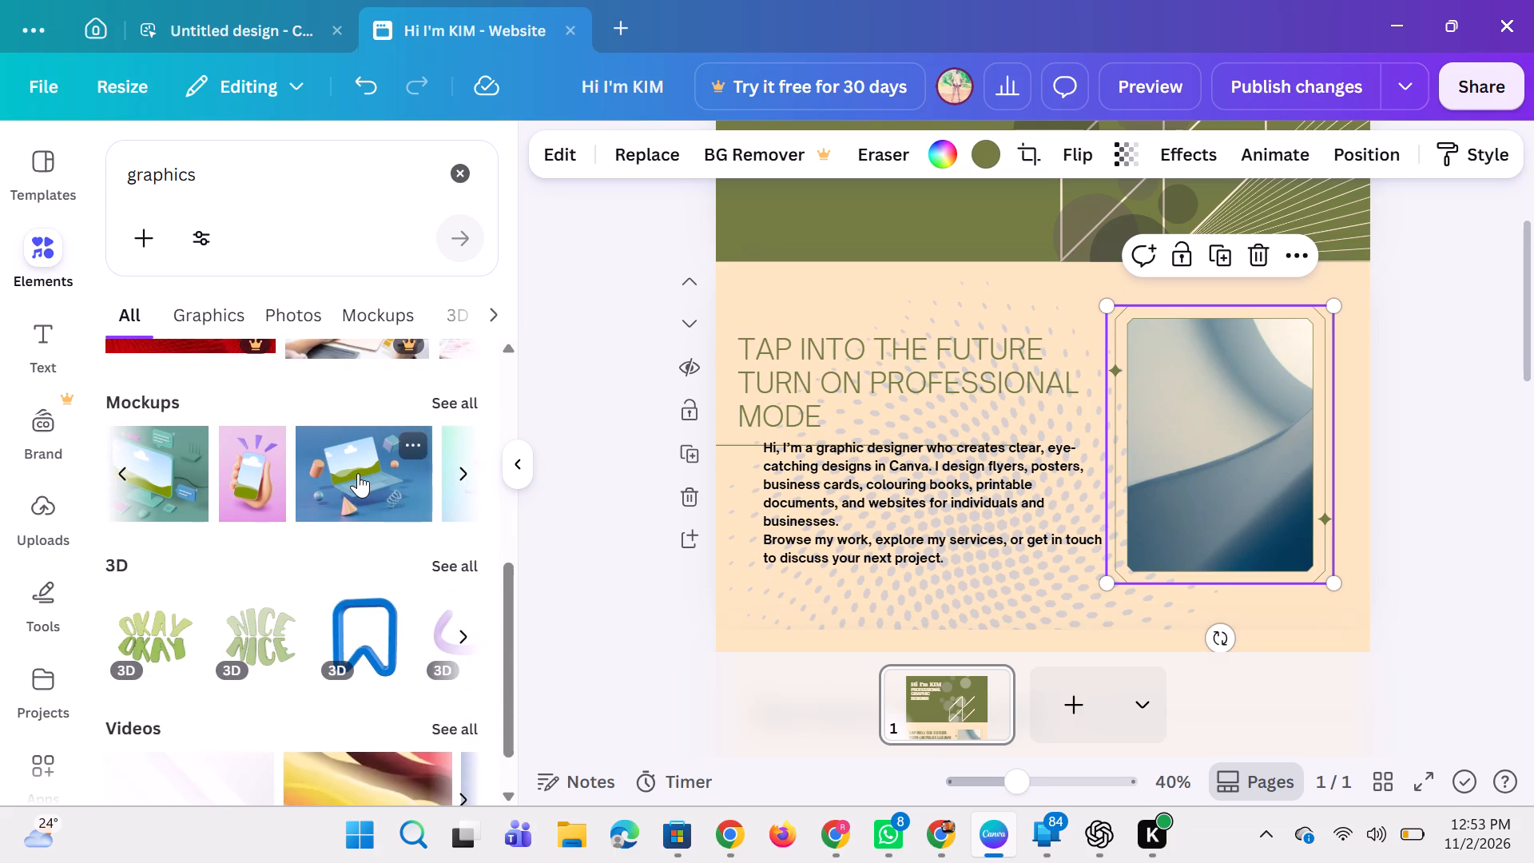
{"action": "scroll", "coordinate": [358, 473], "scroll_direction": "left", "scroll_amount": 3}
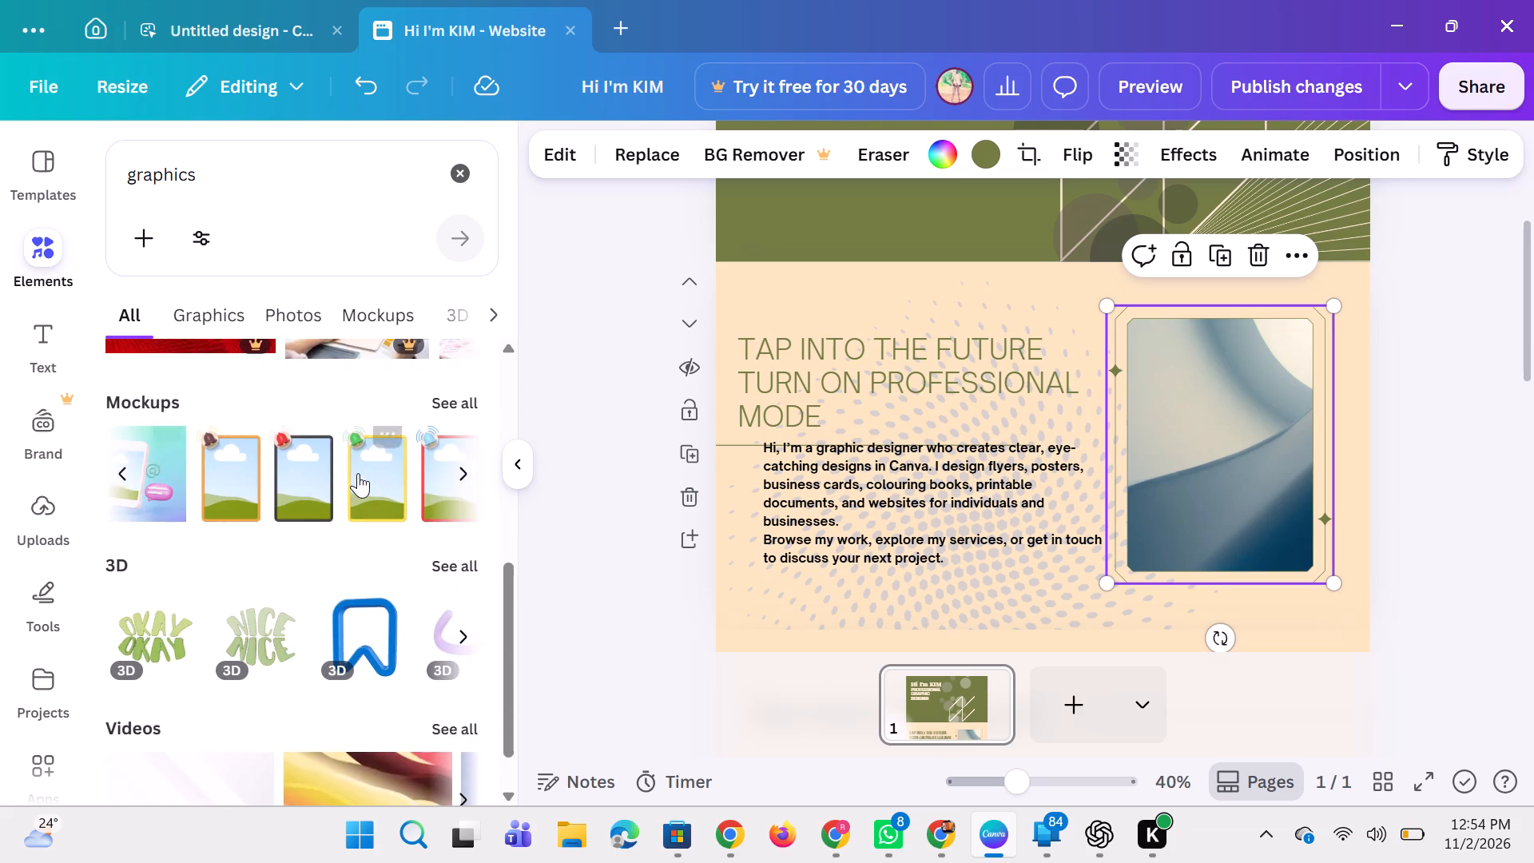
{"action": "scroll", "coordinate": [358, 473], "scroll_direction": "left", "scroll_amount": 2}
{"action": "scroll", "coordinate": [358, 473], "scroll_direction": "up", "scroll_amount": 2}
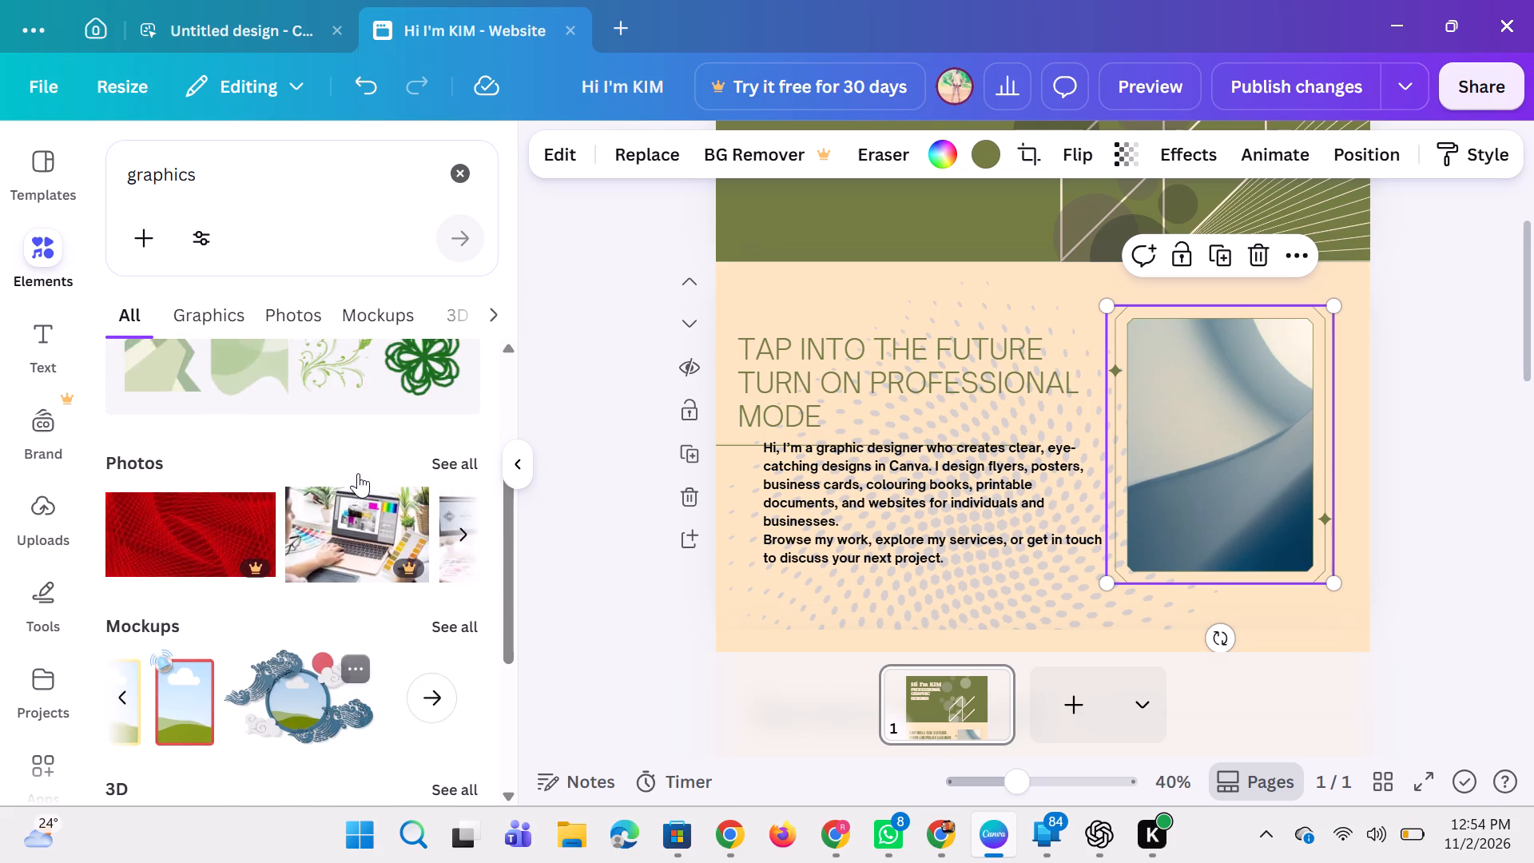
{"action": "scroll", "coordinate": [358, 473], "scroll_direction": "up", "scroll_amount": 1}
{"action": "scroll", "coordinate": [304, 431], "scroll_direction": "left", "scroll_amount": 1}
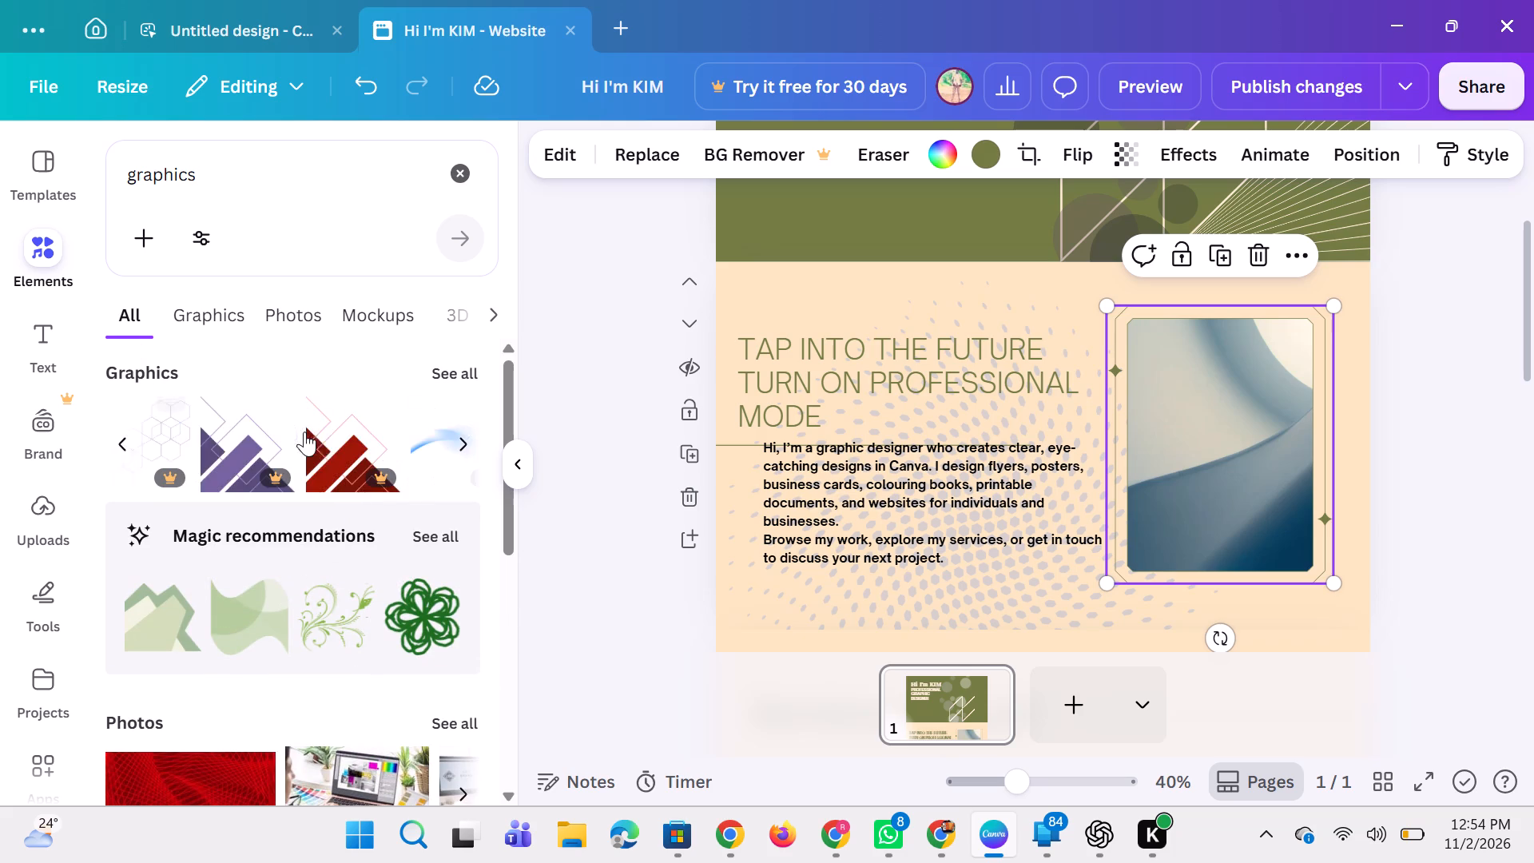
{"action": "scroll", "coordinate": [304, 431], "scroll_direction": "left", "scroll_amount": 5}
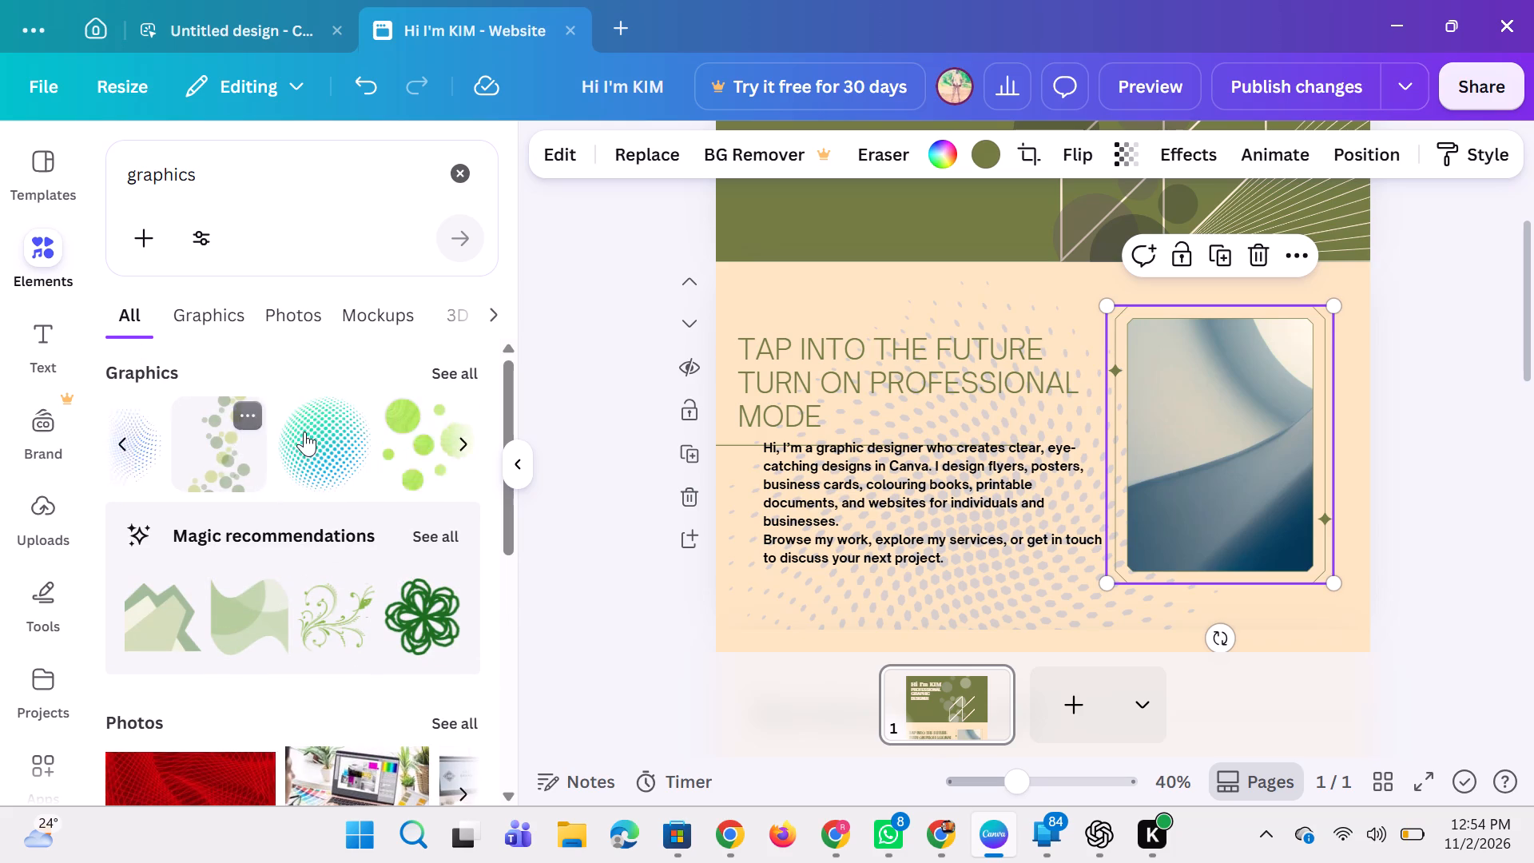
{"action": "scroll", "coordinate": [304, 431], "scroll_direction": "left", "scroll_amount": 2}
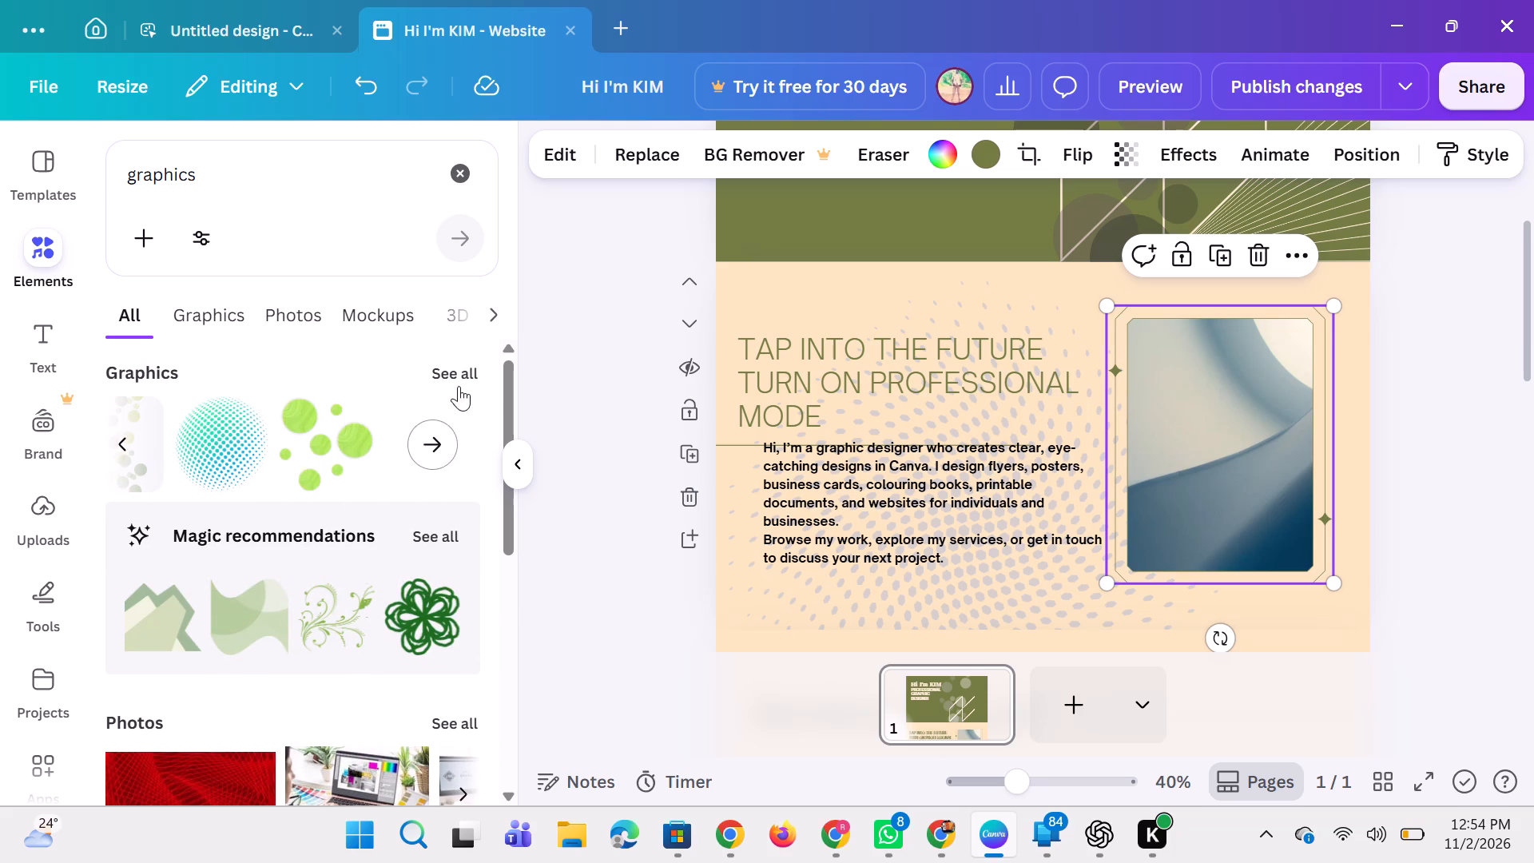
Insert the black four-pointed sparkle stars from the full graphics results and move them onto the framed abstract image.
{"action": "left_click", "coordinate": [468, 361]}
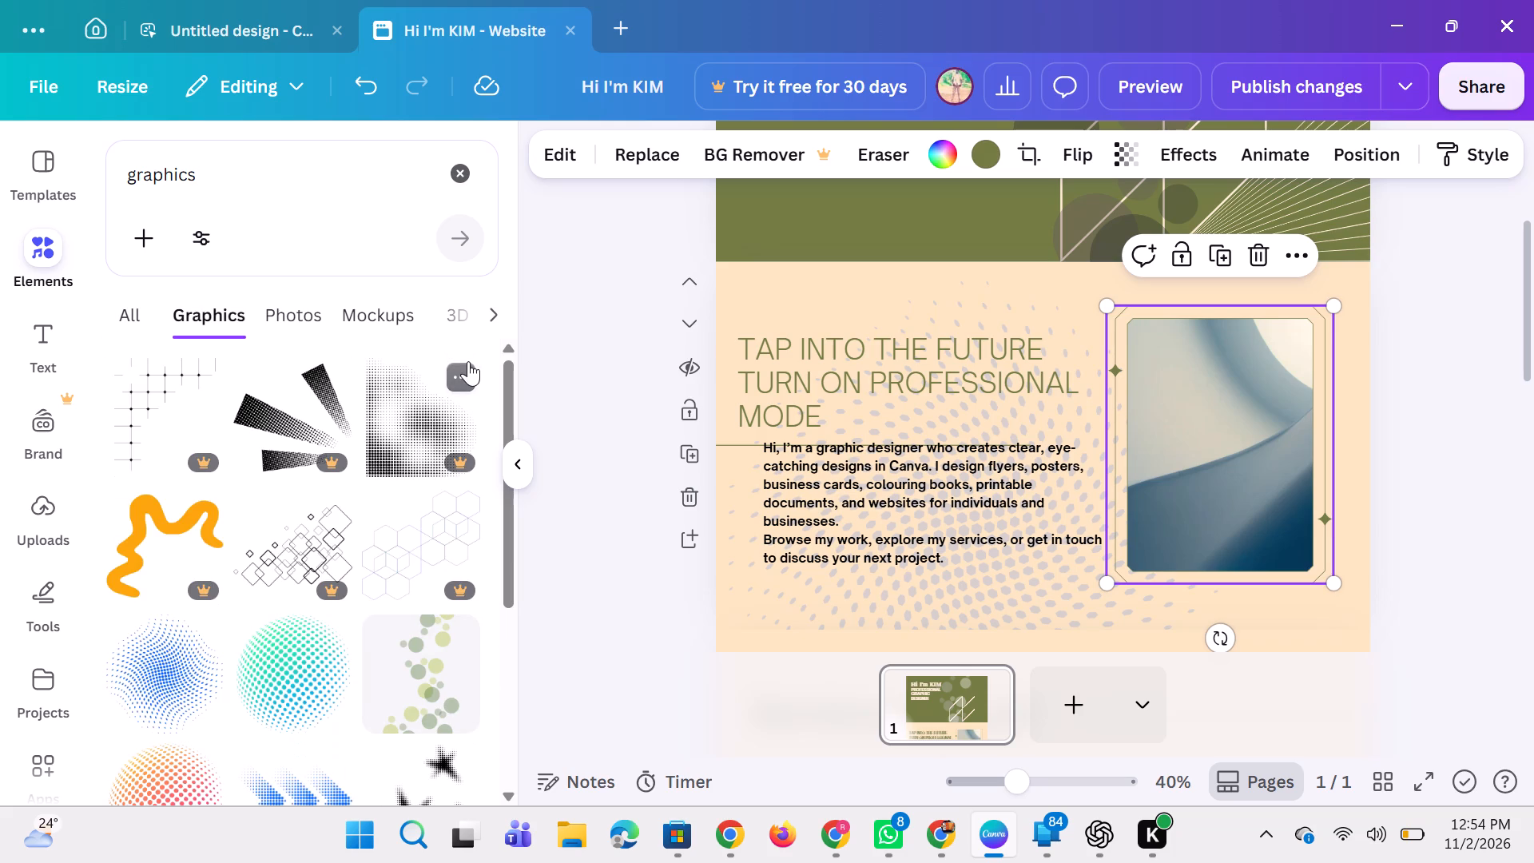
{"action": "scroll", "coordinate": [279, 571], "scroll_direction": "down", "scroll_amount": 2}
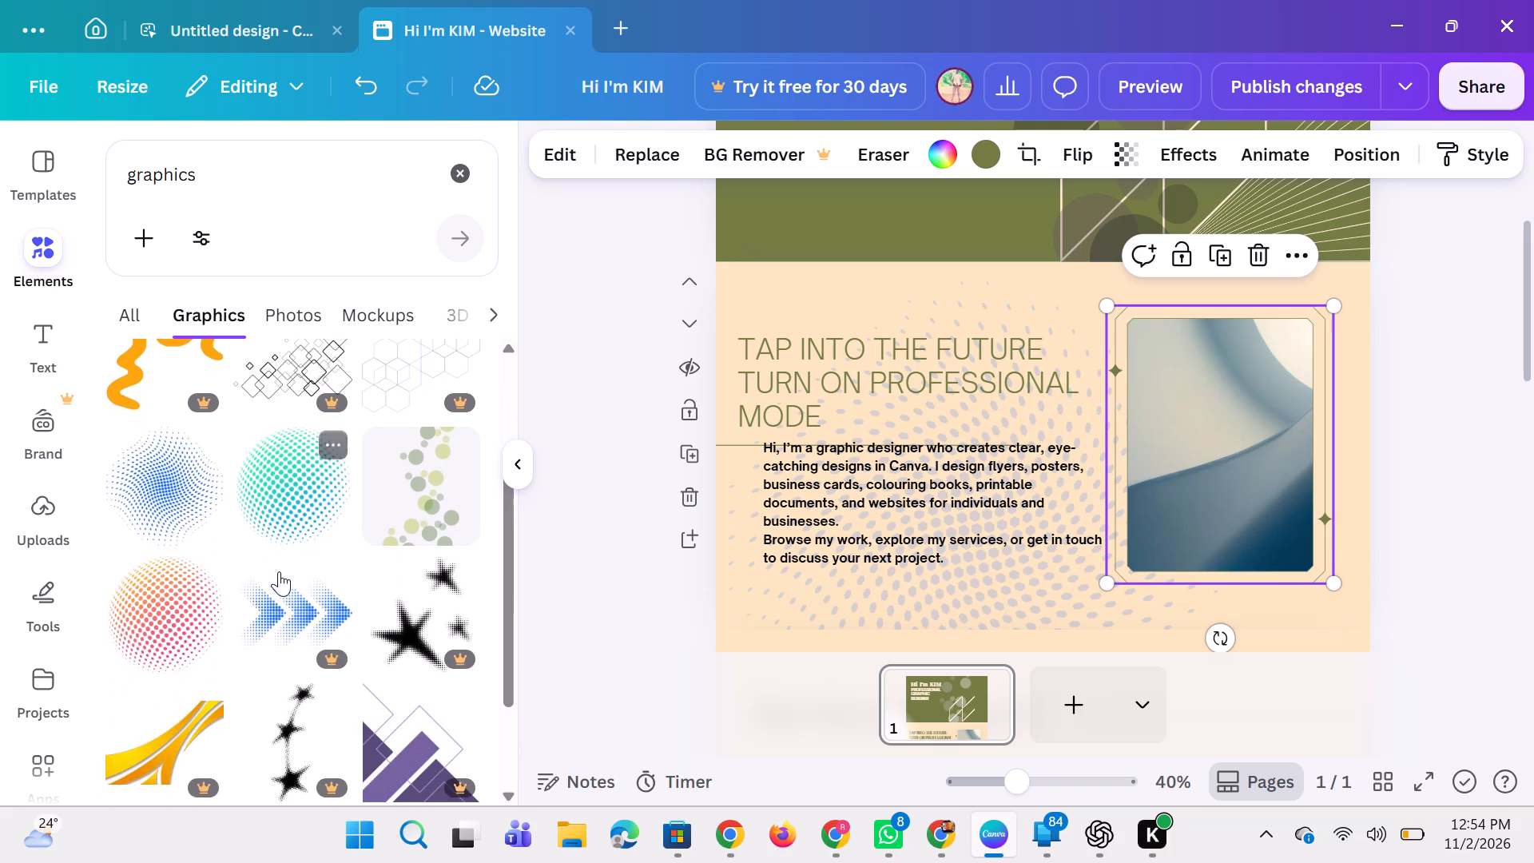
{"action": "scroll", "coordinate": [279, 571], "scroll_direction": "down", "scroll_amount": 4}
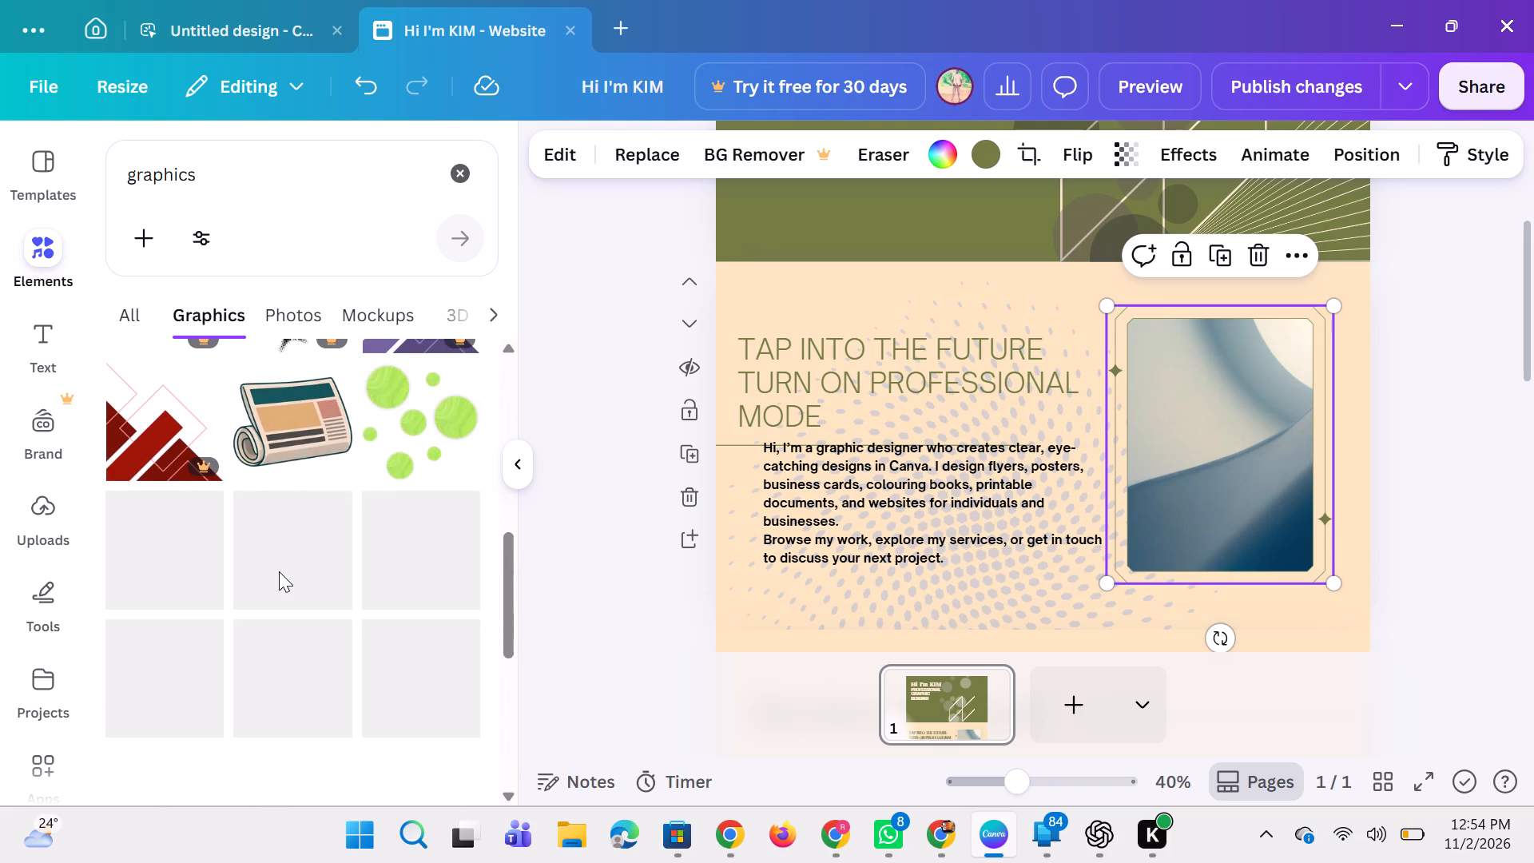
{"action": "scroll", "coordinate": [279, 571], "scroll_direction": "down", "scroll_amount": 1}
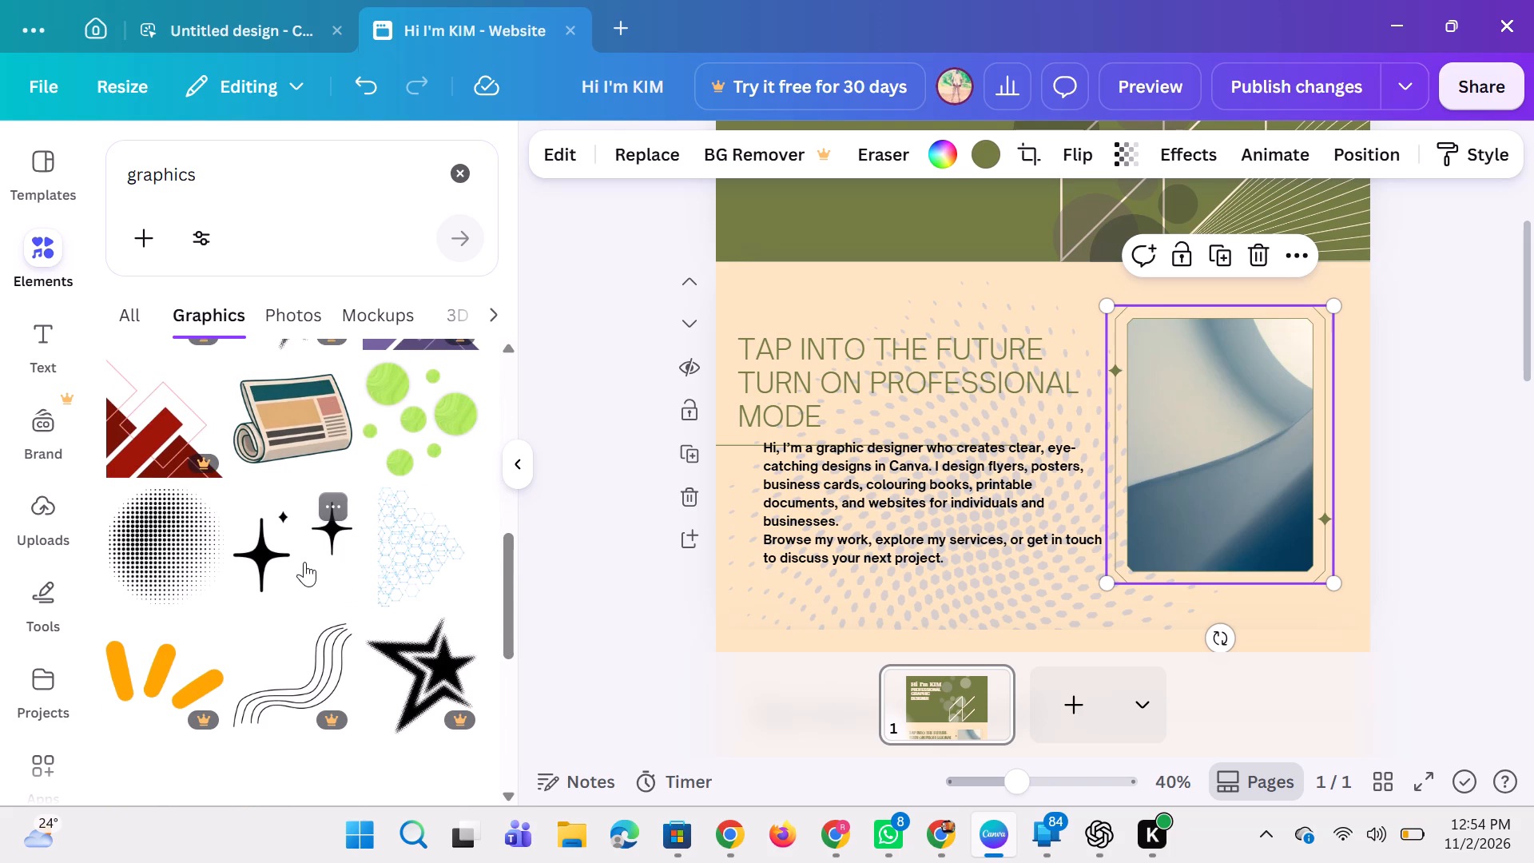
{"action": "left_click", "coordinate": [304, 562]}
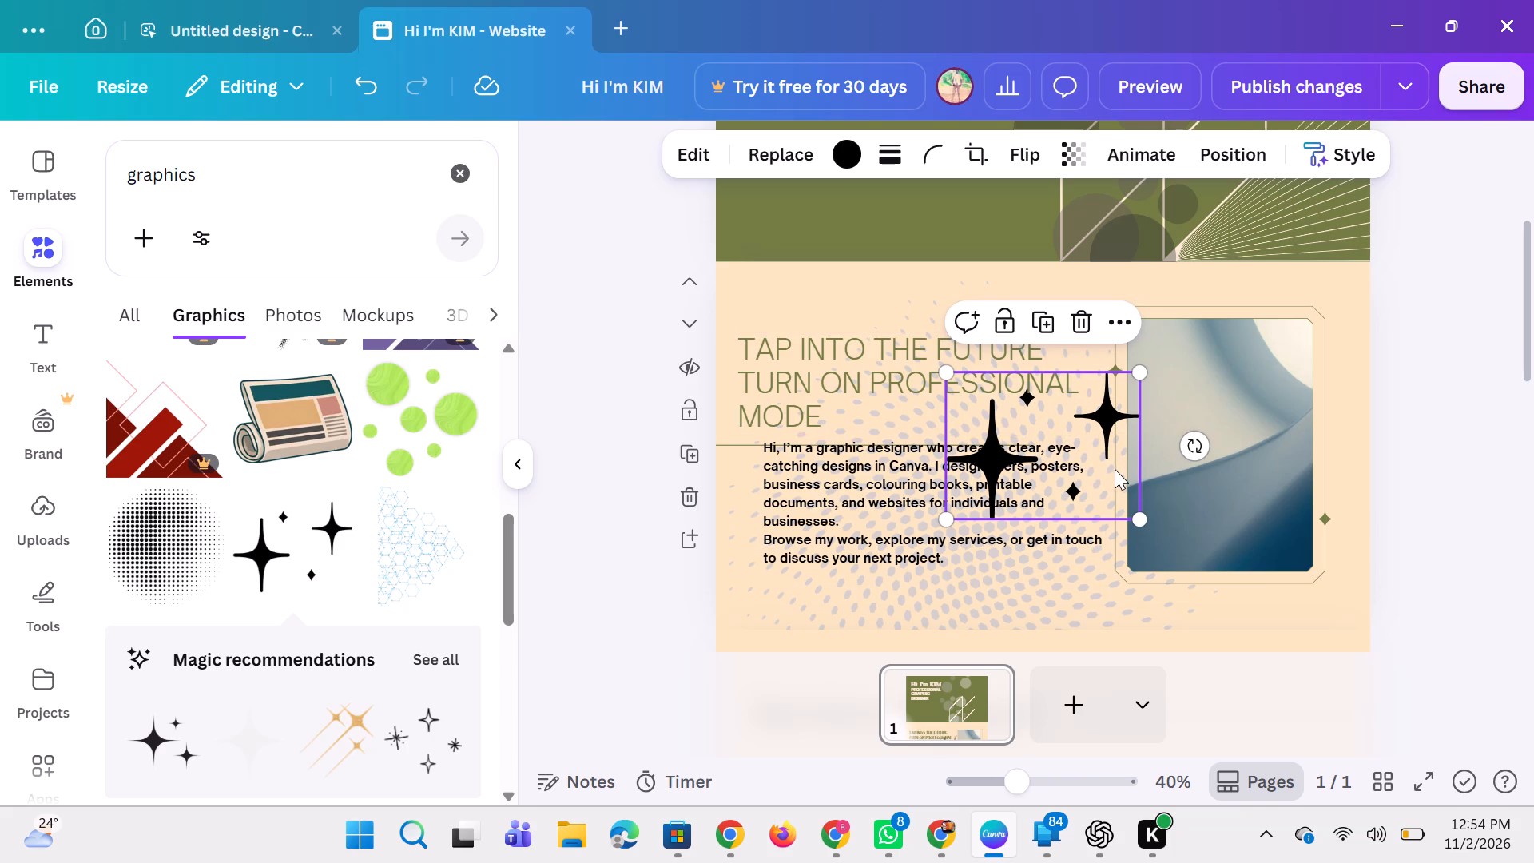
{"action": "left_click_drag", "start_coordinate": [1118, 469], "coordinate": [1278, 453]}
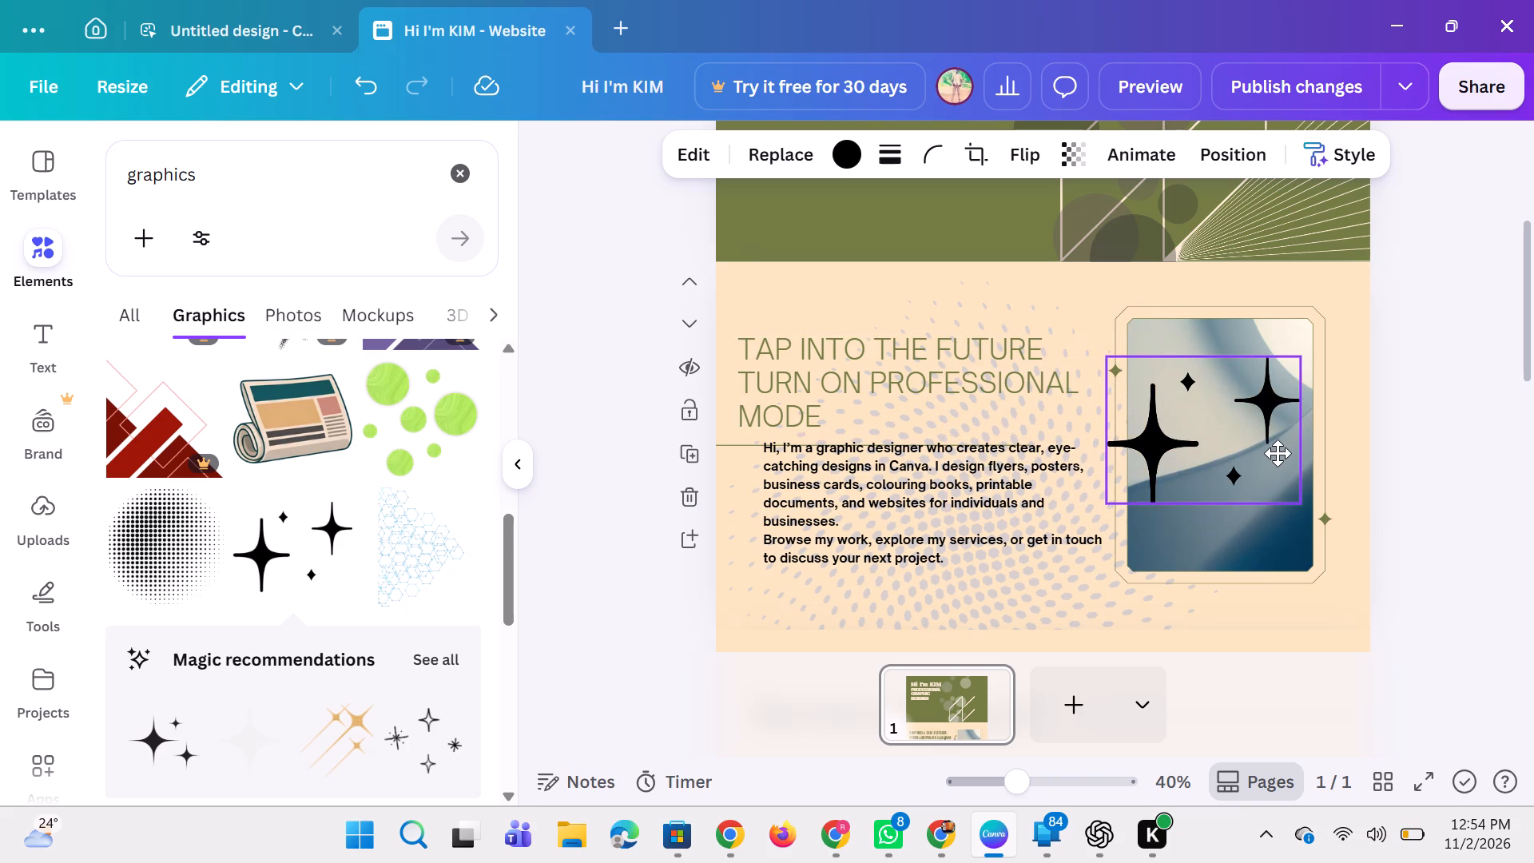
{"action": "left_click_drag", "start_coordinate": [1278, 453], "coordinate": [1283, 453]}
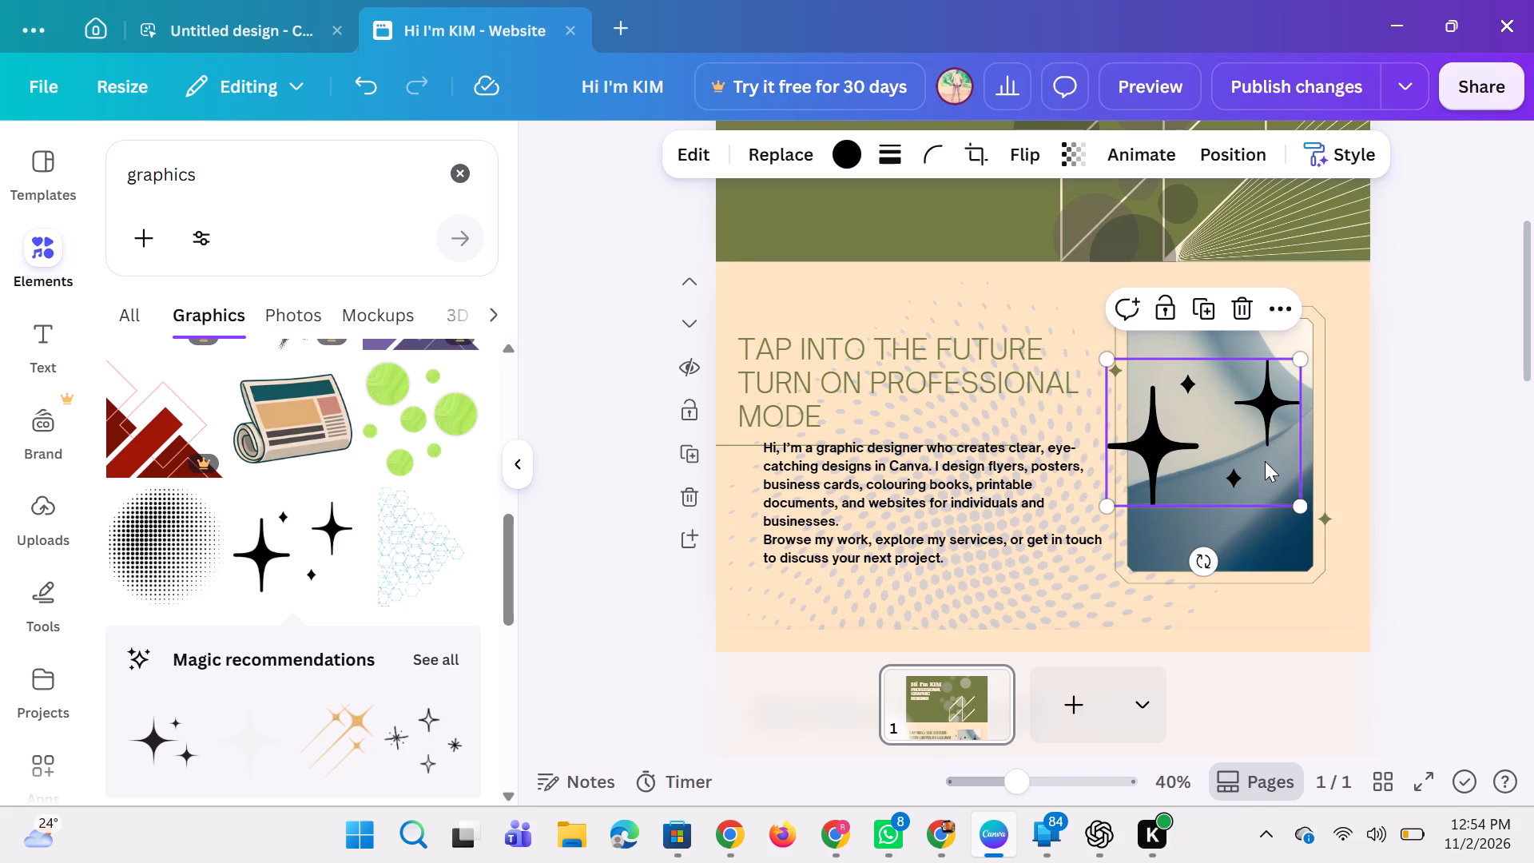
Shrink the sparkle stars slightly to fit inside the frame, centre them across the image and deselect them.
{"action": "left_click_drag", "start_coordinate": [1305, 507], "coordinate": [1285, 485]}
{"action": "left_click_drag", "start_coordinate": [1210, 436], "coordinate": [1238, 443]}
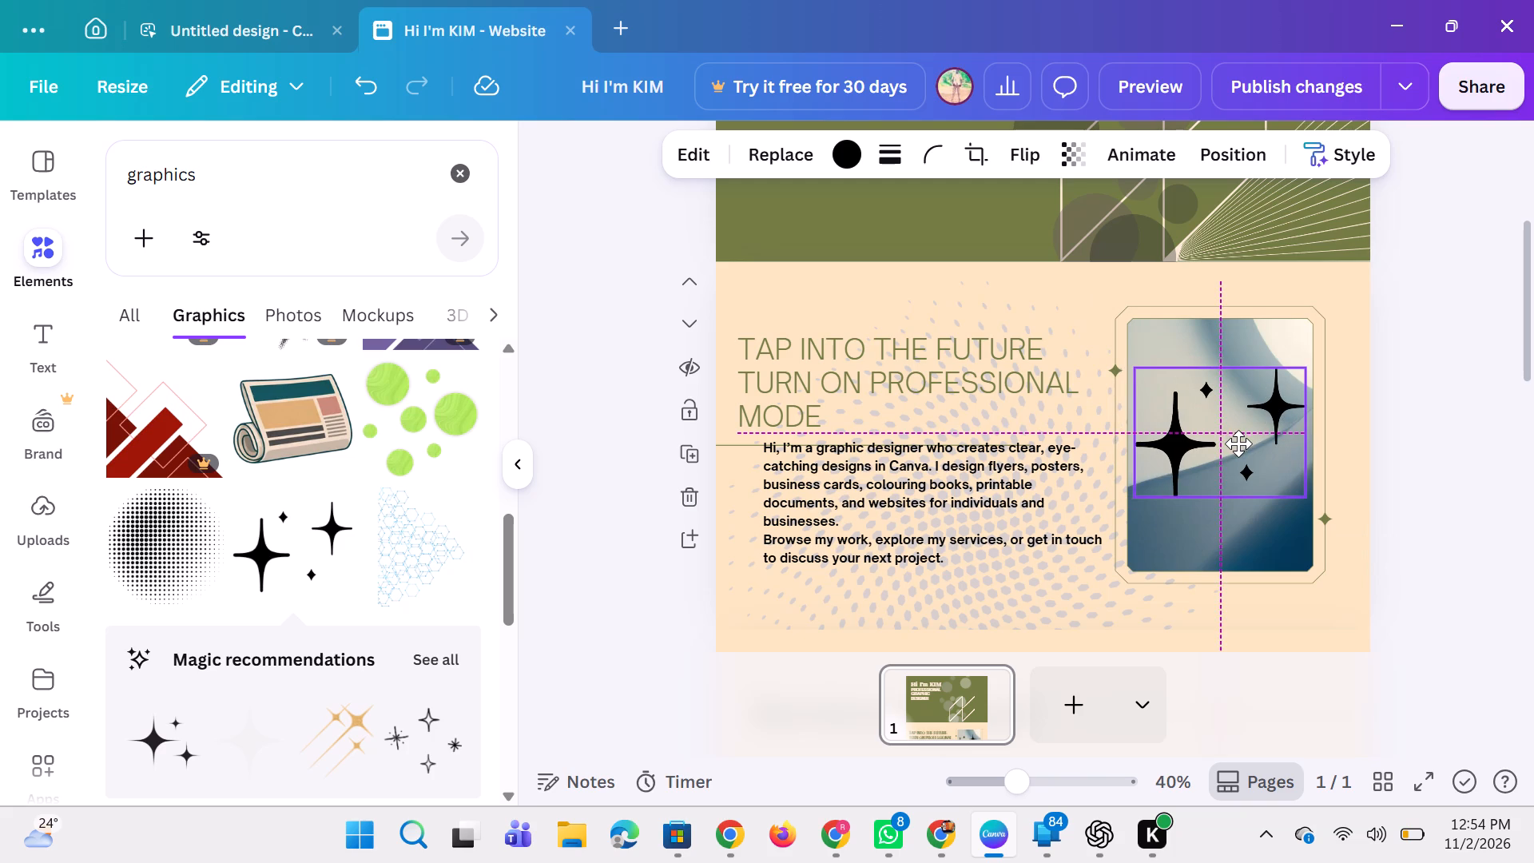
{"action": "left_click_drag", "start_coordinate": [1238, 443], "coordinate": [1238, 446]}
{"action": "left_click", "coordinate": [1396, 495]}
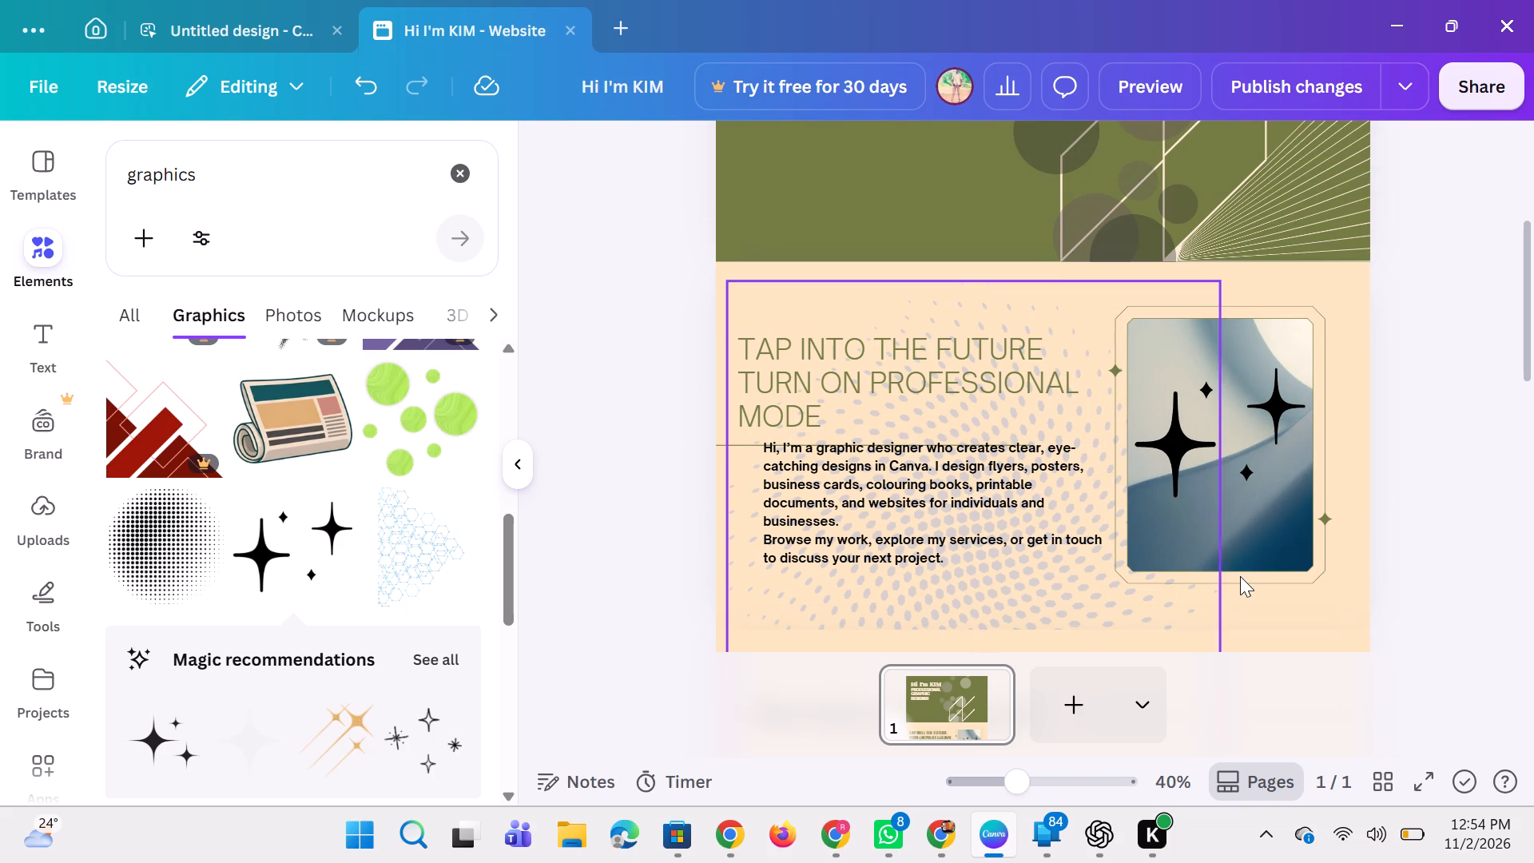
Insert the black halftone dot circle into the Services Offered section and enlarge it to about 896 × 870 px.
{"action": "scroll", "coordinate": [1242, 579], "scroll_direction": "down", "scroll_amount": 6}
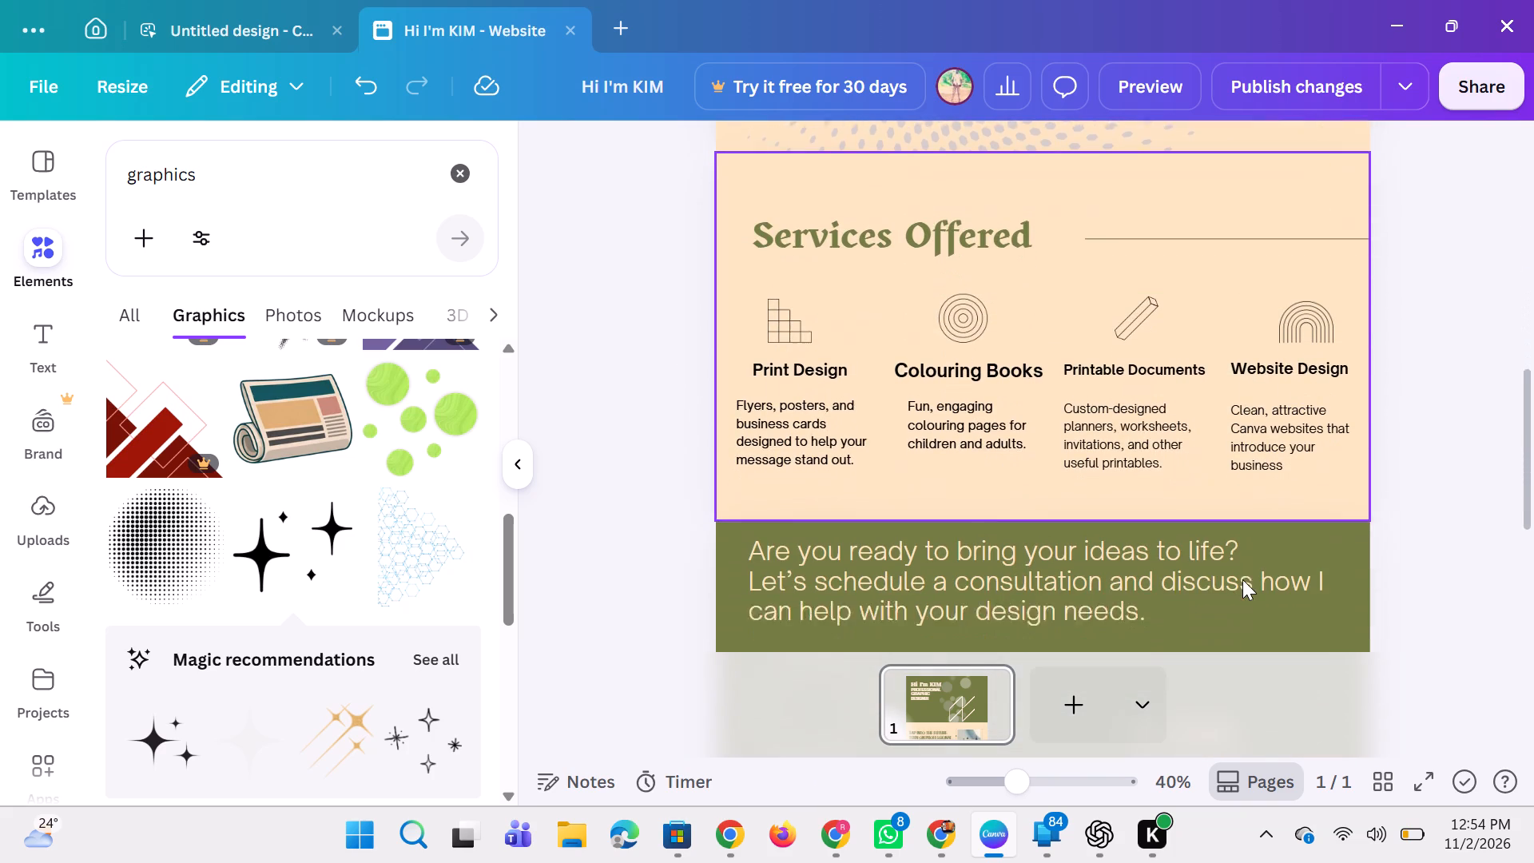
{"action": "scroll", "coordinate": [1242, 579], "scroll_direction": "down", "scroll_amount": 2}
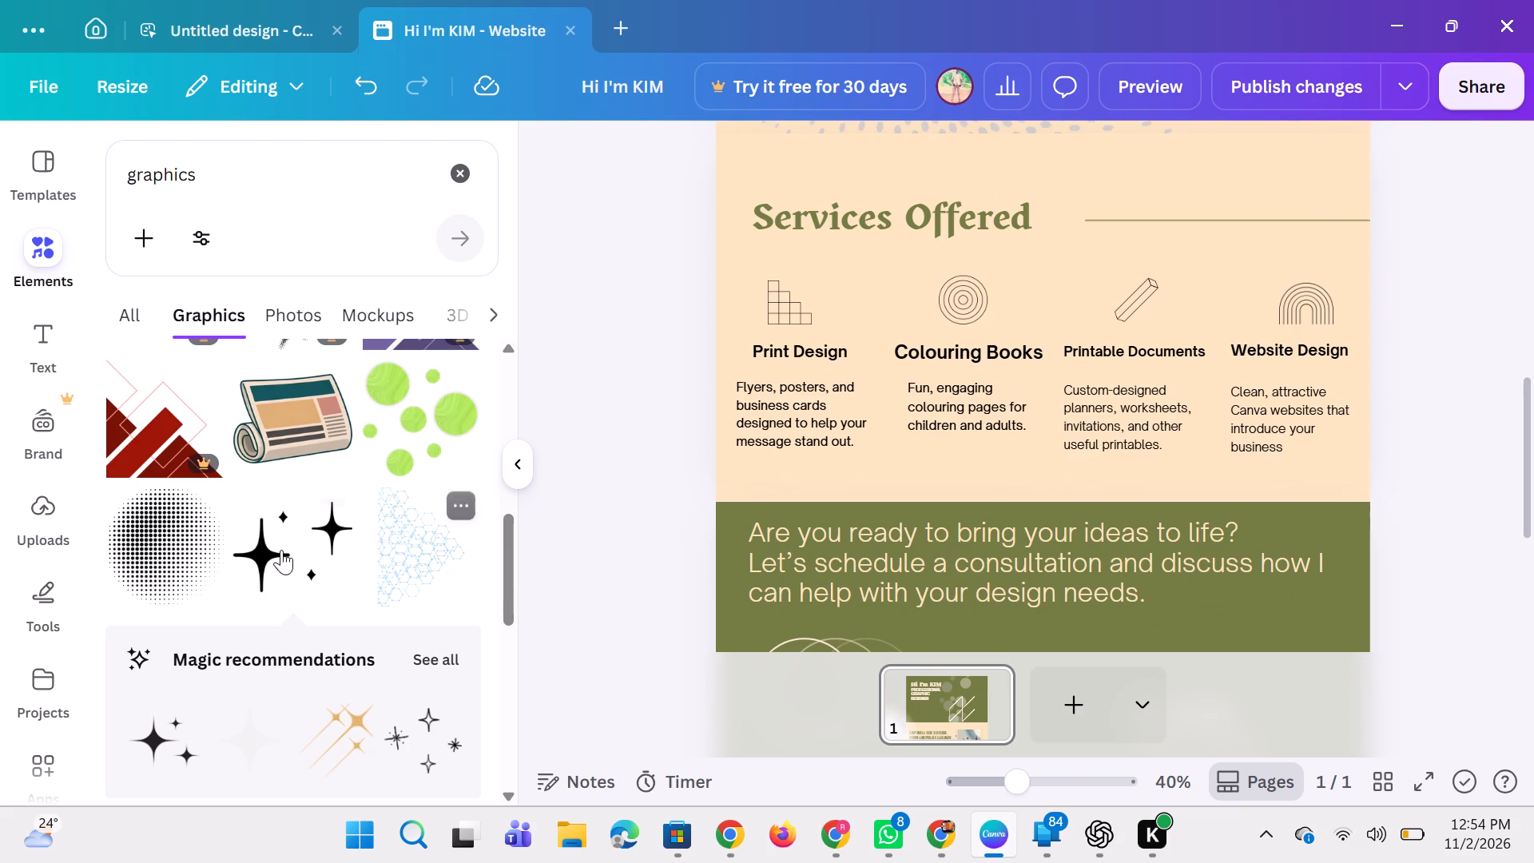
{"action": "left_click", "coordinate": [154, 552]}
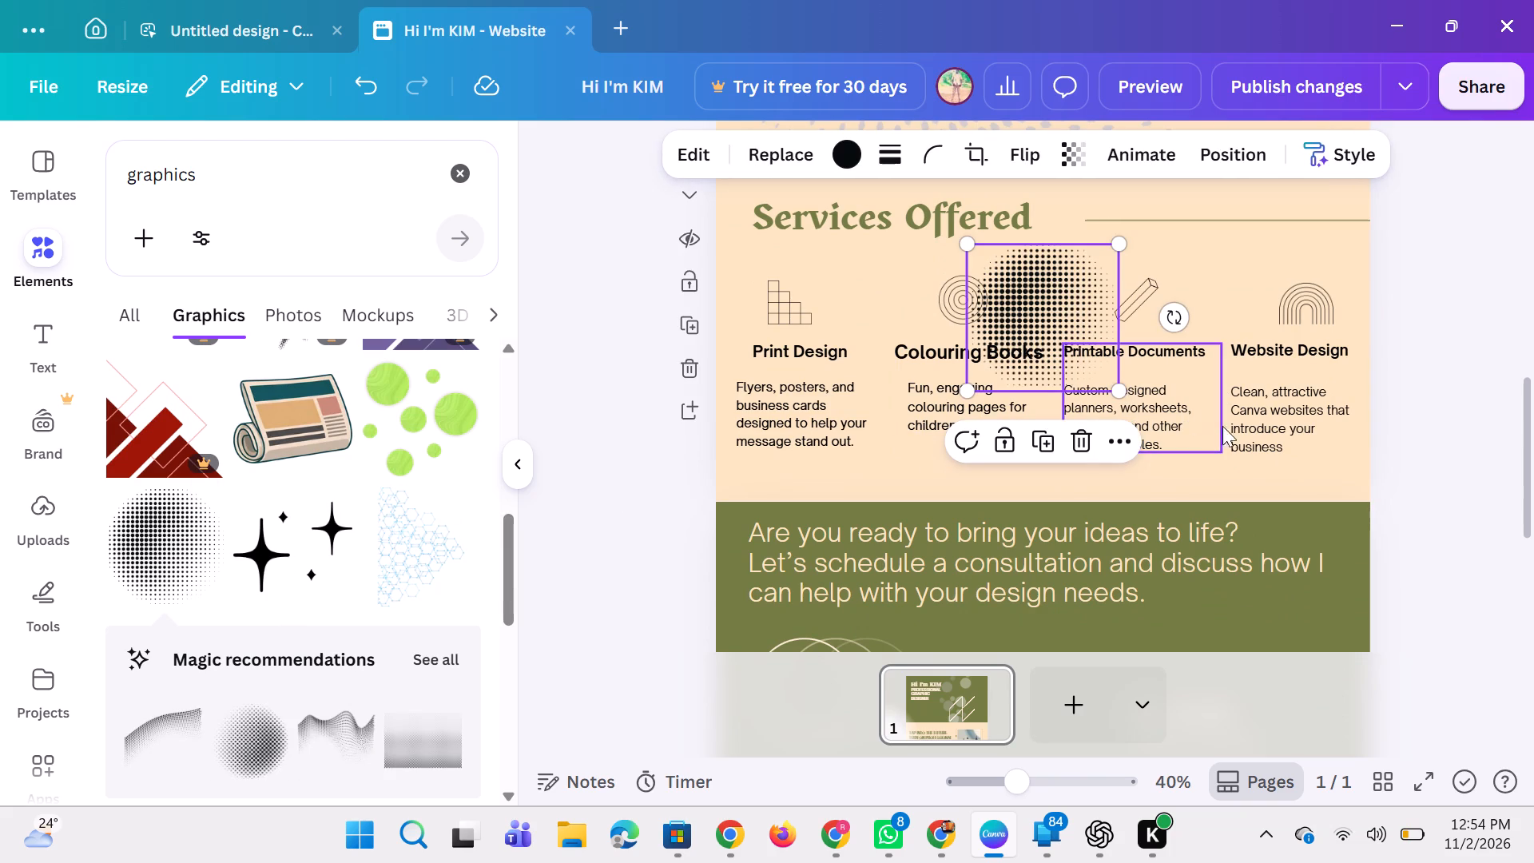
{"action": "left_click_drag", "start_coordinate": [1119, 391], "coordinate": [1126, 400]}
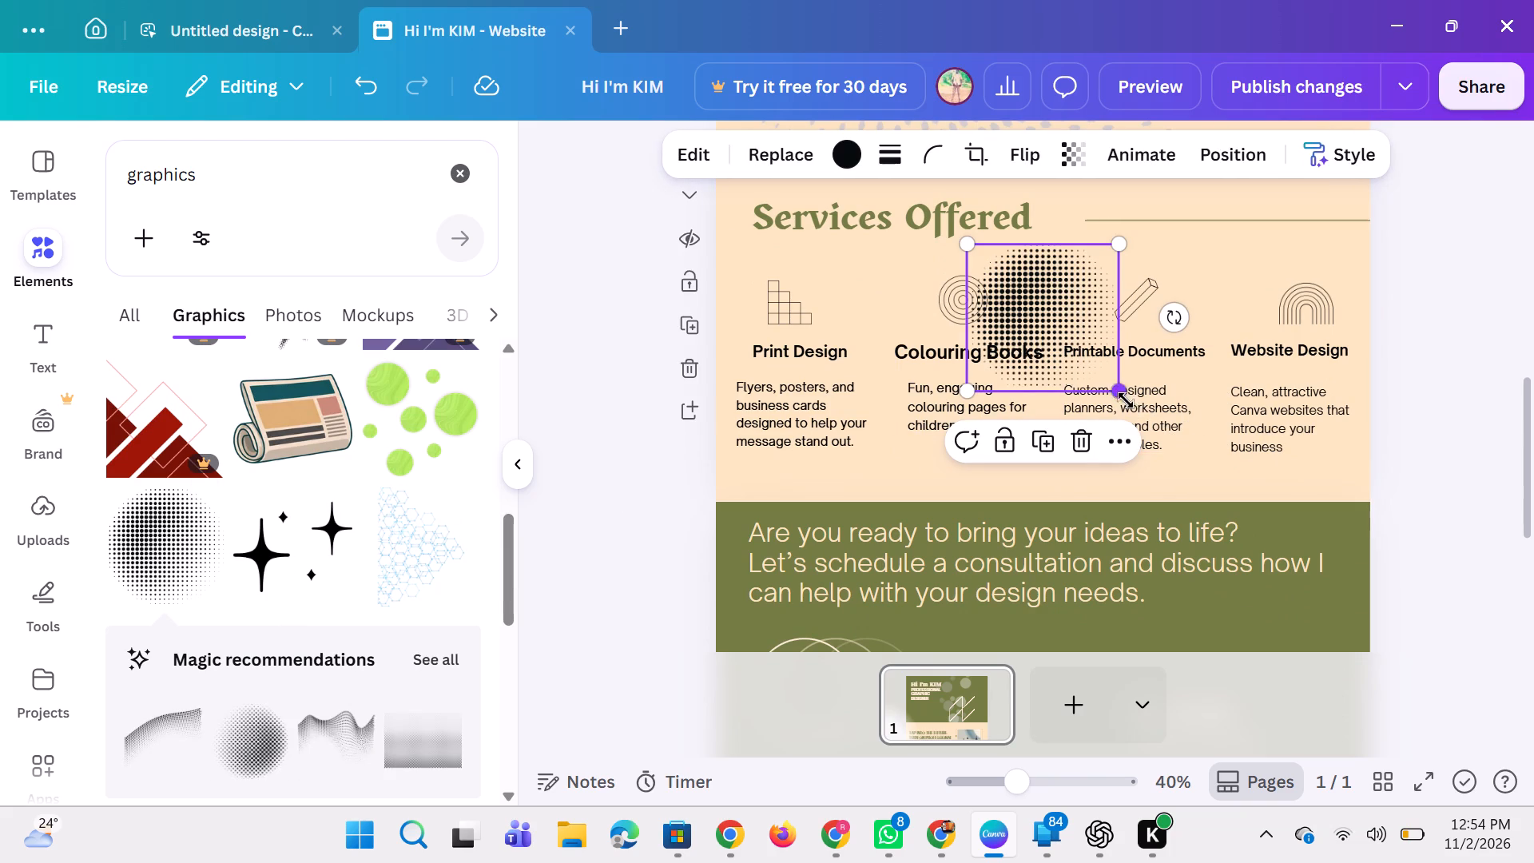
{"action": "left_click_drag", "start_coordinate": [1126, 400], "coordinate": [1421, 494]}
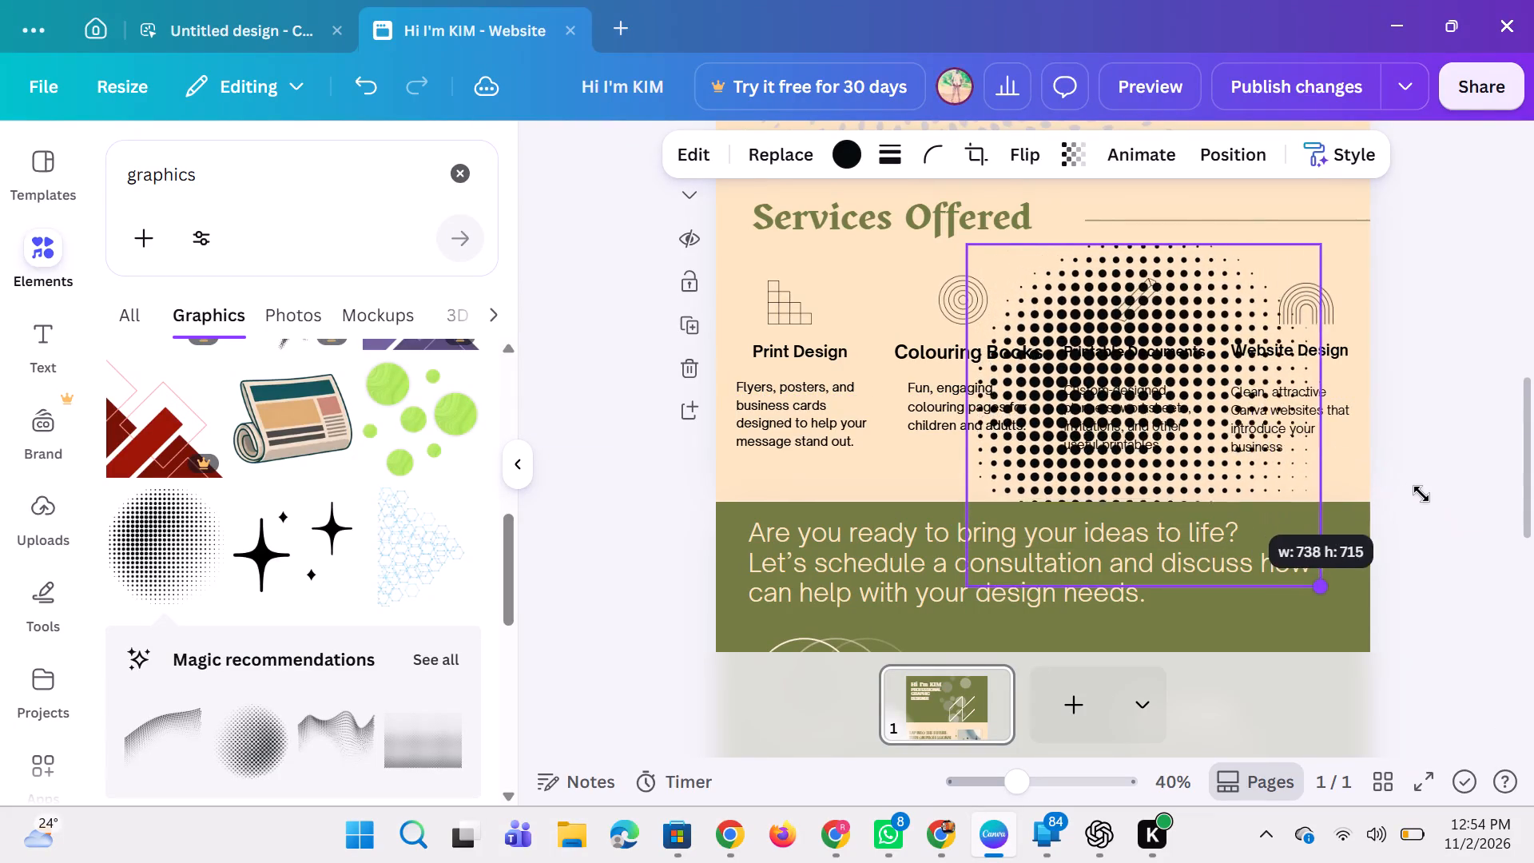
{"action": "left_click_drag", "start_coordinate": [1421, 494], "coordinate": [1426, 494]}
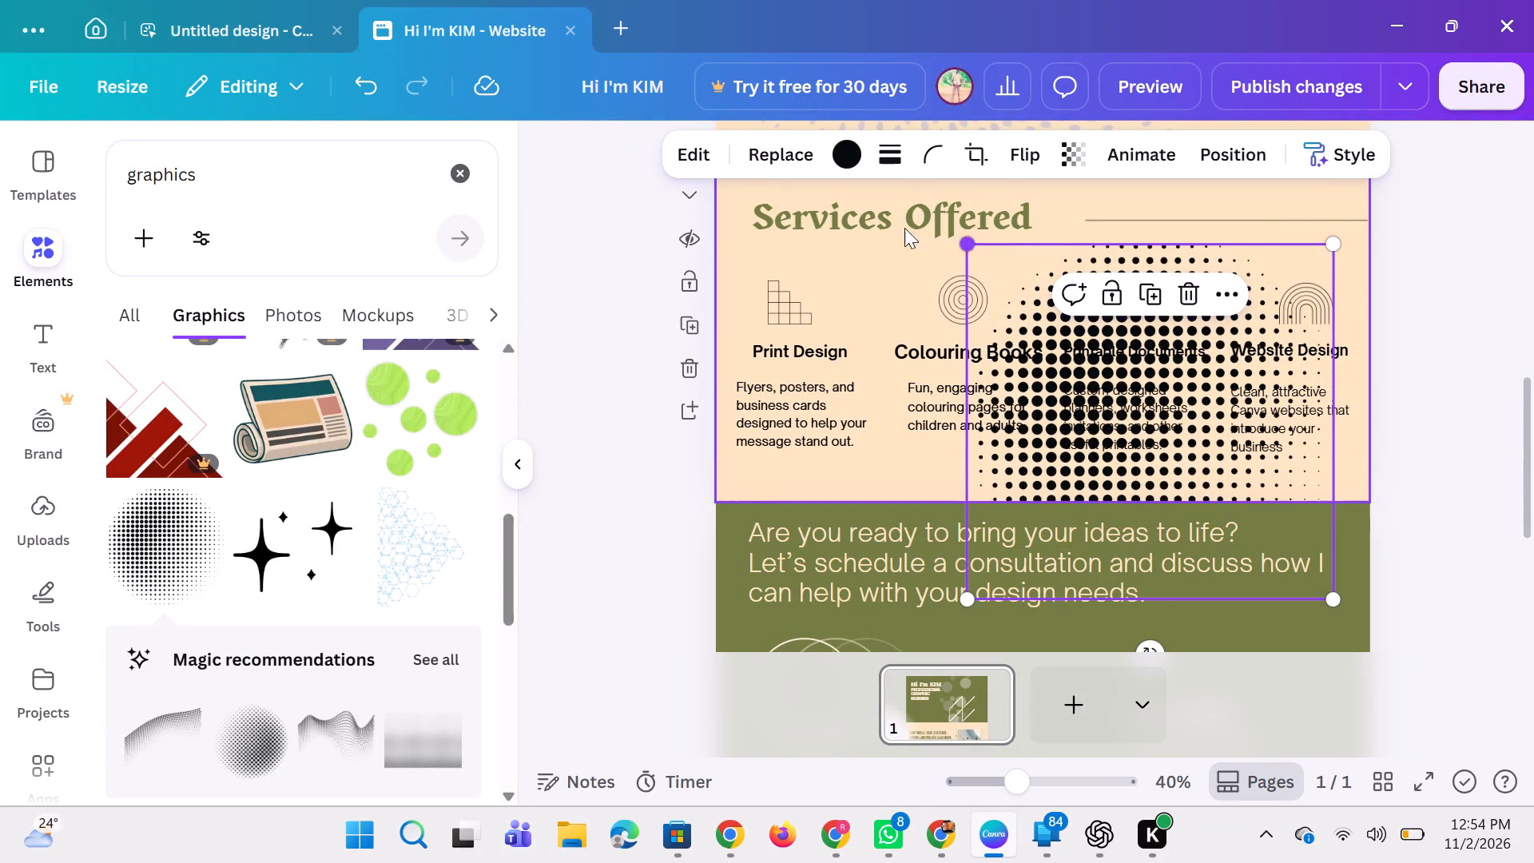
{"action": "left_click_drag", "start_coordinate": [968, 245], "coordinate": [896, 221]}
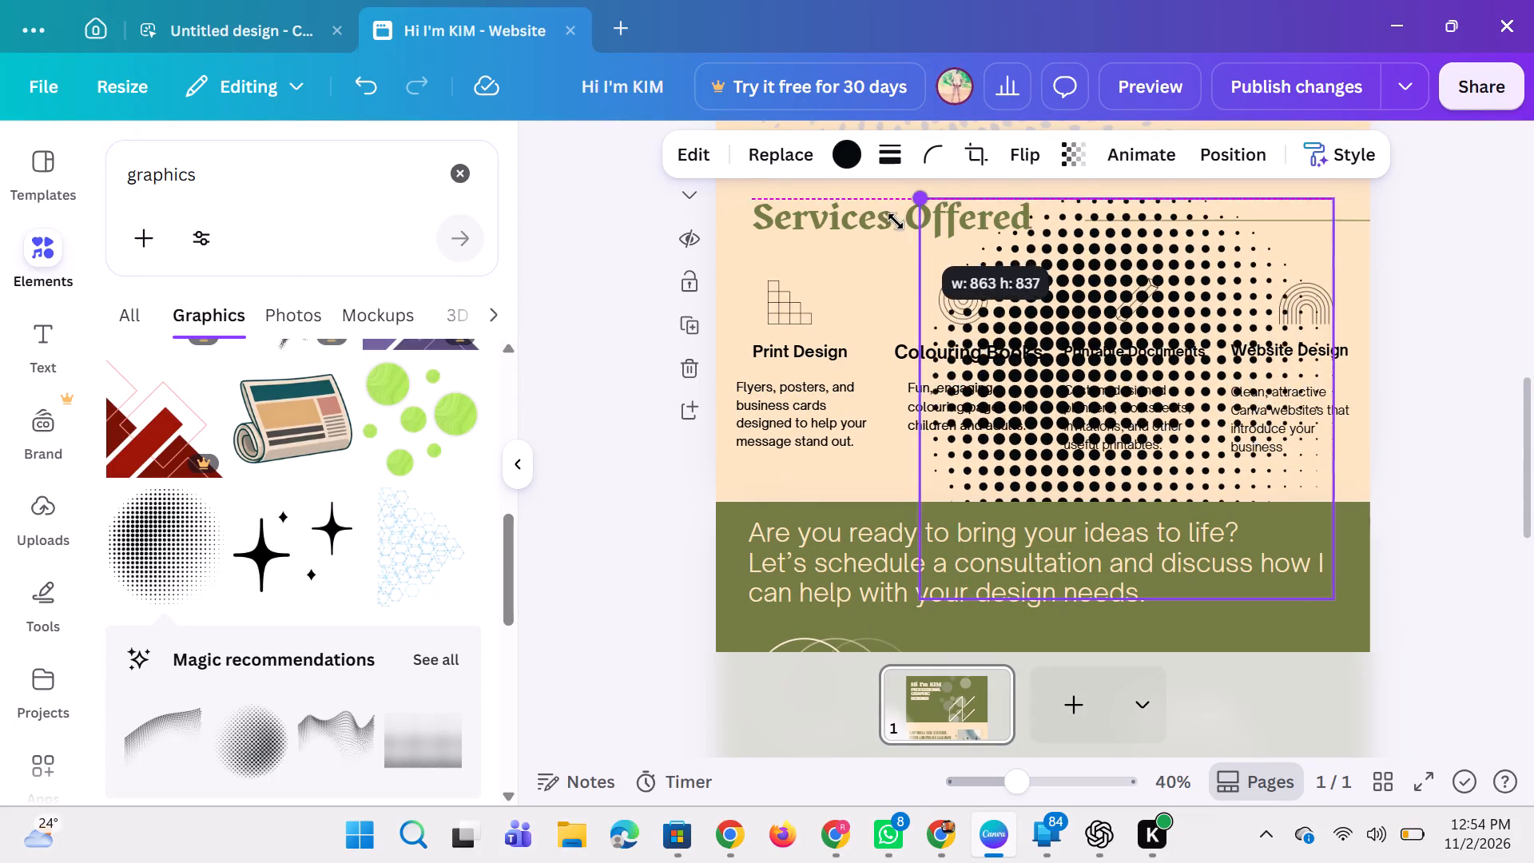
{"action": "left_click_drag", "start_coordinate": [896, 221], "coordinate": [868, 221]}
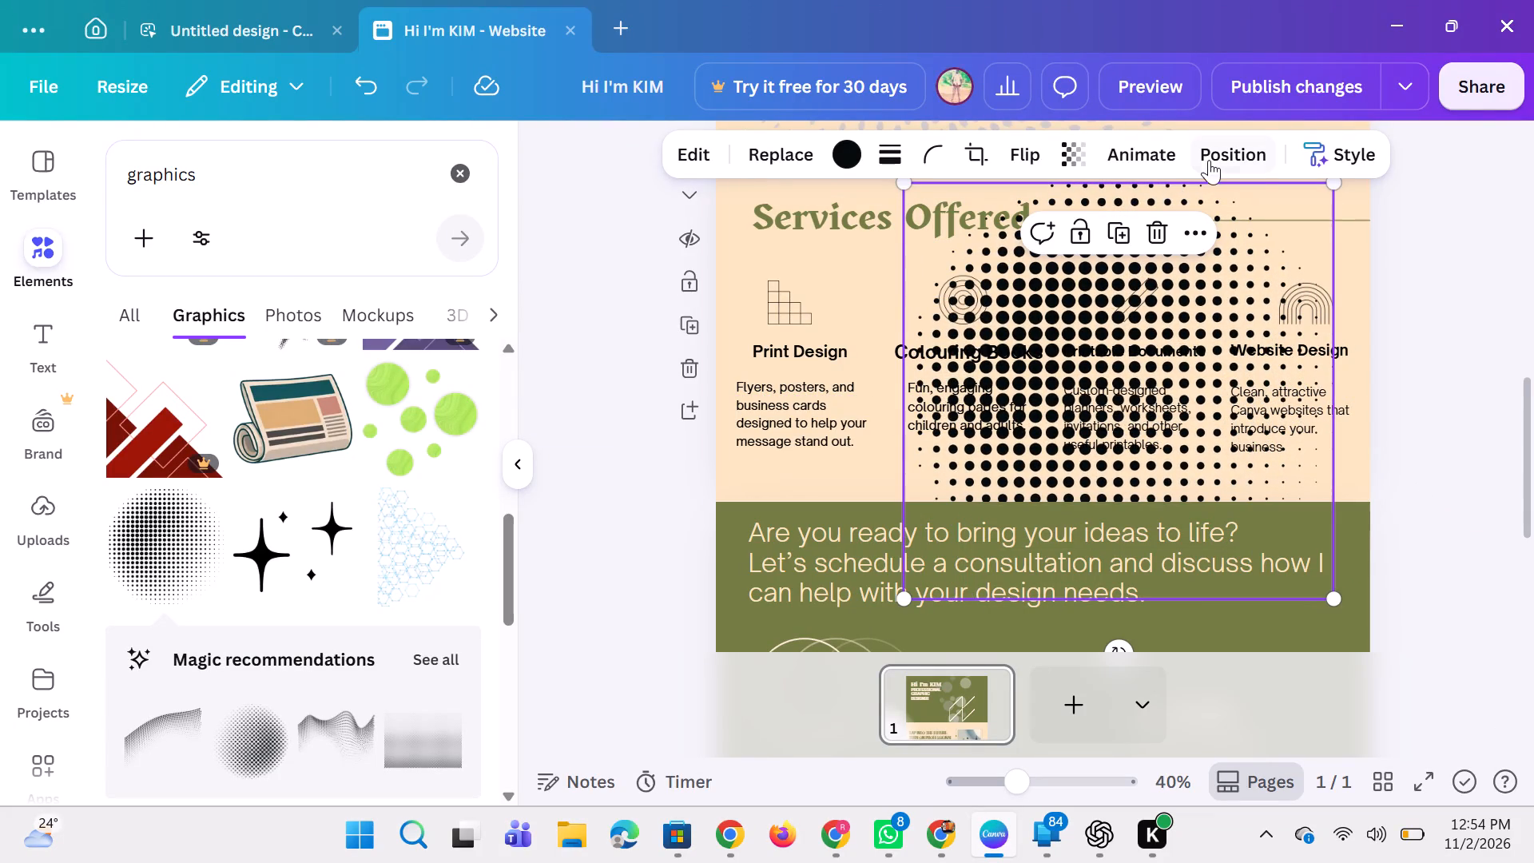
Bring the halftone dot circle forward to the top of the layer order.
{"action": "left_click", "coordinate": [1218, 156]}
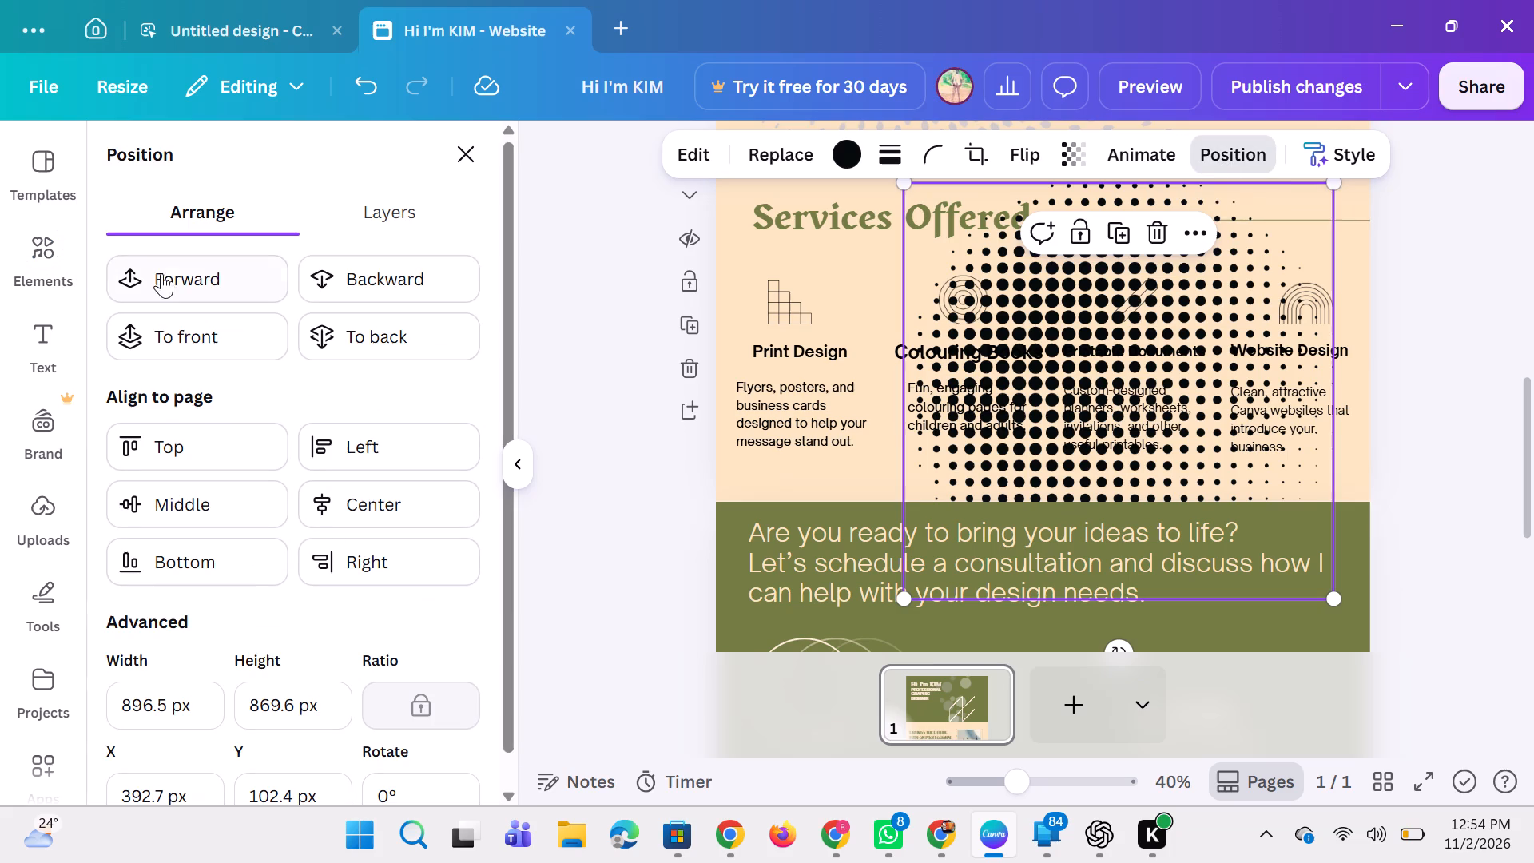
{"action": "triple_click", "coordinate": [178, 273]}
{"action": "triple_click", "coordinate": [178, 273]}
{"action": "triple_click", "coordinate": [178, 273]}
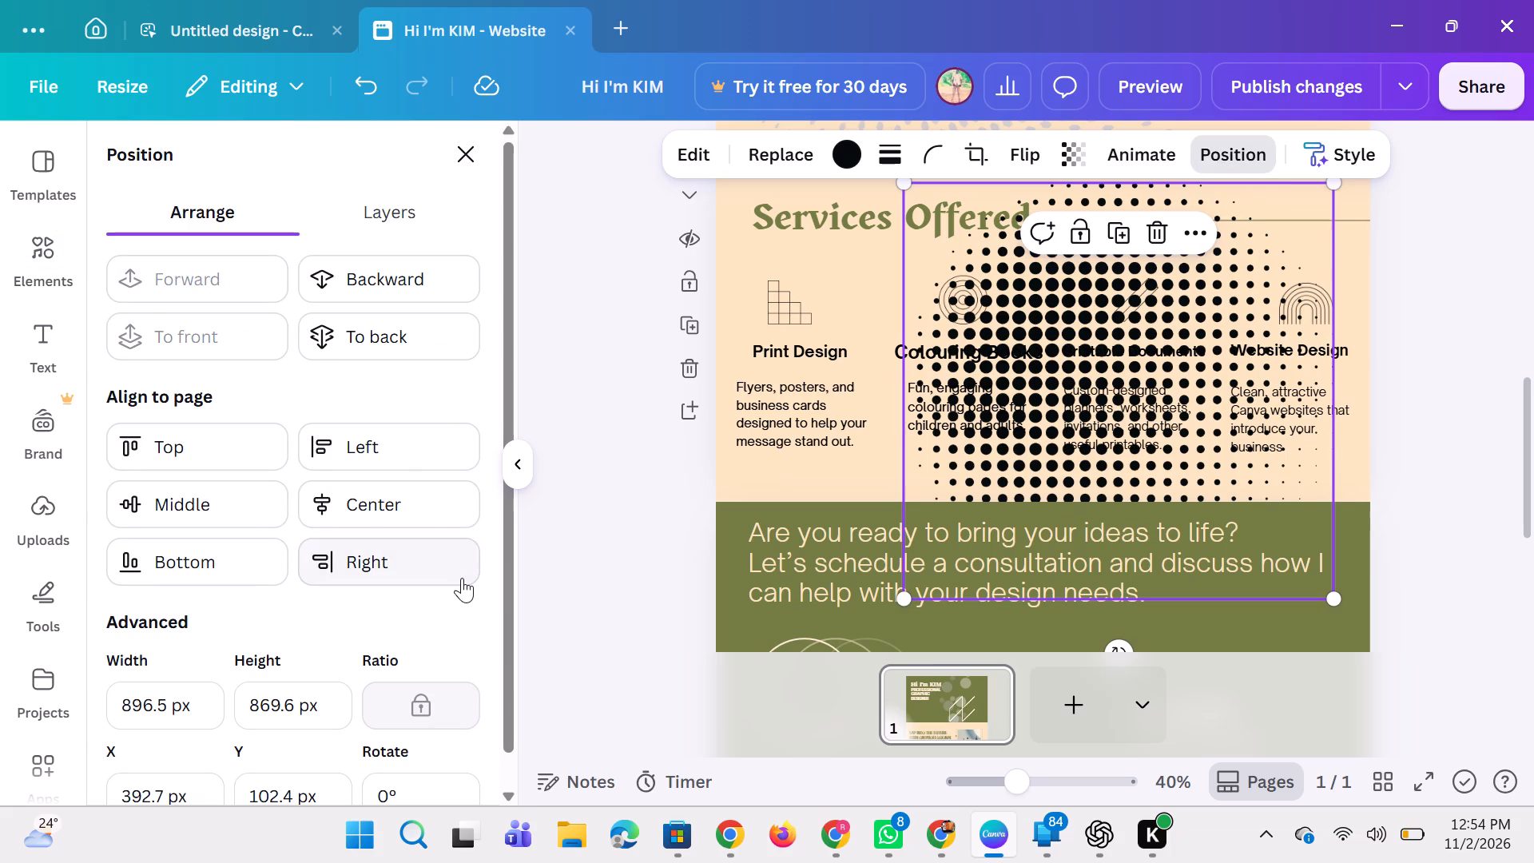
Recolour the halftone dot circle gray yellow green (#727c42) and fade it into a faint background pattern.
{"action": "left_click", "coordinate": [852, 150]}
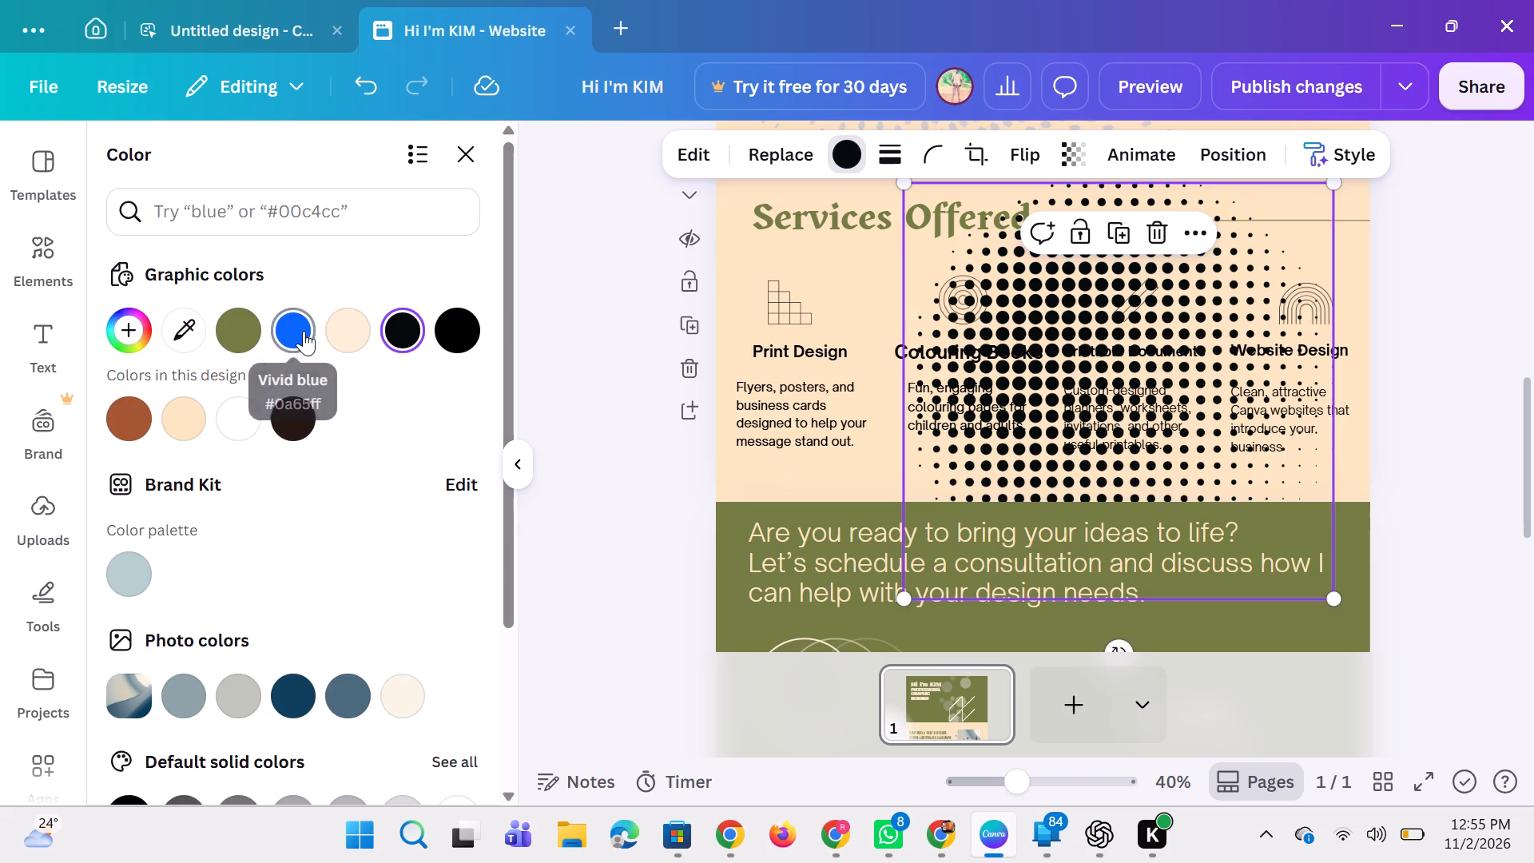
{"action": "left_click", "coordinate": [304, 331]}
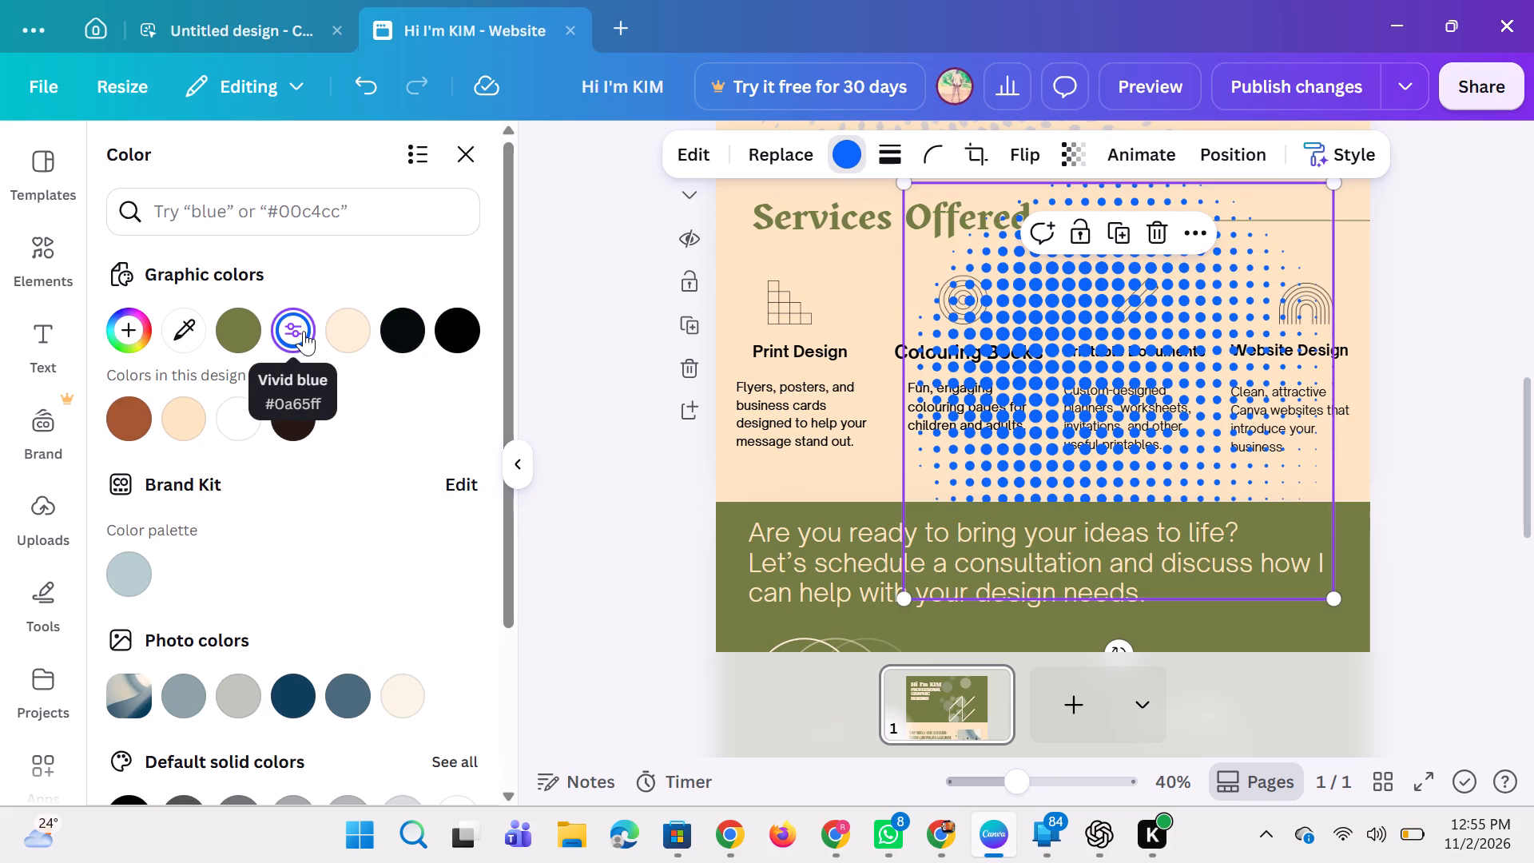
{"action": "left_click", "coordinate": [233, 324]}
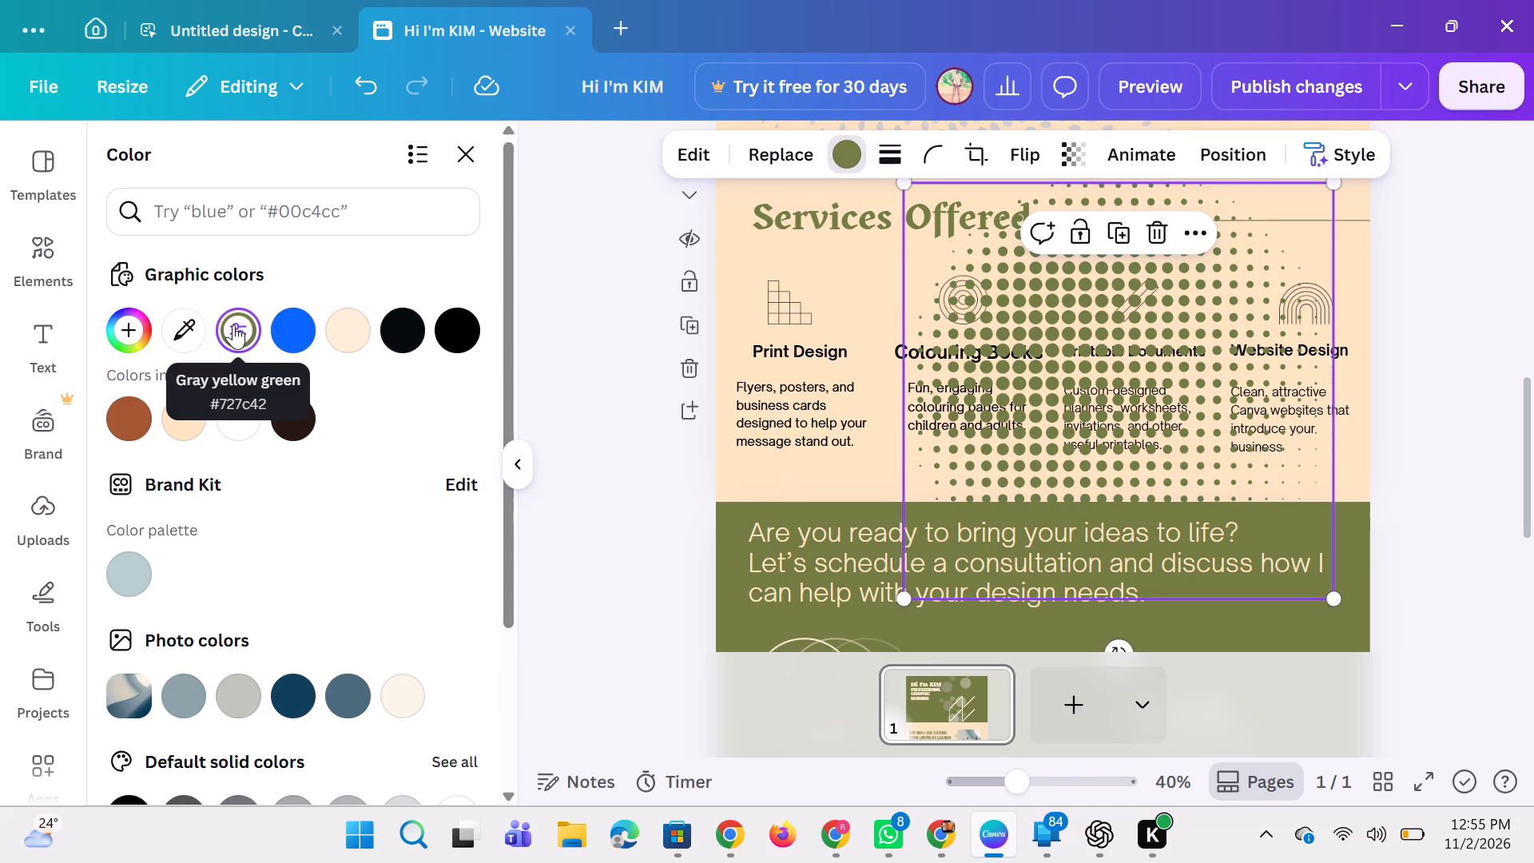
{"action": "left_click", "coordinate": [1071, 161]}
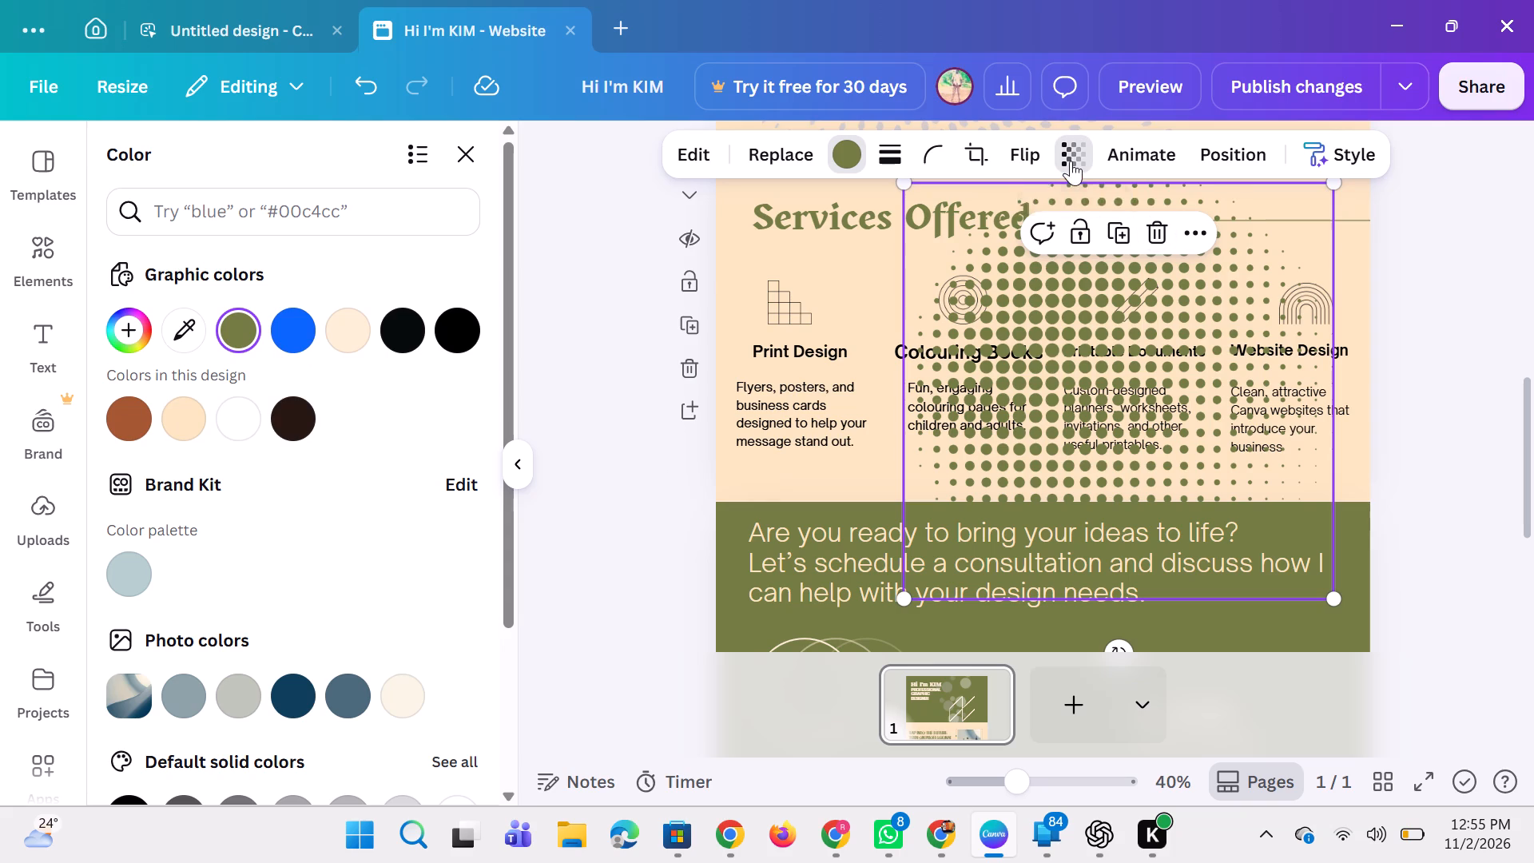
{"action": "left_click", "coordinate": [952, 250]}
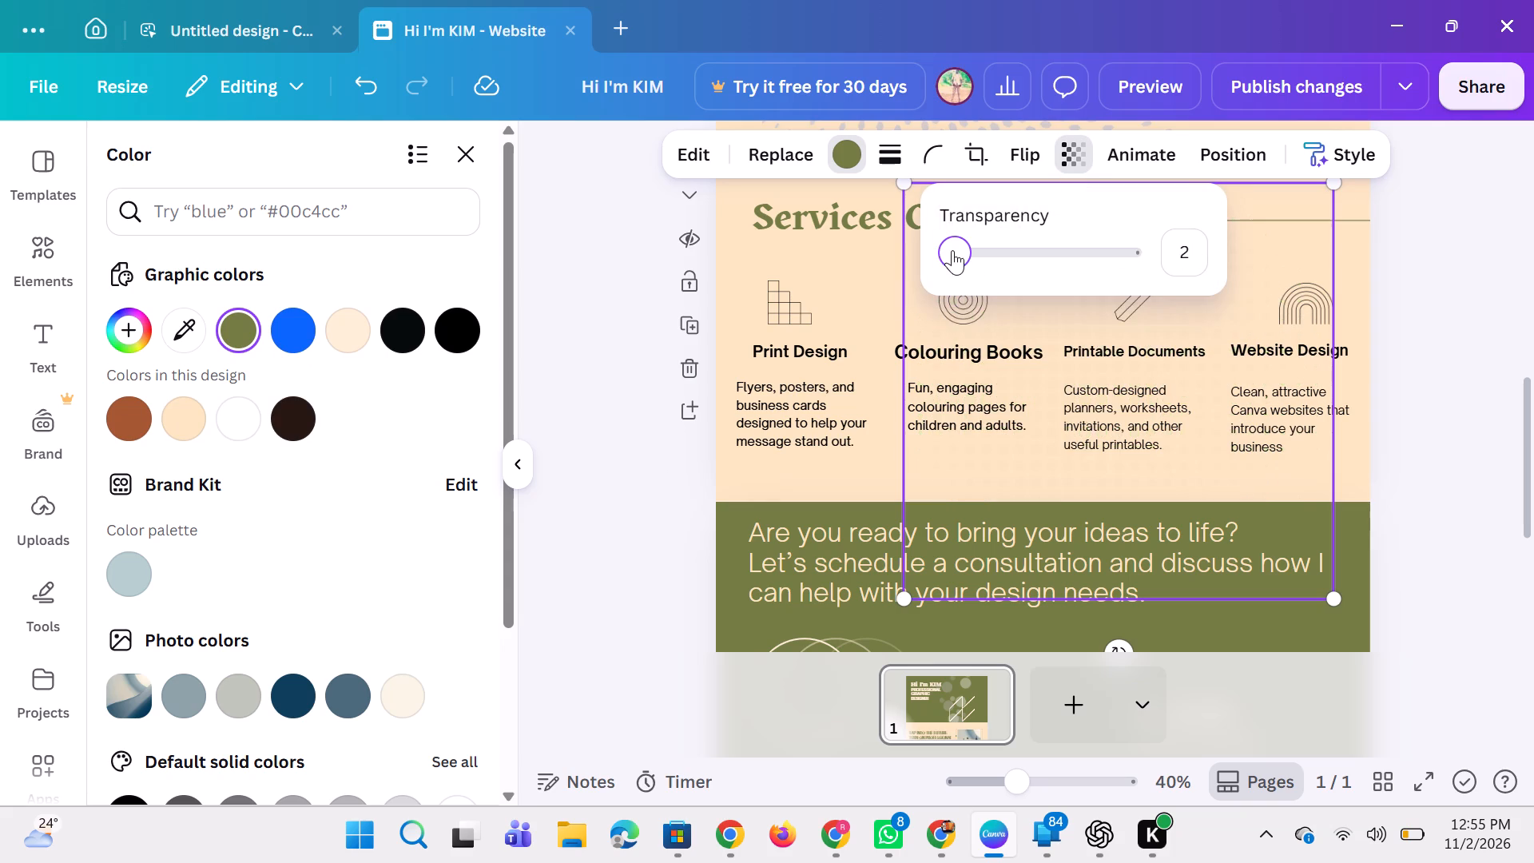
{"action": "left_click", "coordinate": [953, 250]}
{"action": "left_click_drag", "start_coordinate": [961, 250], "coordinate": [973, 250]}
{"action": "left_click_drag", "start_coordinate": [973, 250], "coordinate": [1005, 250]}
Centre the faded halftone circle across the Services Offered columns, raise it slightly to reach above the heading, and deselect it.
{"action": "left_click_drag", "start_coordinate": [1171, 385], "coordinate": [1121, 390]}
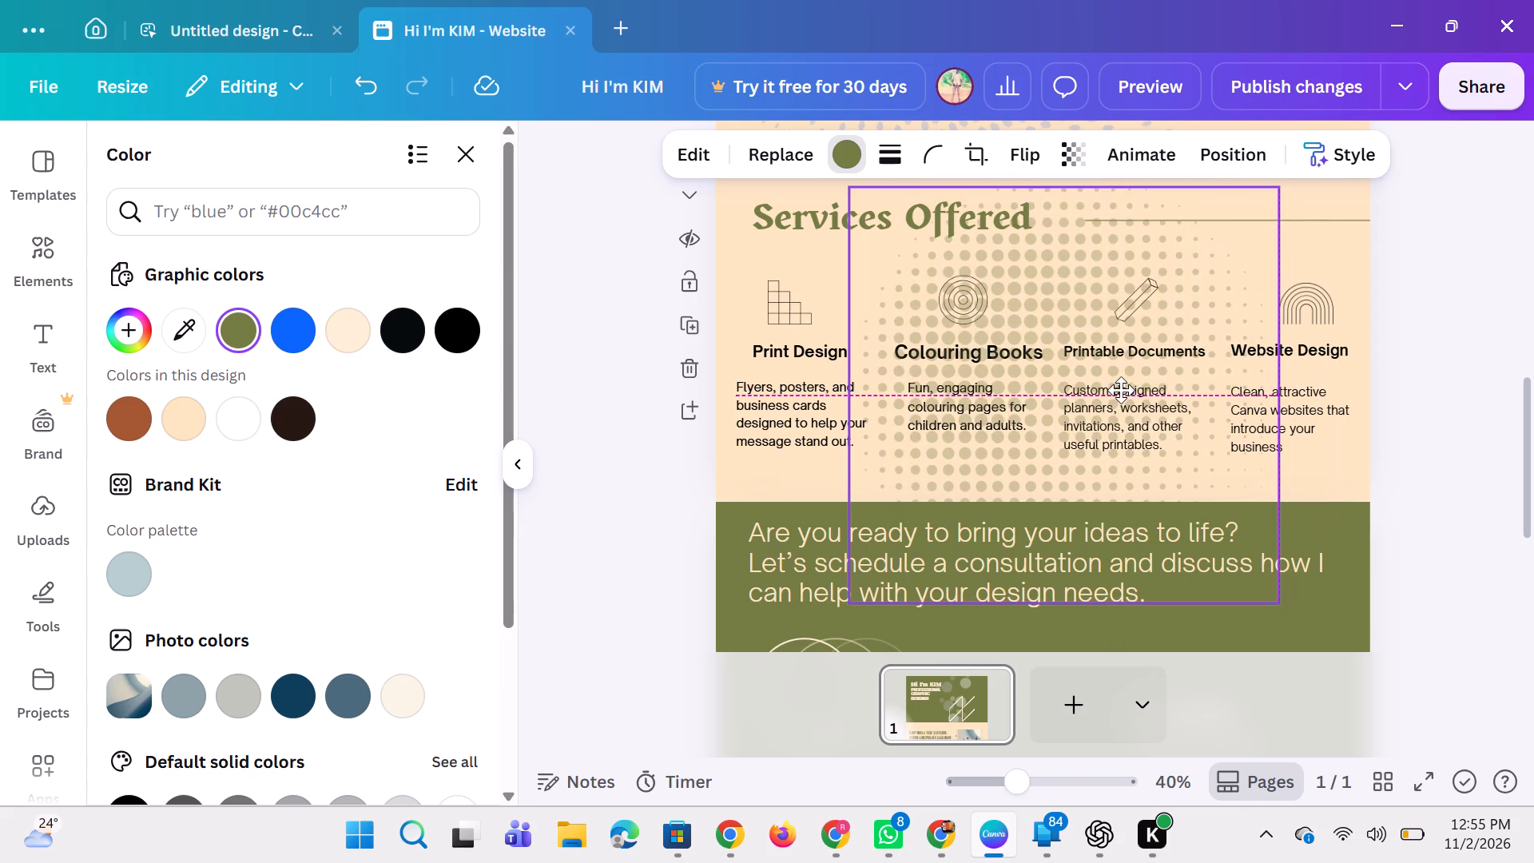
{"action": "left_click_drag", "start_coordinate": [1121, 390], "coordinate": [1062, 392]}
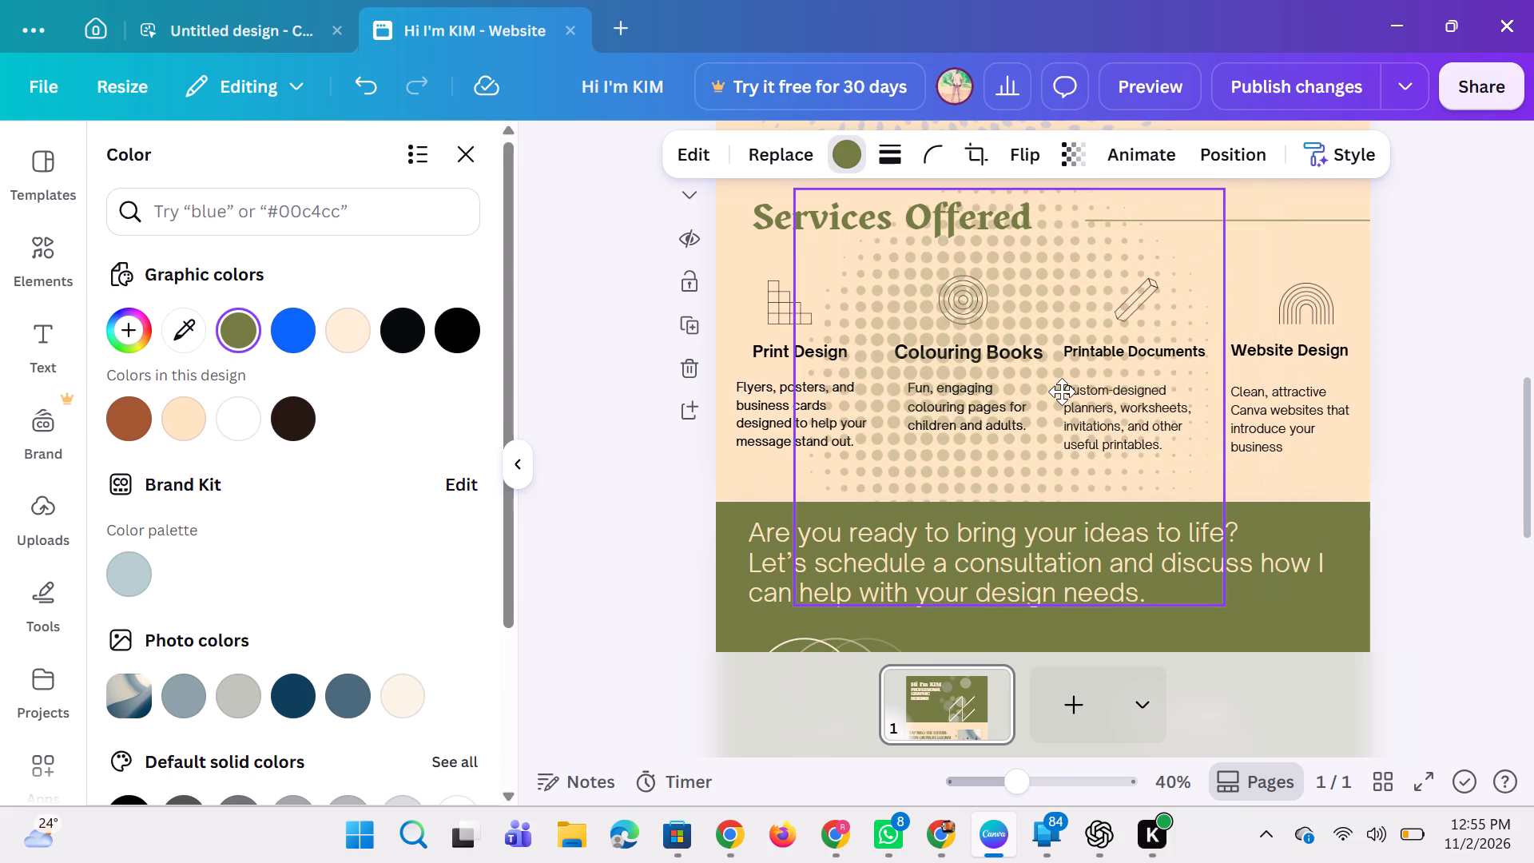
{"action": "left_click_drag", "start_coordinate": [1062, 392], "coordinate": [1075, 389]}
{"action": "left_click", "coordinate": [1412, 397]}
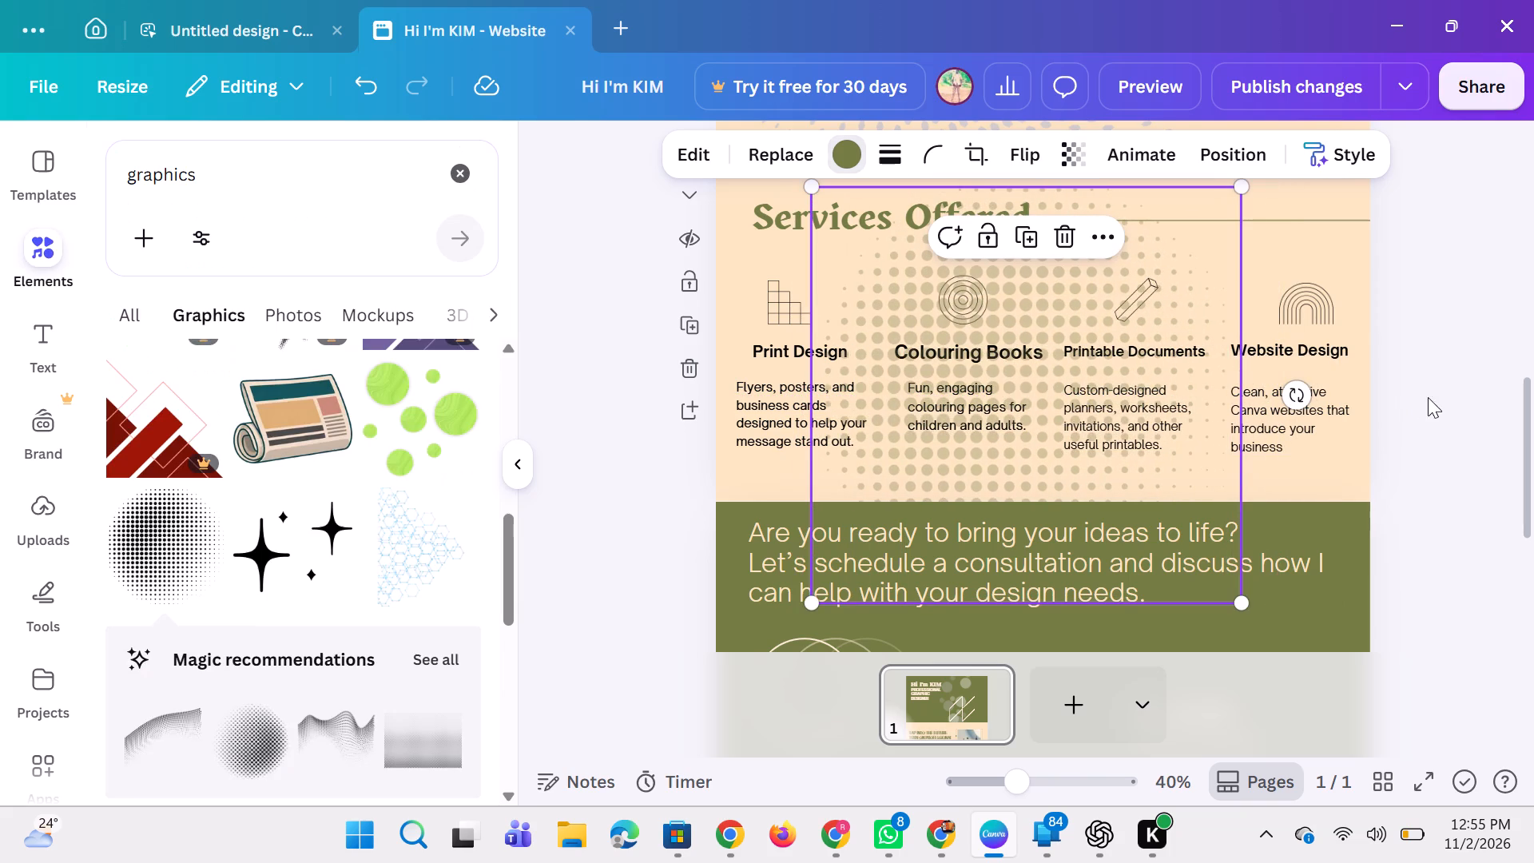
{"action": "scroll", "coordinate": [1446, 395], "scroll_direction": "up", "scroll_amount": 1}
{"action": "left_click", "coordinate": [1446, 395]}
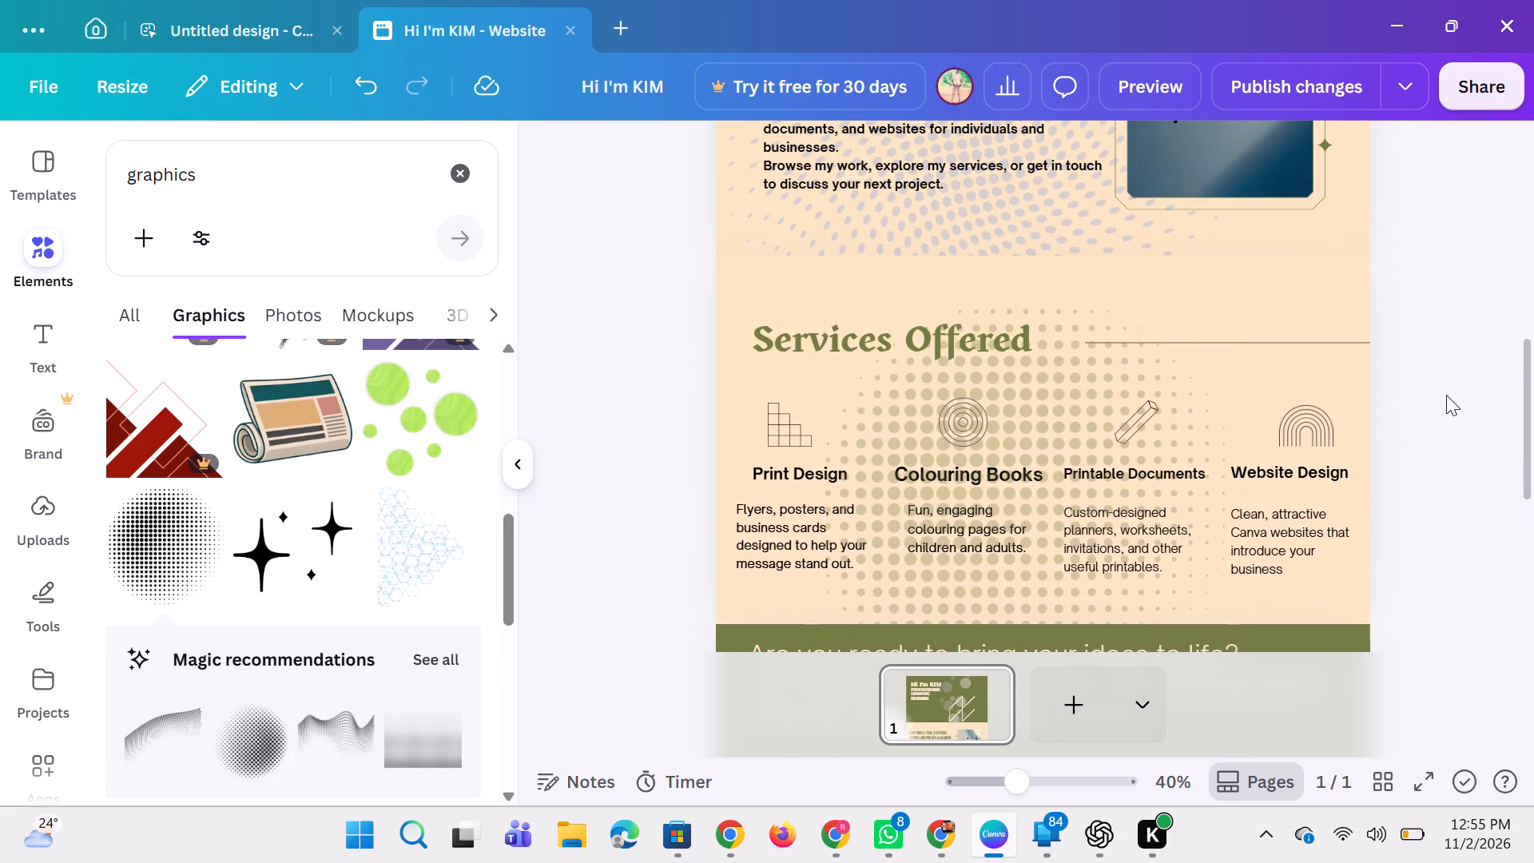
{"action": "left_click", "coordinate": [1001, 379]}
{"action": "left_click_drag", "start_coordinate": [1031, 383], "coordinate": [1045, 364]}
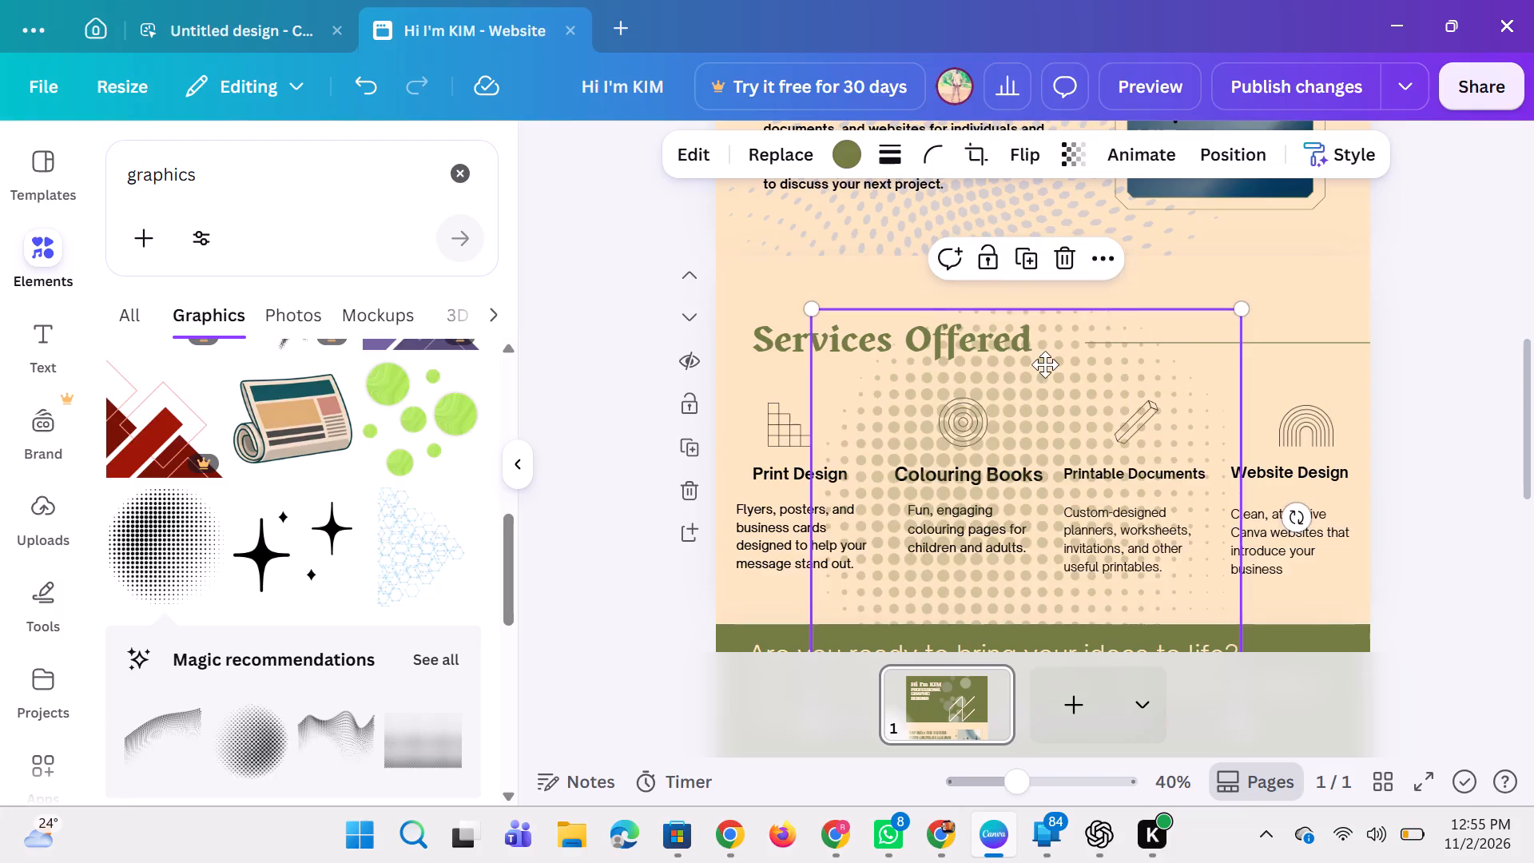
{"action": "left_click_drag", "start_coordinate": [1045, 364], "coordinate": [1048, 350]}
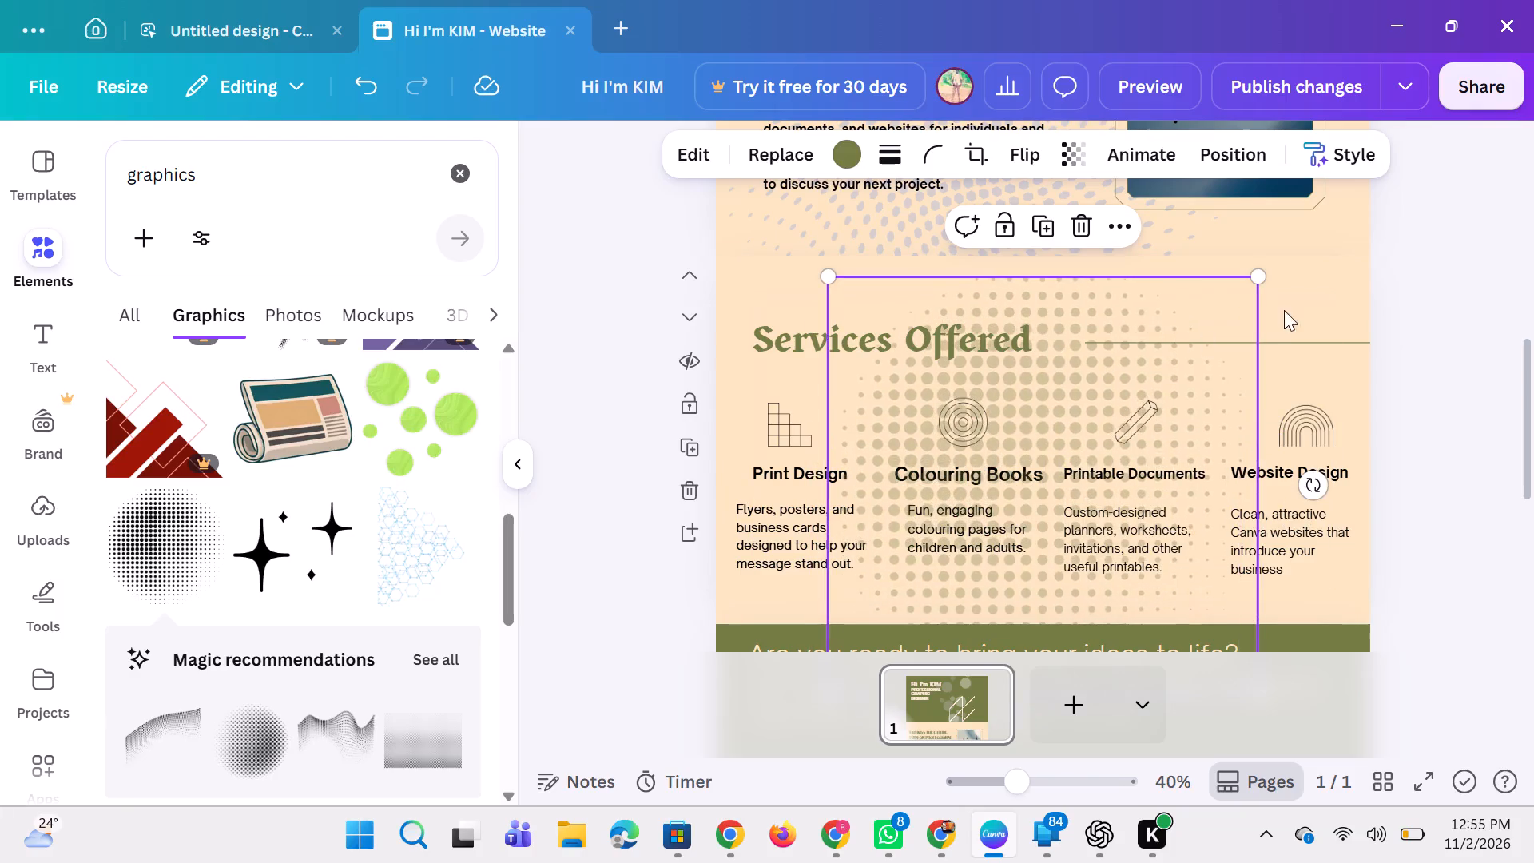
{"action": "left_click", "coordinate": [1401, 302]}
Insert the rolled newspaper graphic in the green contact section, shrink it and place it between the overlapping circles and the contact details.
{"action": "scroll", "coordinate": [1417, 388], "scroll_direction": "down", "scroll_amount": 2}
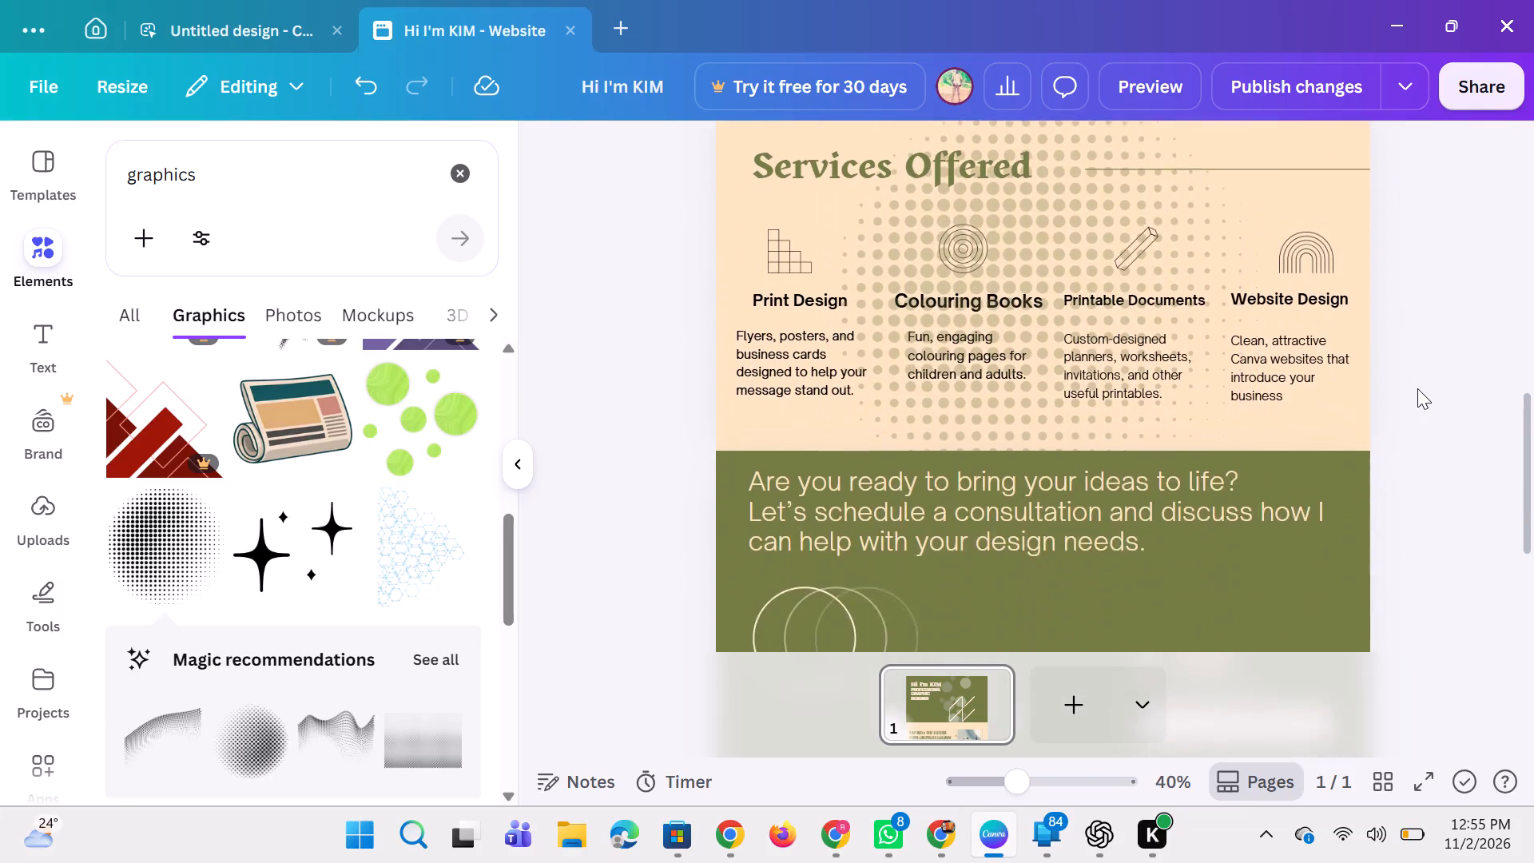
{"action": "scroll", "coordinate": [1417, 388], "scroll_direction": "down", "scroll_amount": 2}
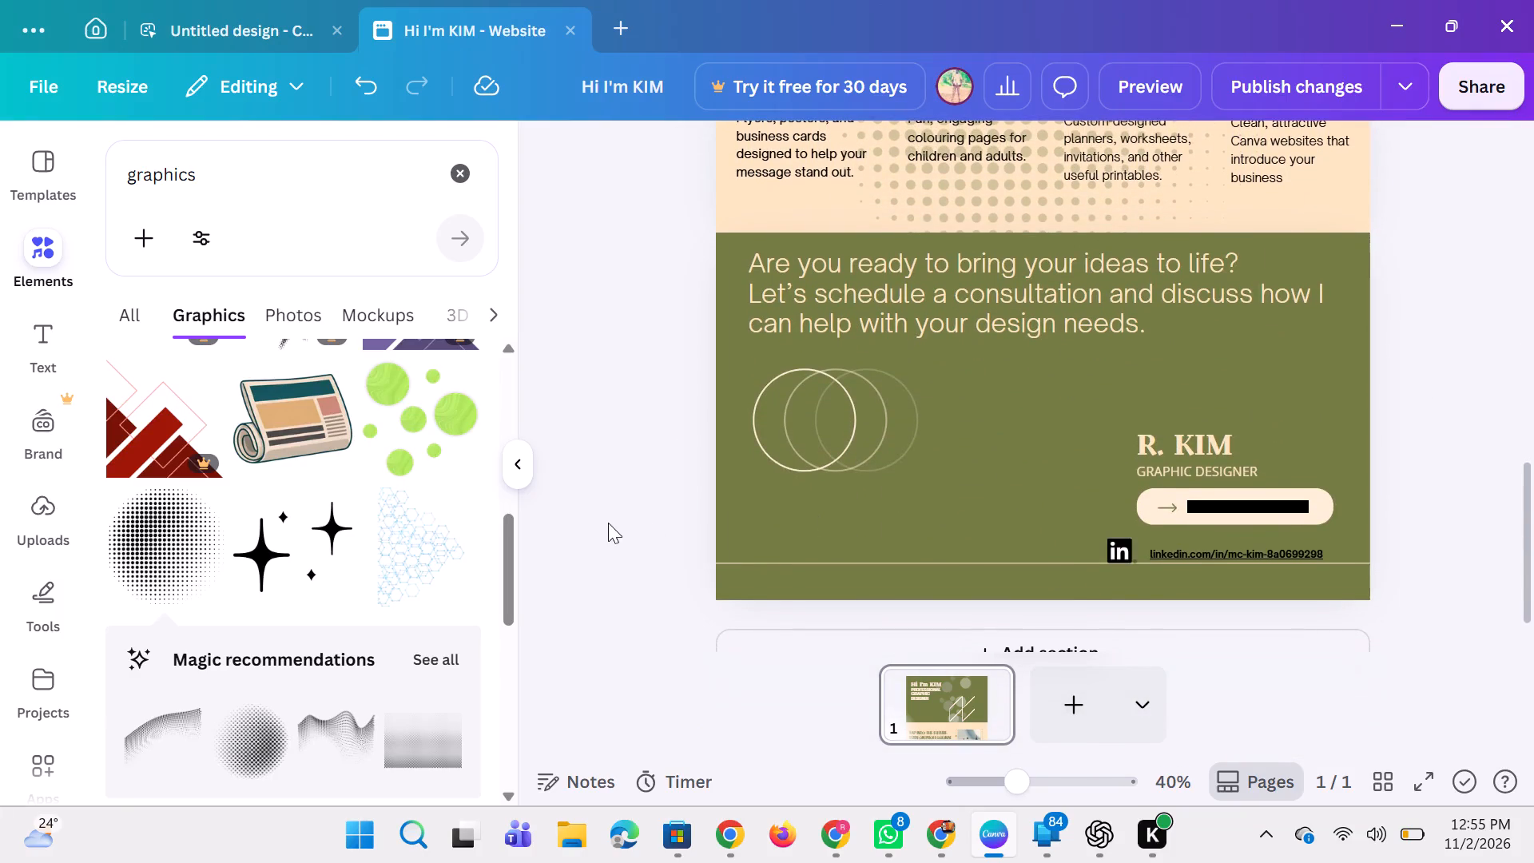
{"action": "left_click", "coordinate": [304, 430]}
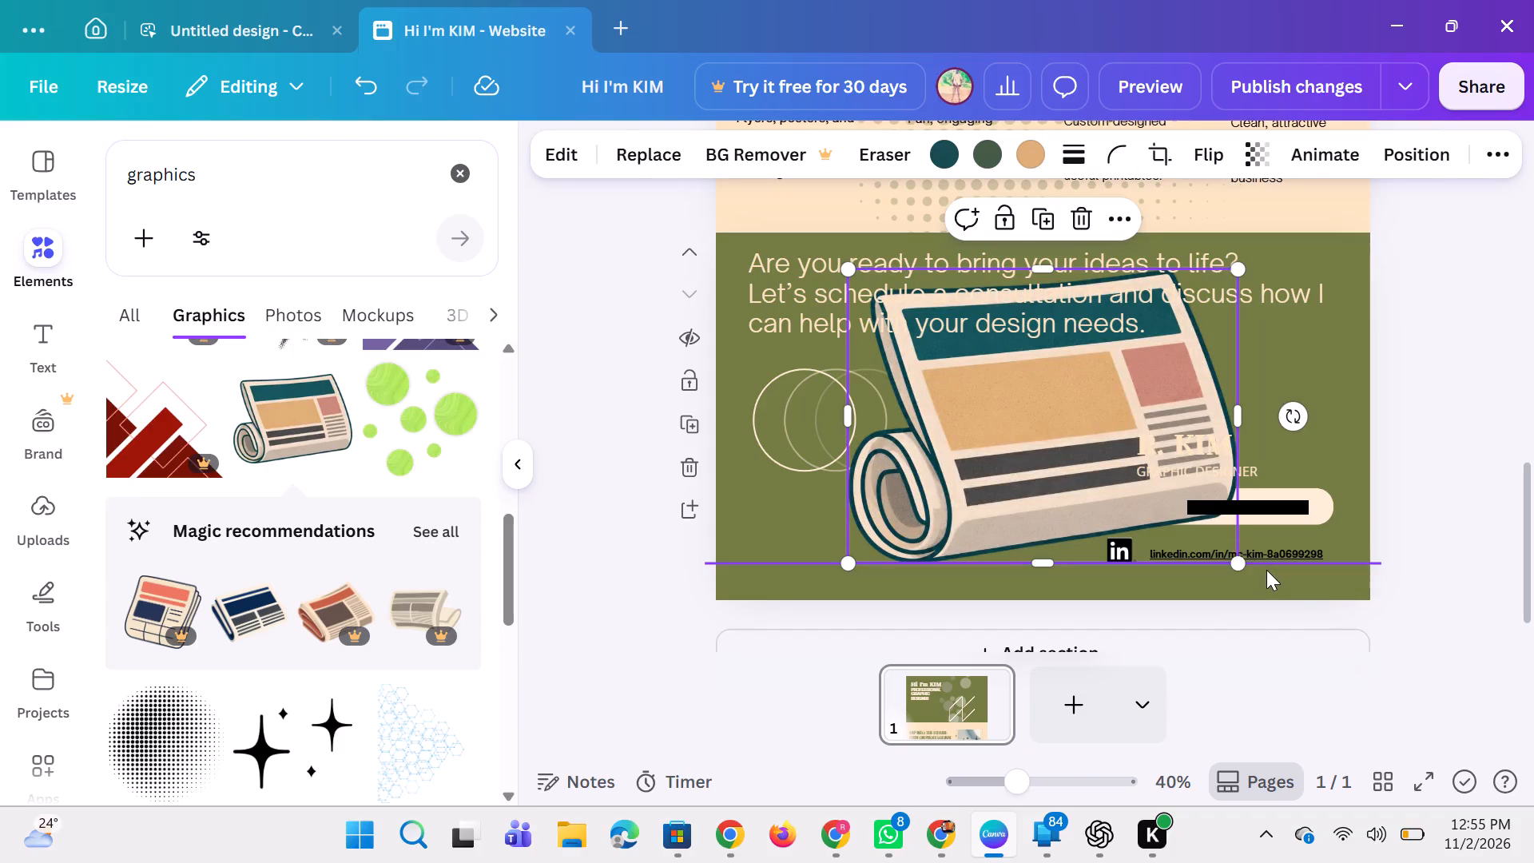
{"action": "left_click", "coordinate": [1266, 570]}
{"action": "left_click", "coordinate": [1070, 443]}
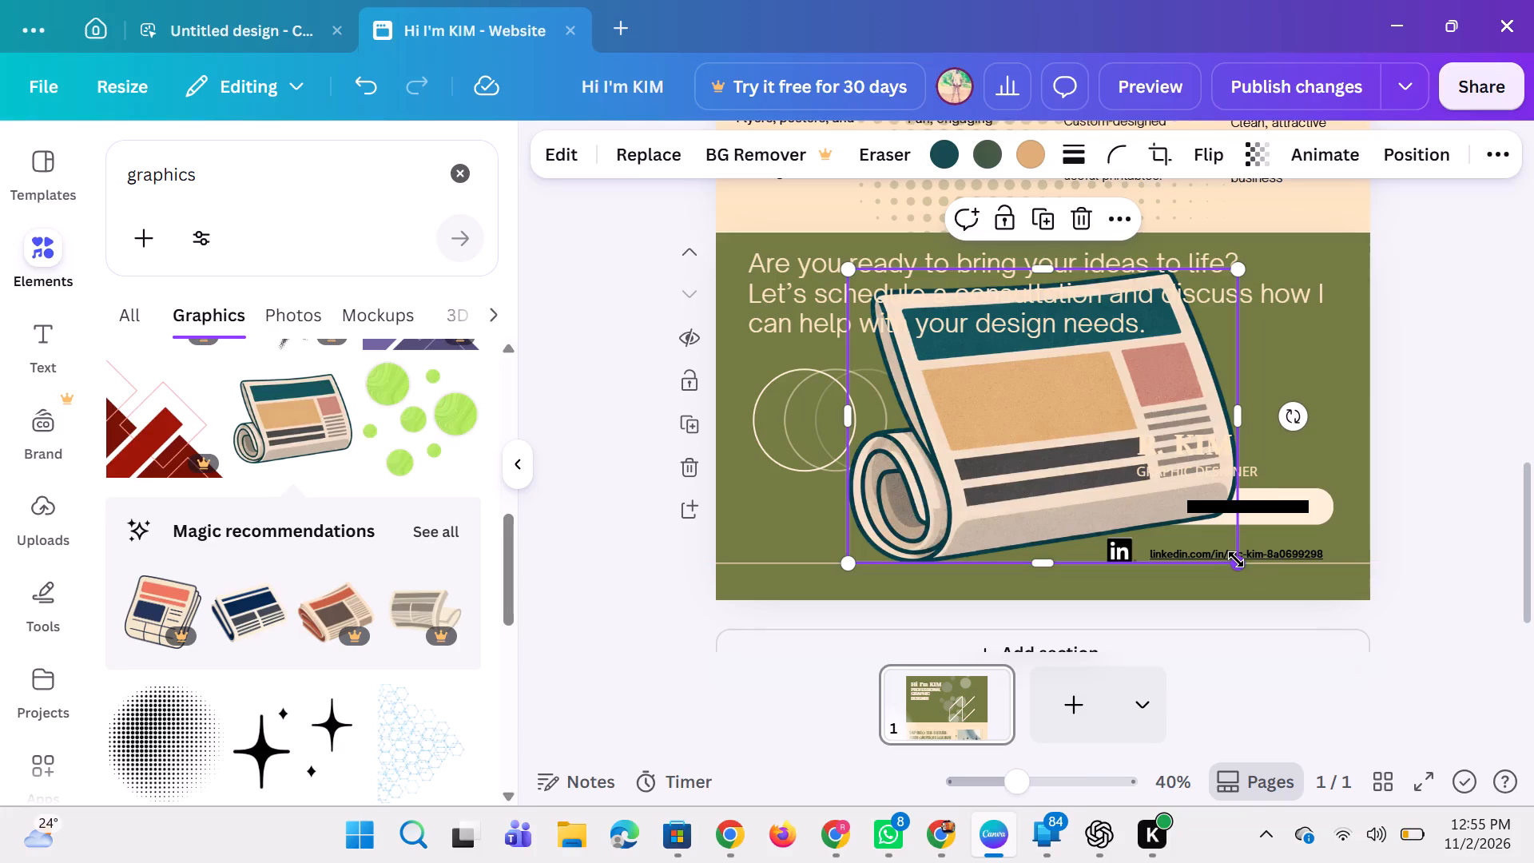
{"action": "left_click_drag", "start_coordinate": [1238, 563], "coordinate": [1015, 429]}
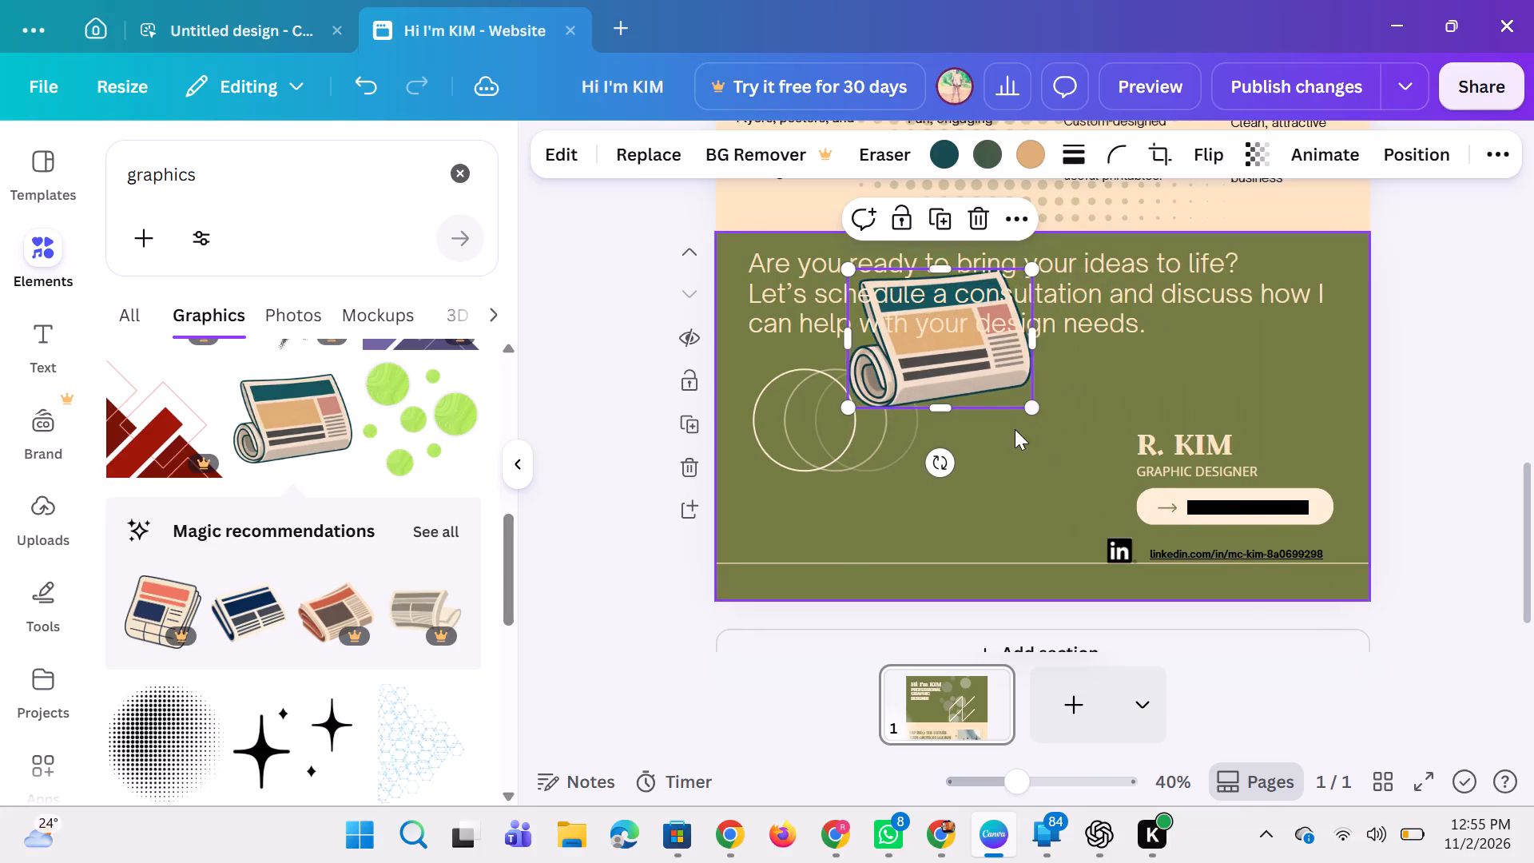
{"action": "left_click_drag", "start_coordinate": [984, 340], "coordinate": [1055, 454]}
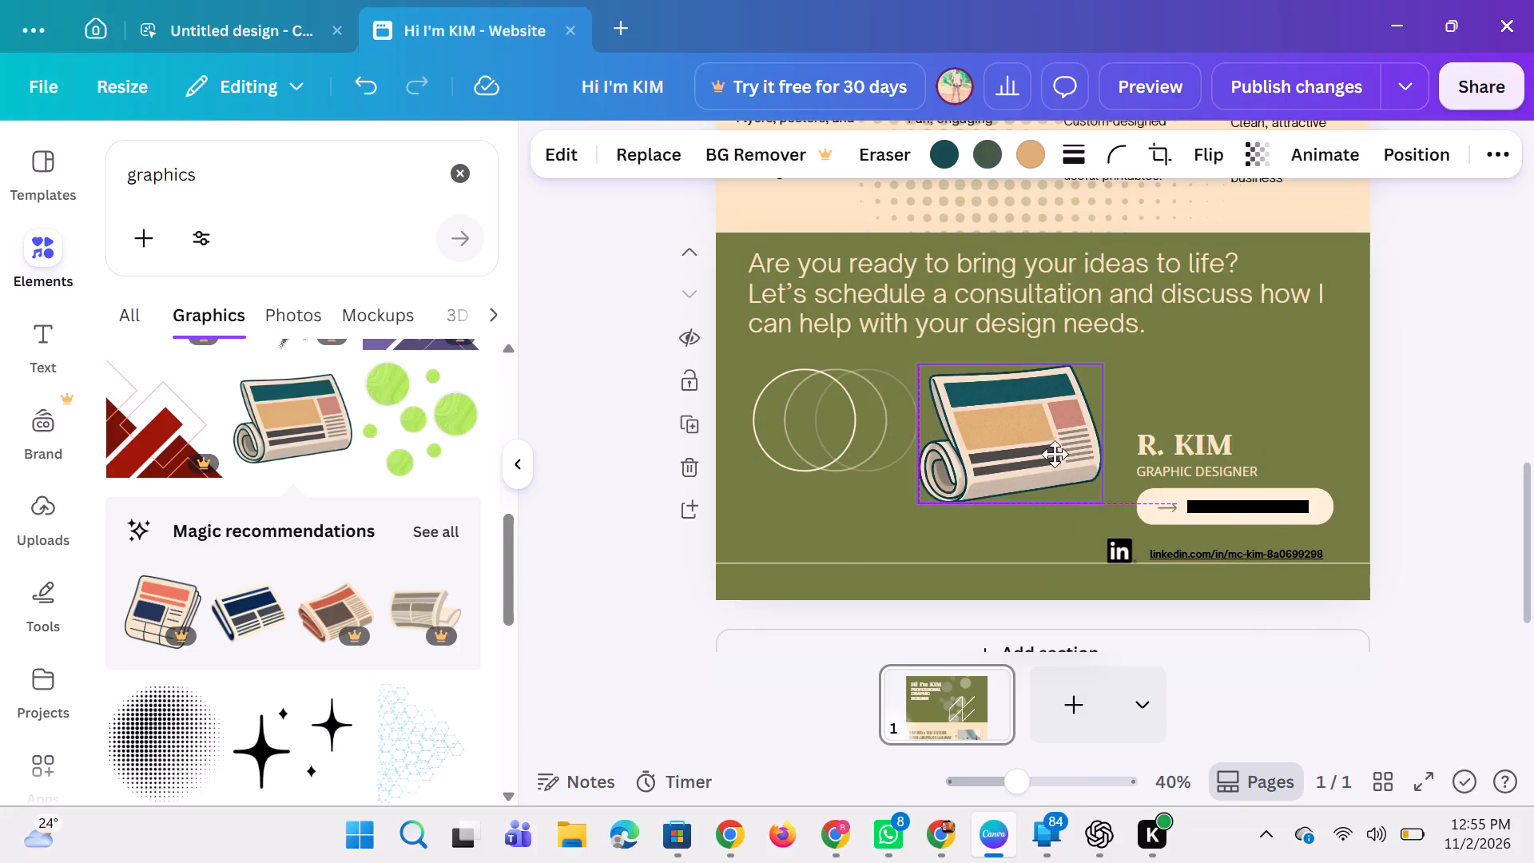
{"action": "left_click_drag", "start_coordinate": [1055, 454], "coordinate": [1053, 479]}
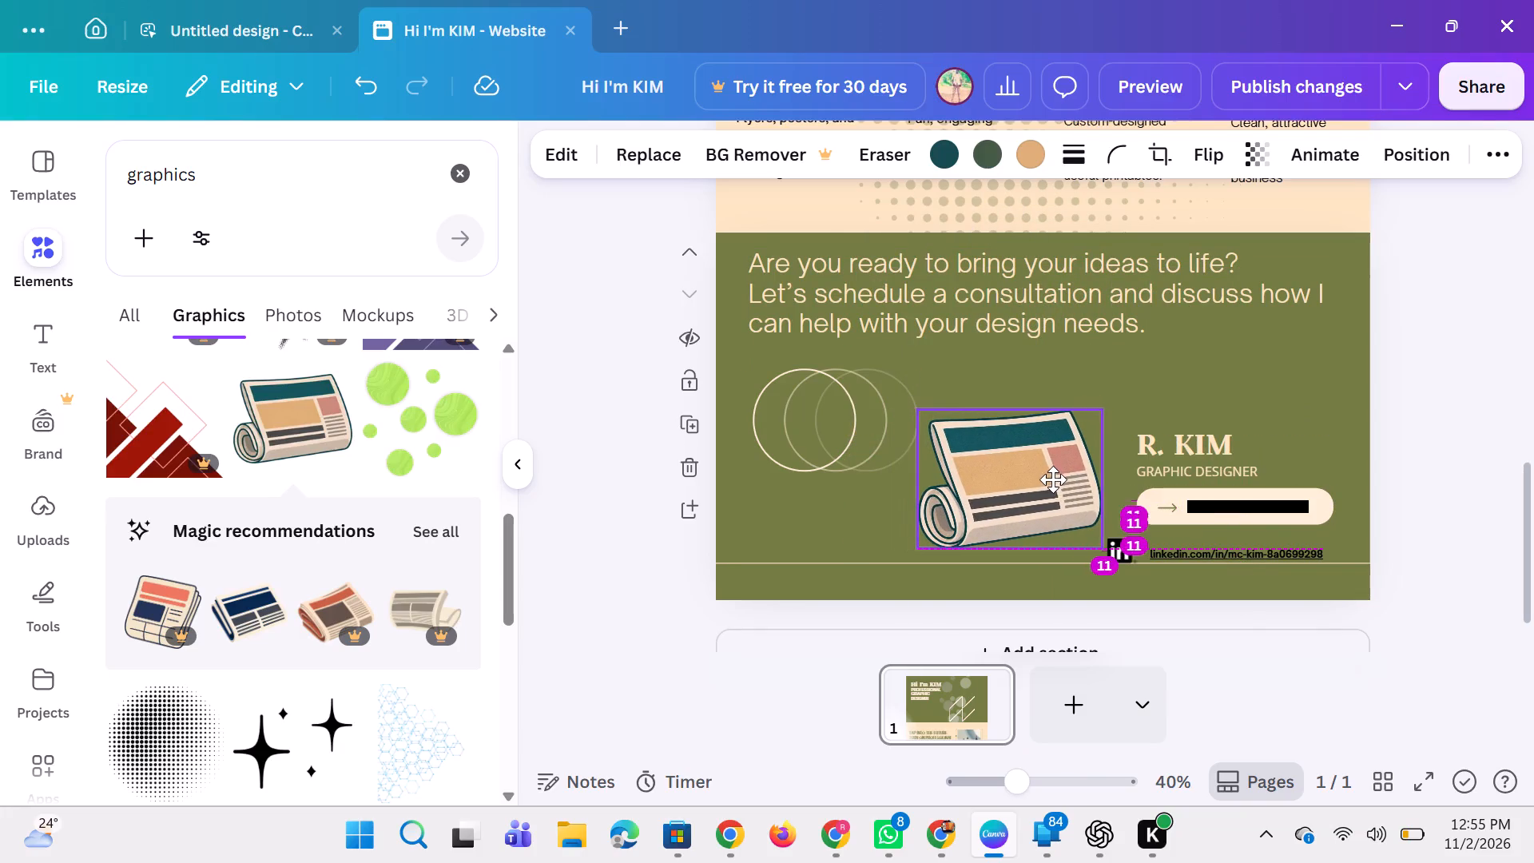
{"action": "left_click_drag", "start_coordinate": [1053, 479], "coordinate": [1056, 476]}
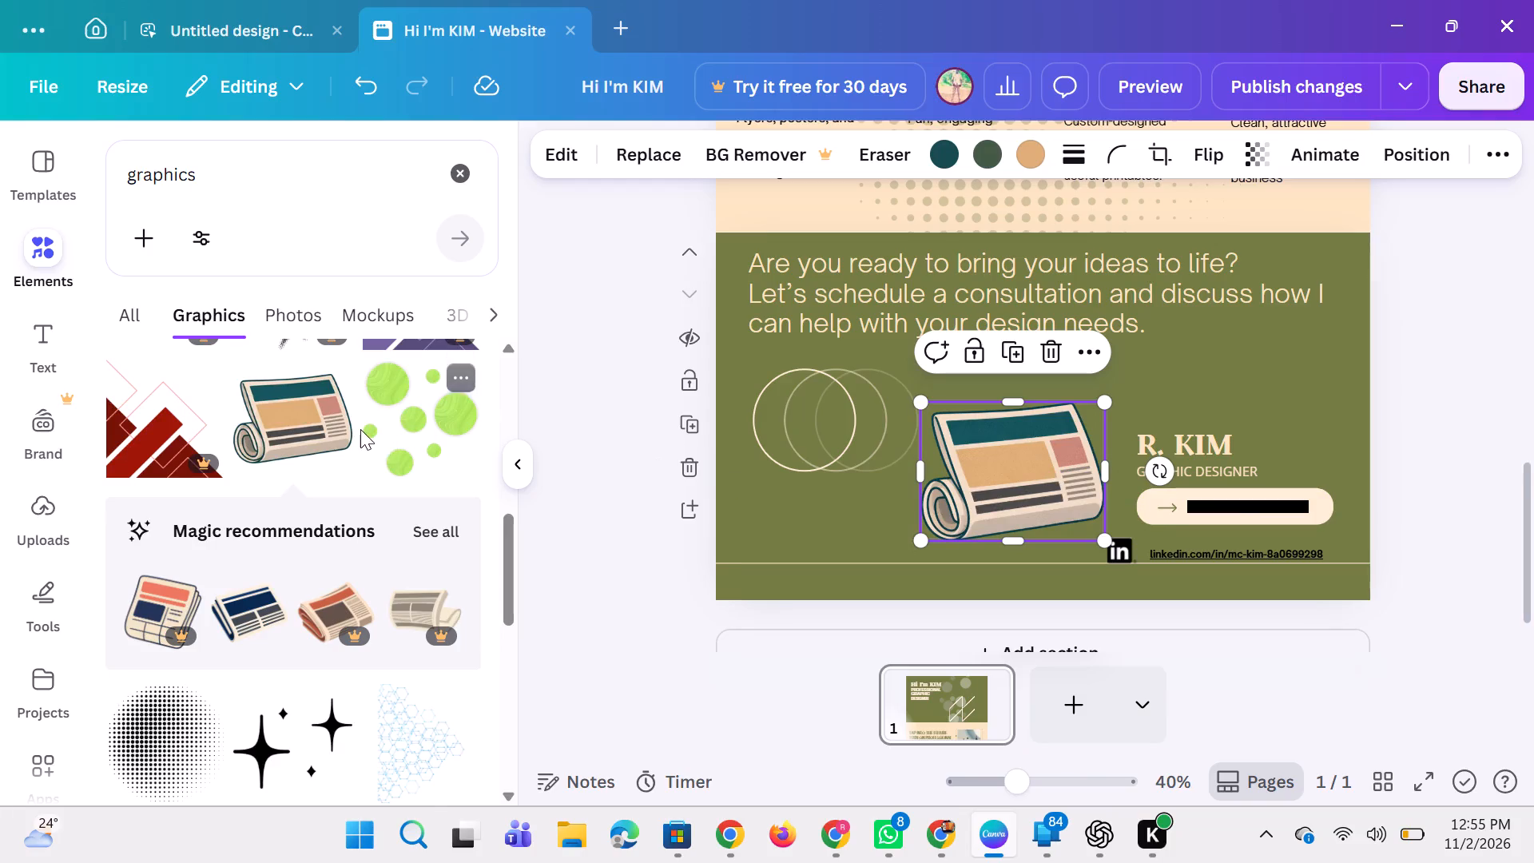
Insert the three-stroke green accent graphic in the contact section, move it above the contact details and shrink it.
{"action": "scroll", "coordinate": [360, 429], "scroll_direction": "left", "scroll_amount": 2}
{"action": "scroll", "coordinate": [360, 429], "scroll_direction": "down", "scroll_amount": 3}
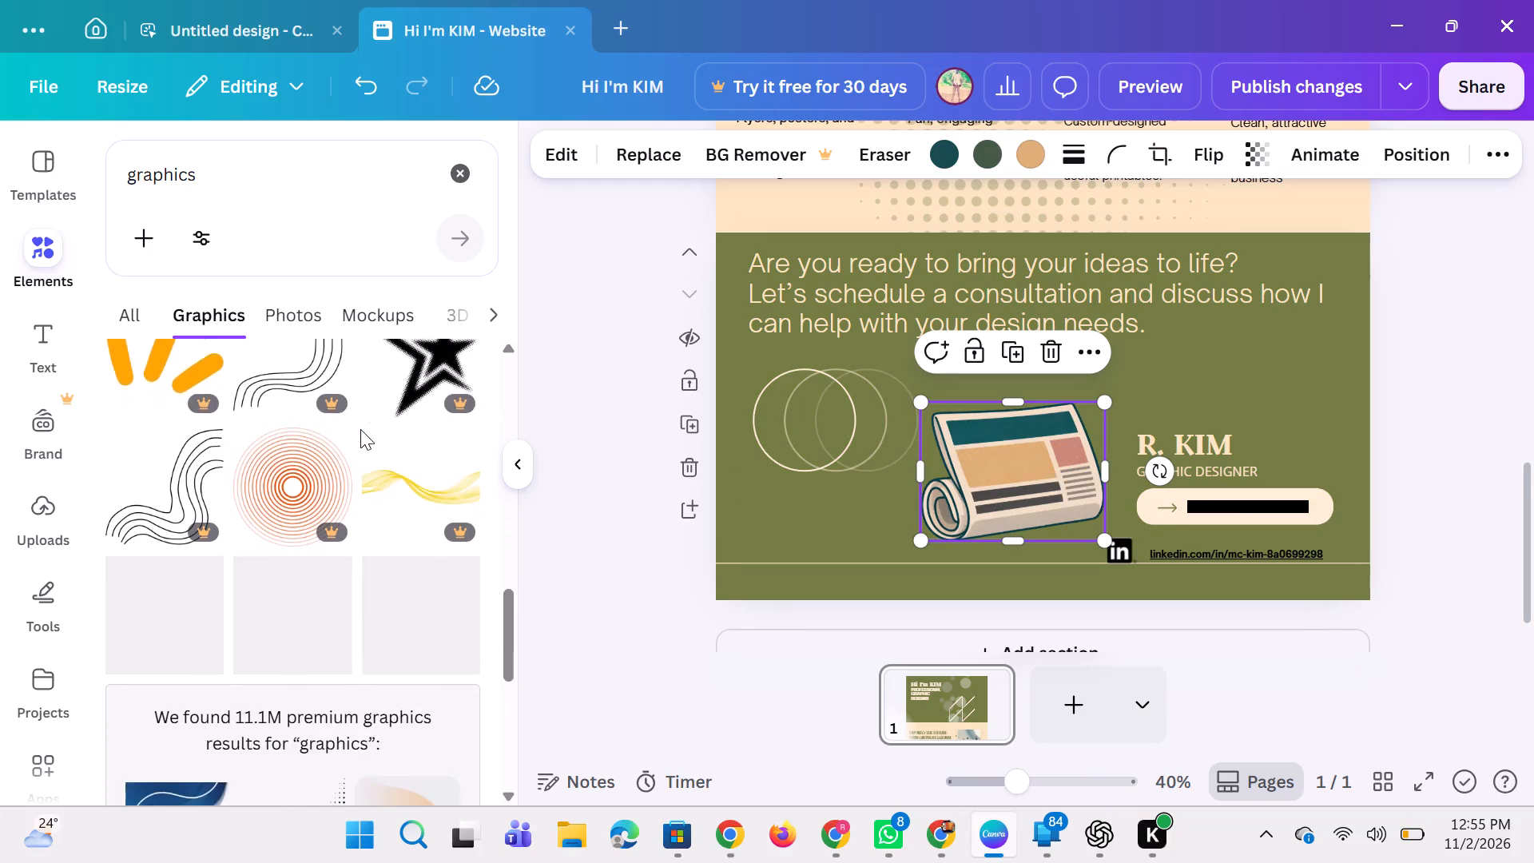
{"action": "scroll", "coordinate": [360, 429], "scroll_direction": "down", "scroll_amount": 4}
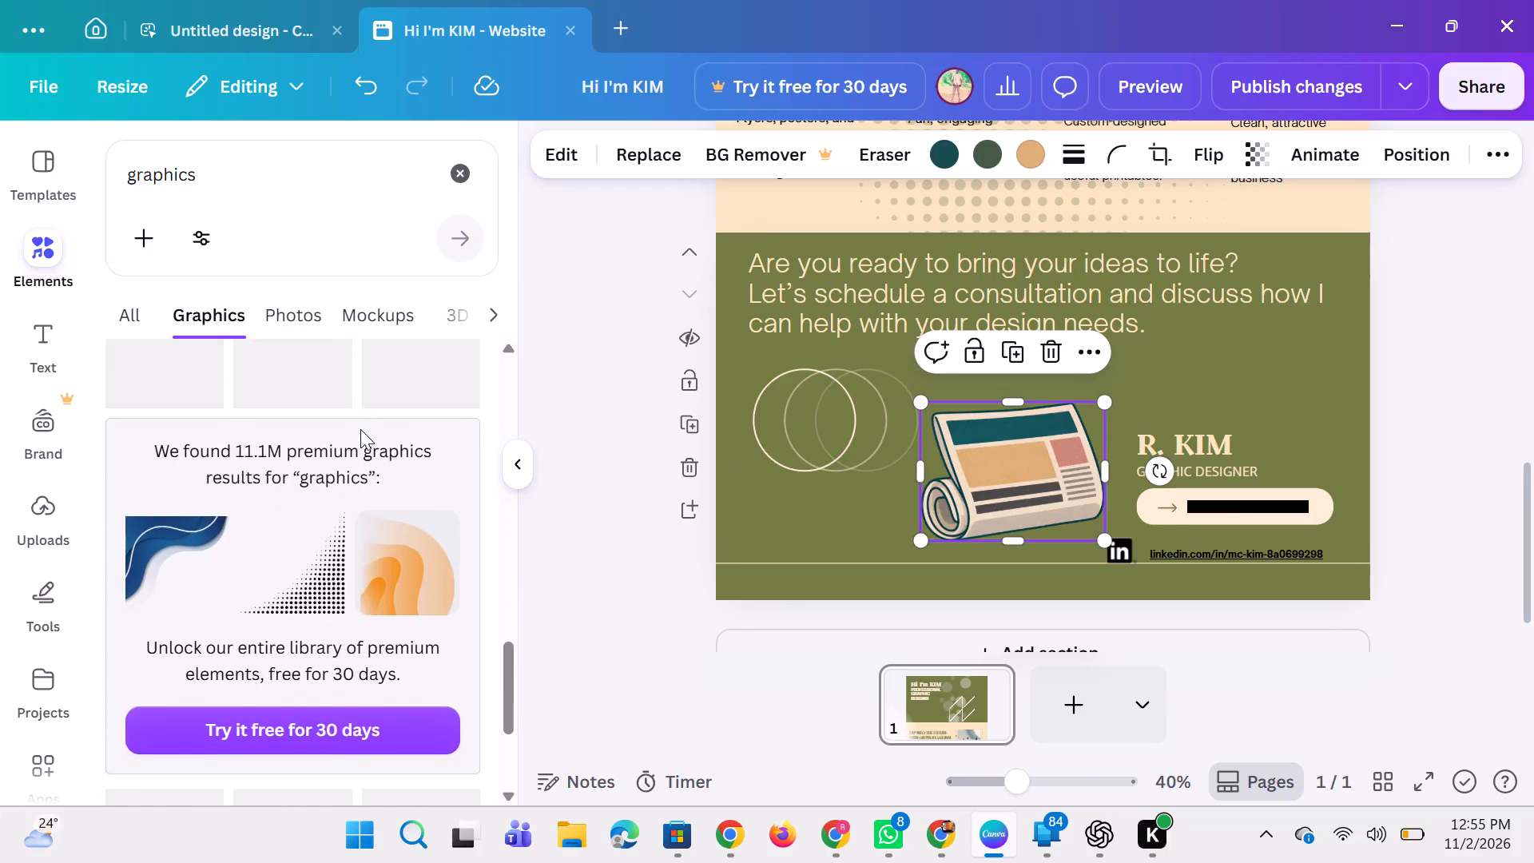
{"action": "scroll", "coordinate": [360, 429], "scroll_direction": "down", "scroll_amount": 4}
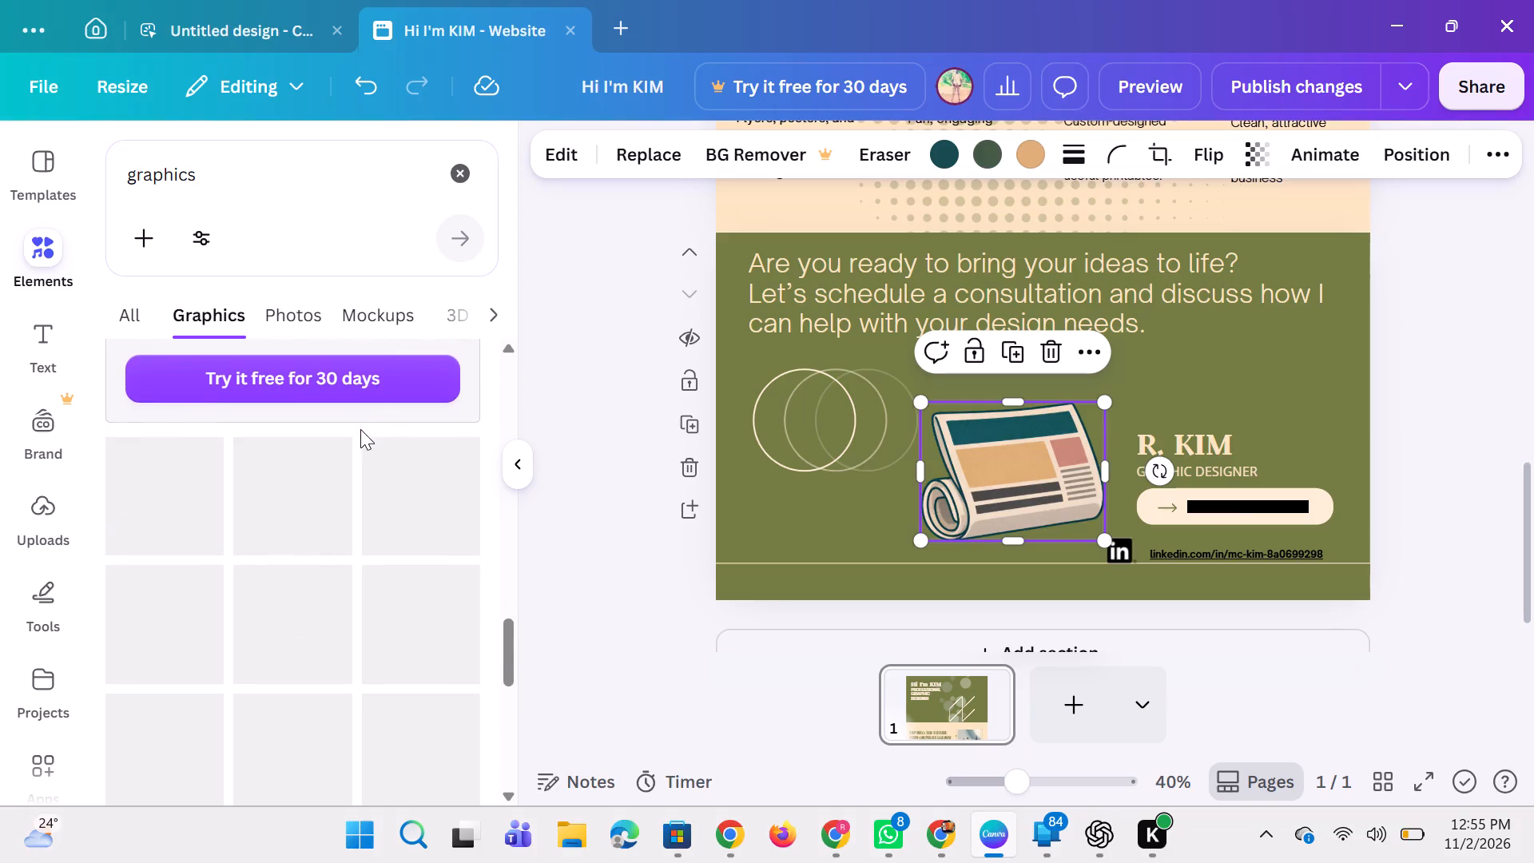
{"action": "scroll", "coordinate": [293, 646], "scroll_direction": "down", "scroll_amount": 1}
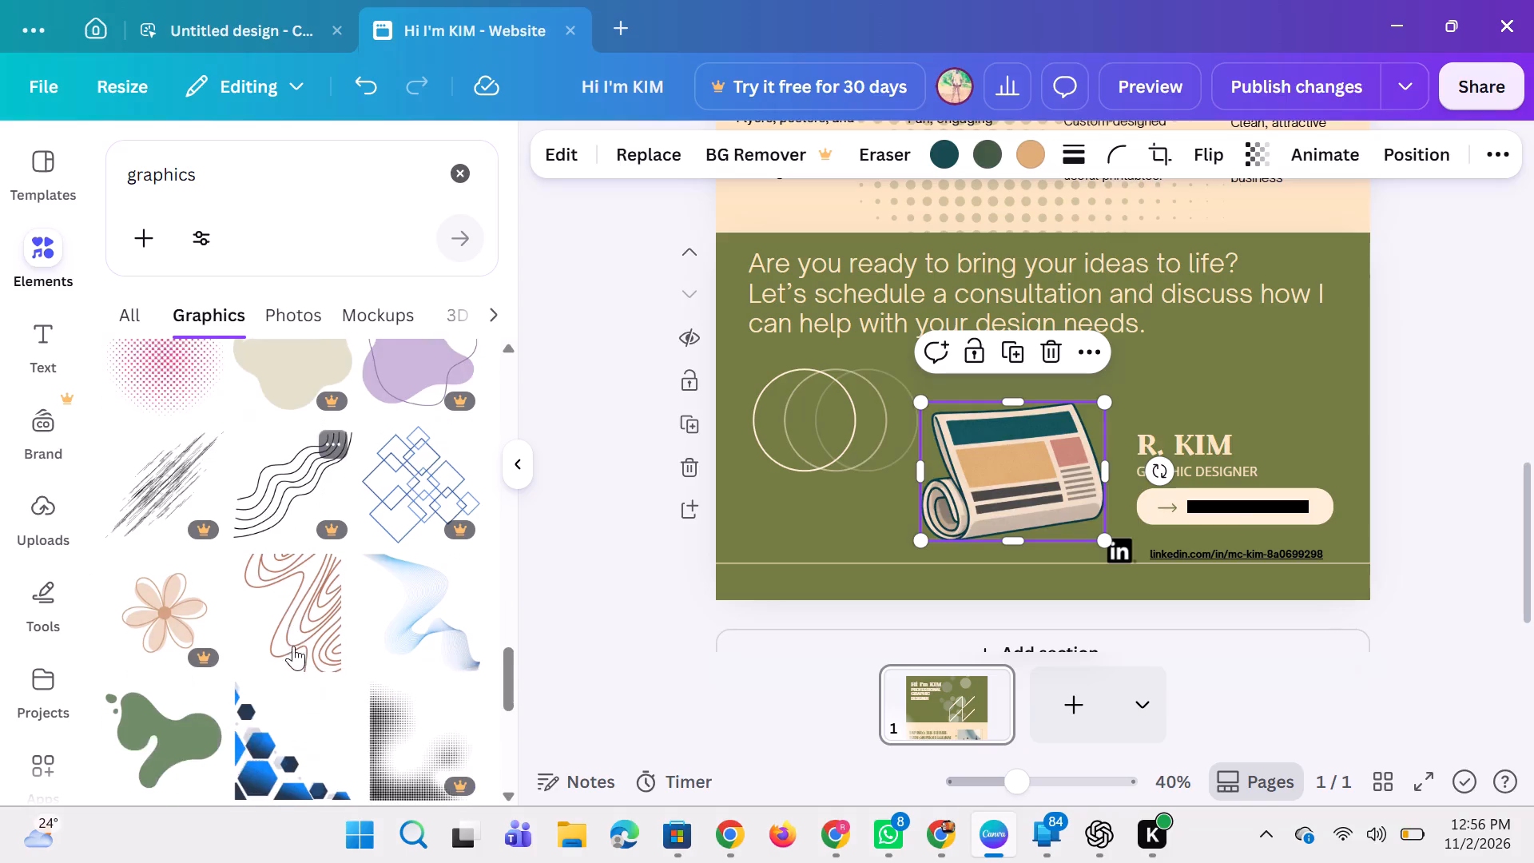
{"action": "scroll", "coordinate": [293, 646], "scroll_direction": "down", "scroll_amount": 3}
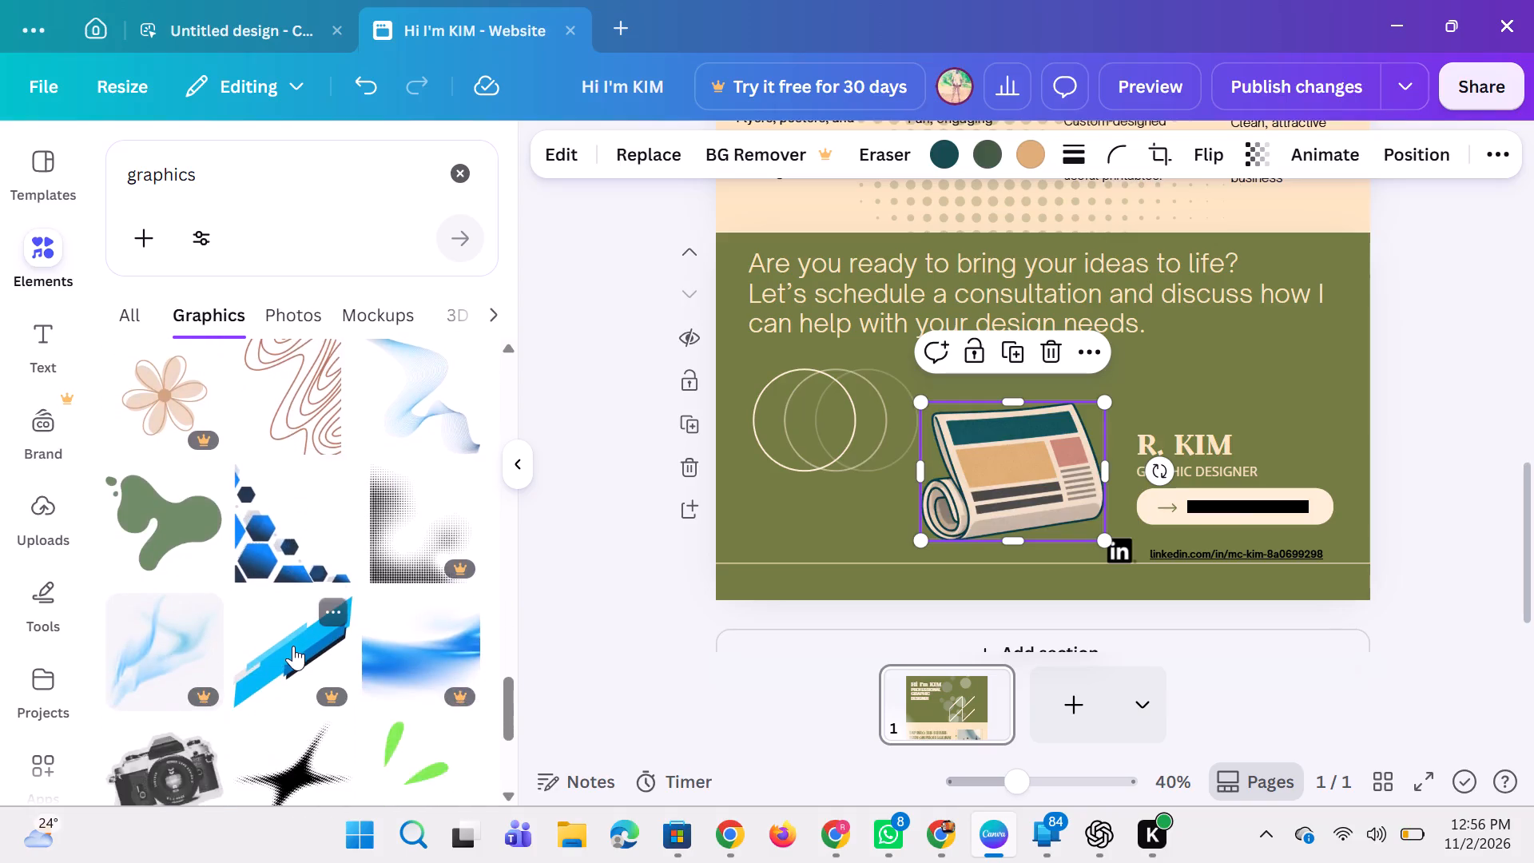
{"action": "scroll", "coordinate": [293, 646], "scroll_direction": "down", "scroll_amount": 3}
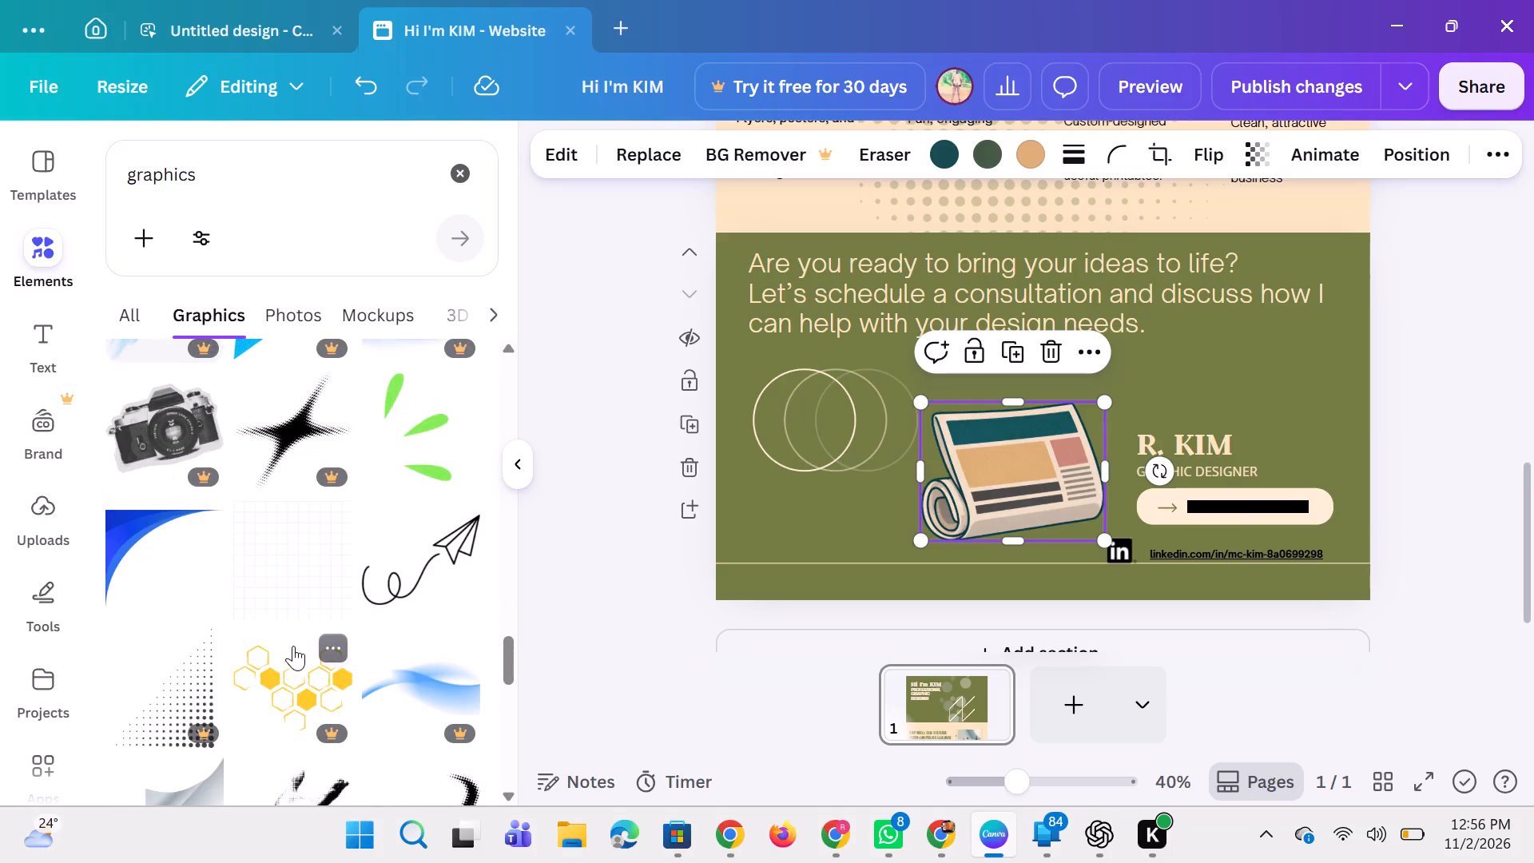
{"action": "scroll", "coordinate": [293, 646], "scroll_direction": "down", "scroll_amount": 1}
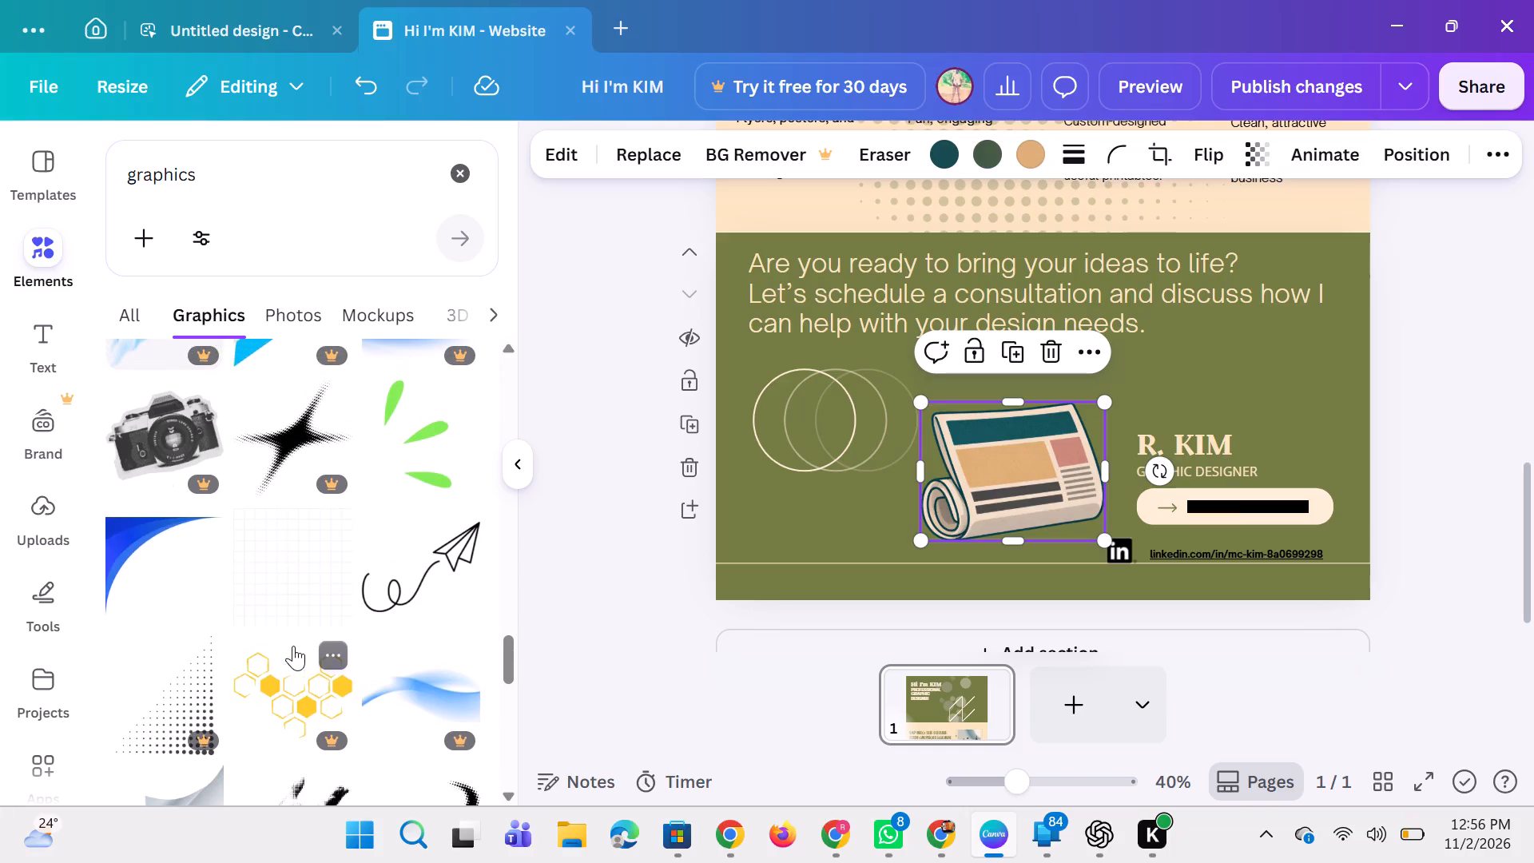
{"action": "left_click", "coordinate": [409, 455]}
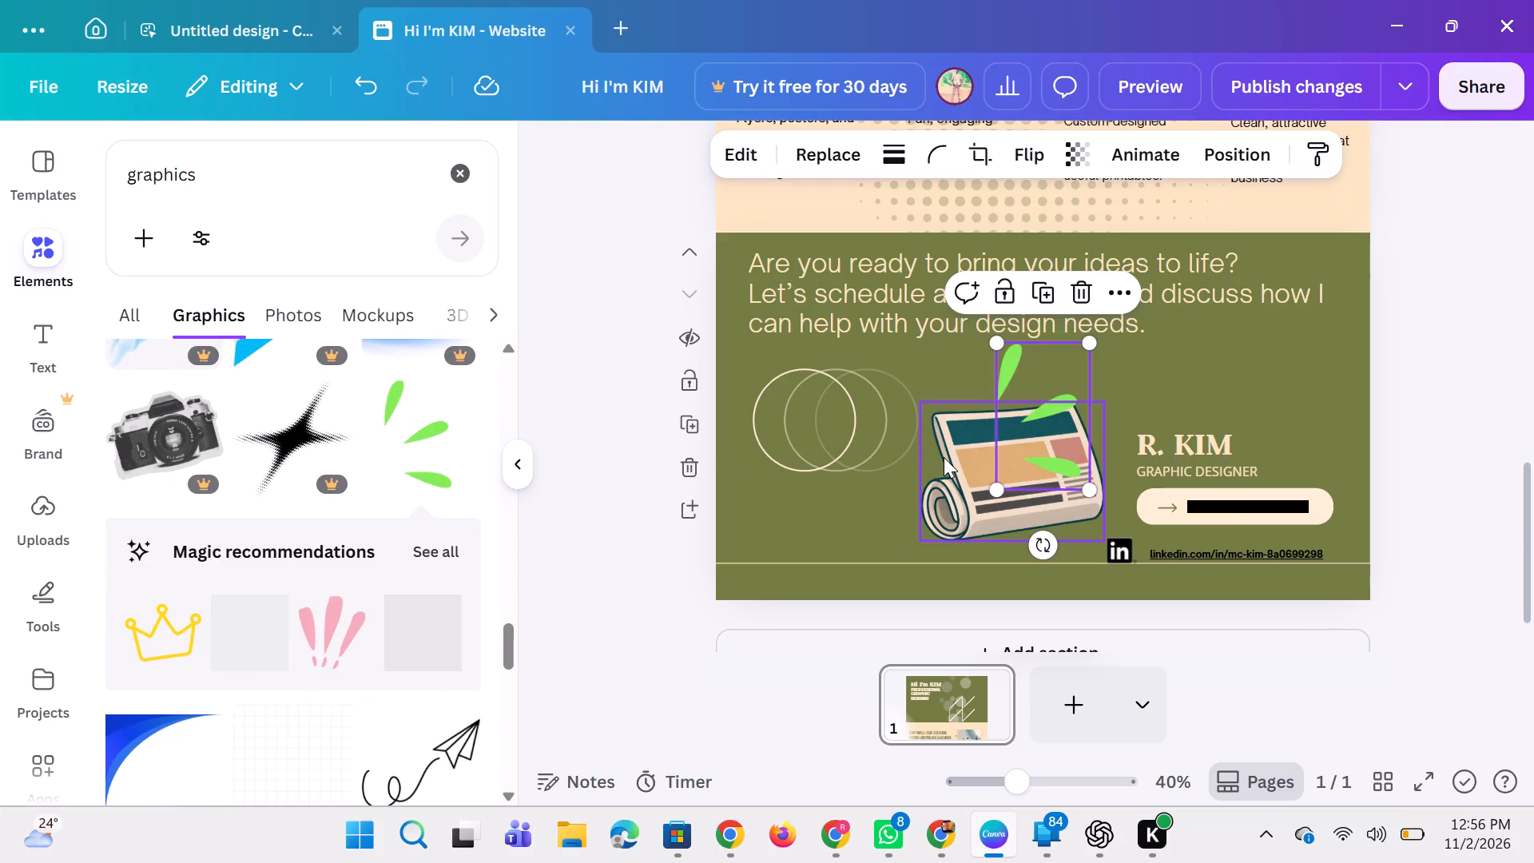
{"action": "left_click_drag", "start_coordinate": [1059, 395], "coordinate": [1273, 364]}
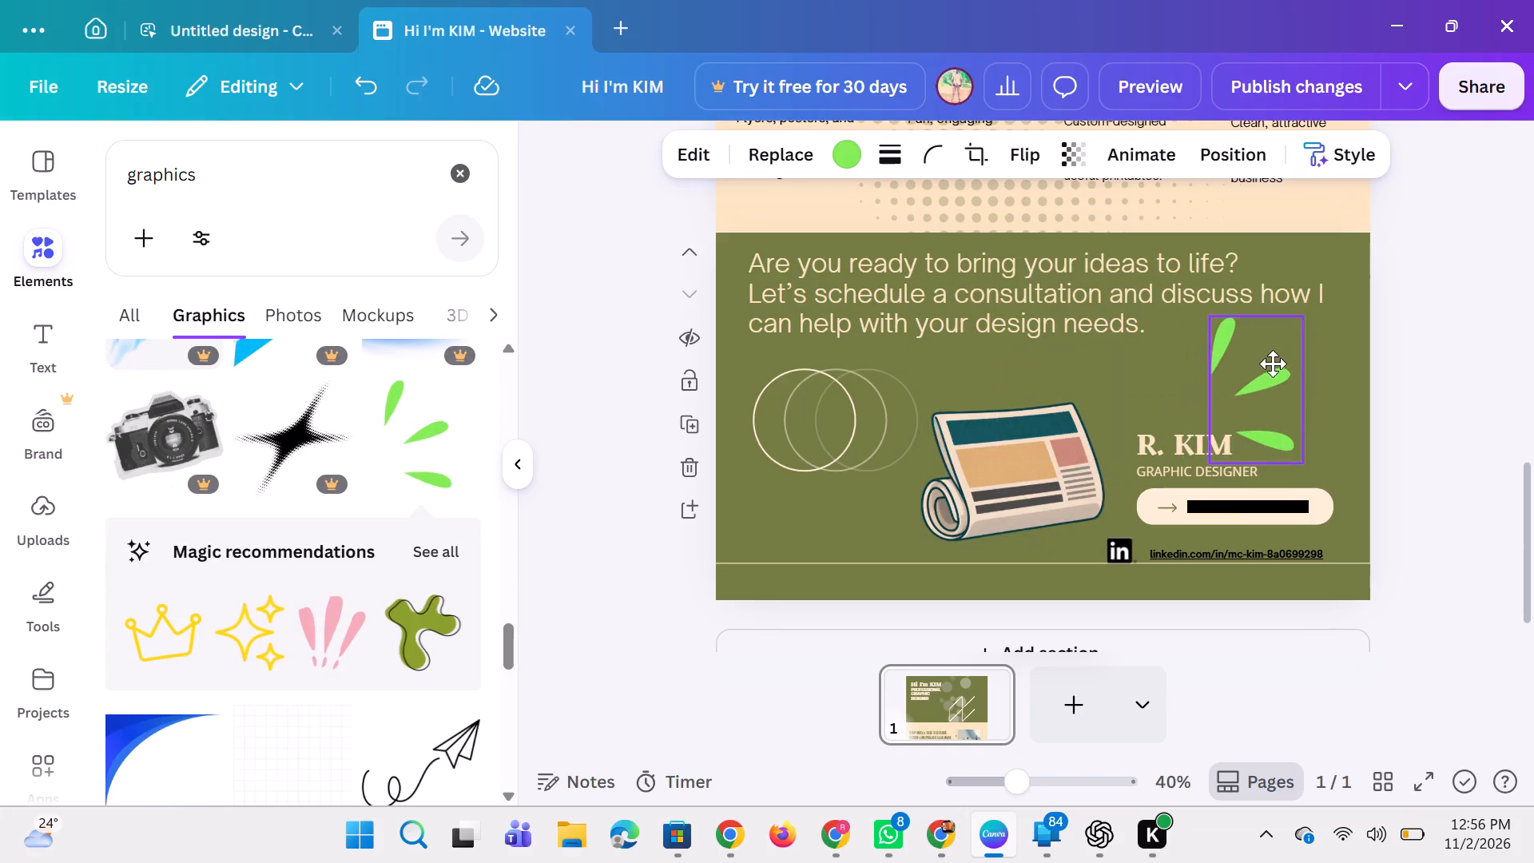
{"action": "left_click_drag", "start_coordinate": [1273, 364], "coordinate": [1275, 362]}
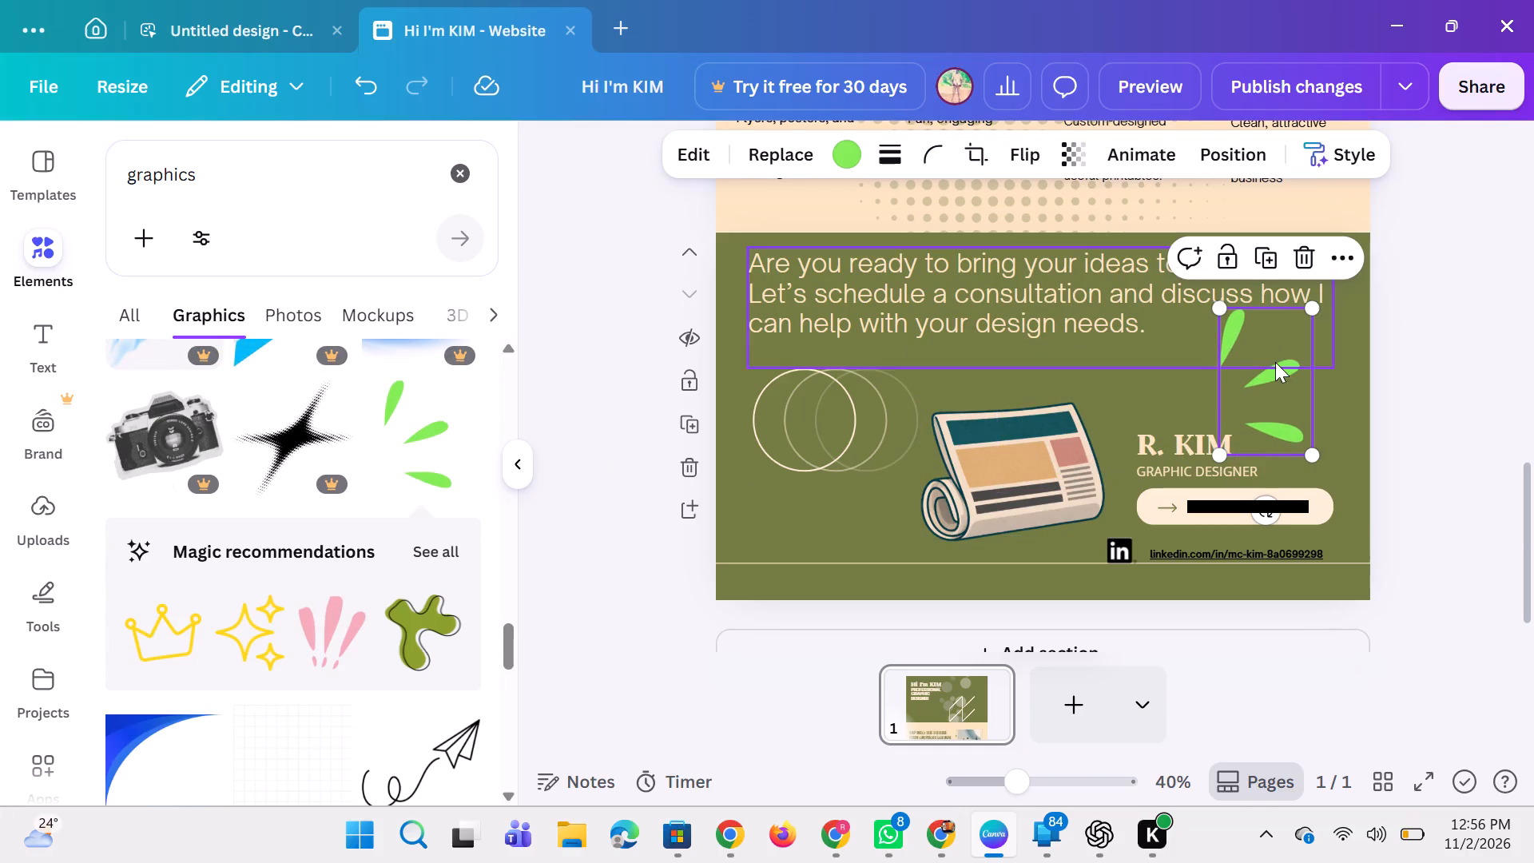
{"action": "left_click_drag", "start_coordinate": [1305, 448], "coordinate": [1295, 428]}
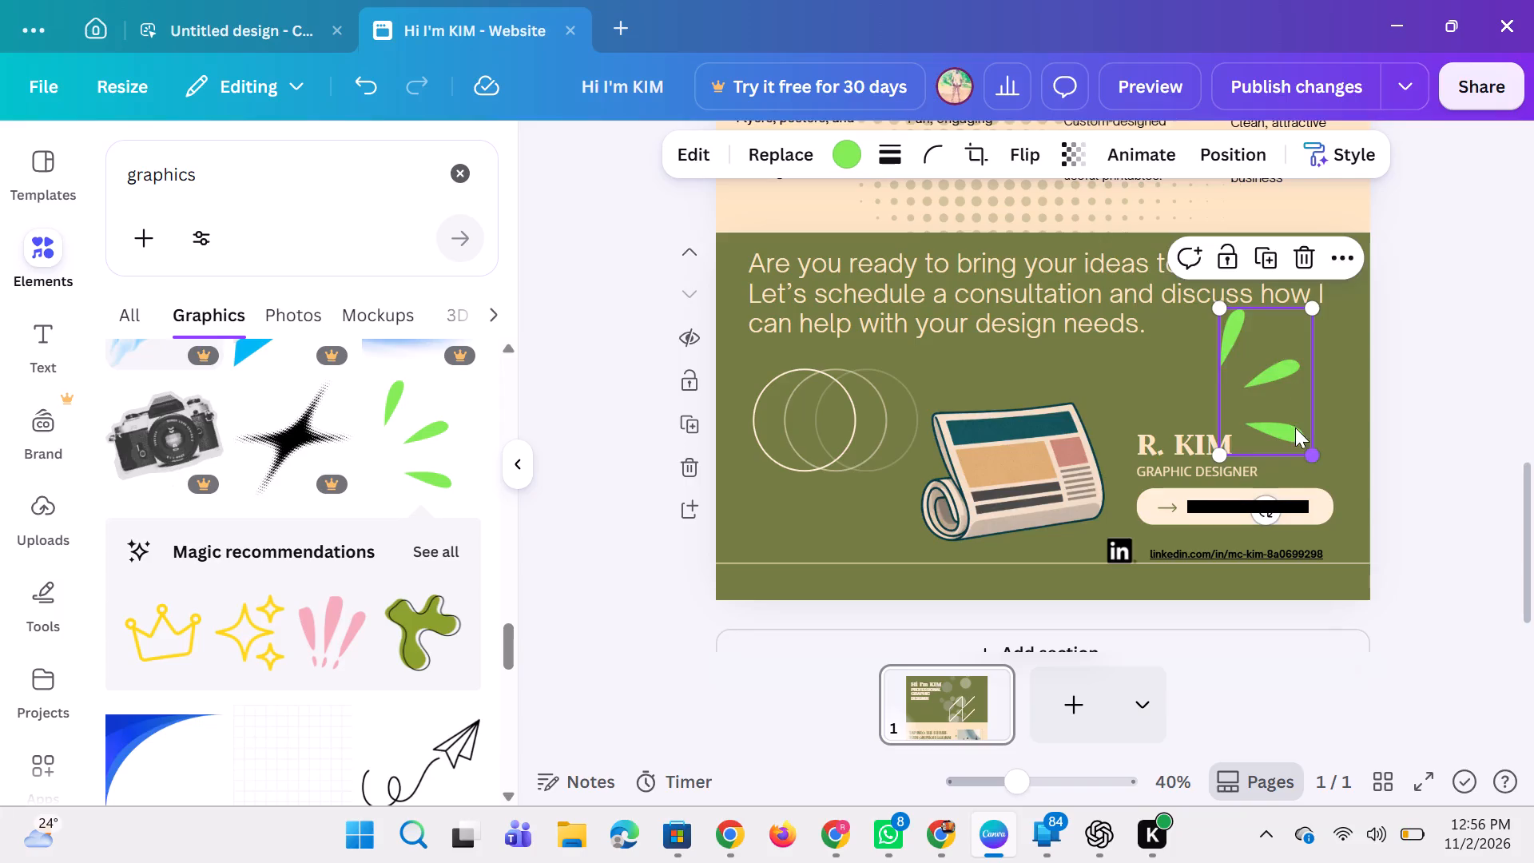
{"action": "left_click_drag", "start_coordinate": [1295, 428], "coordinate": [1267, 398]}
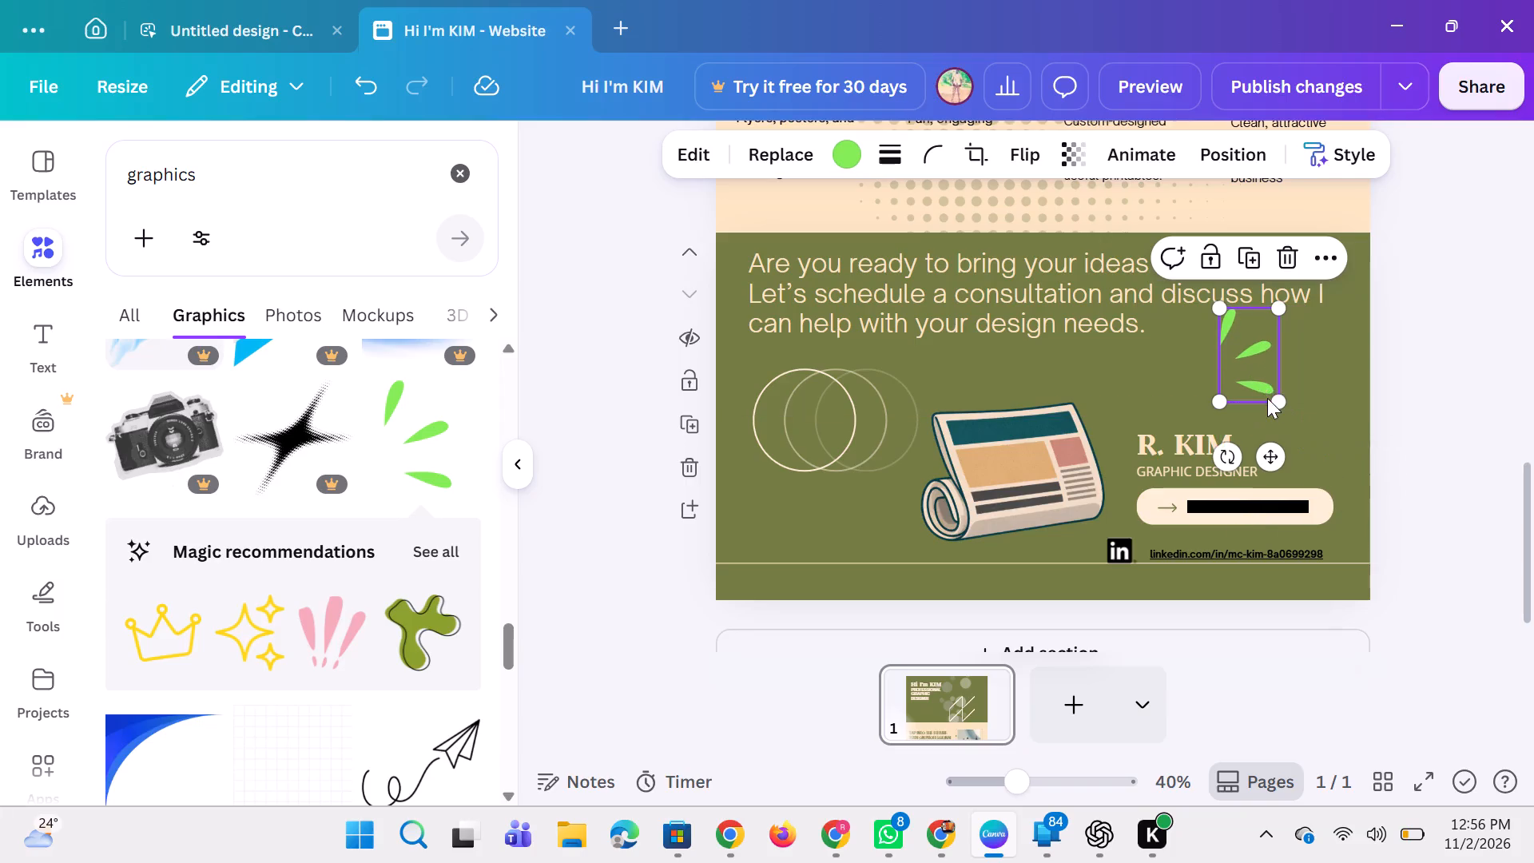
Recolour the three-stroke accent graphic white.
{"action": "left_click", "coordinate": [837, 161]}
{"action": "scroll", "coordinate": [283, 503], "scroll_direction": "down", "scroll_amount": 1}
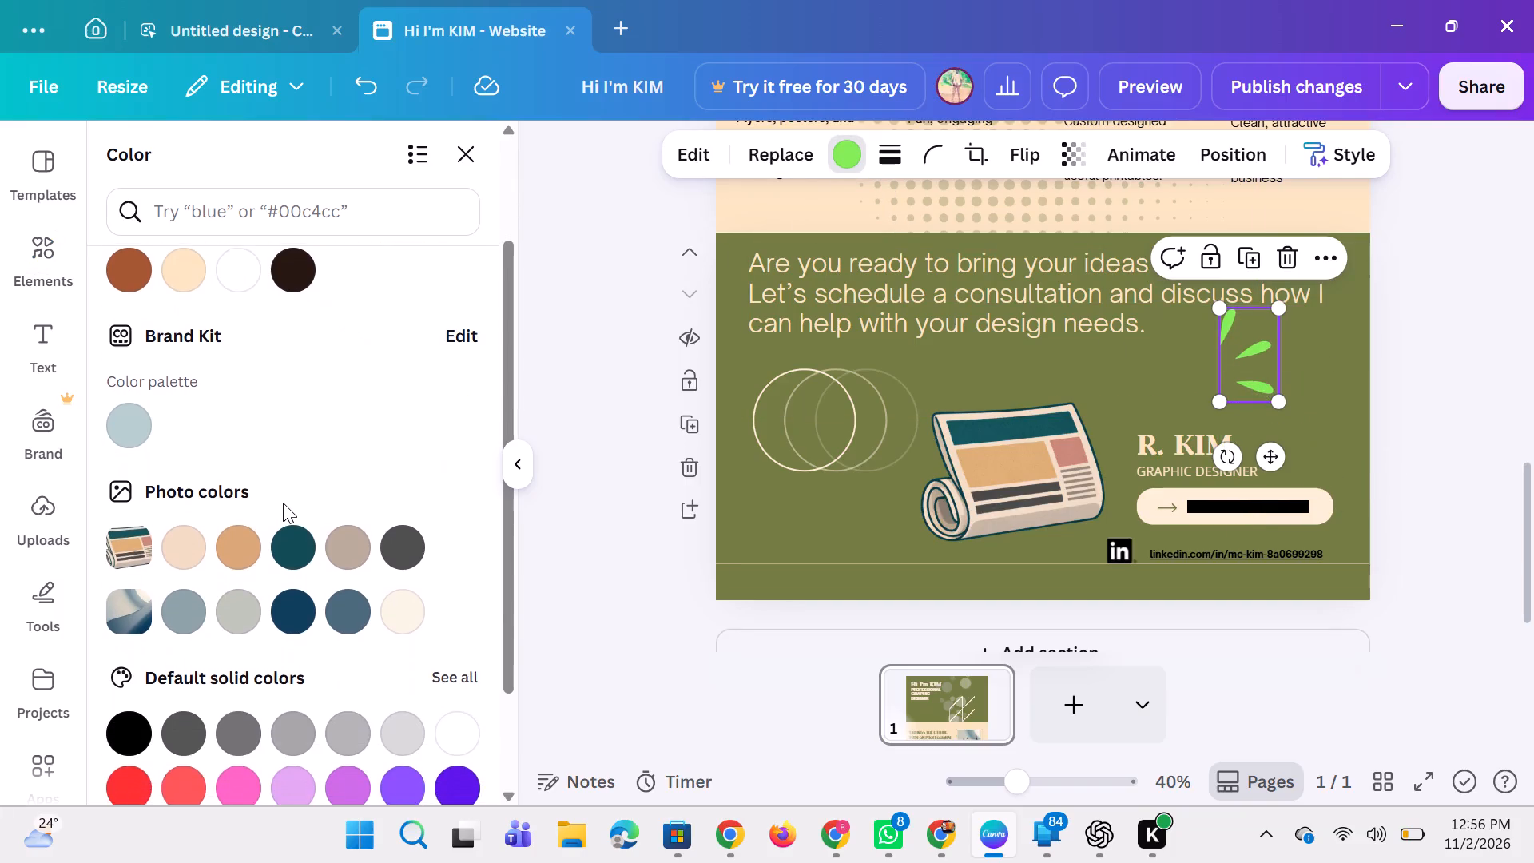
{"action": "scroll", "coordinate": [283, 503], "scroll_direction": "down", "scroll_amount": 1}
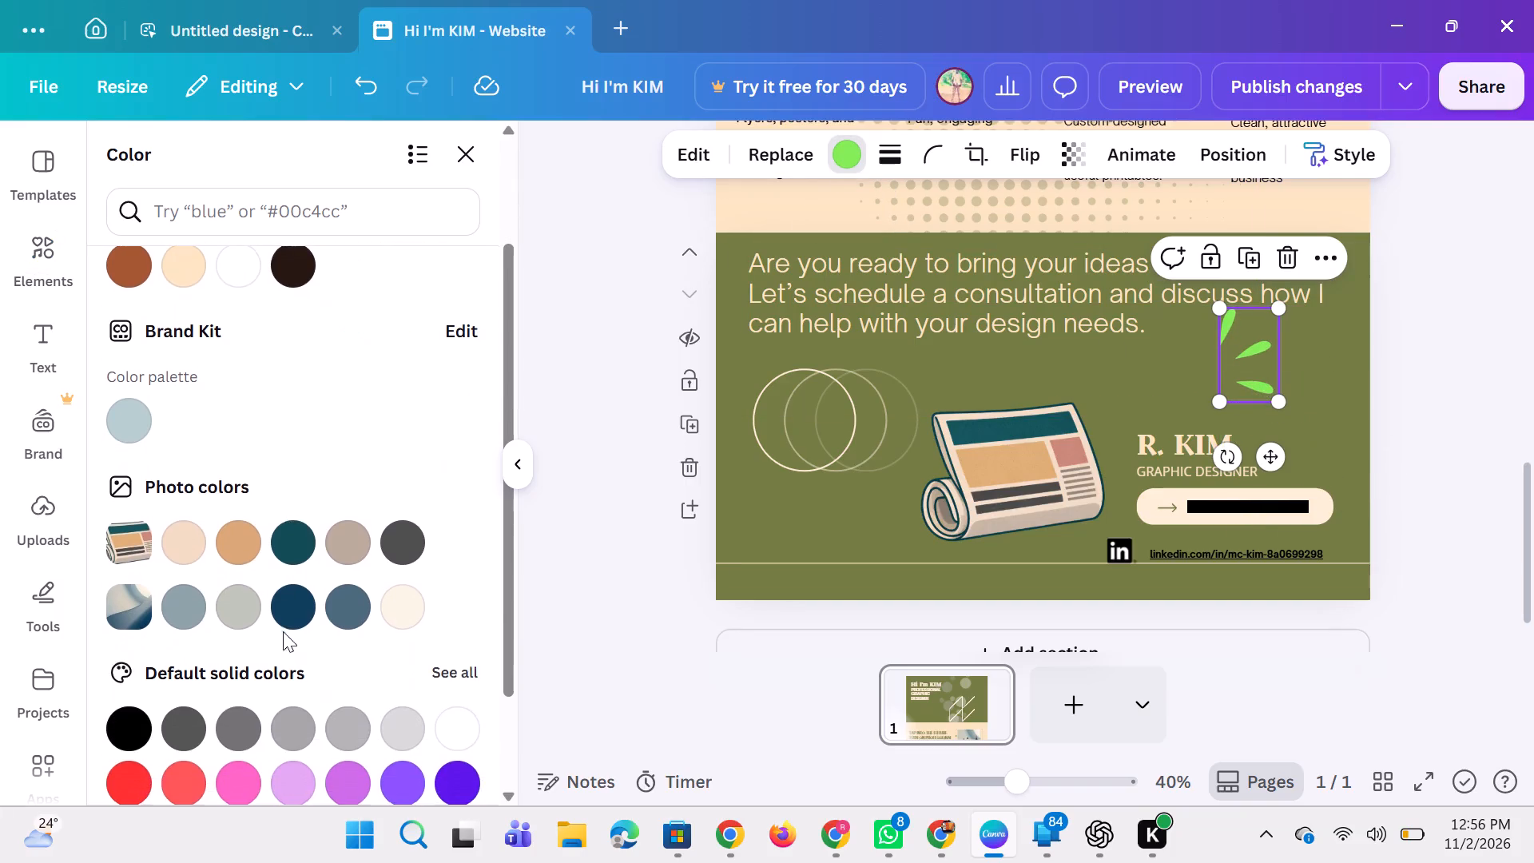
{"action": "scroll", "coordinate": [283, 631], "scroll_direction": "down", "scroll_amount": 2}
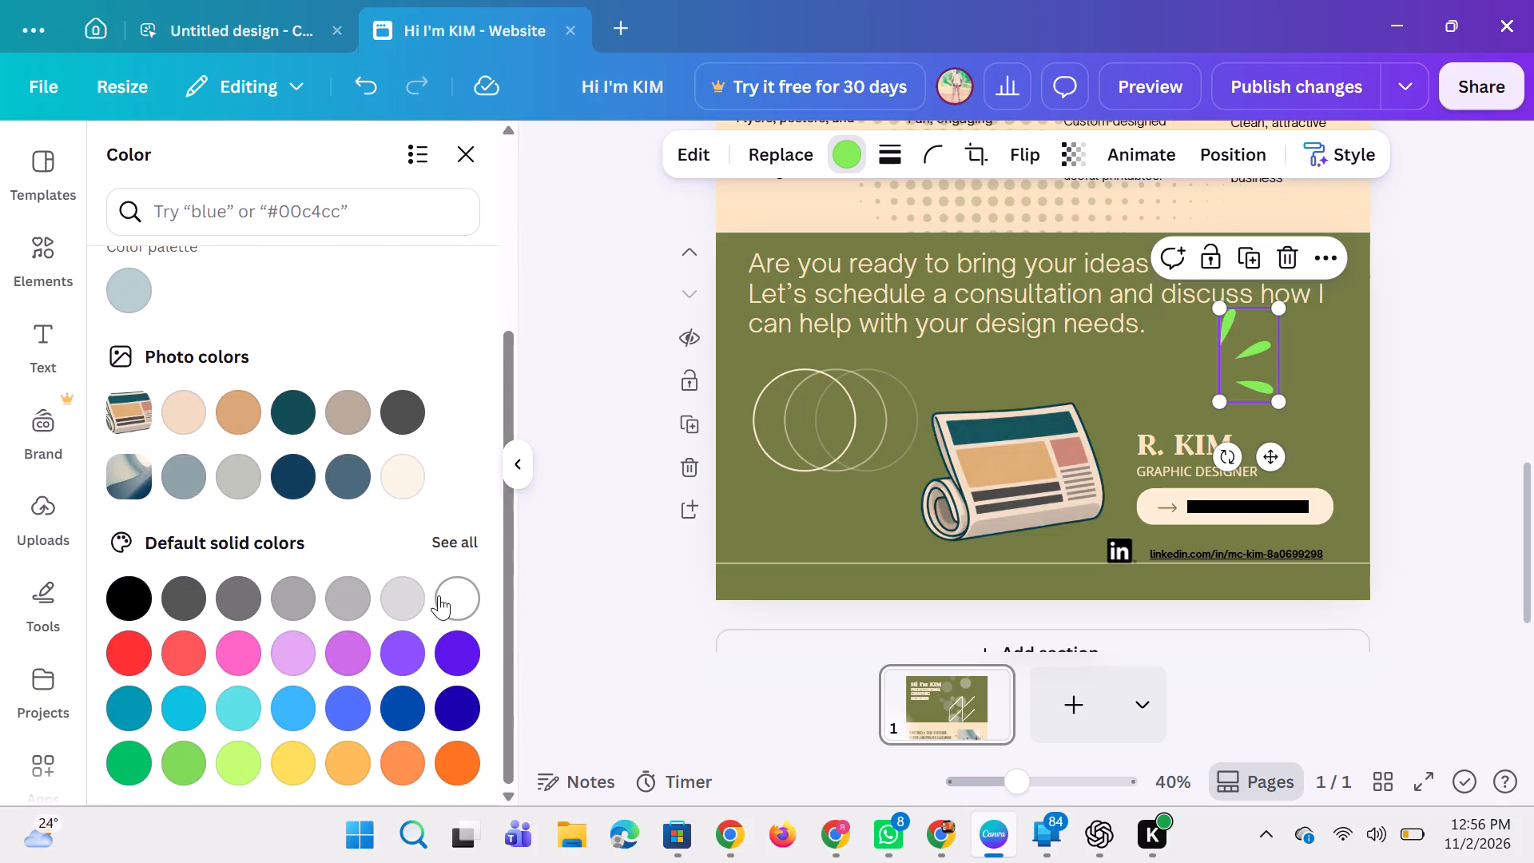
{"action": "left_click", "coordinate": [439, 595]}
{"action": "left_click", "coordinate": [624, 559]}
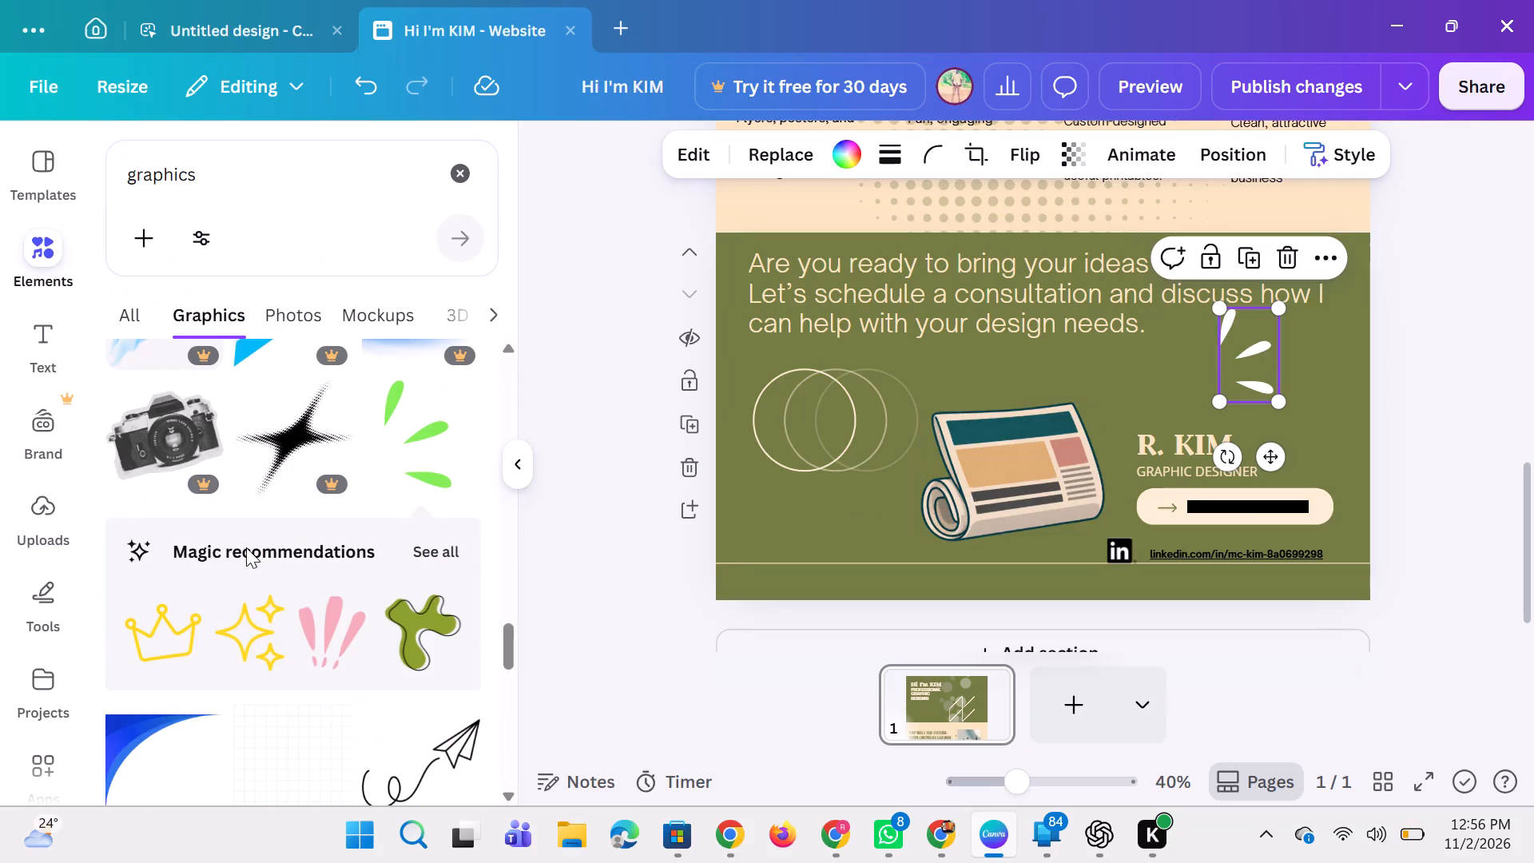
Recolour the accent graphic the pale cream used in the design.
{"action": "left_click", "coordinate": [845, 157]}
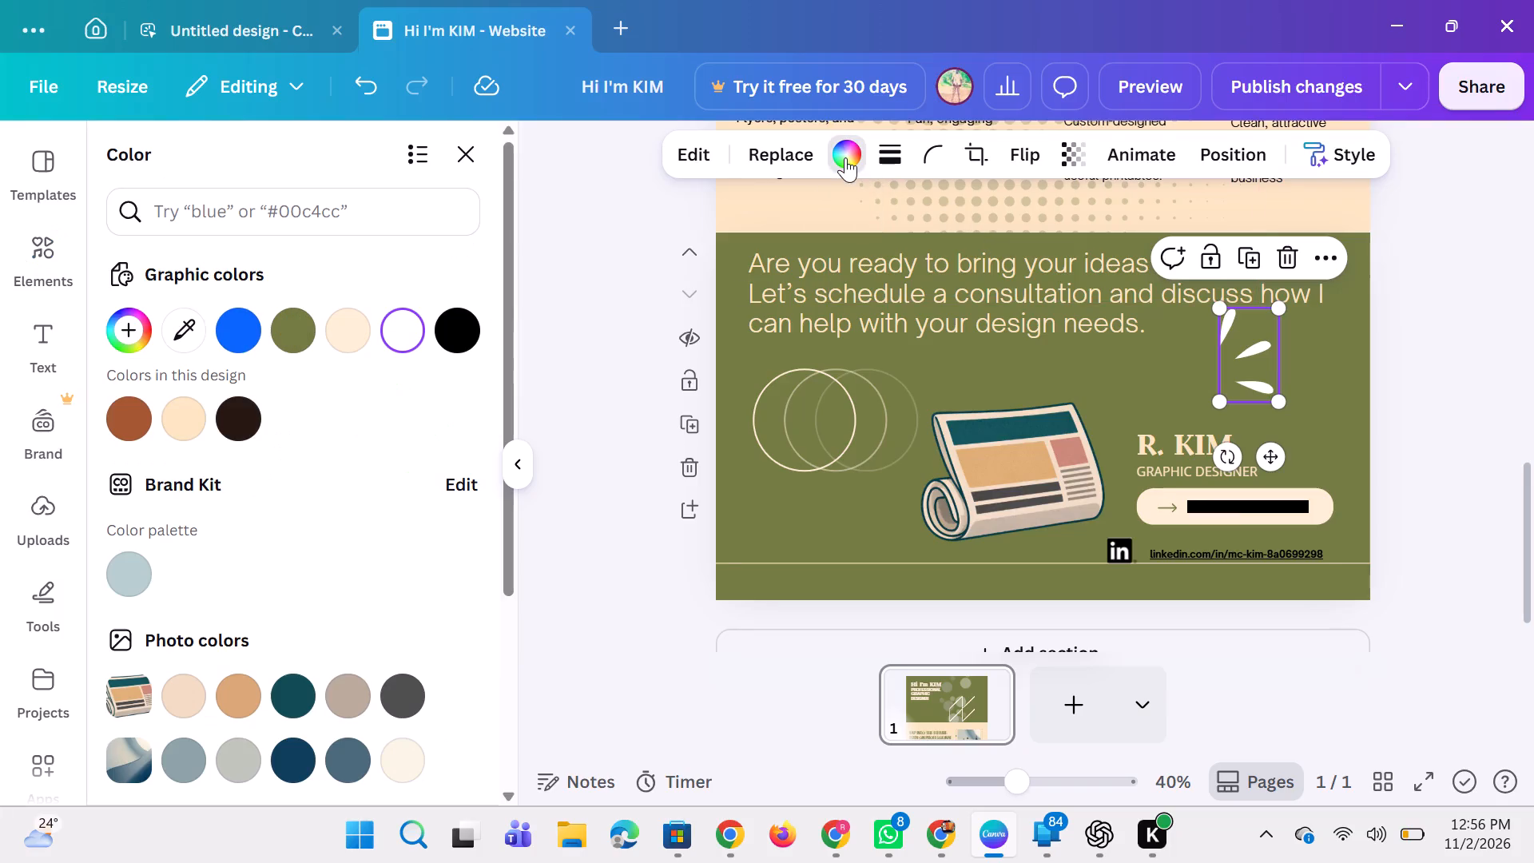
{"action": "left_click", "coordinate": [348, 332]}
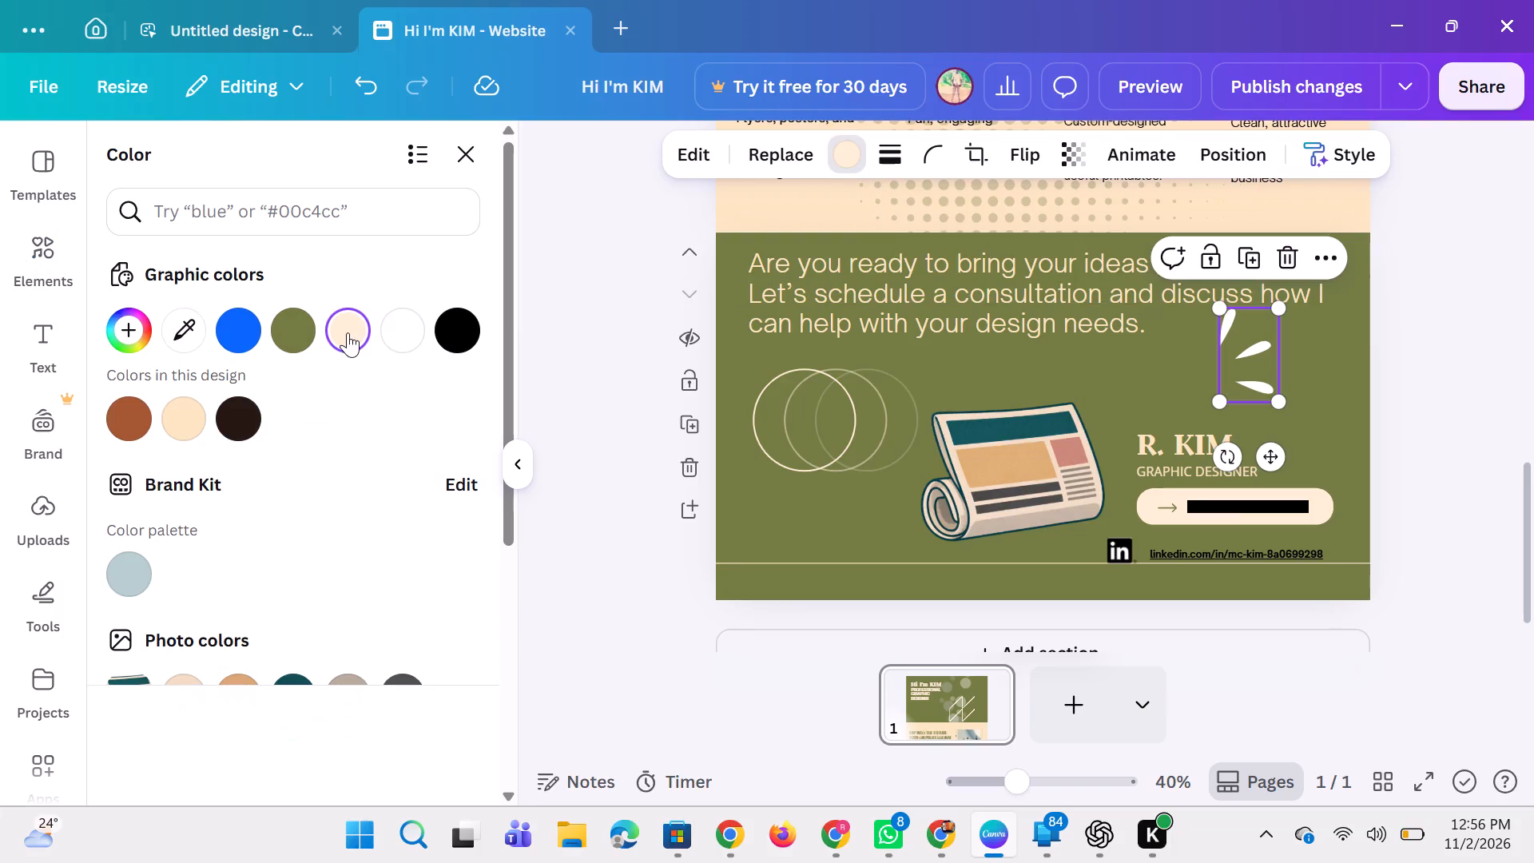
{"action": "left_click", "coordinate": [582, 321]}
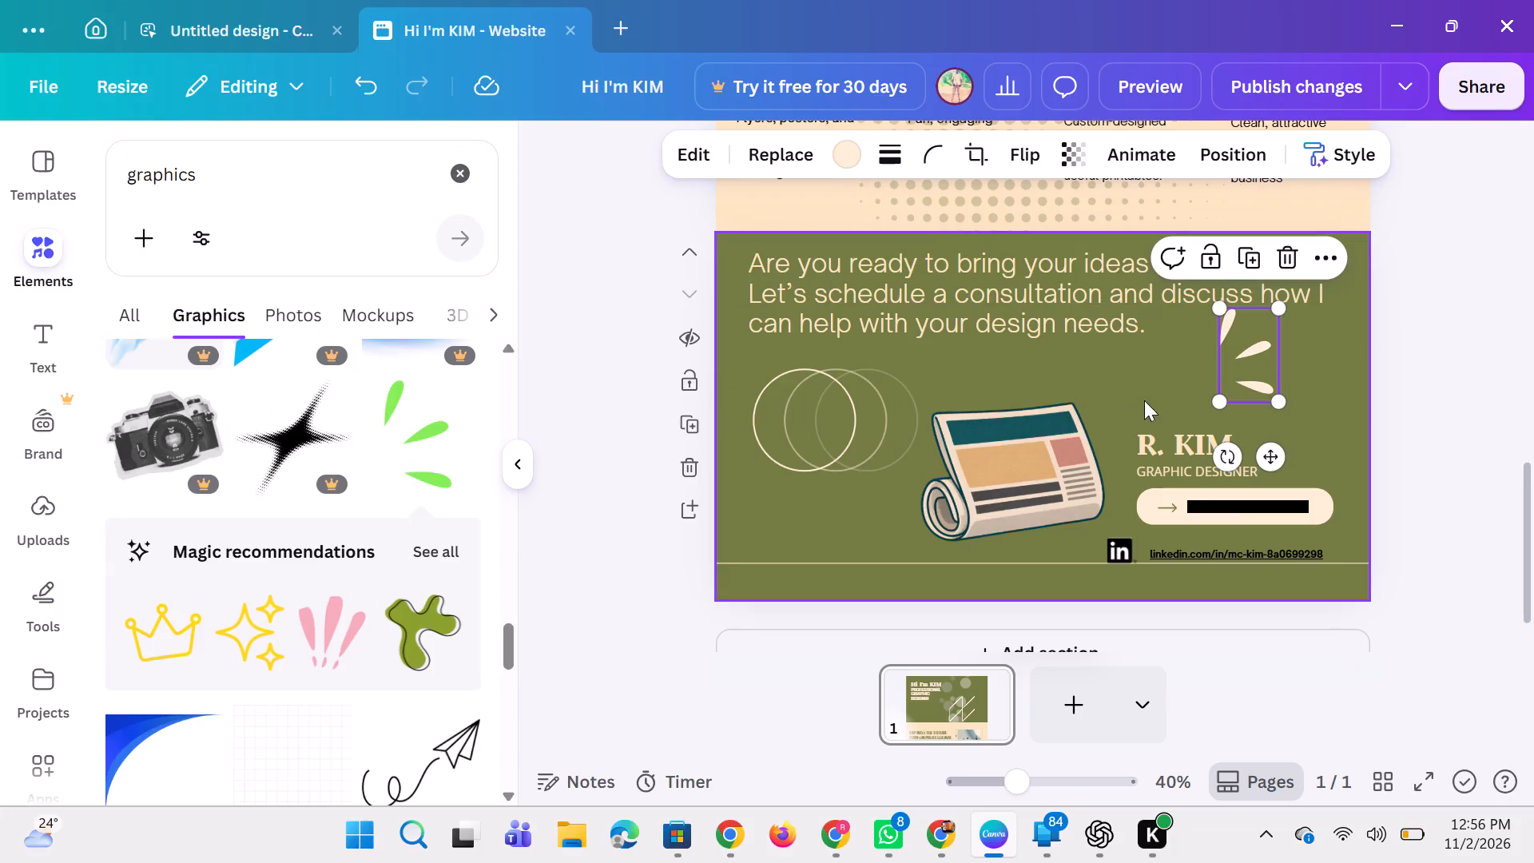
Shrink the cream accent strokes to a tiny size, place them at the upper end of the designer's name, and deselect them.
{"action": "left_click_drag", "start_coordinate": [1286, 402], "coordinate": [1271, 391]}
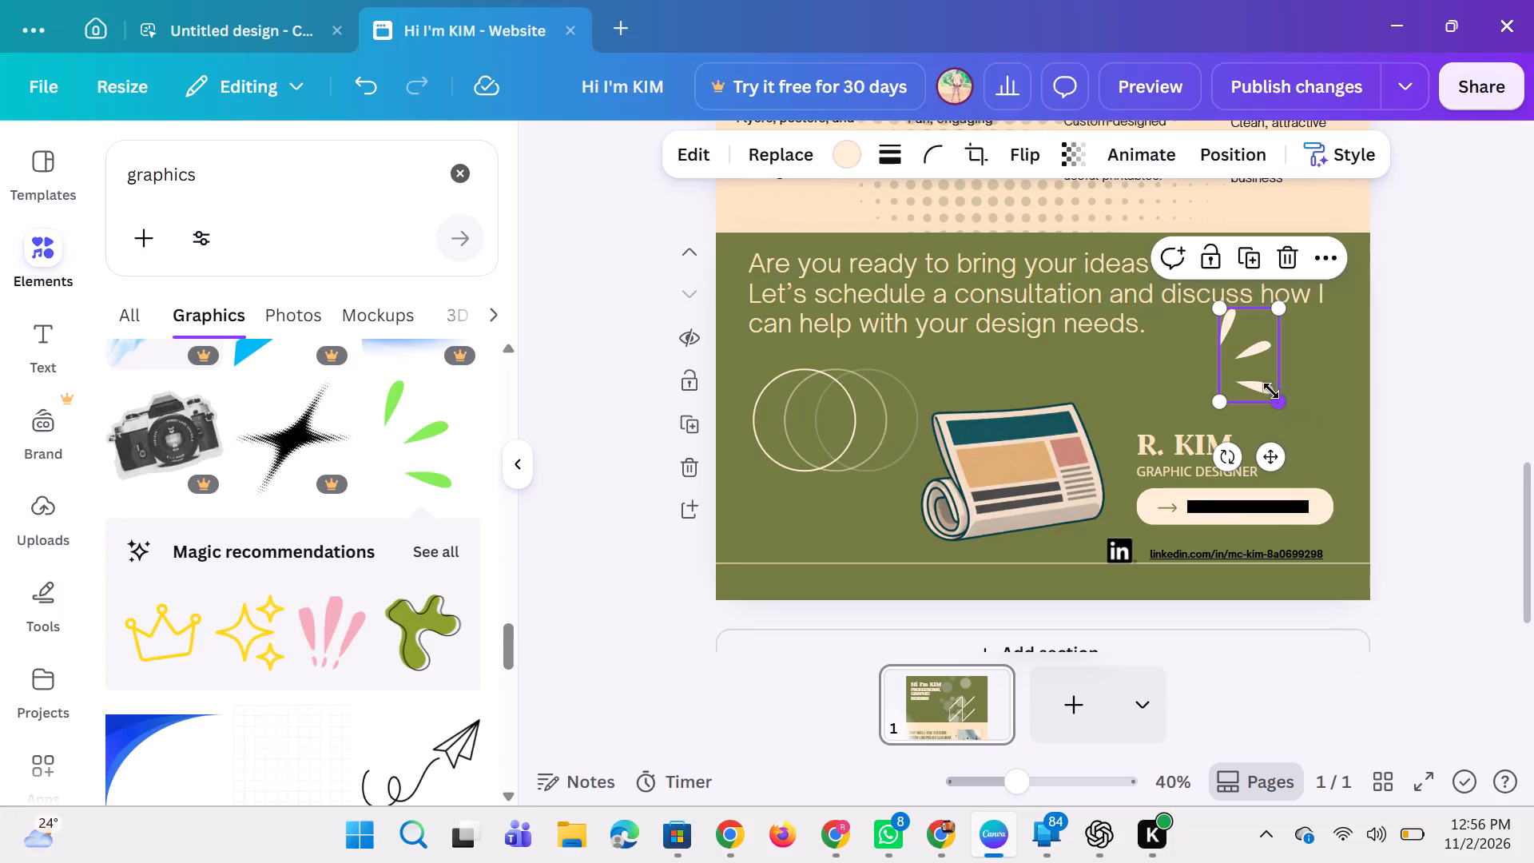
{"action": "left_click_drag", "start_coordinate": [1271, 391], "coordinate": [1224, 356]}
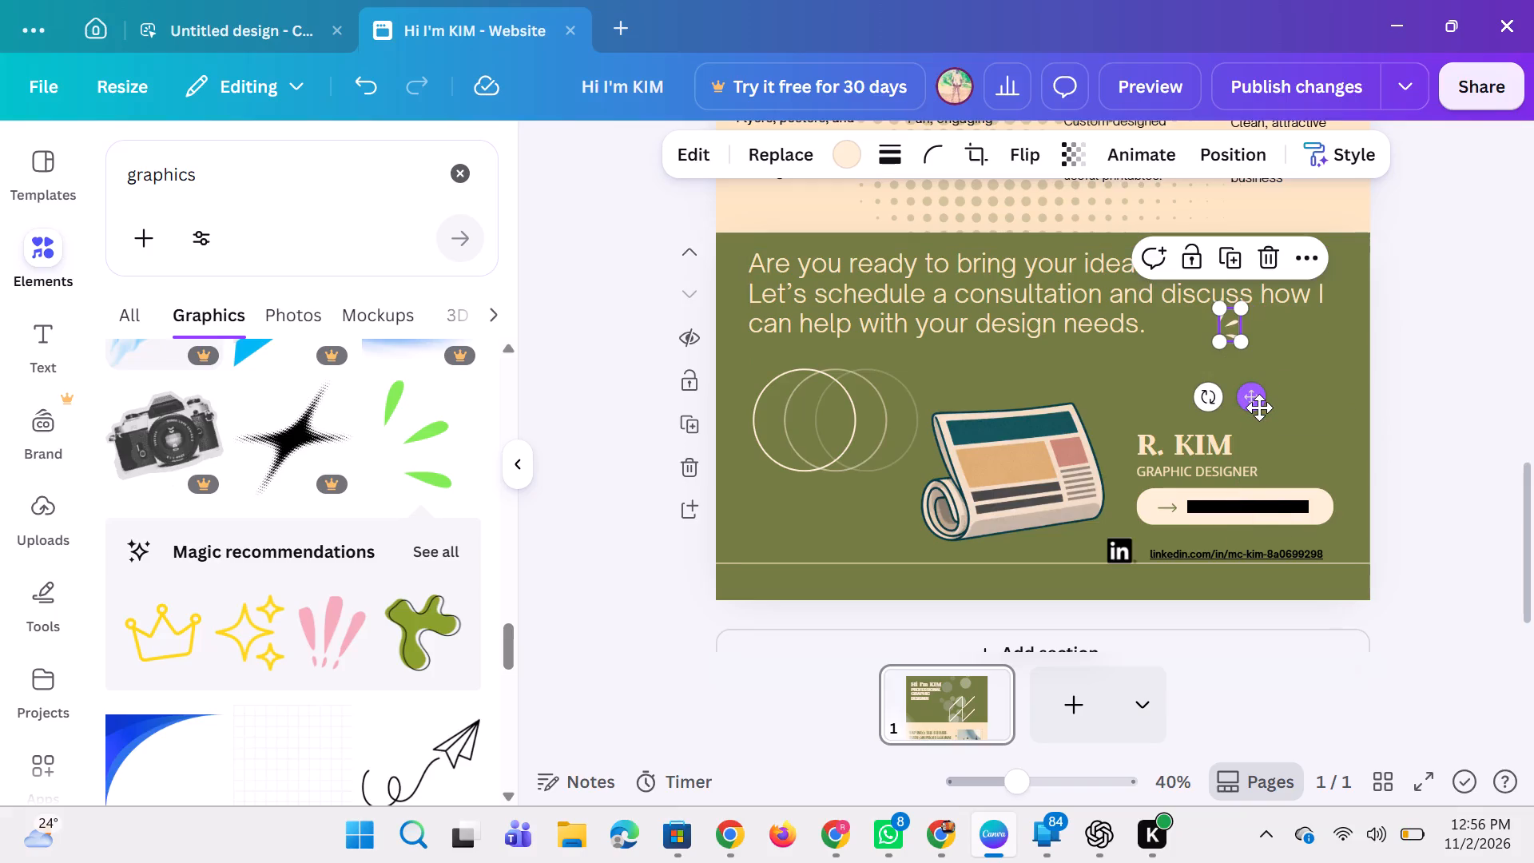
{"action": "left_click_drag", "start_coordinate": [1259, 408], "coordinate": [1092, 469]}
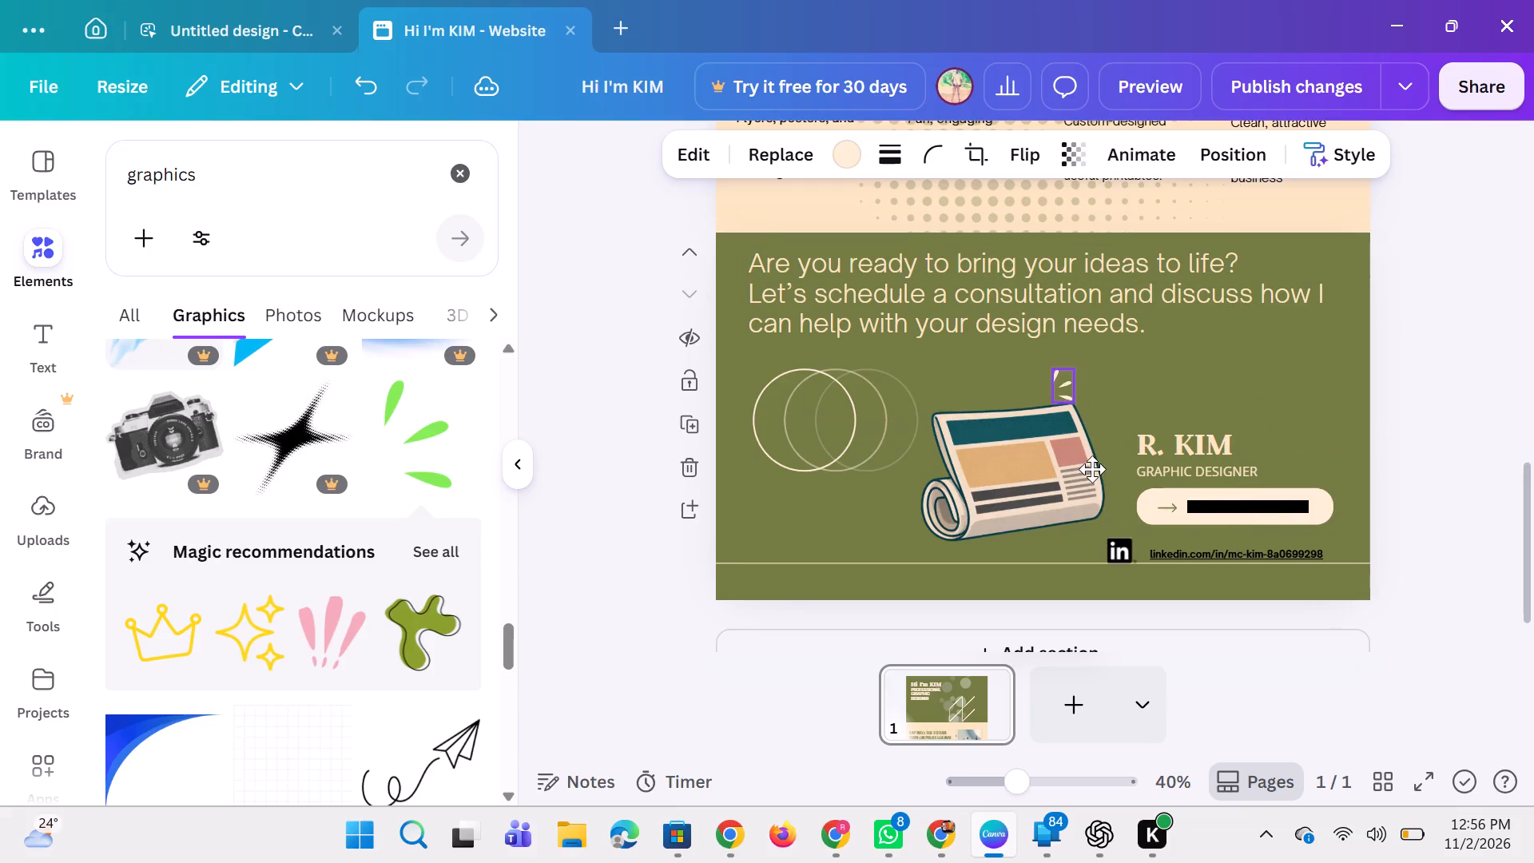
{"action": "left_click_drag", "start_coordinate": [1092, 469], "coordinate": [1373, 562]}
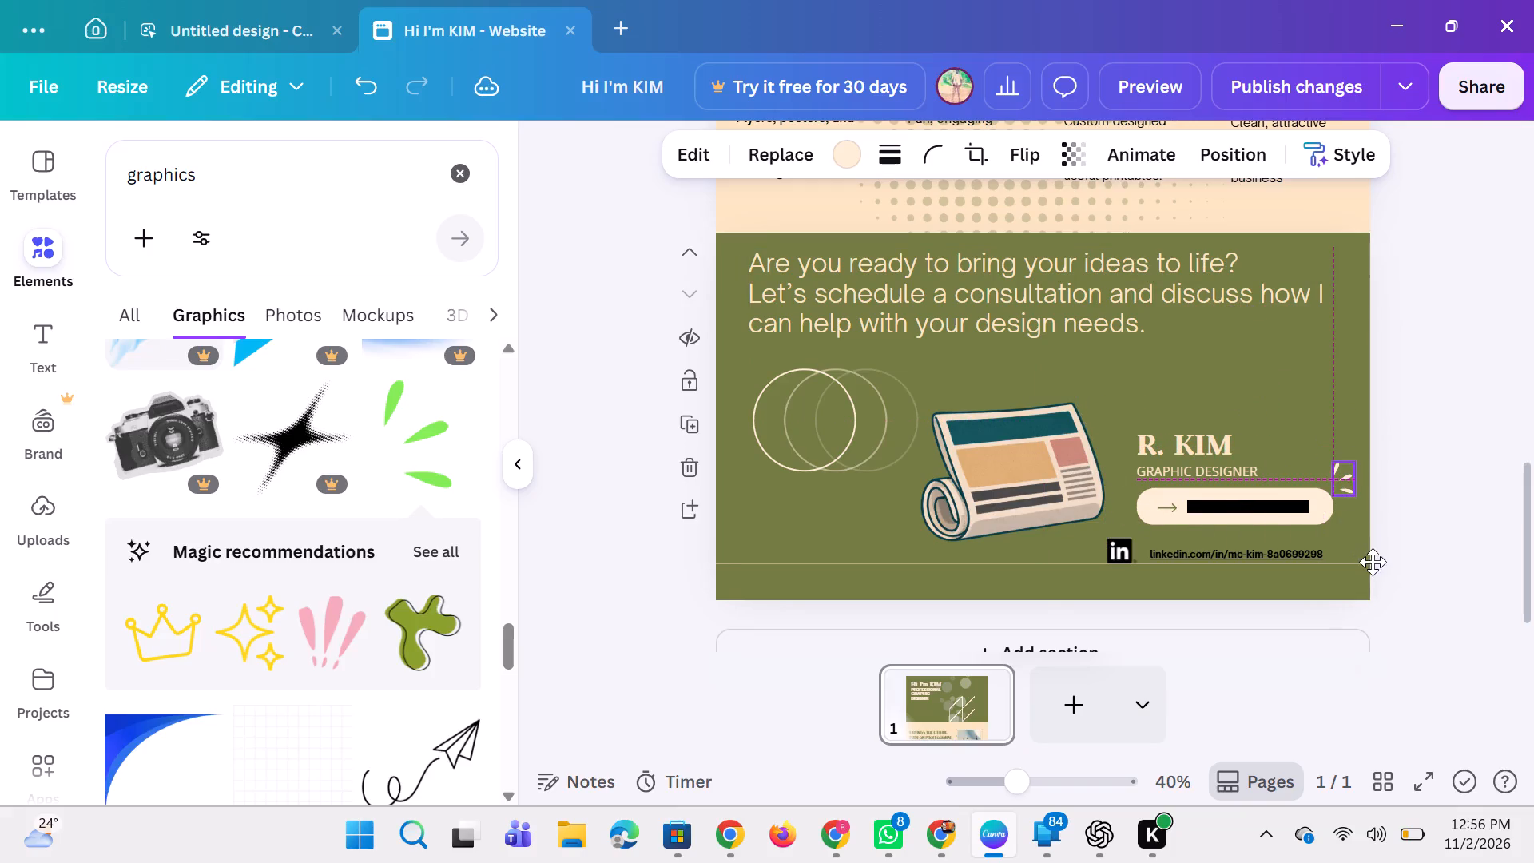
{"action": "left_click_drag", "start_coordinate": [1373, 562], "coordinate": [1274, 518]}
{"action": "left_click", "coordinate": [1418, 482]}
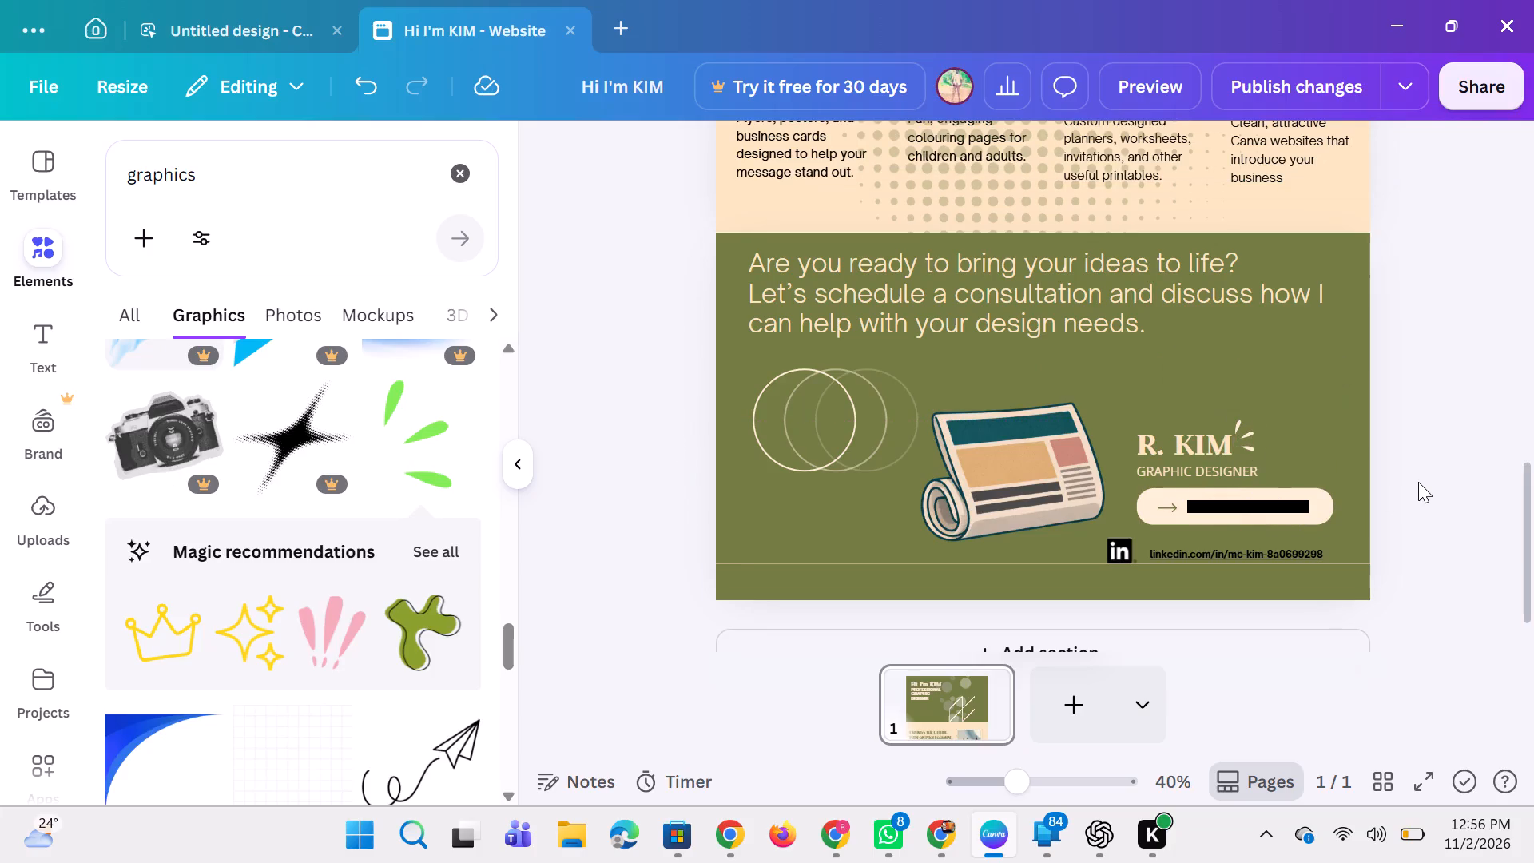
Publish the latest changes to the portfolio website.
{"action": "scroll", "coordinate": [1429, 463], "scroll_direction": "up", "scroll_amount": 1}
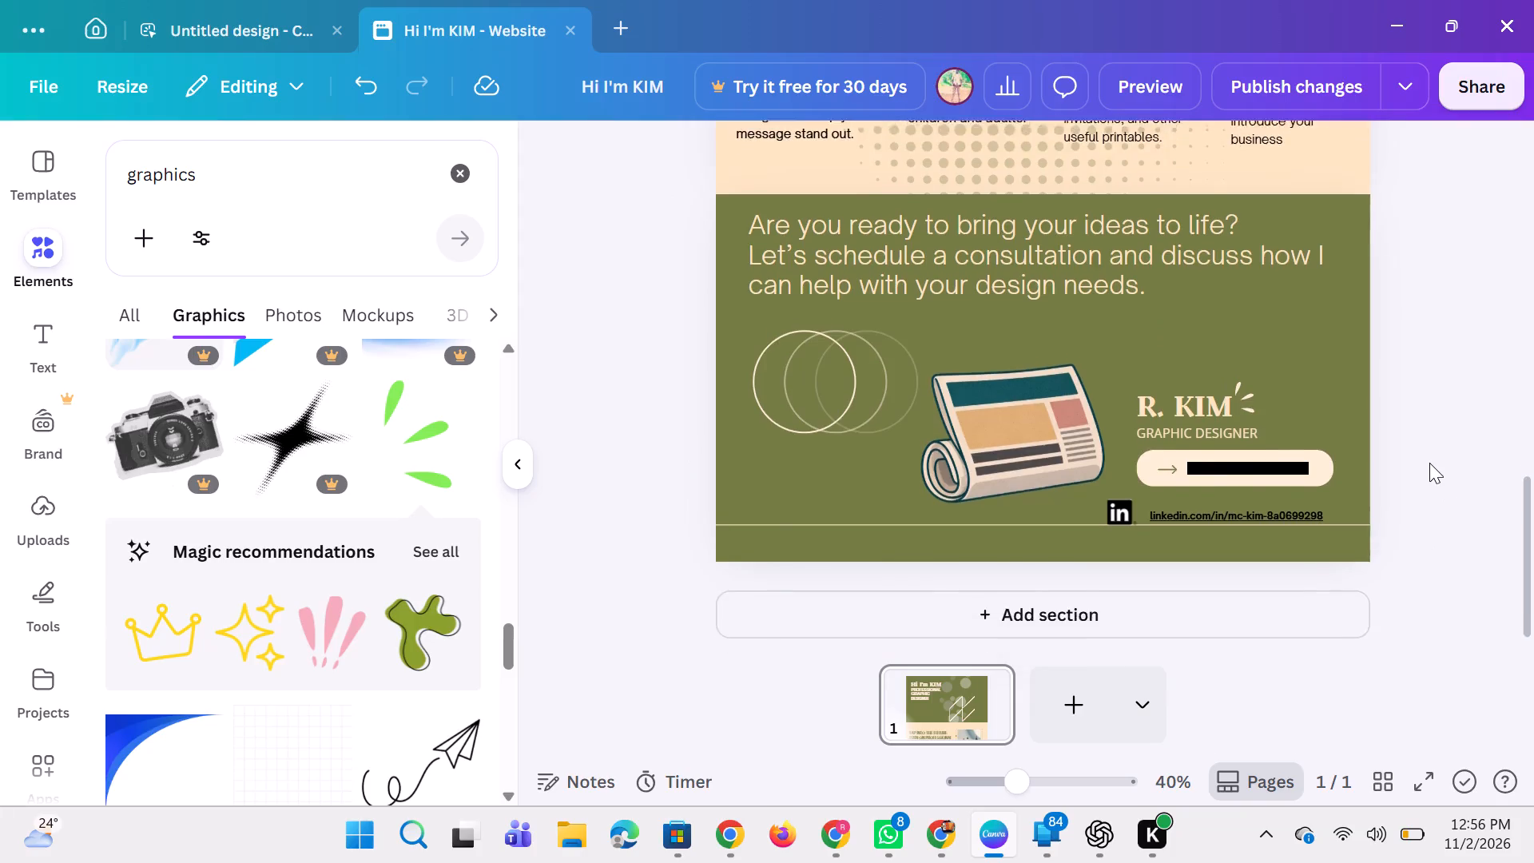
{"action": "scroll", "coordinate": [1429, 463], "scroll_direction": "up", "scroll_amount": 1}
{"action": "left_click", "coordinate": [1309, 99]}
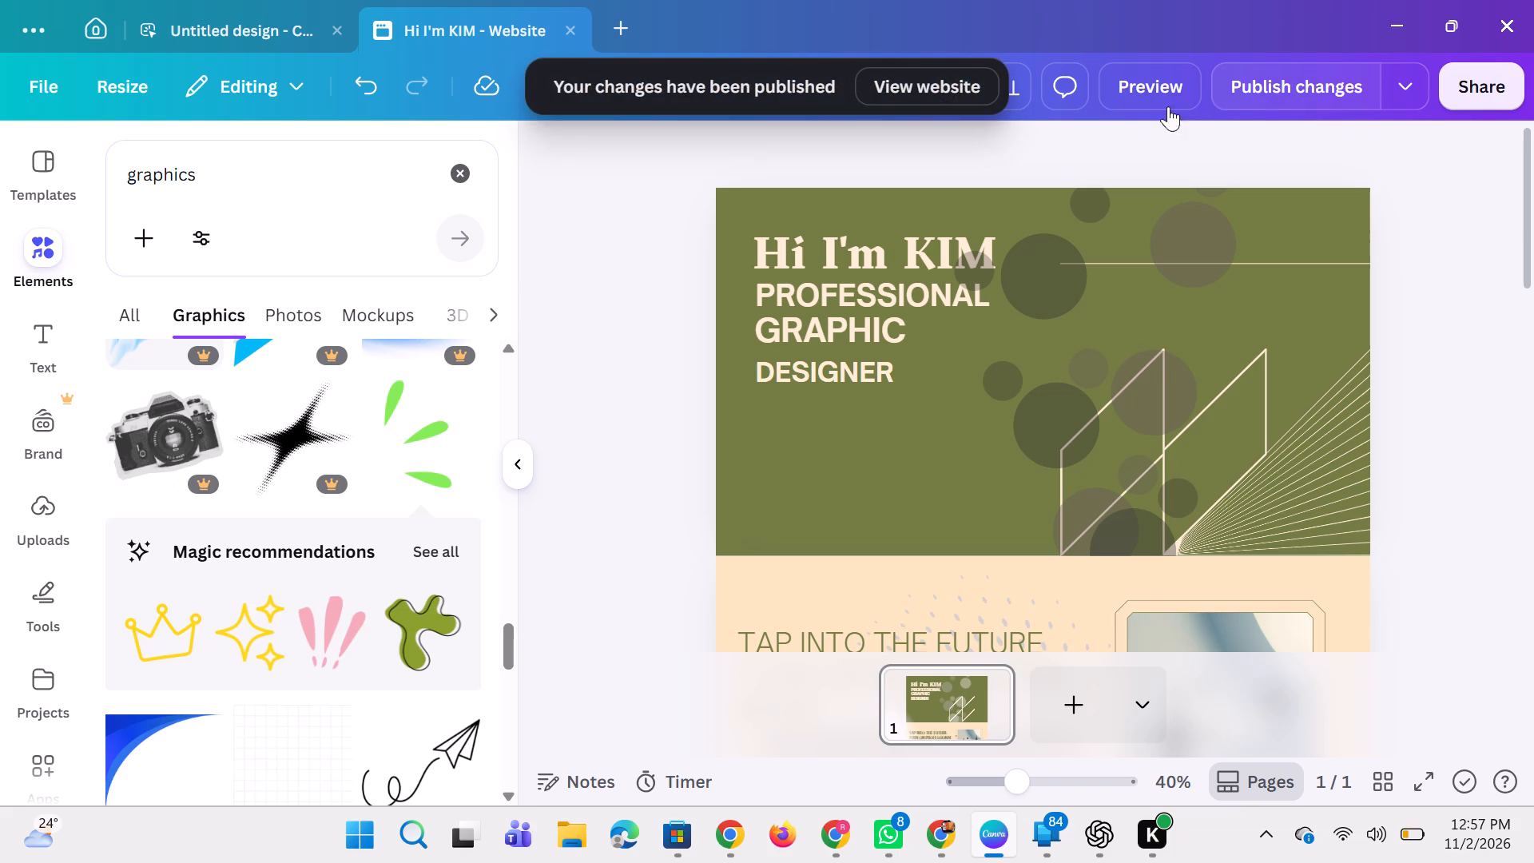
Open the published portfolio website in the browser to view it live.
{"action": "left_click", "coordinate": [928, 97]}
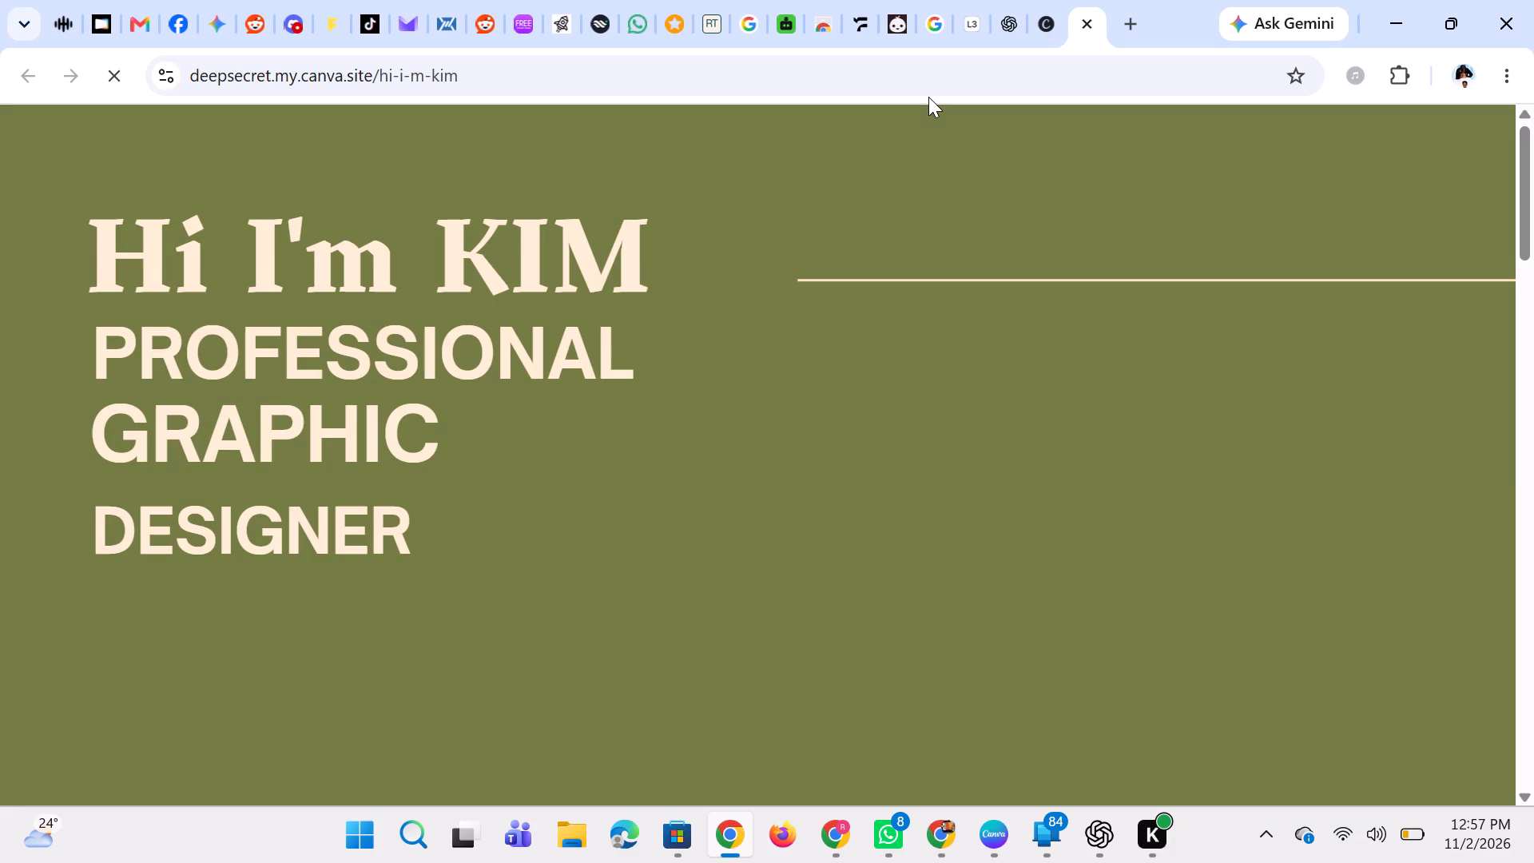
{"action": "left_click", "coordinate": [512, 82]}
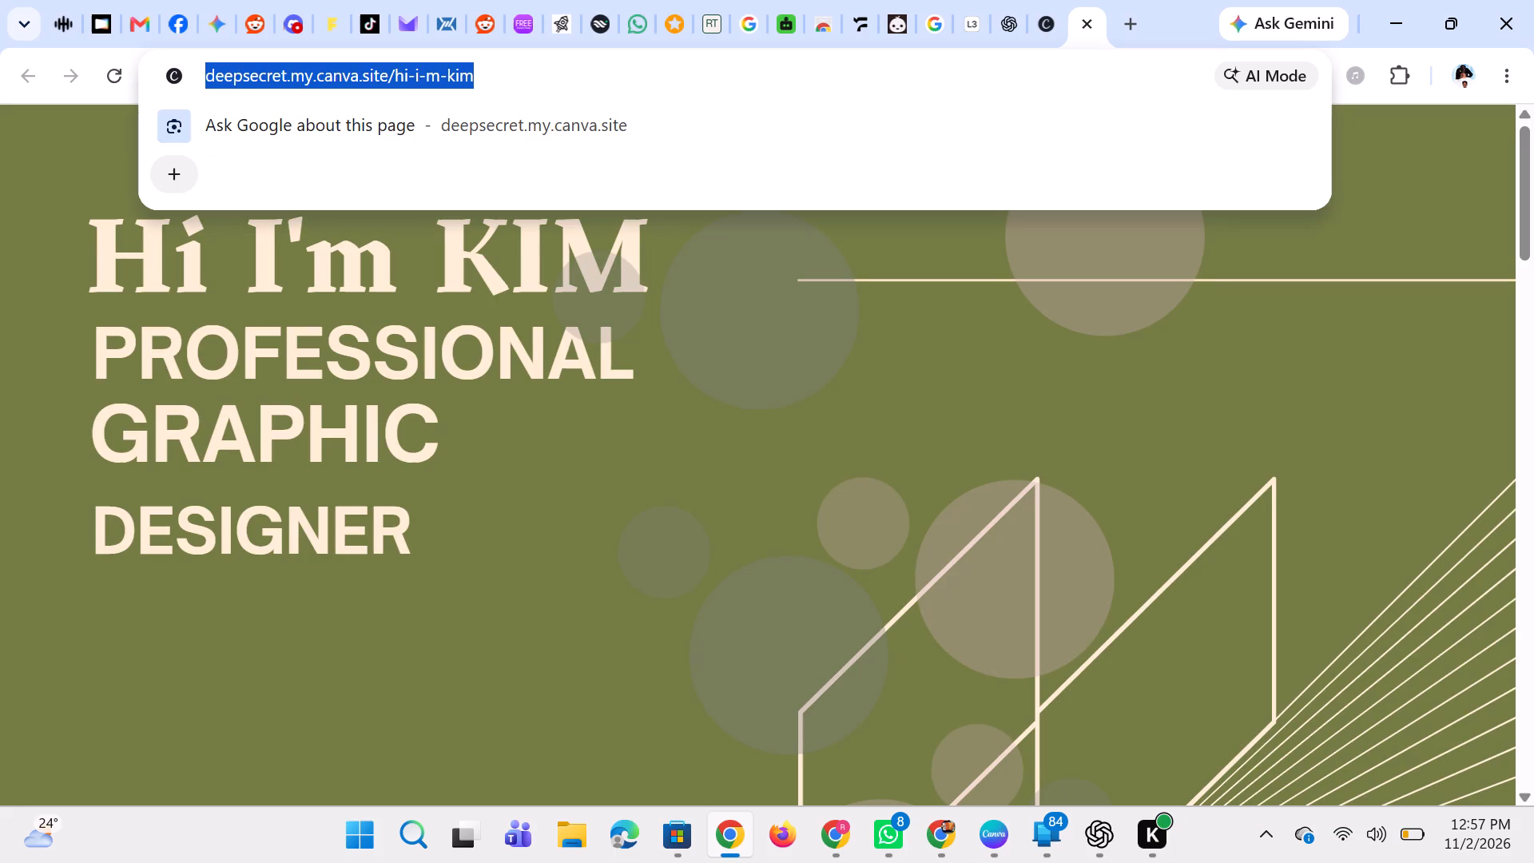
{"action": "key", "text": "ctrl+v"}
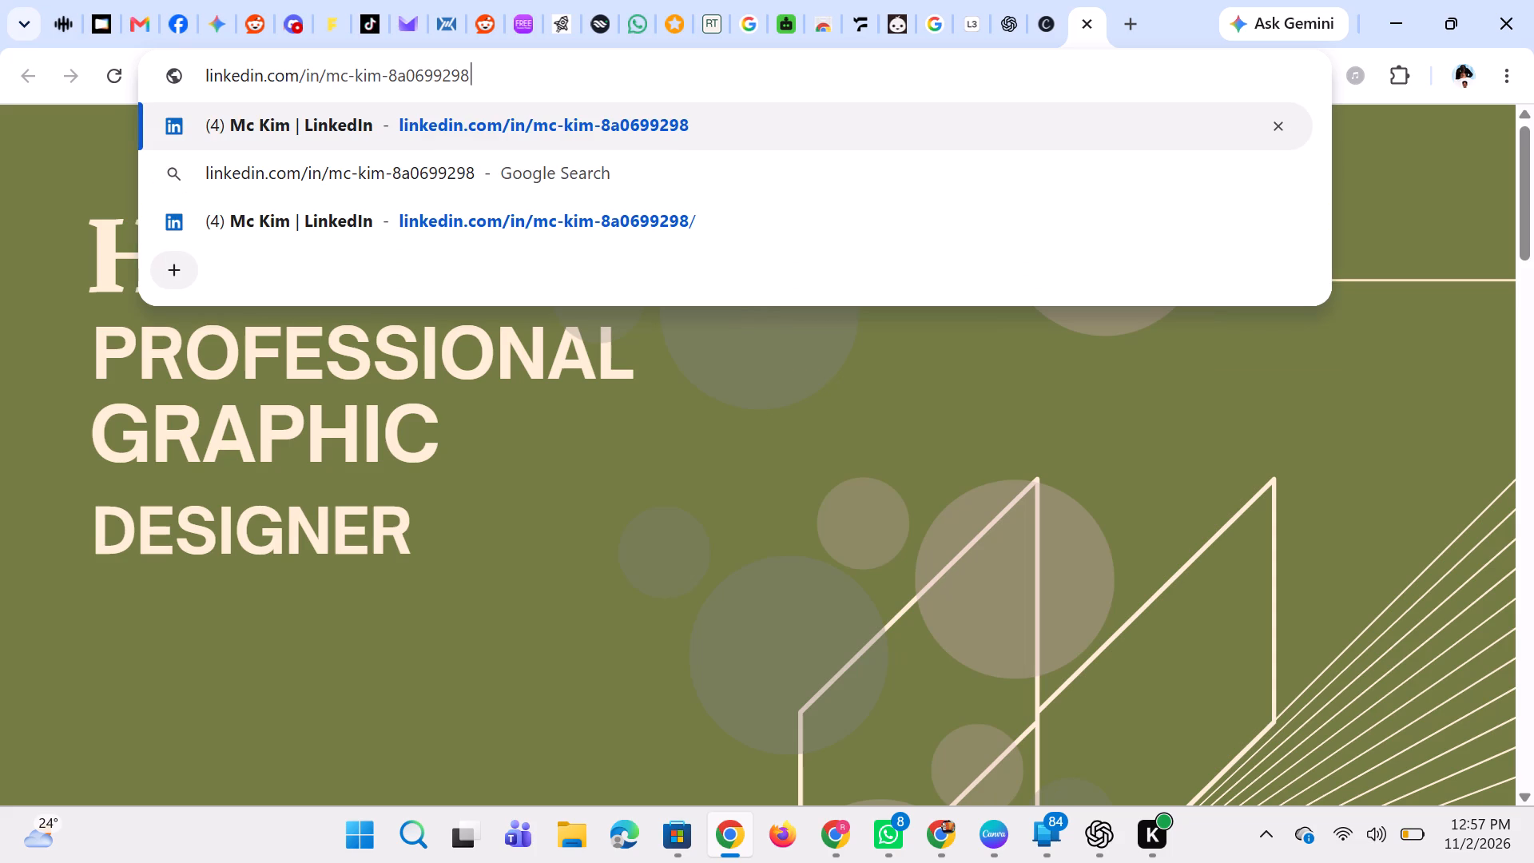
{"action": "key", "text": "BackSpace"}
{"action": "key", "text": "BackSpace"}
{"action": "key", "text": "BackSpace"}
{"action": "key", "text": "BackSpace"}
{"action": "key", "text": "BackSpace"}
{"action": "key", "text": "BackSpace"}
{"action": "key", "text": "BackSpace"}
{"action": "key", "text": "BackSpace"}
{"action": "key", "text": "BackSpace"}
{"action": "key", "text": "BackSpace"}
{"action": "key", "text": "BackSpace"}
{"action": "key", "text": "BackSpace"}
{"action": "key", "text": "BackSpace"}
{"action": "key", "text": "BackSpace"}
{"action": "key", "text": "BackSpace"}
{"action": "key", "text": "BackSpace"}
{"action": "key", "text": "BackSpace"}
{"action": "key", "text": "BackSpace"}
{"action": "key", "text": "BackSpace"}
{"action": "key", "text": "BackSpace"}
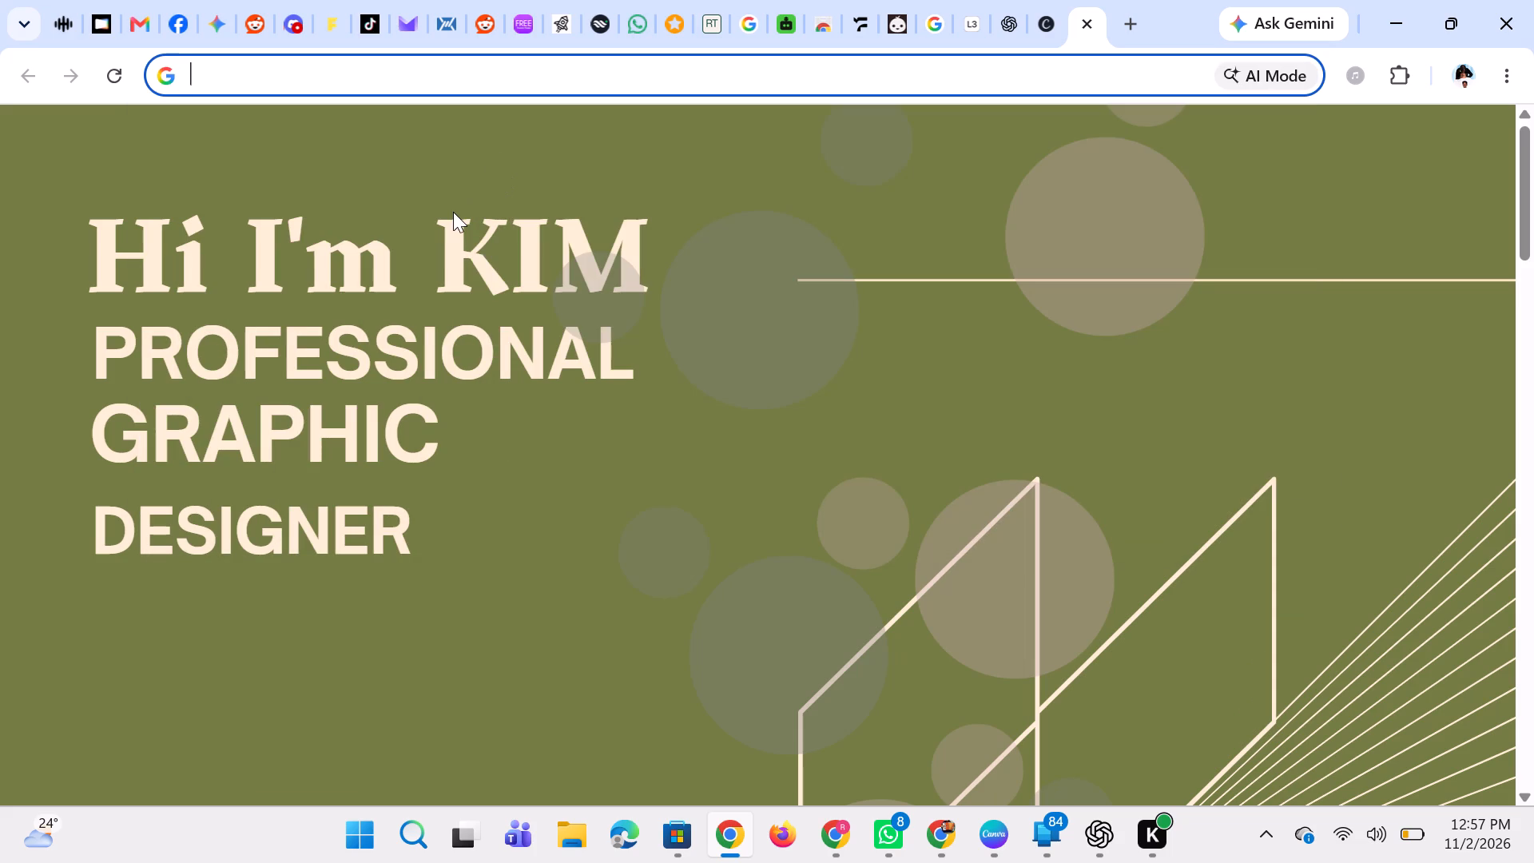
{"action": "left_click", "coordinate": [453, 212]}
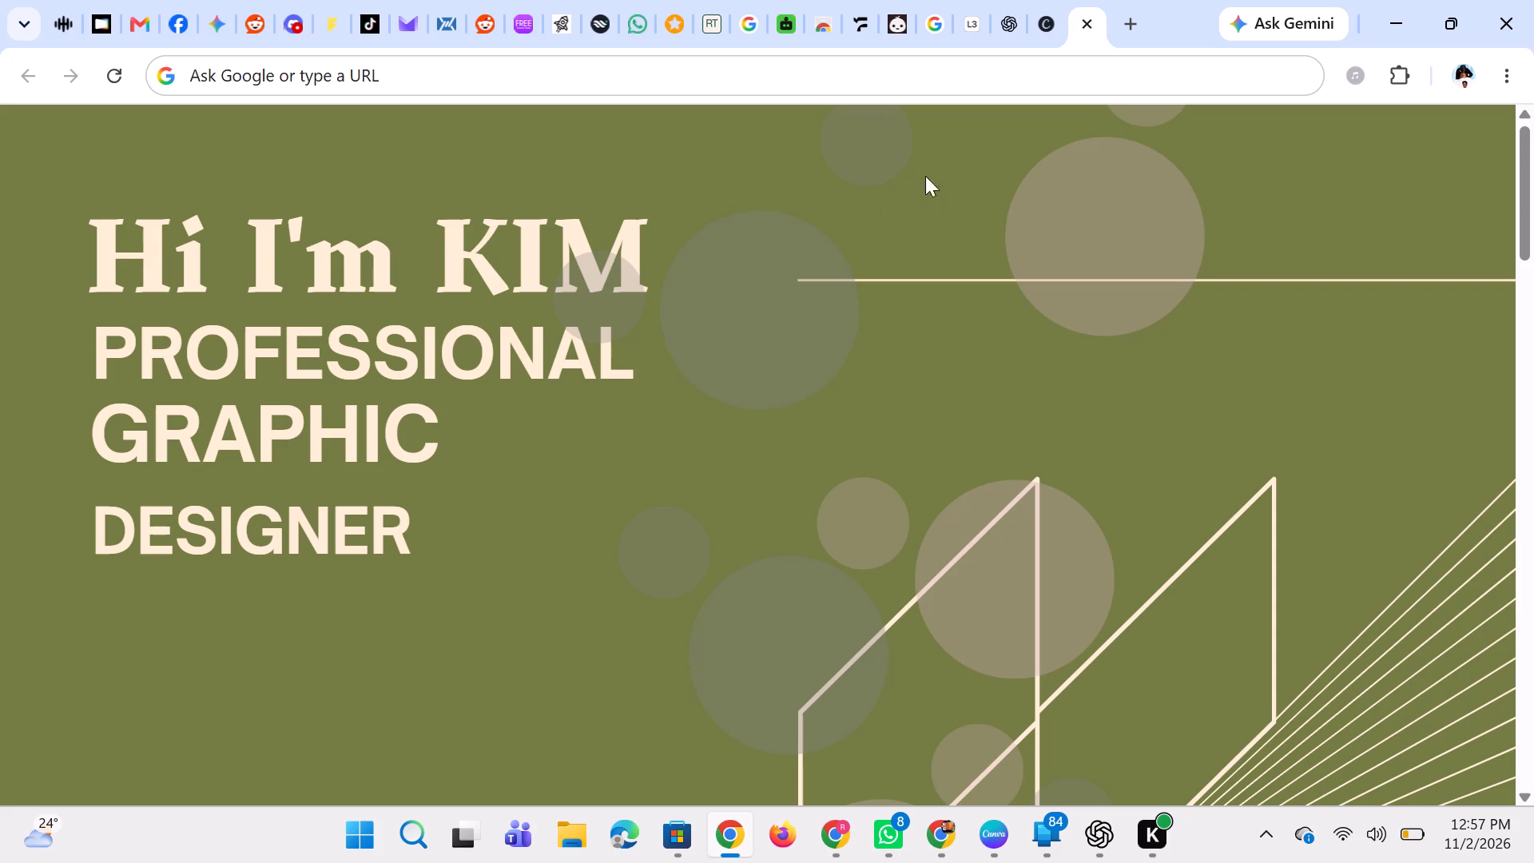
Close the browser tab showing the newly opened portfolio website.
{"action": "left_click", "coordinate": [1085, 18]}
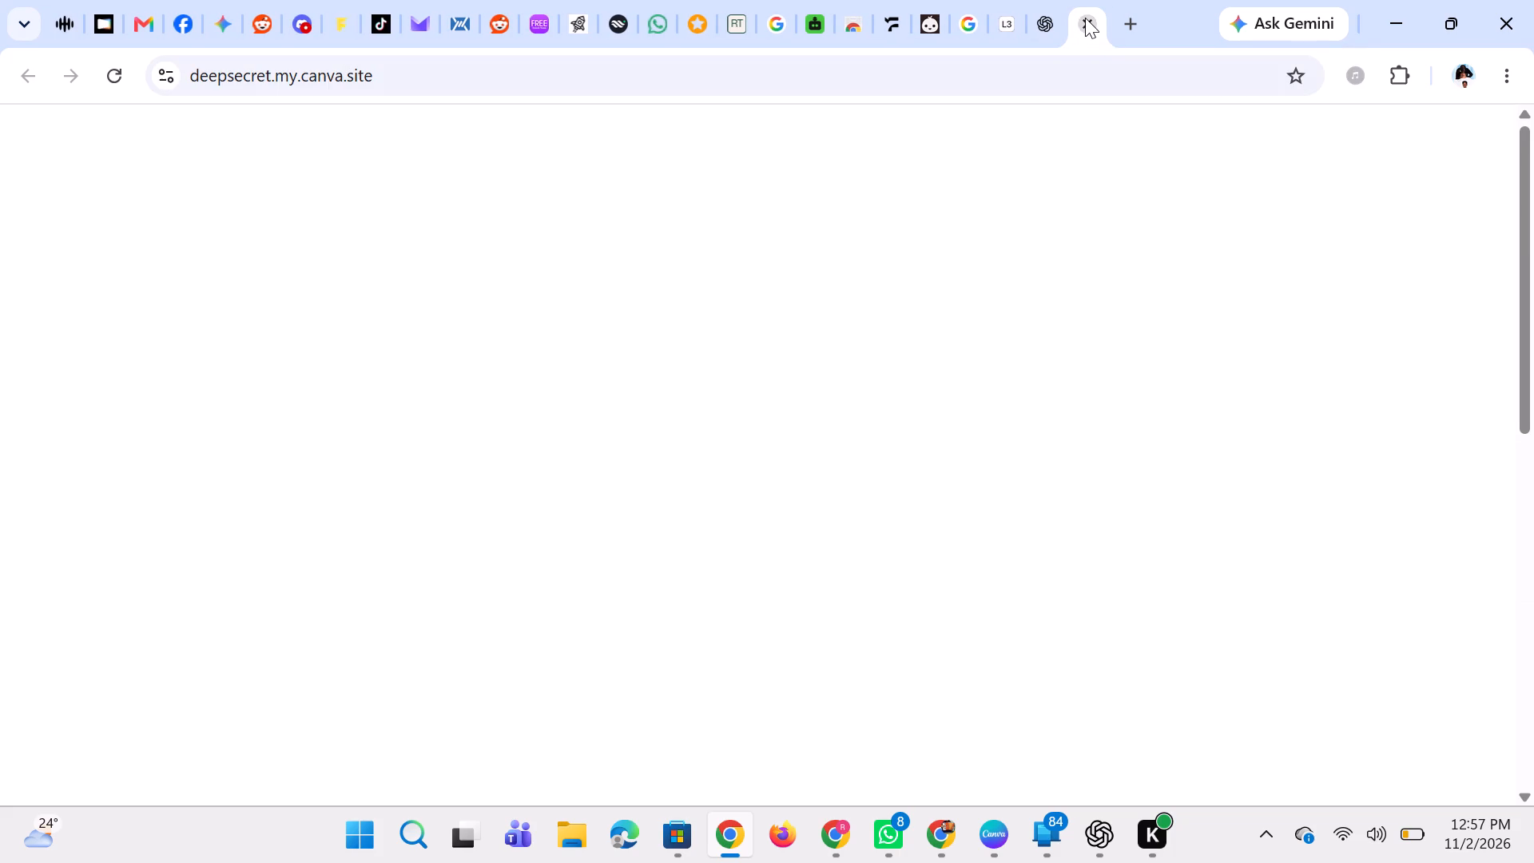
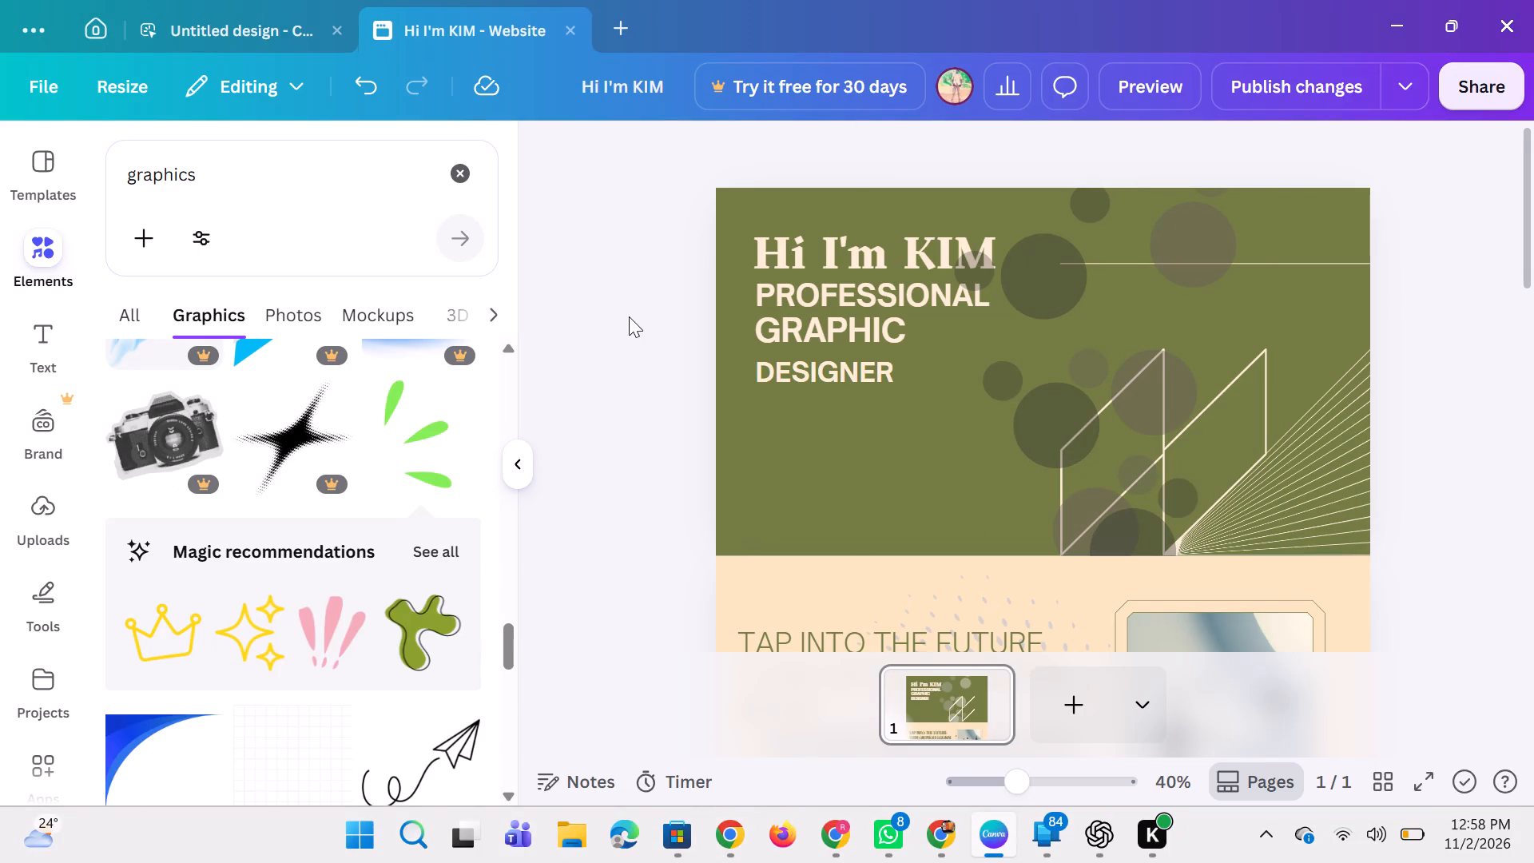
Change the subpath of the published website's URL to kimzfinearts.
{"action": "left_click", "coordinate": [1405, 95]}
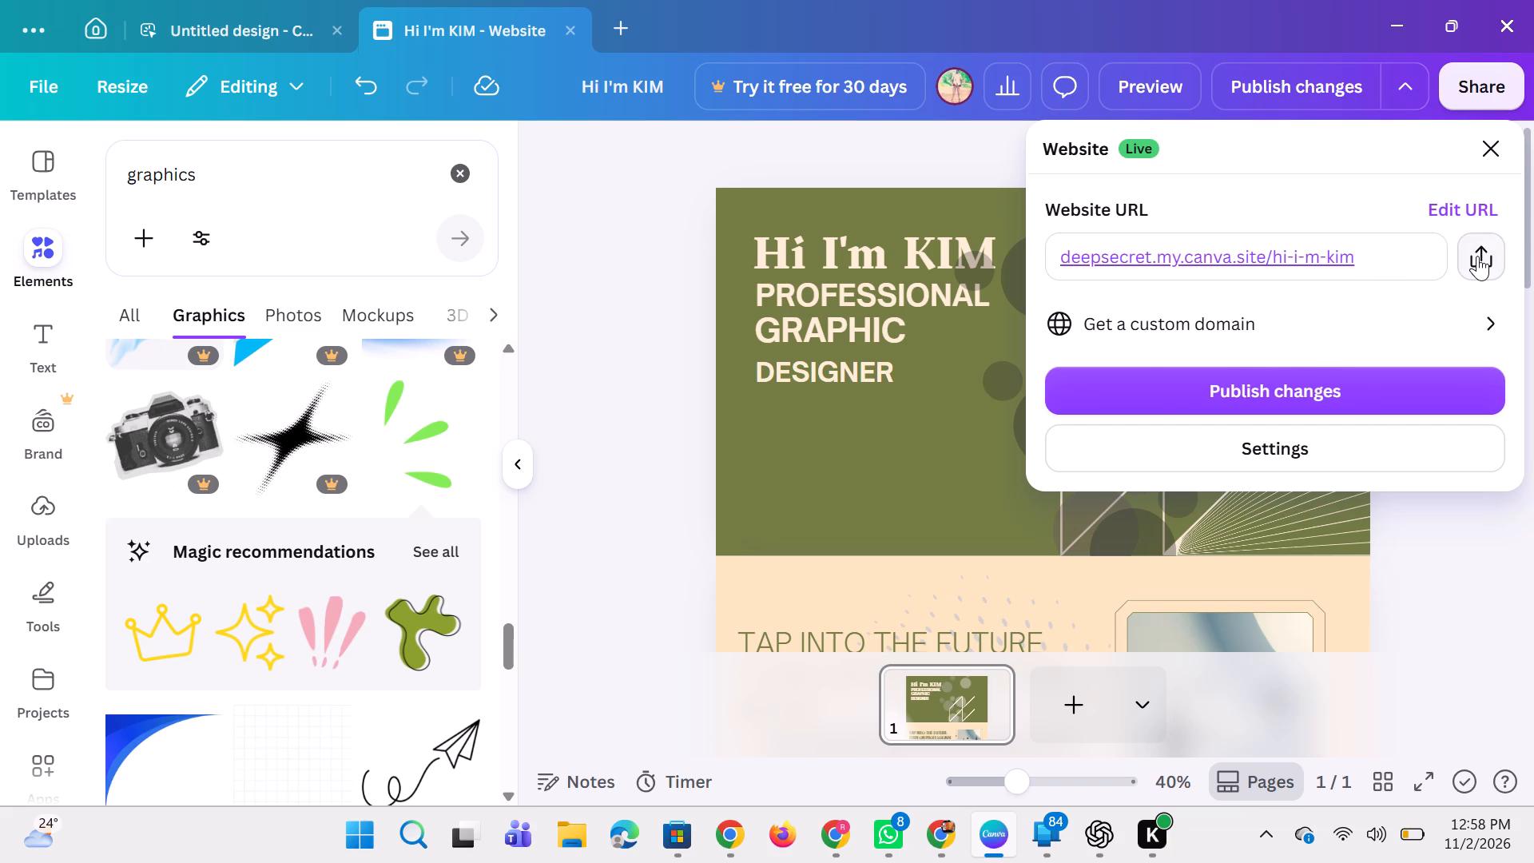
{"action": "left_click", "coordinate": [1477, 256]}
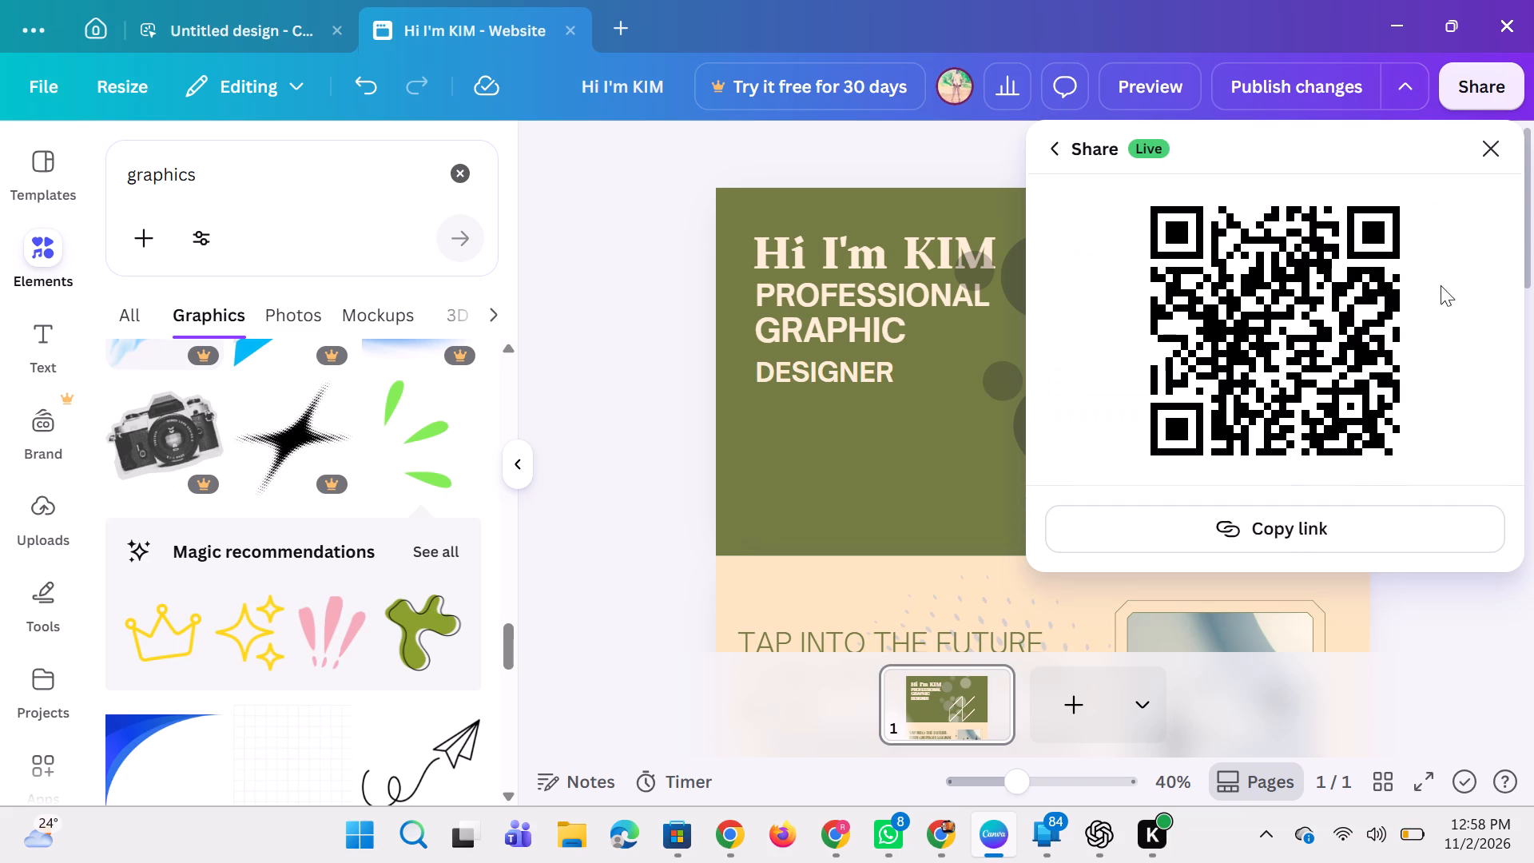
{"action": "left_click", "coordinate": [1055, 143]}
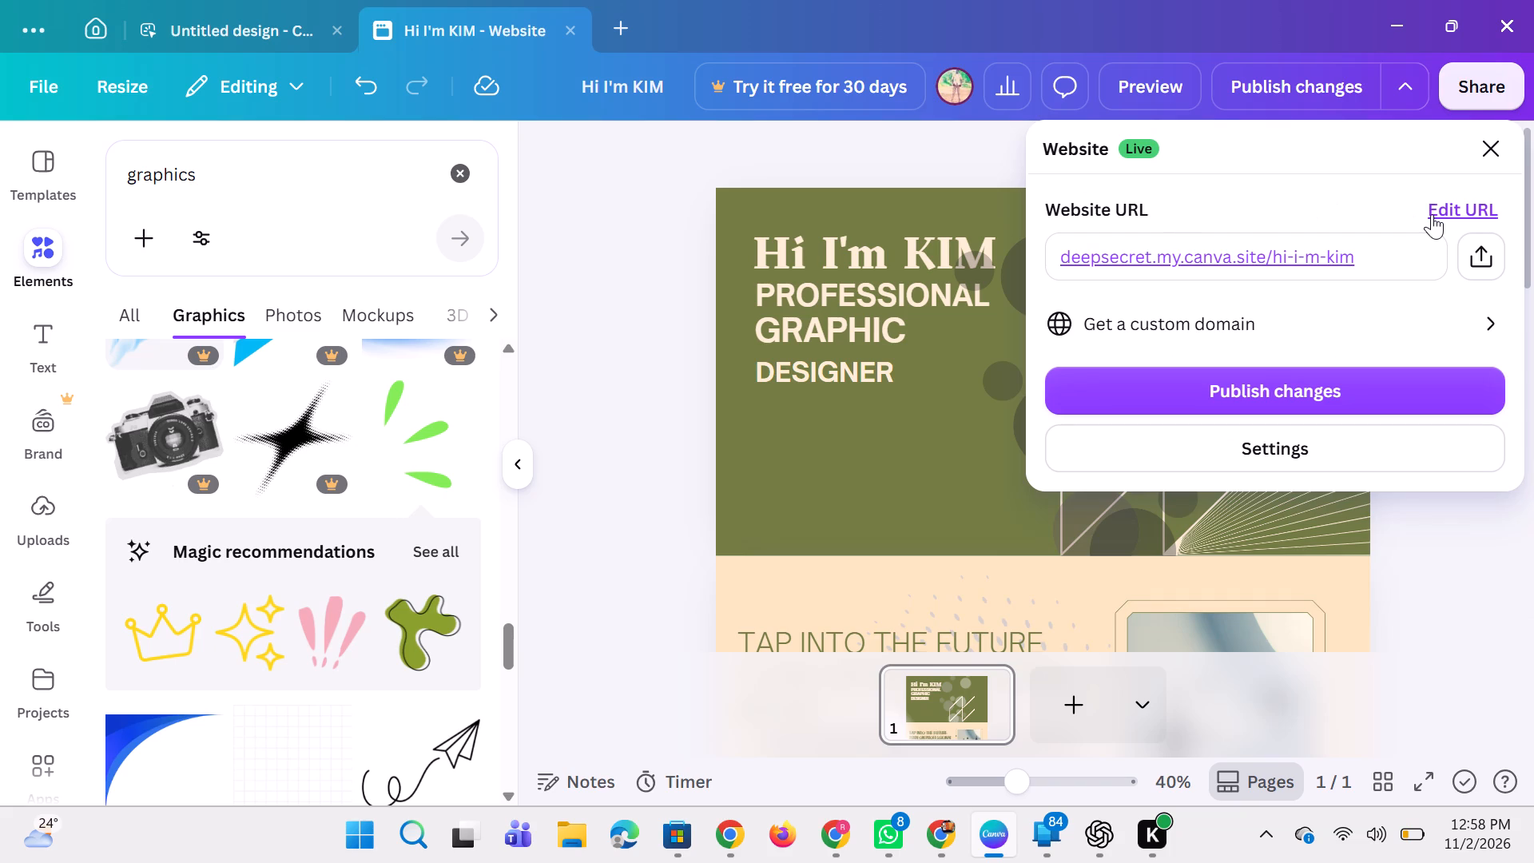
{"action": "left_click", "coordinate": [1432, 214]}
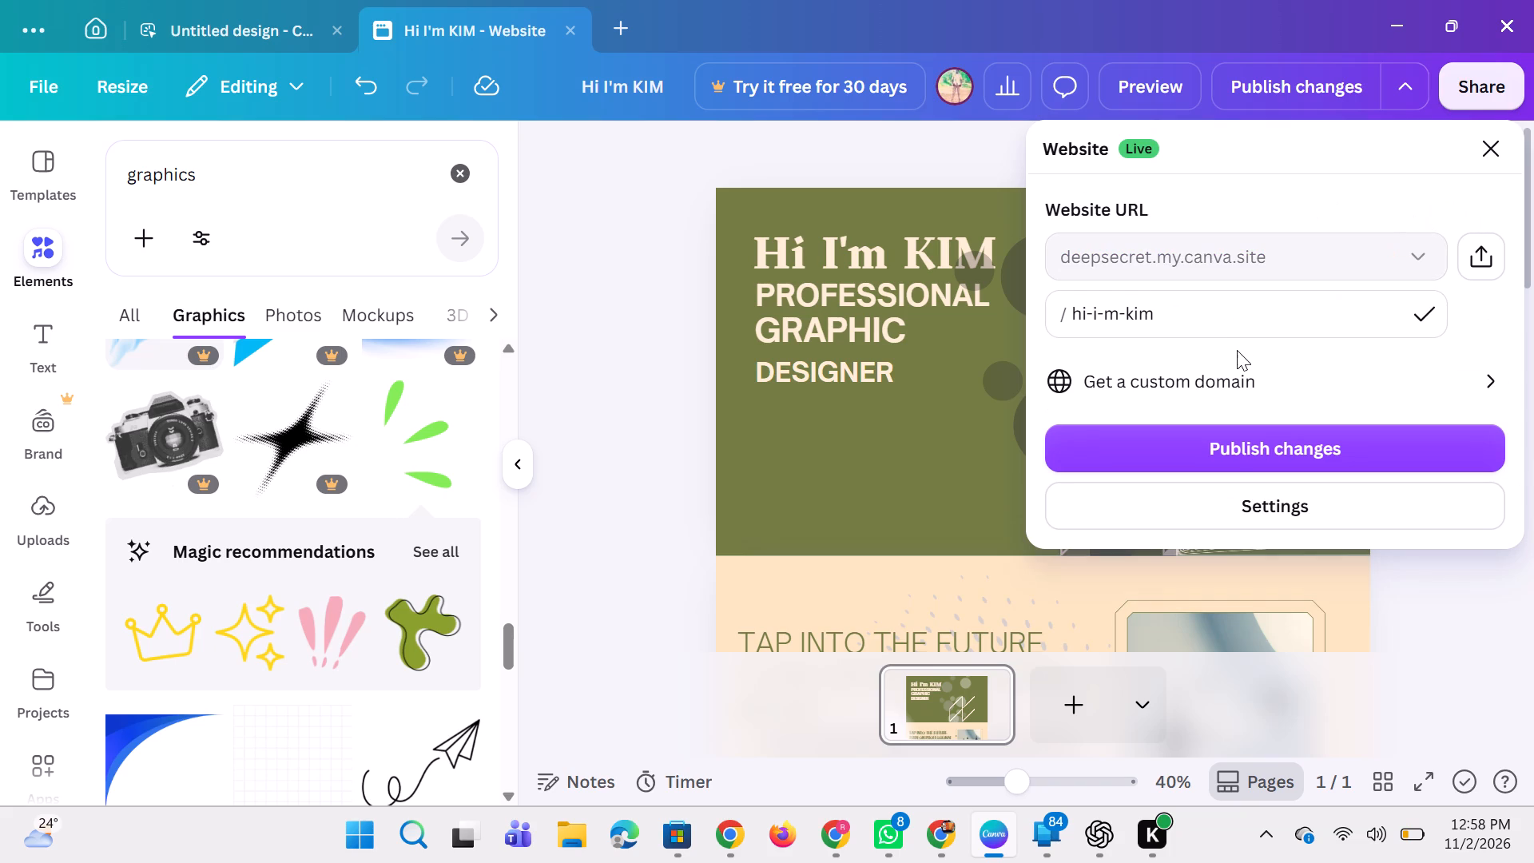
{"action": "left_click", "coordinate": [1308, 249]}
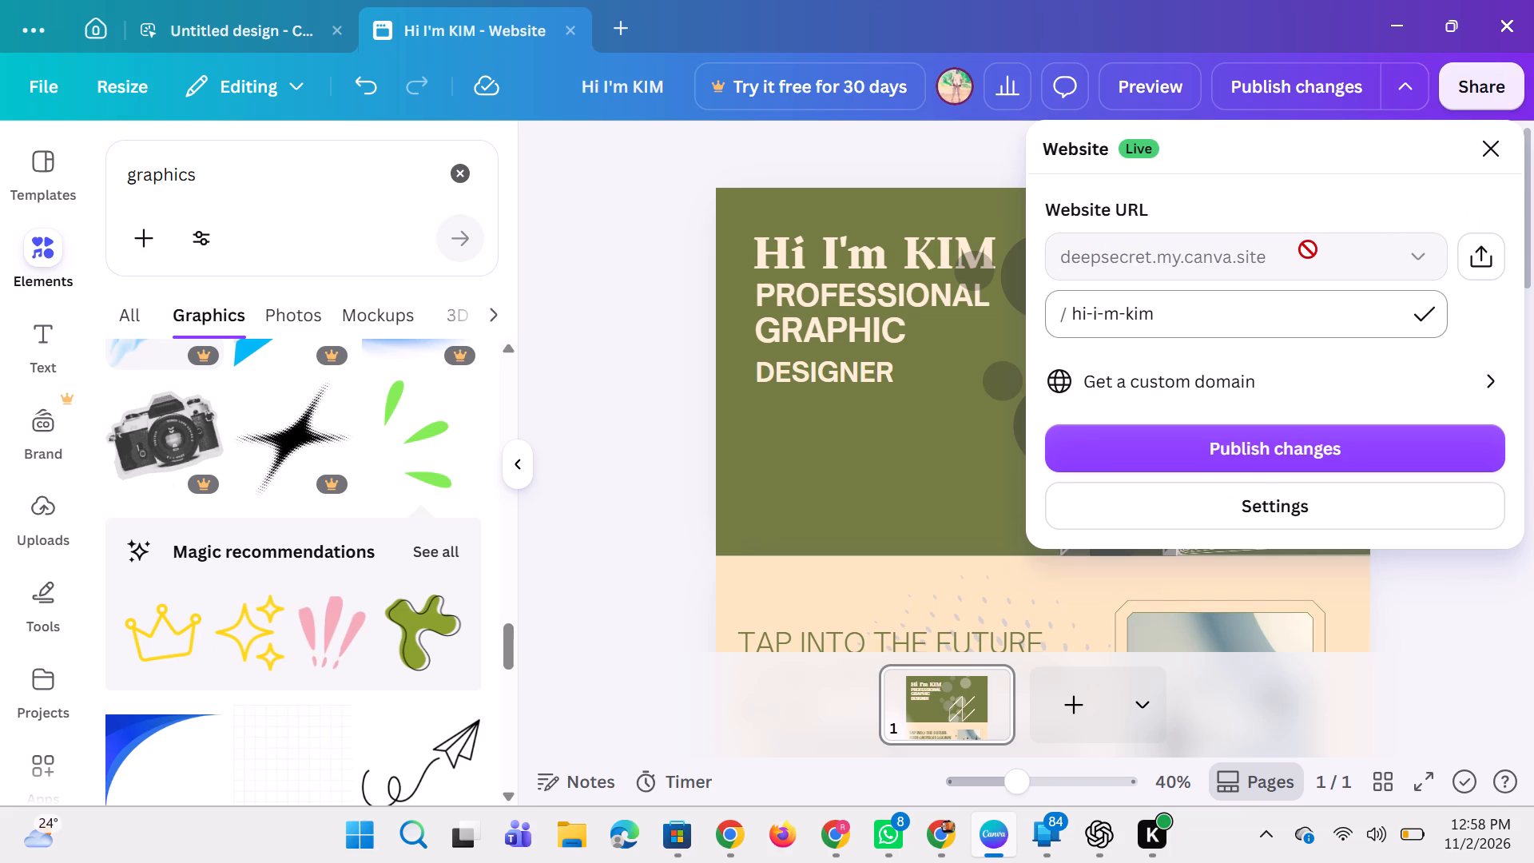
{"action": "left_click", "coordinate": [1236, 314]}
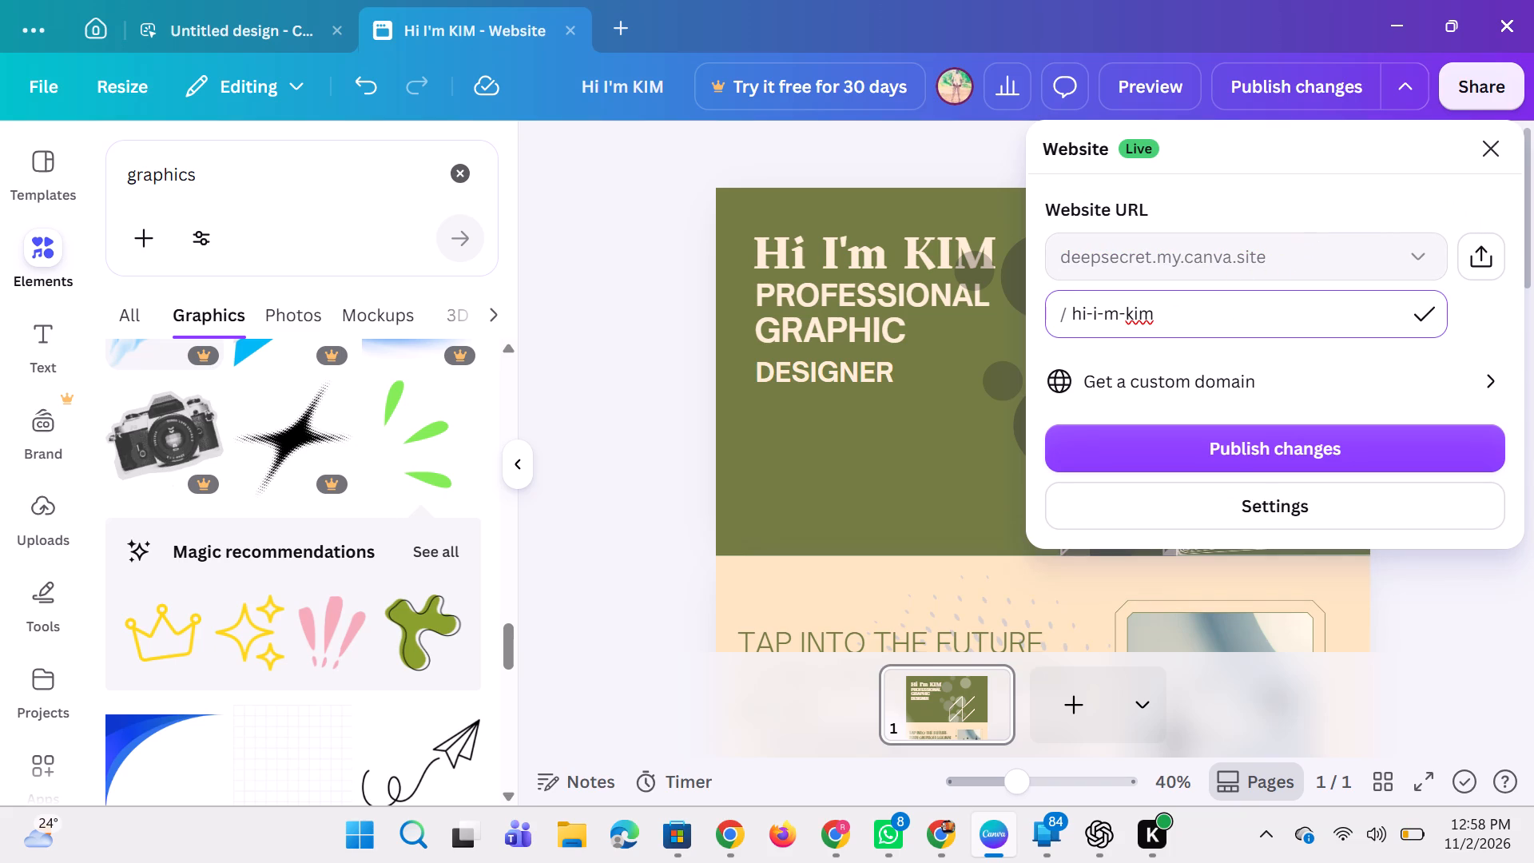
{"action": "key", "text": "BackSpace"}
{"action": "key", "text": "BackSpace"}
{"action": "key", "text": "BackSpace"}
{"action": "key", "text": "BackSpace"}
{"action": "key", "text": "BackSpace"}
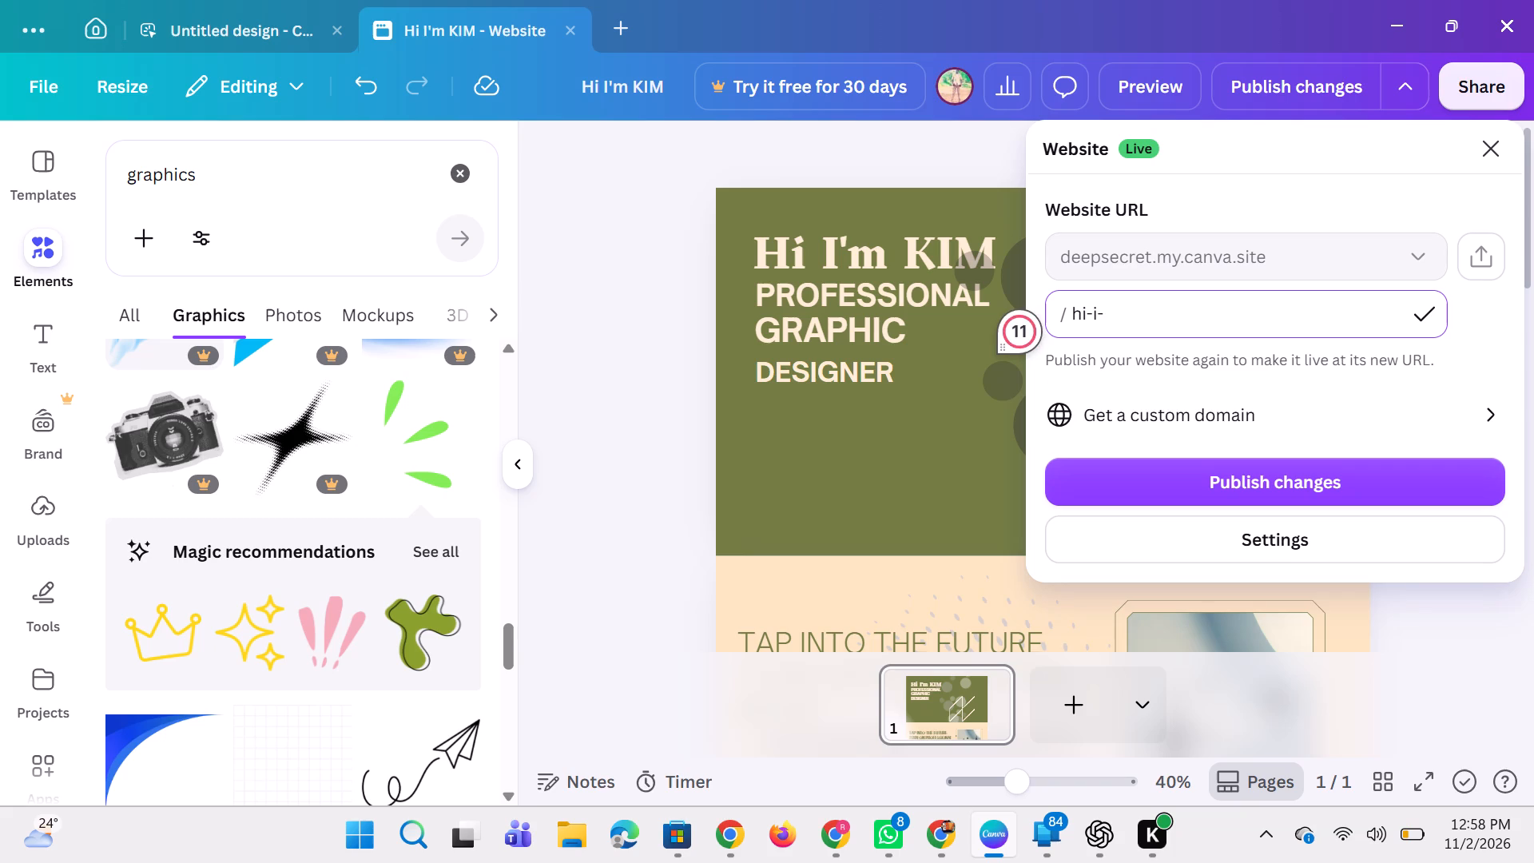
{"action": "key", "text": "BackSpace"}
{"action": "key", "text": "BackSpace"}
{"action": "key", "text": "BackSpace"}
{"action": "key", "text": "BackSpace"}
{"action": "key", "text": "BackSpace"}
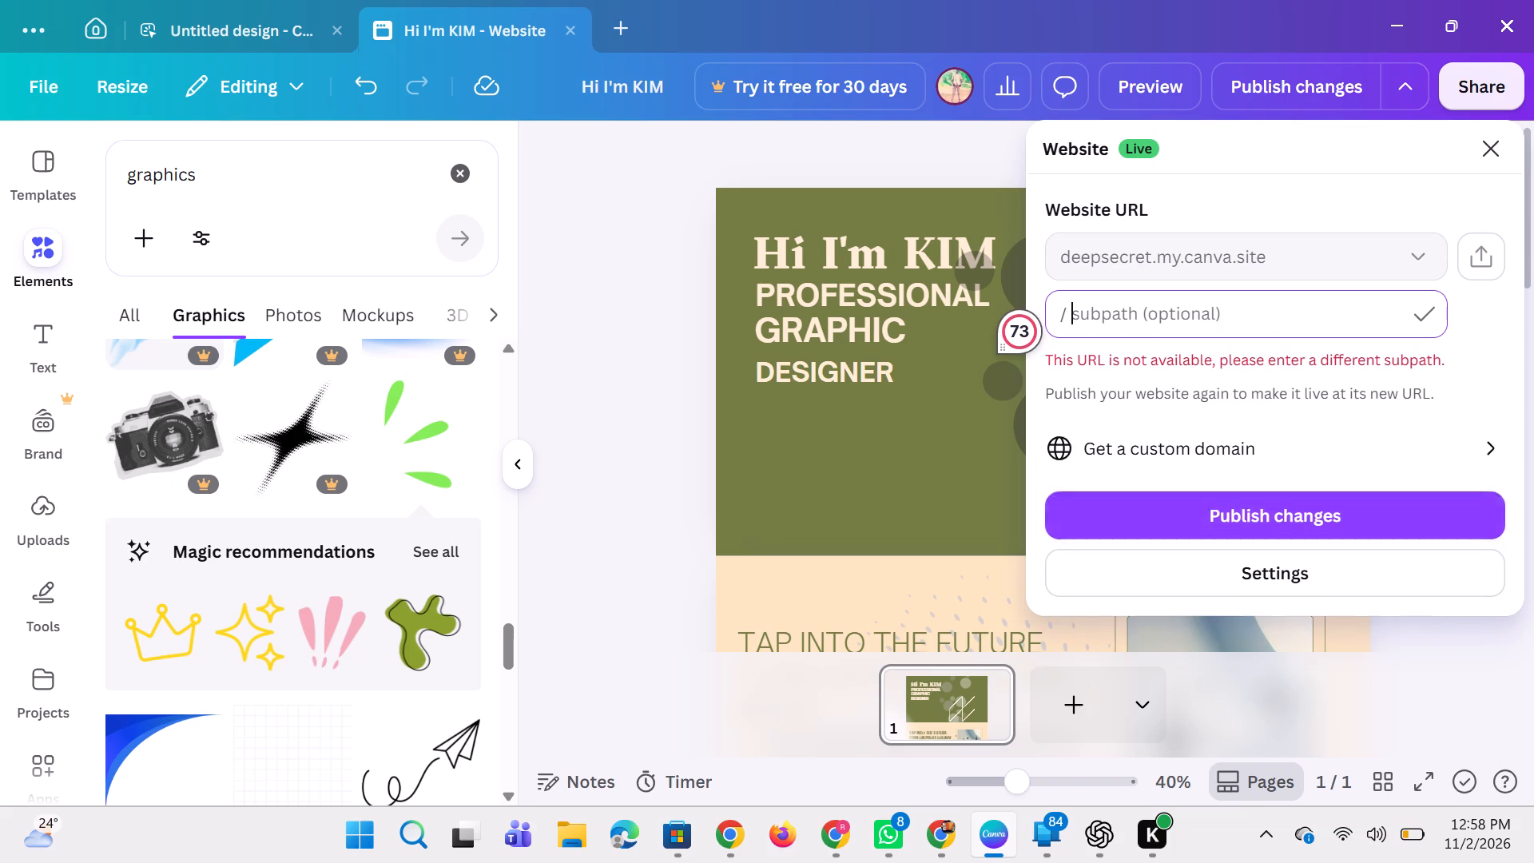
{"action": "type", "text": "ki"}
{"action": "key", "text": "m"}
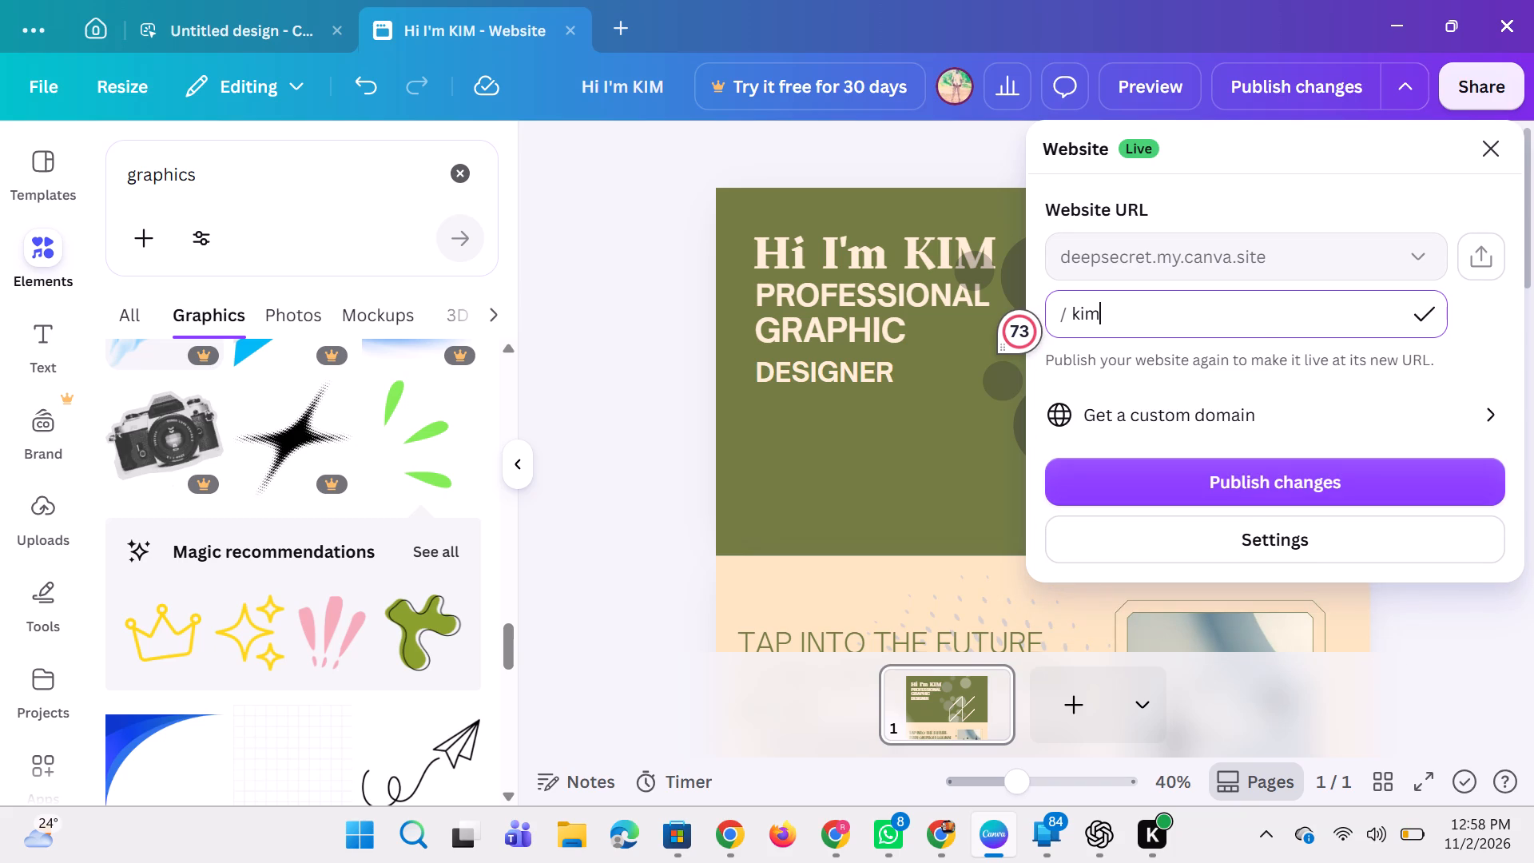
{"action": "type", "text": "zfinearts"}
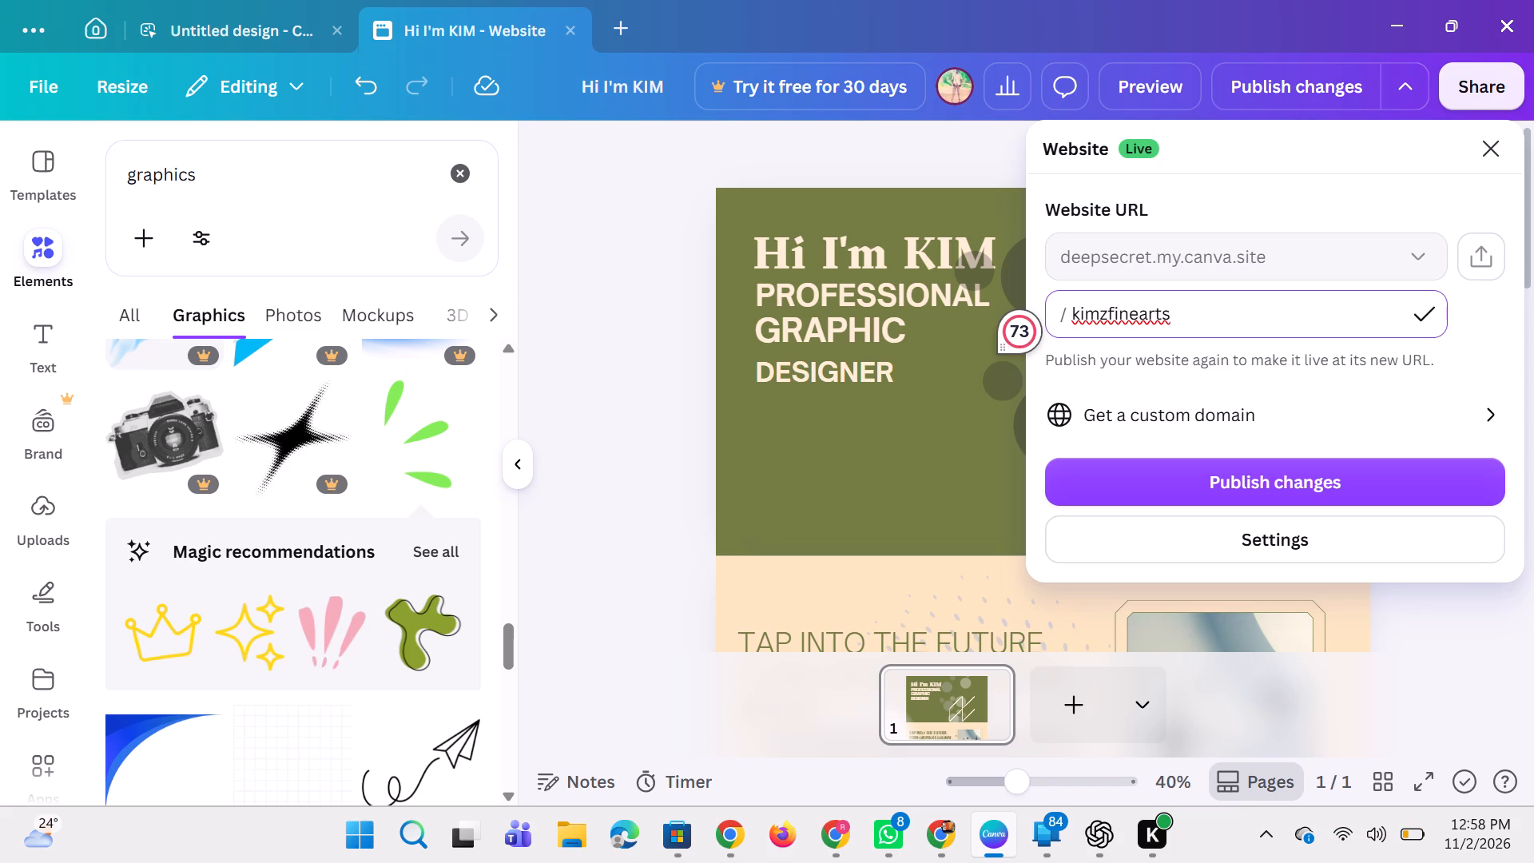
Publish the website changes at the new URL.
{"action": "left_click", "coordinate": [1429, 479]}
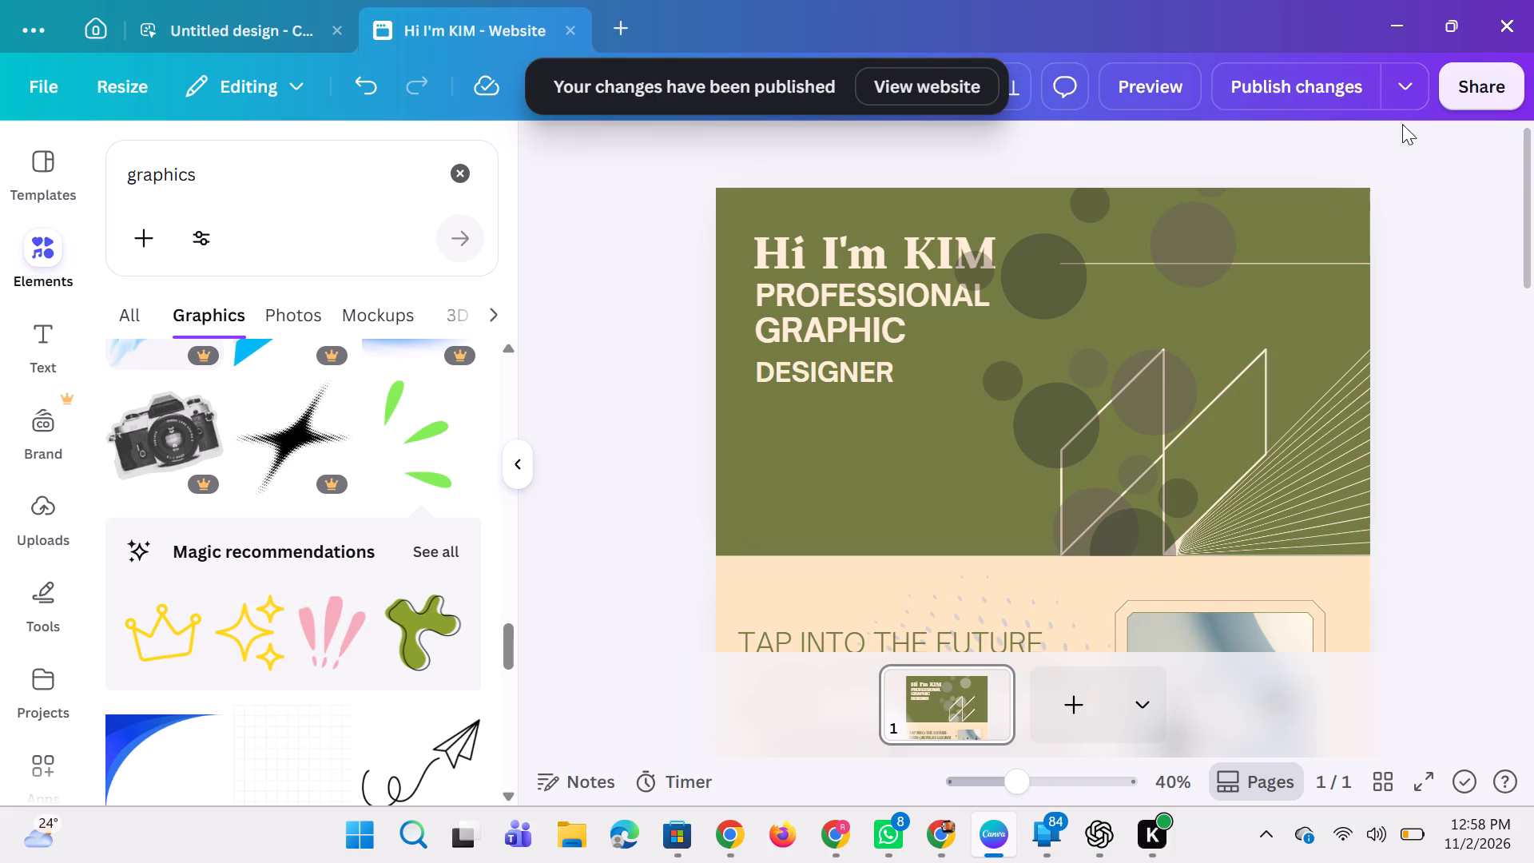
Copy the link of the published website from its sharing options.
{"action": "left_click", "coordinate": [1405, 100]}
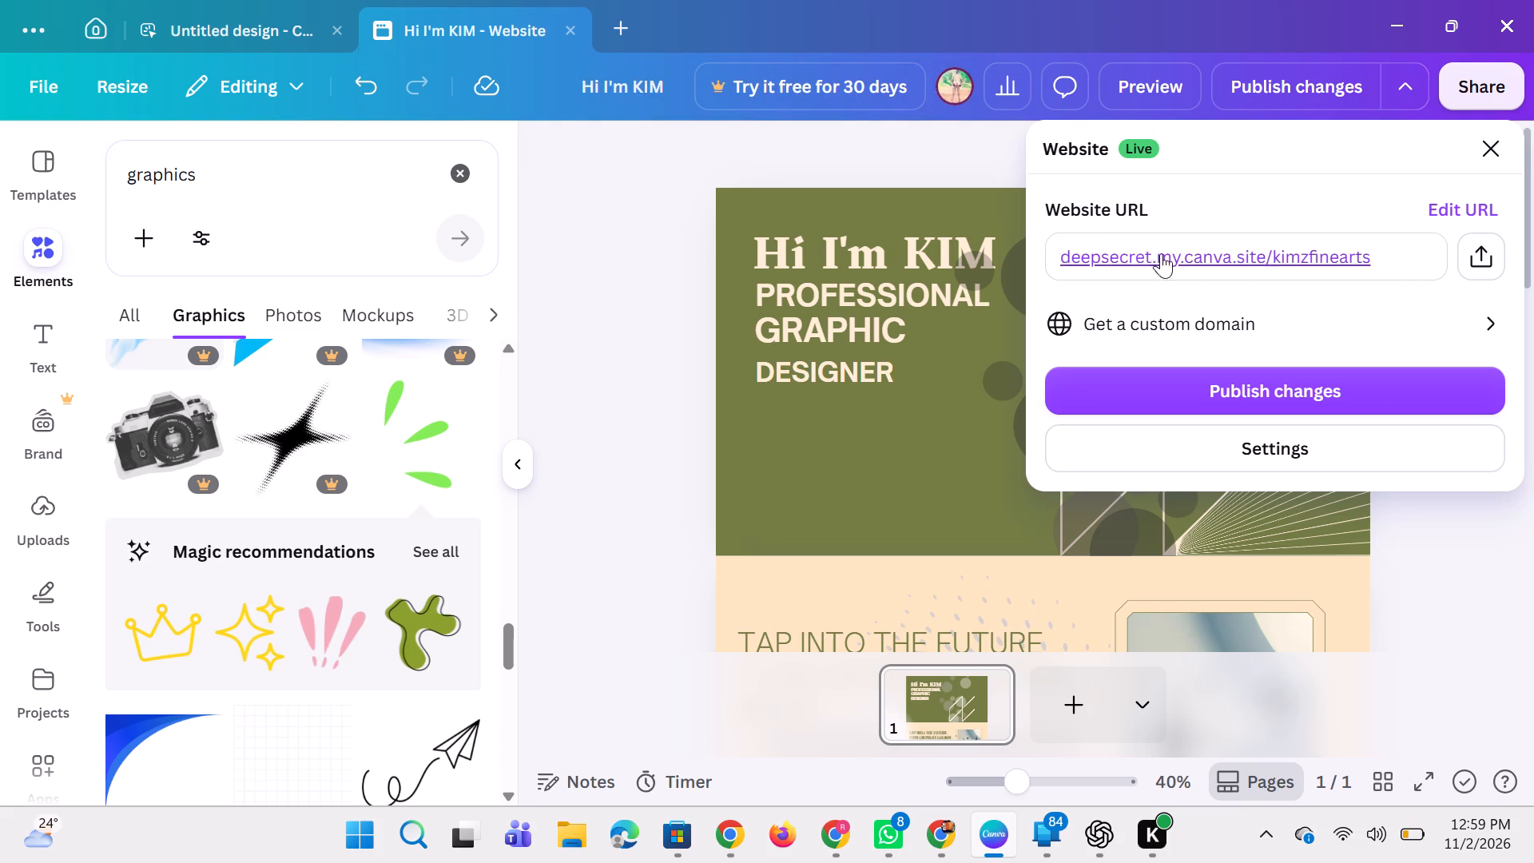
{"action": "left_click_drag", "start_coordinate": [1032, 257], "coordinate": [1106, 263]}
{"action": "left_click_drag", "start_coordinate": [1106, 263], "coordinate": [1480, 264]}
{"action": "left_click", "coordinate": [1480, 264]}
{"action": "left_click", "coordinate": [1326, 528]}
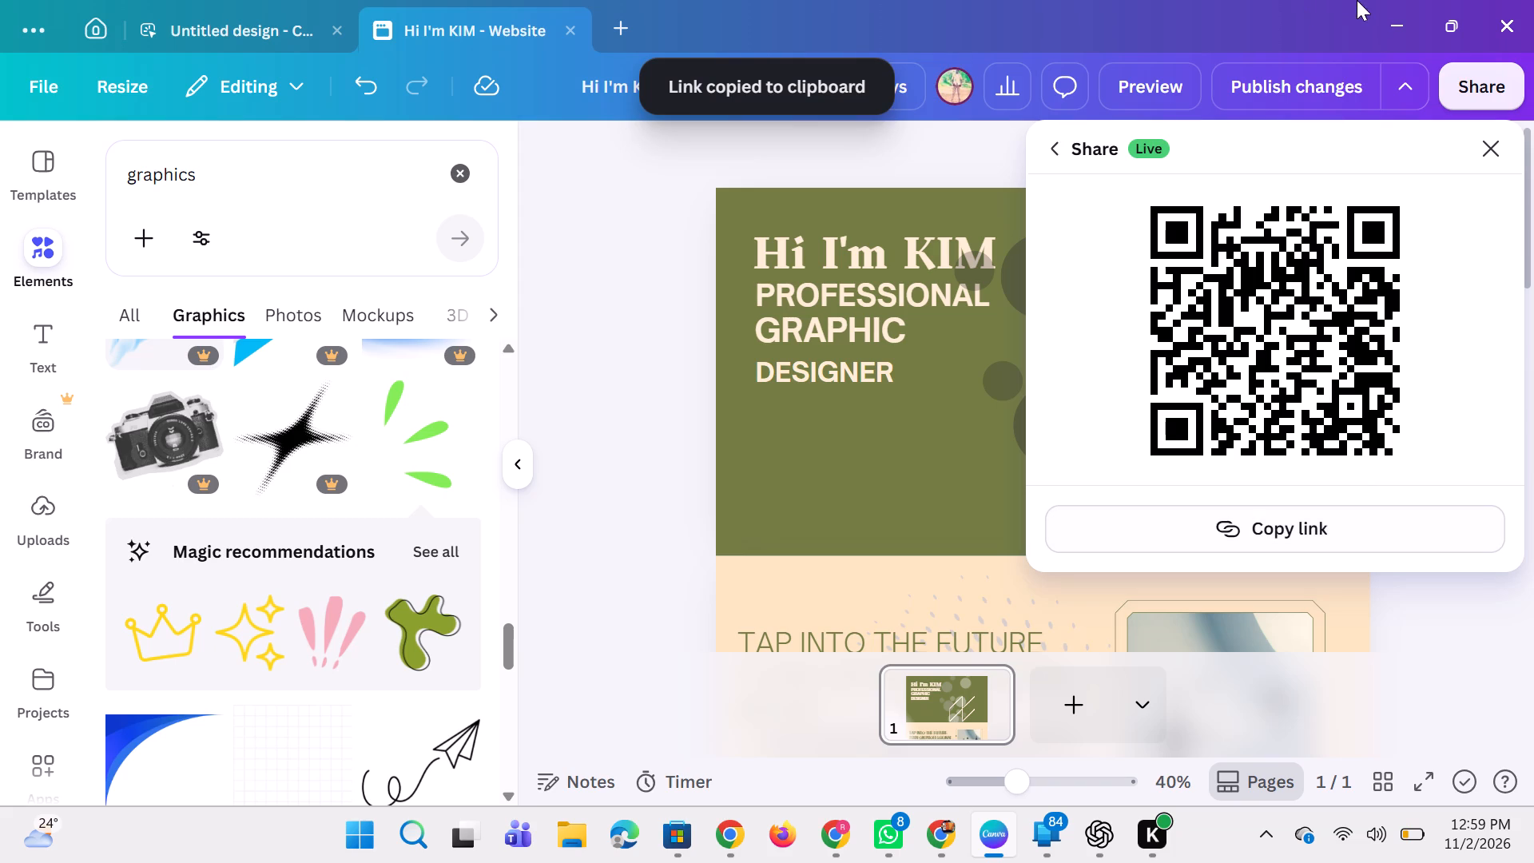
Switch to Chrome, open the copied website link in a new tab and look through the live page down to its footer.
{"action": "left_click", "coordinate": [1395, 34]}
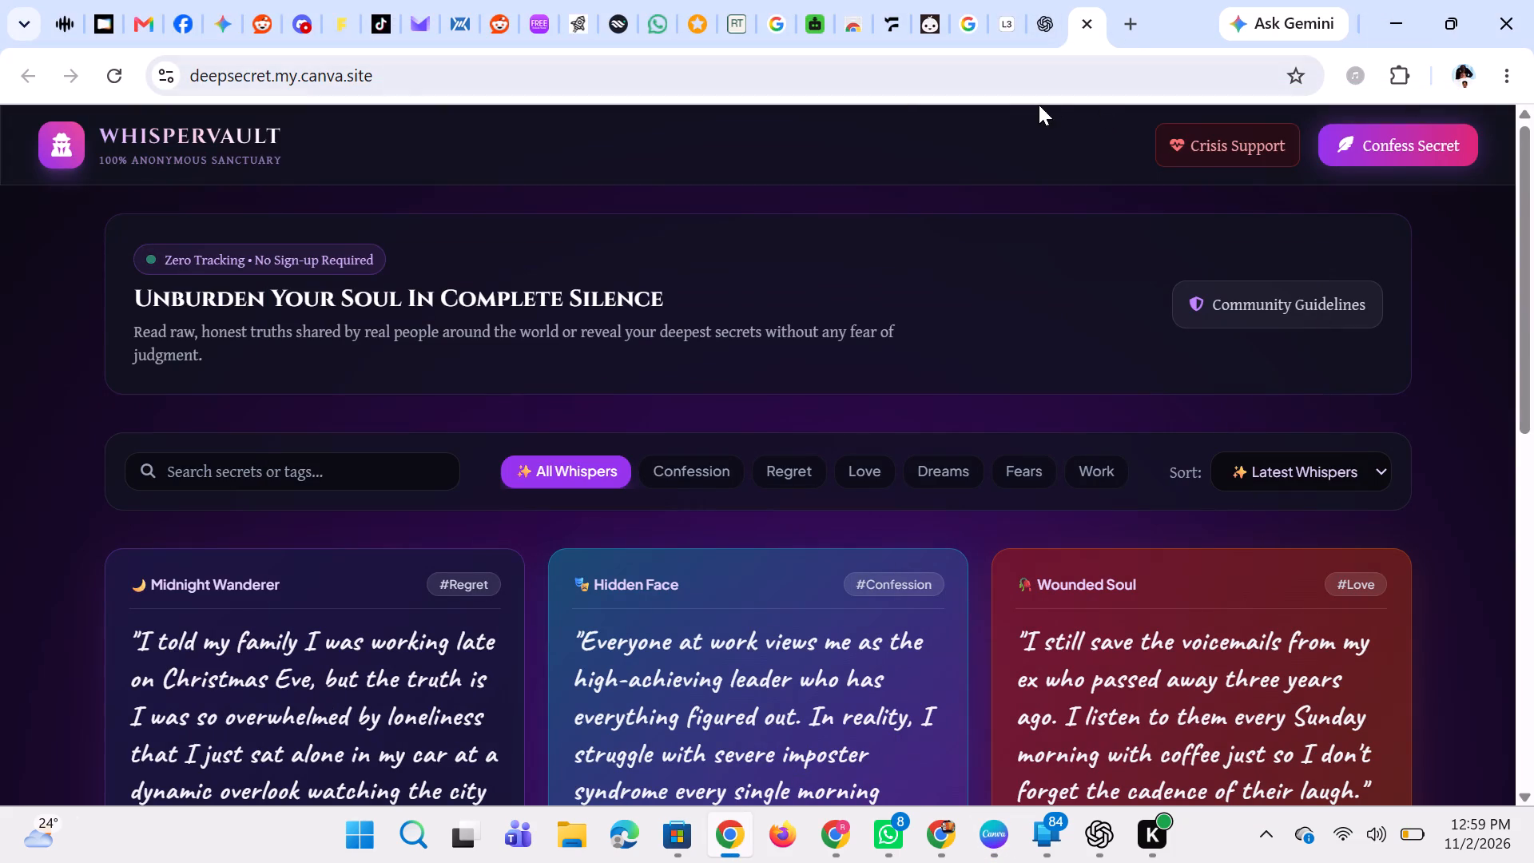
{"action": "left_click", "coordinate": [1135, 26]}
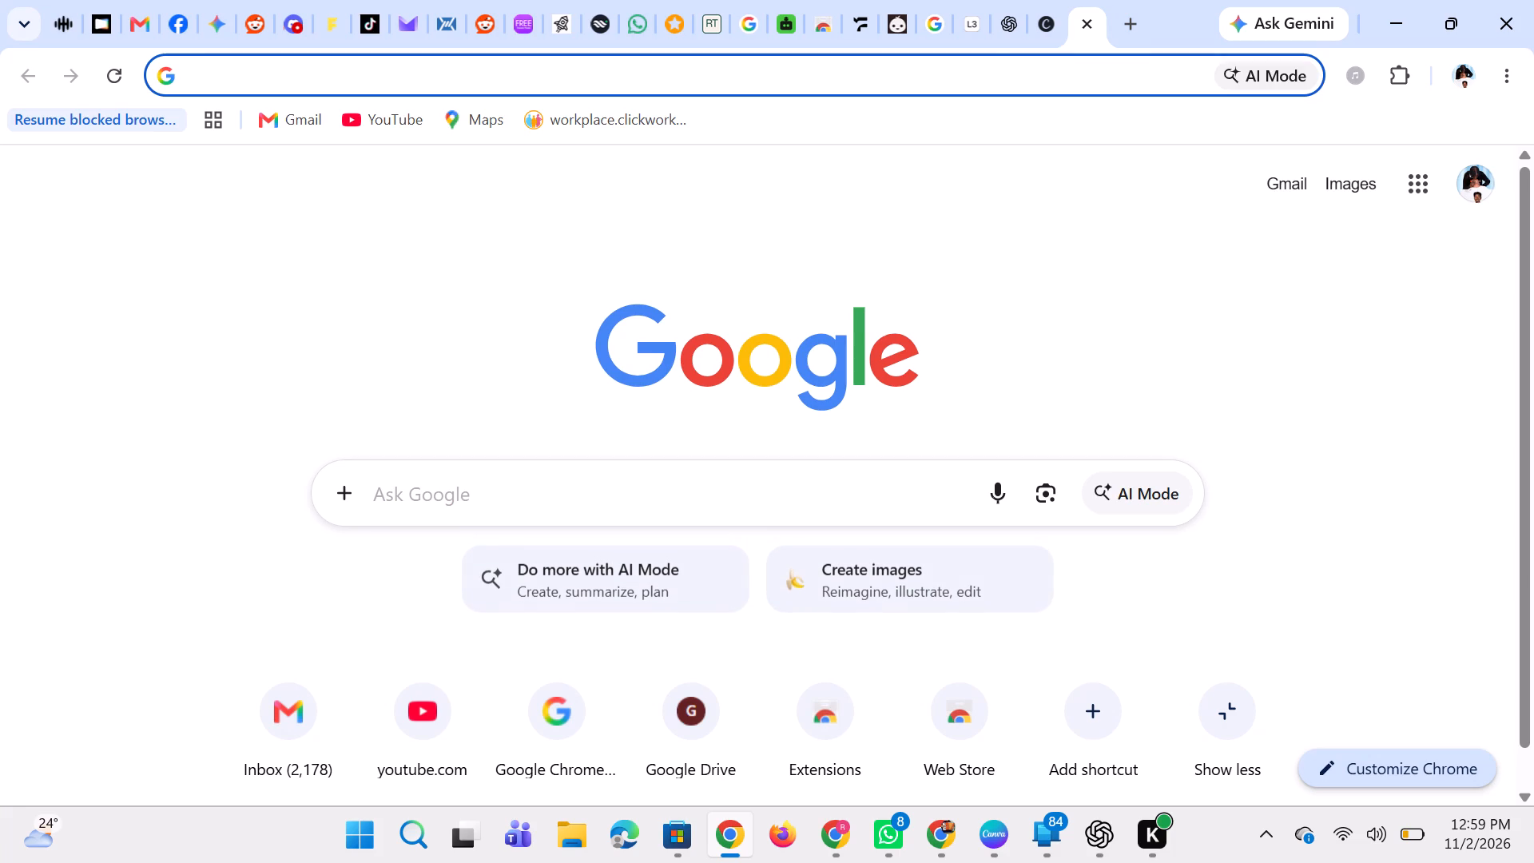
{"action": "key", "text": "ctrl+v"}
{"action": "key", "text": "Return"}
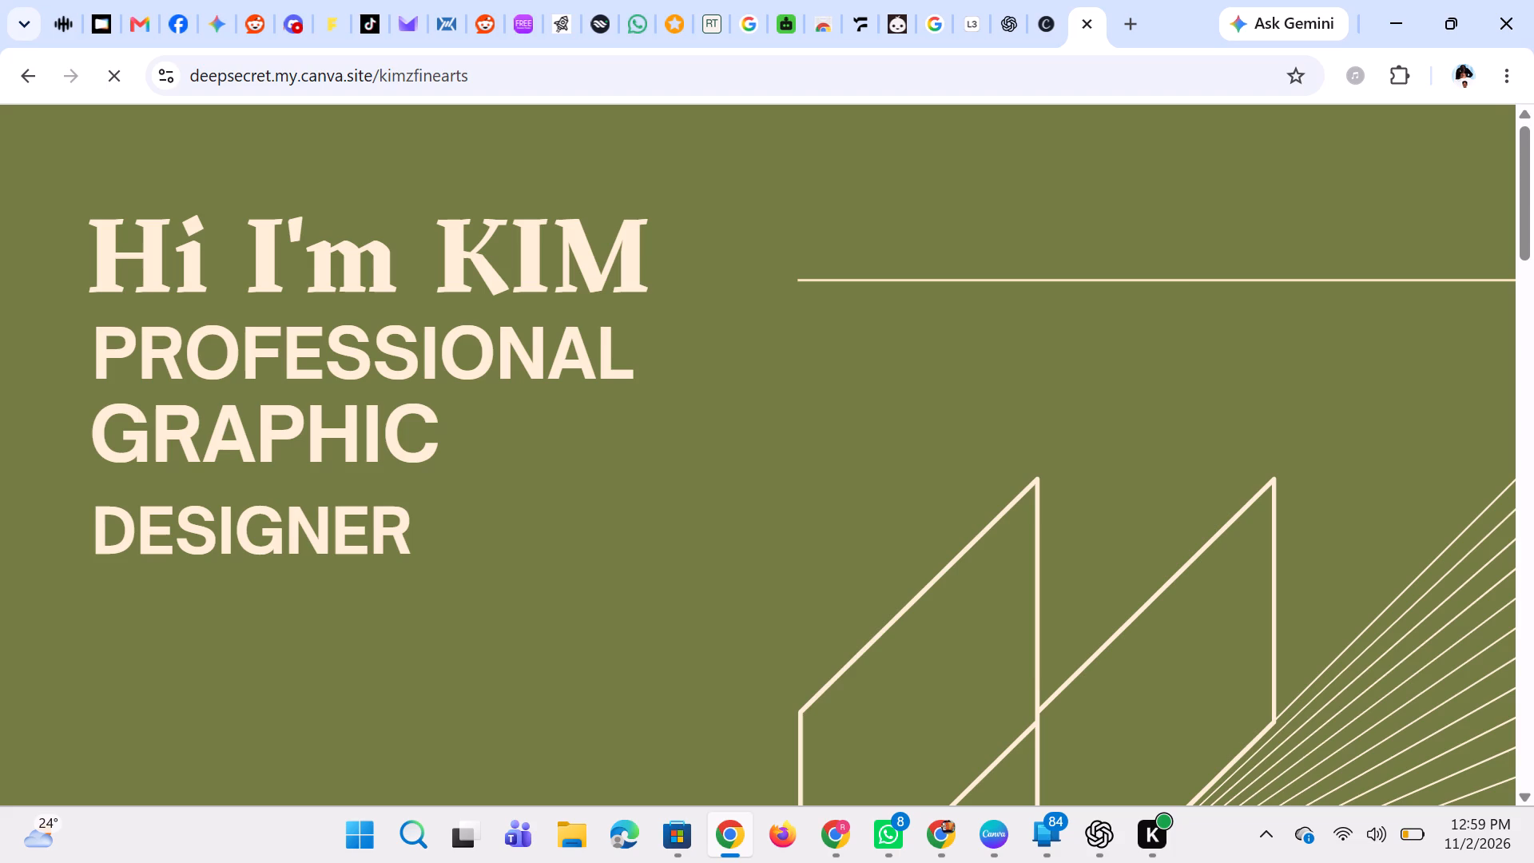
{"action": "scroll", "coordinate": [535, 486], "scroll_direction": "down", "scroll_amount": 4}
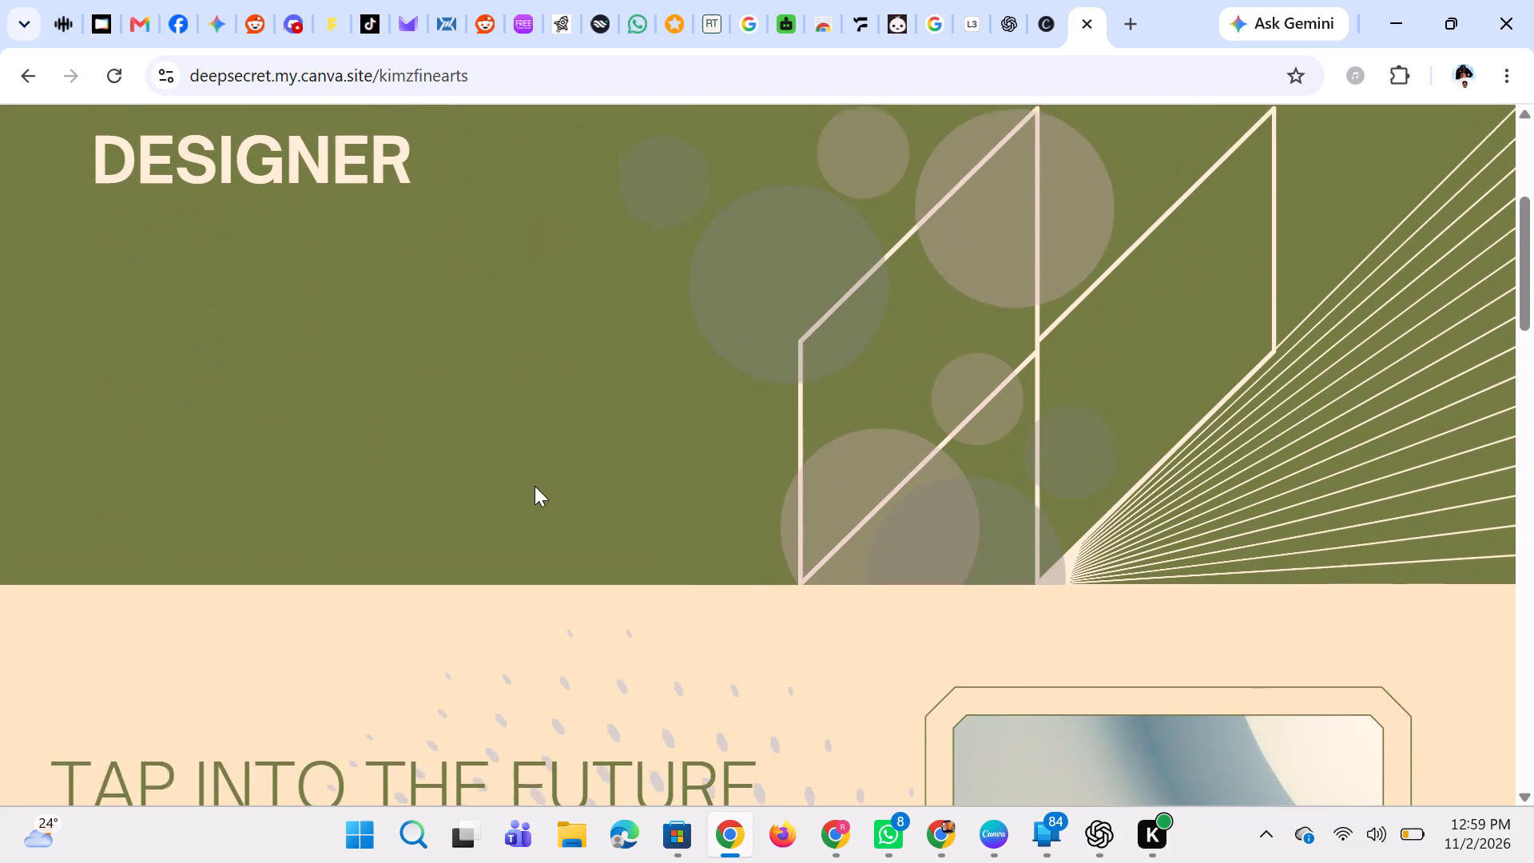
{"action": "scroll", "coordinate": [535, 486], "scroll_direction": "down", "scroll_amount": 2}
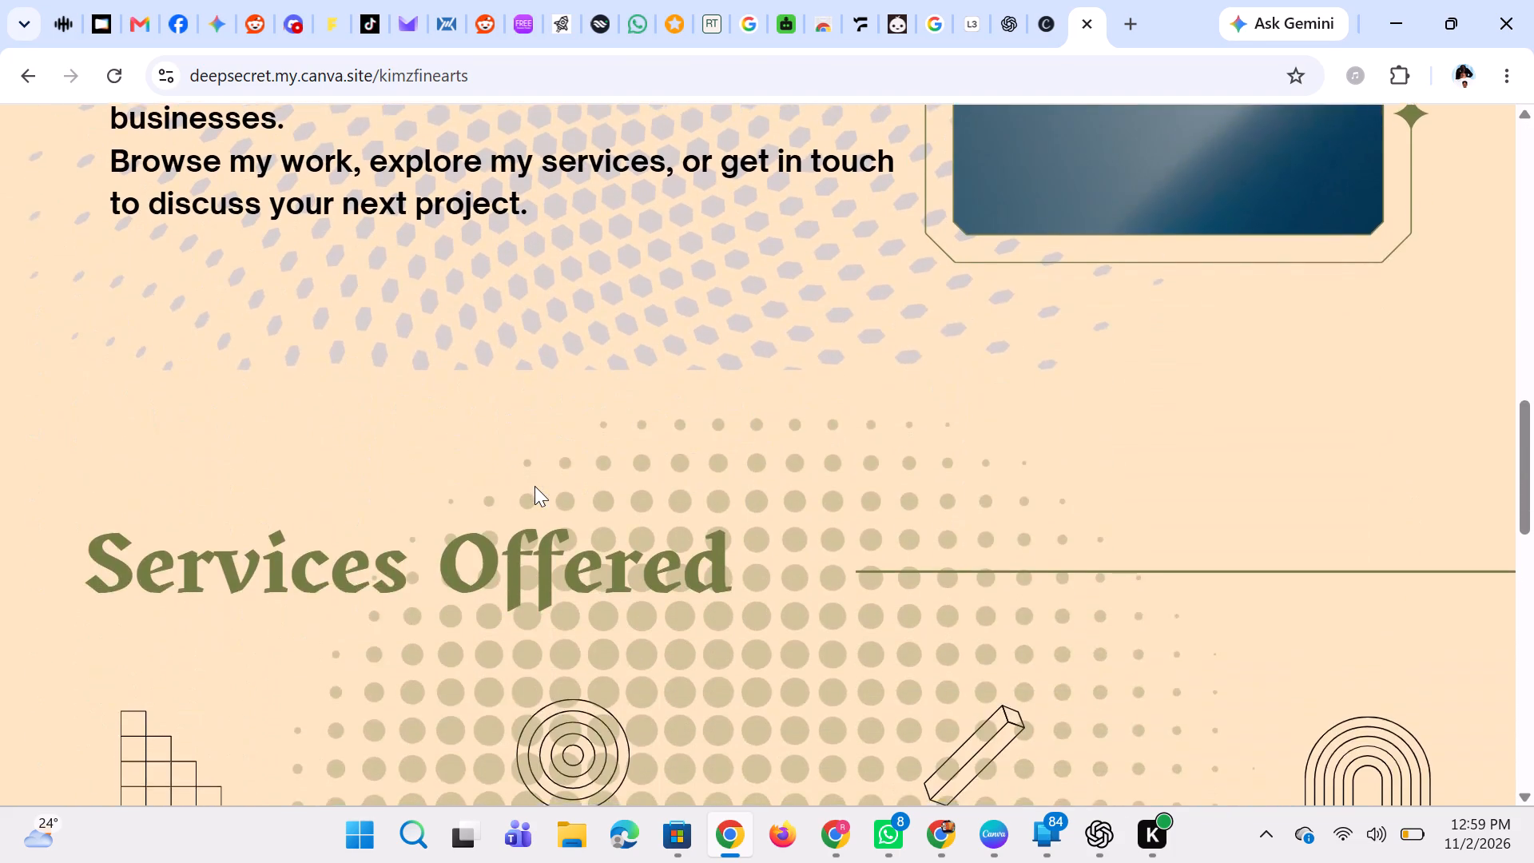
{"action": "scroll", "coordinate": [535, 486], "scroll_direction": "down", "scroll_amount": 3}
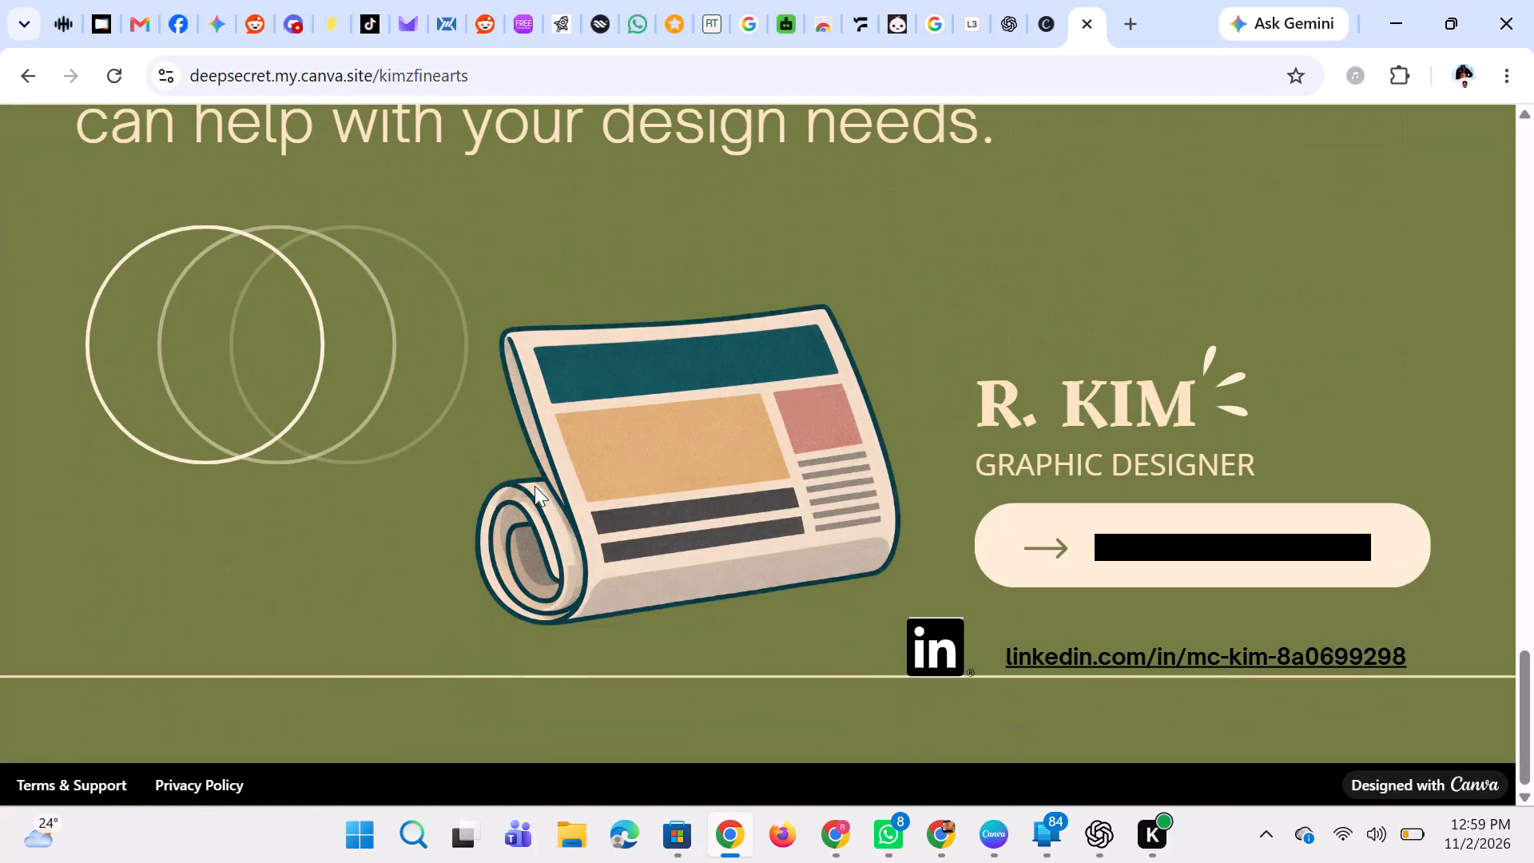
{"action": "scroll", "coordinate": [535, 486], "scroll_direction": "down", "scroll_amount": 1}
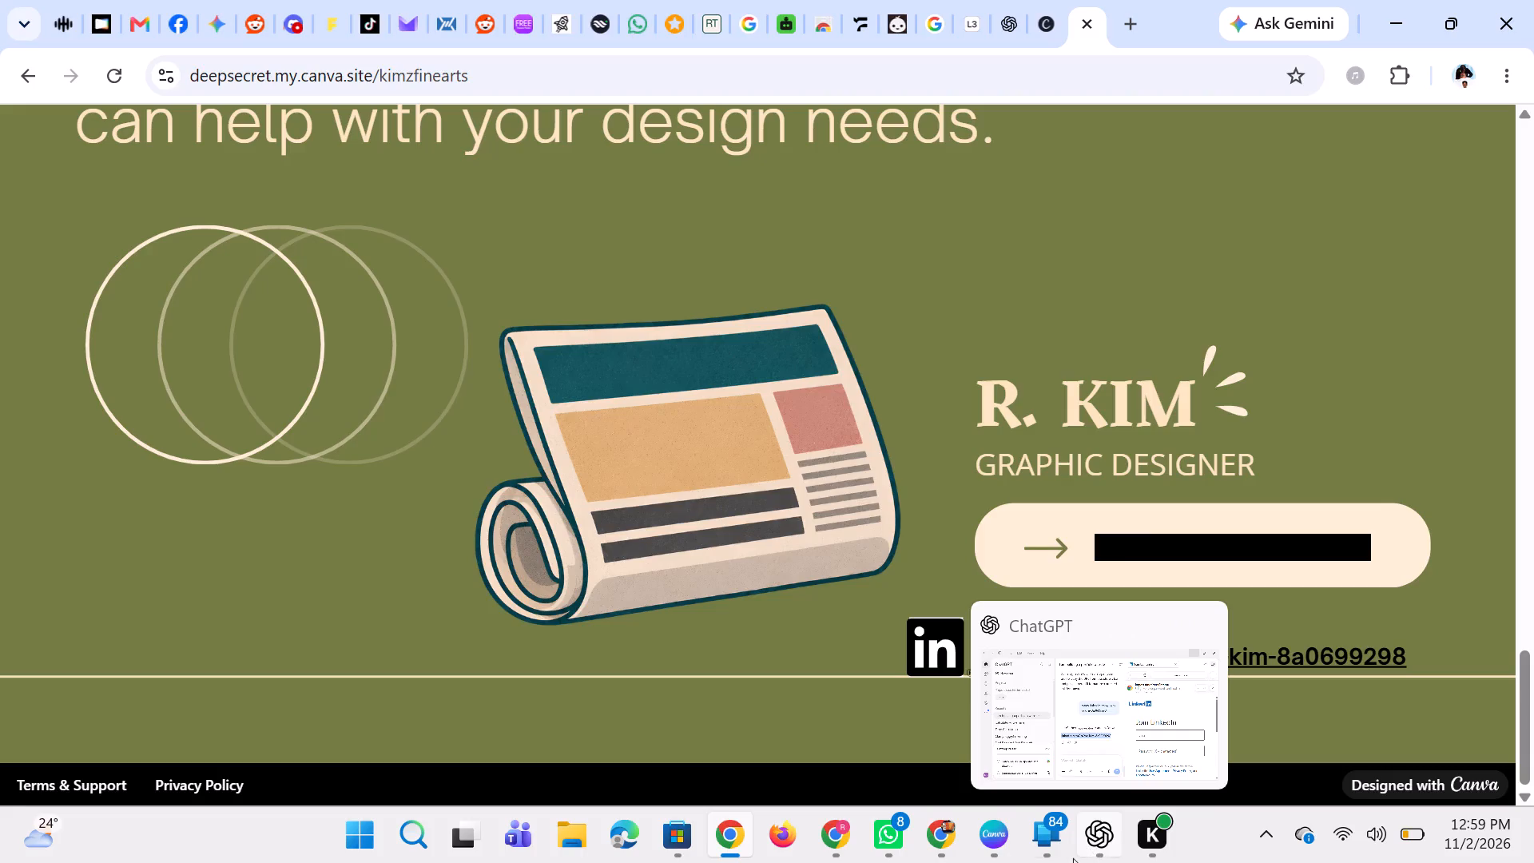
Follow the LinkedIn link at the bottom of the live page to check the profile it leads to.
{"action": "left_click", "coordinate": [1258, 651]}
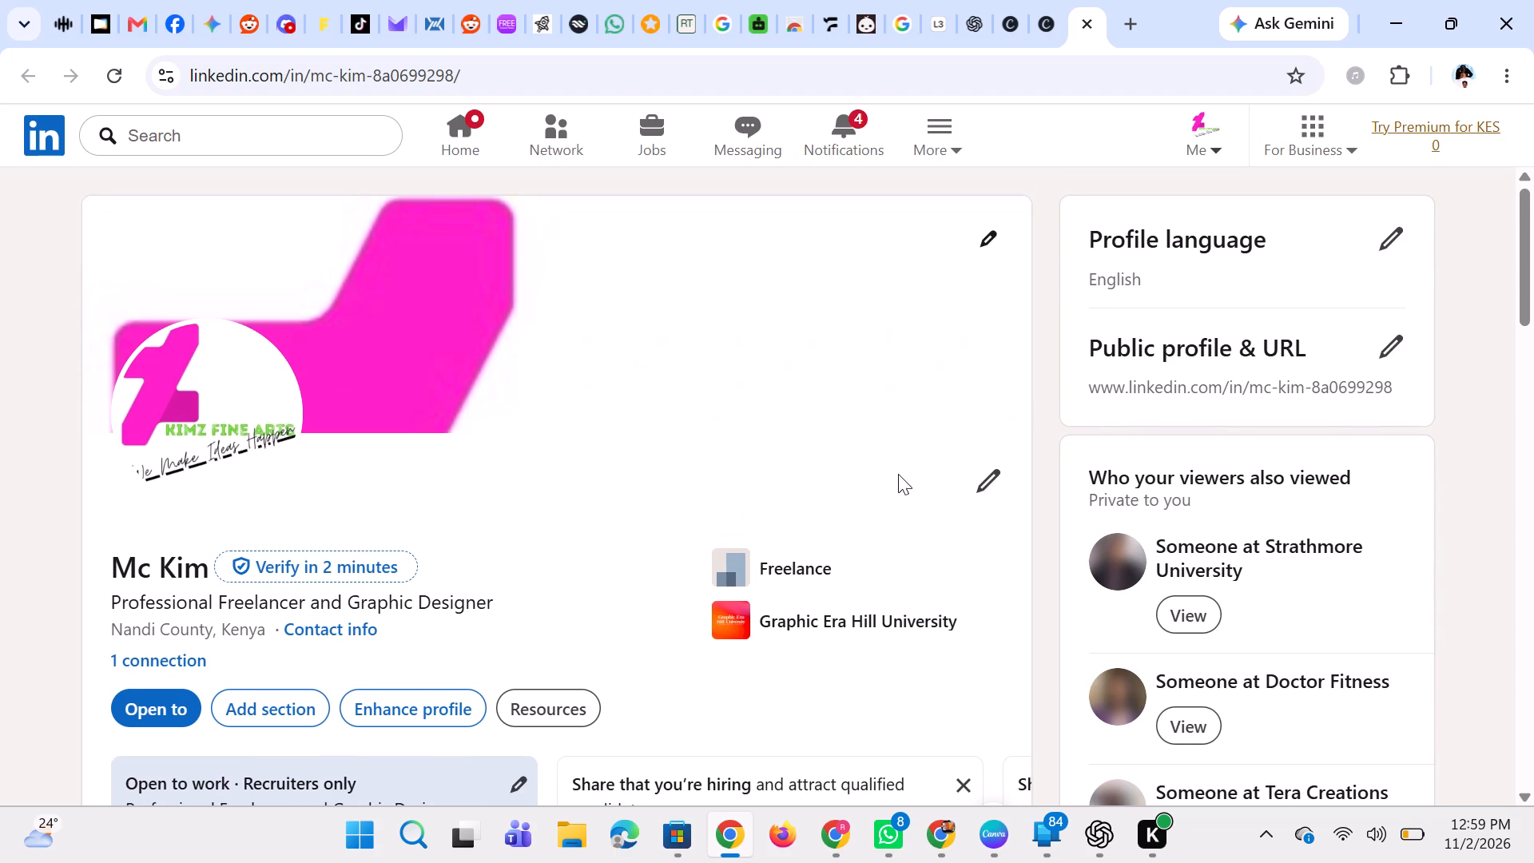
{"action": "scroll", "coordinate": [480, 558], "scroll_direction": "down", "scroll_amount": 1}
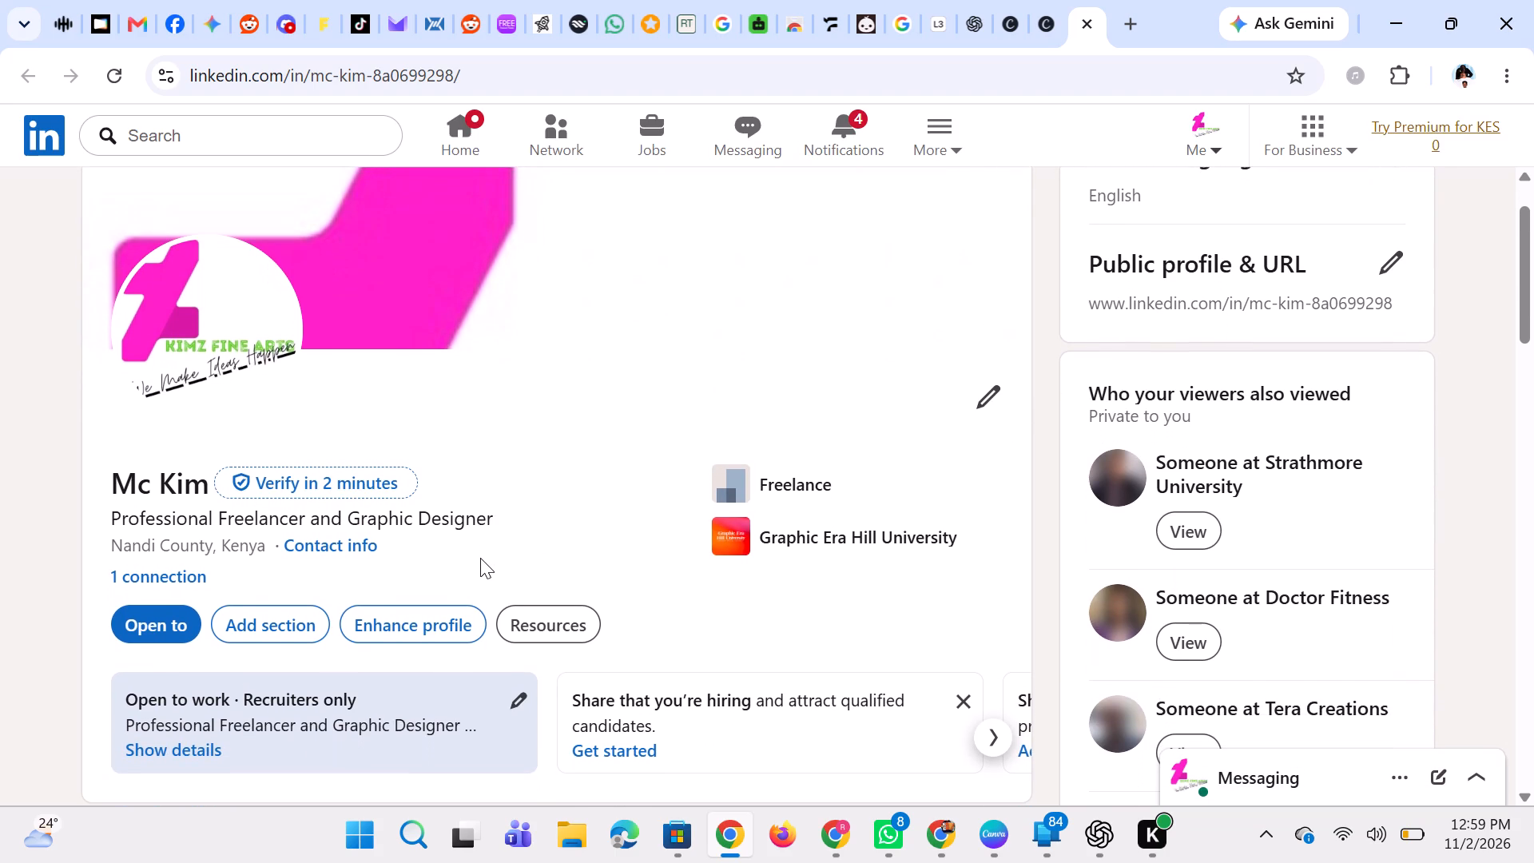
{"action": "scroll", "coordinate": [623, 511], "scroll_direction": "down", "scroll_amount": 1}
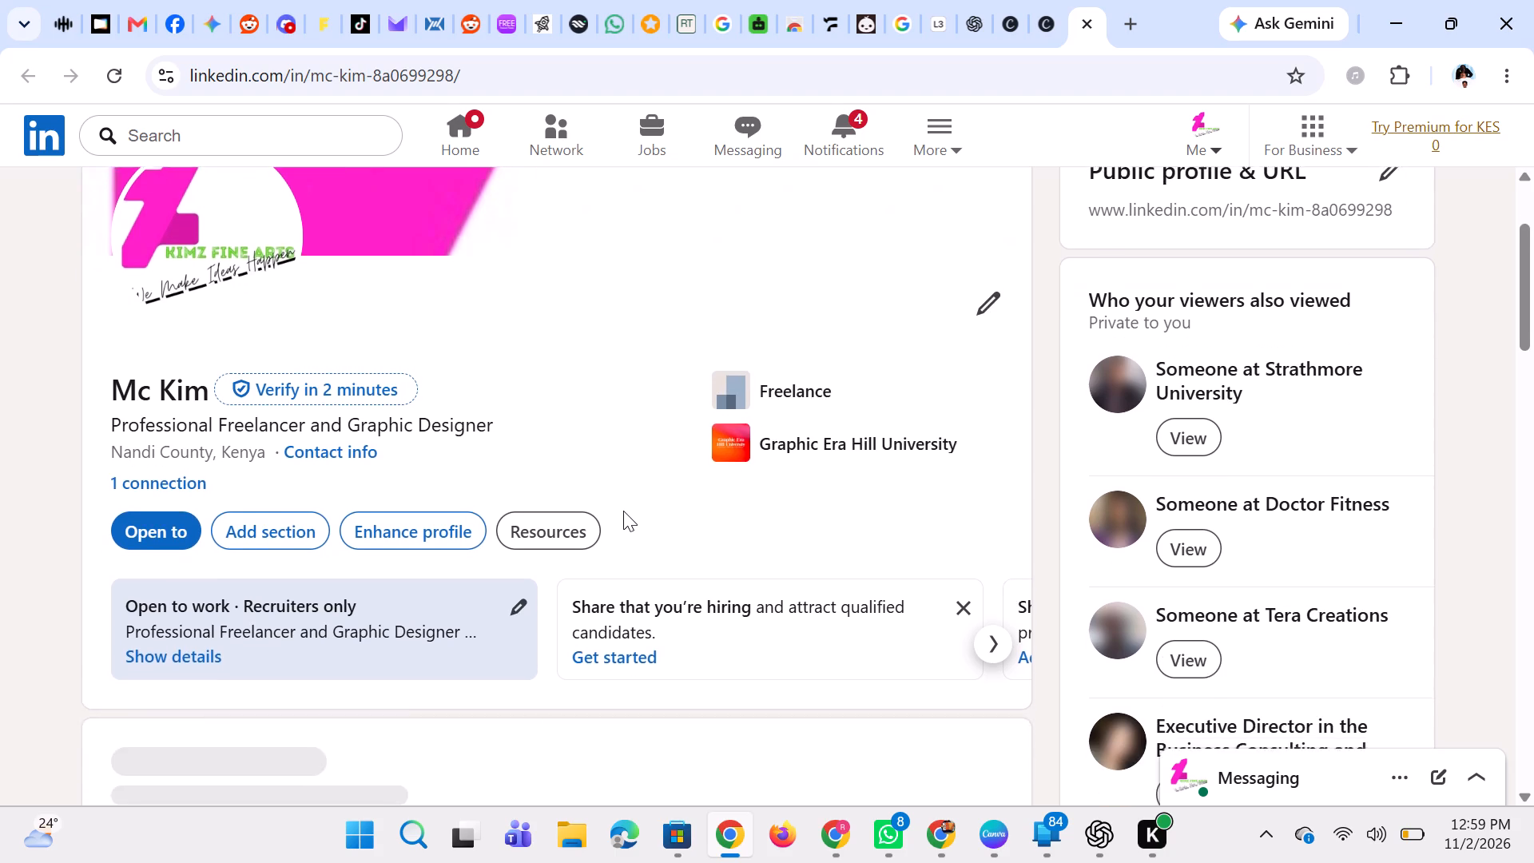
{"action": "scroll", "coordinate": [623, 511], "scroll_direction": "down", "scroll_amount": 1}
Open the options for adding a section to the LinkedIn profile and look through the available section types.
{"action": "left_click", "coordinate": [271, 475]}
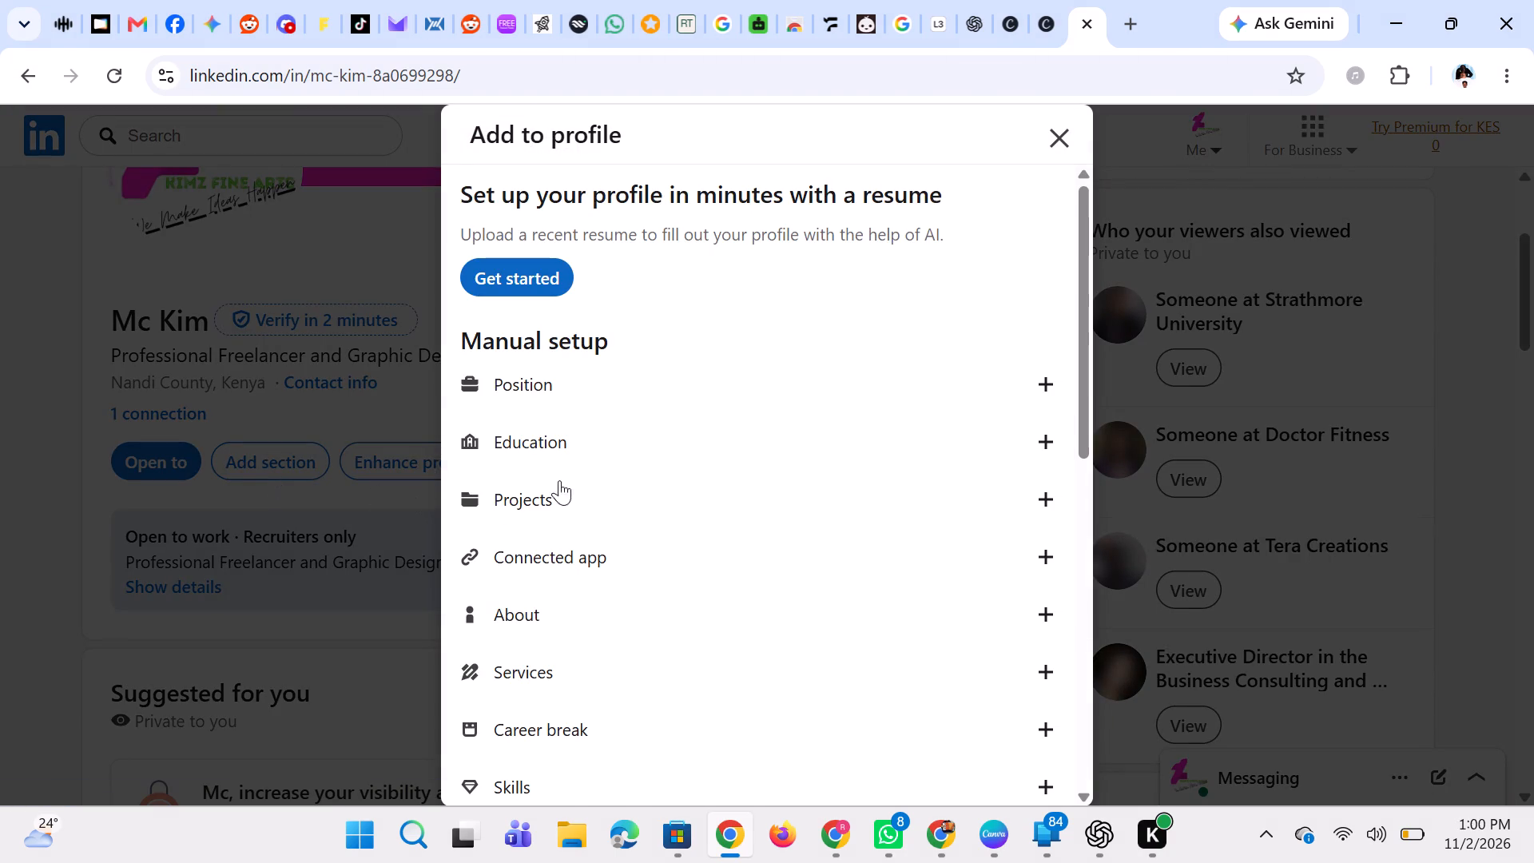
{"action": "scroll", "coordinate": [659, 500], "scroll_direction": "down", "scroll_amount": 3}
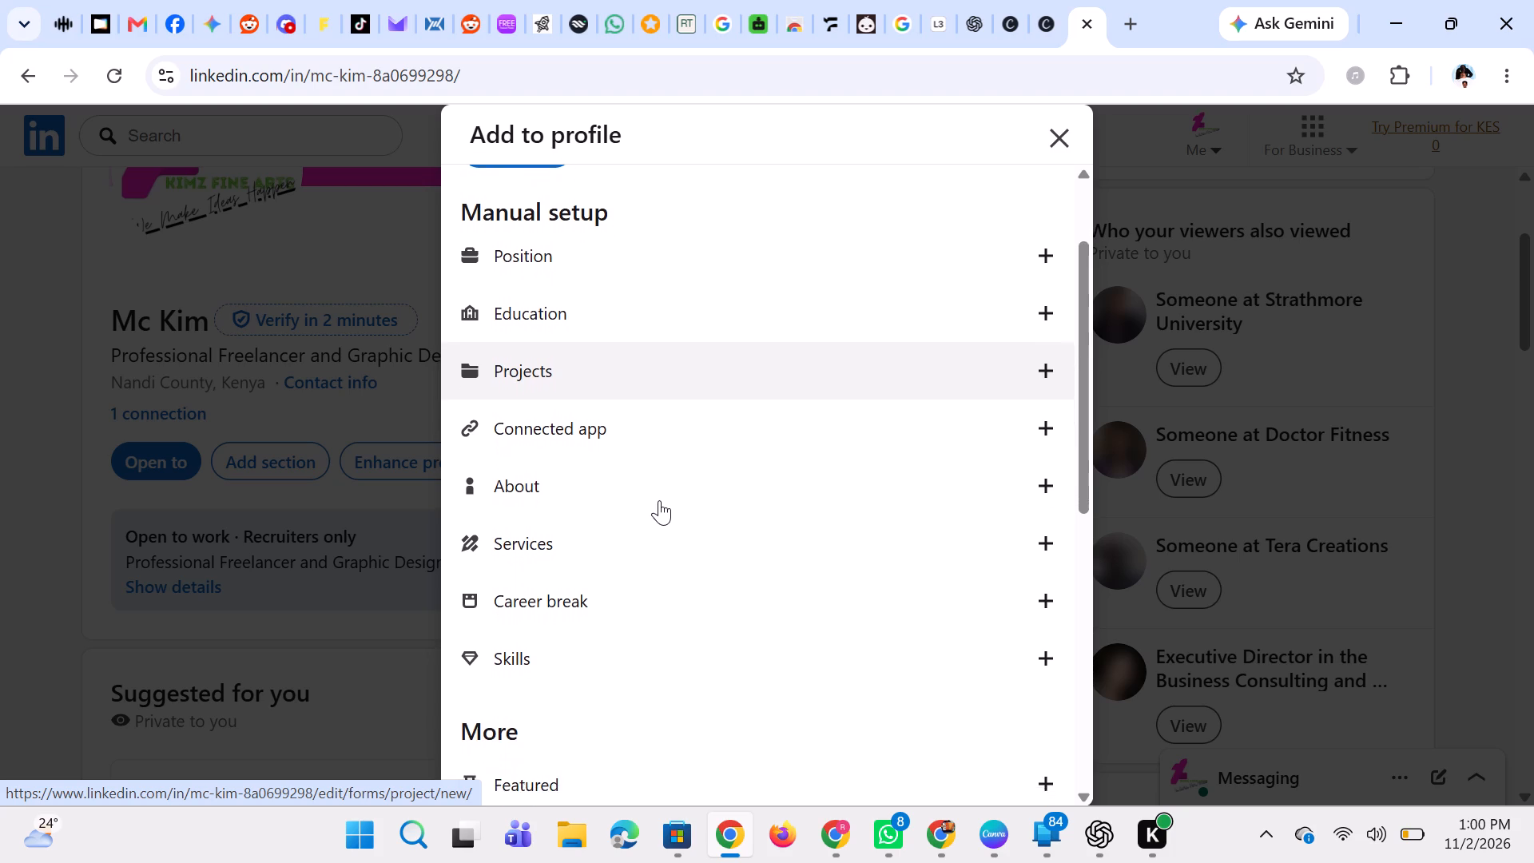
{"action": "scroll", "coordinate": [659, 500], "scroll_direction": "down", "scroll_amount": 2}
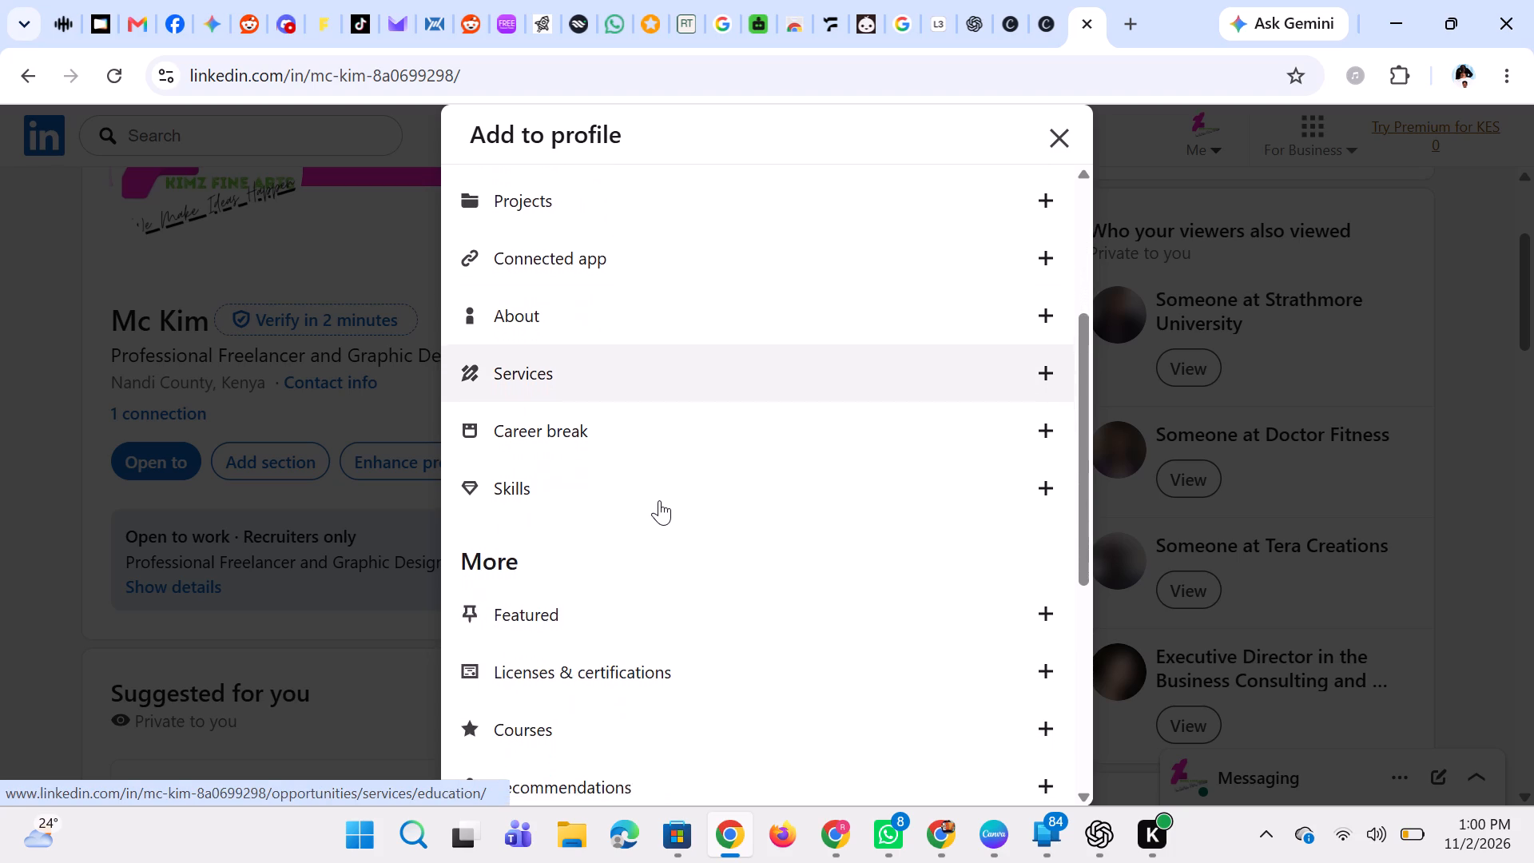
{"action": "scroll", "coordinate": [659, 500], "scroll_direction": "down", "scroll_amount": 7}
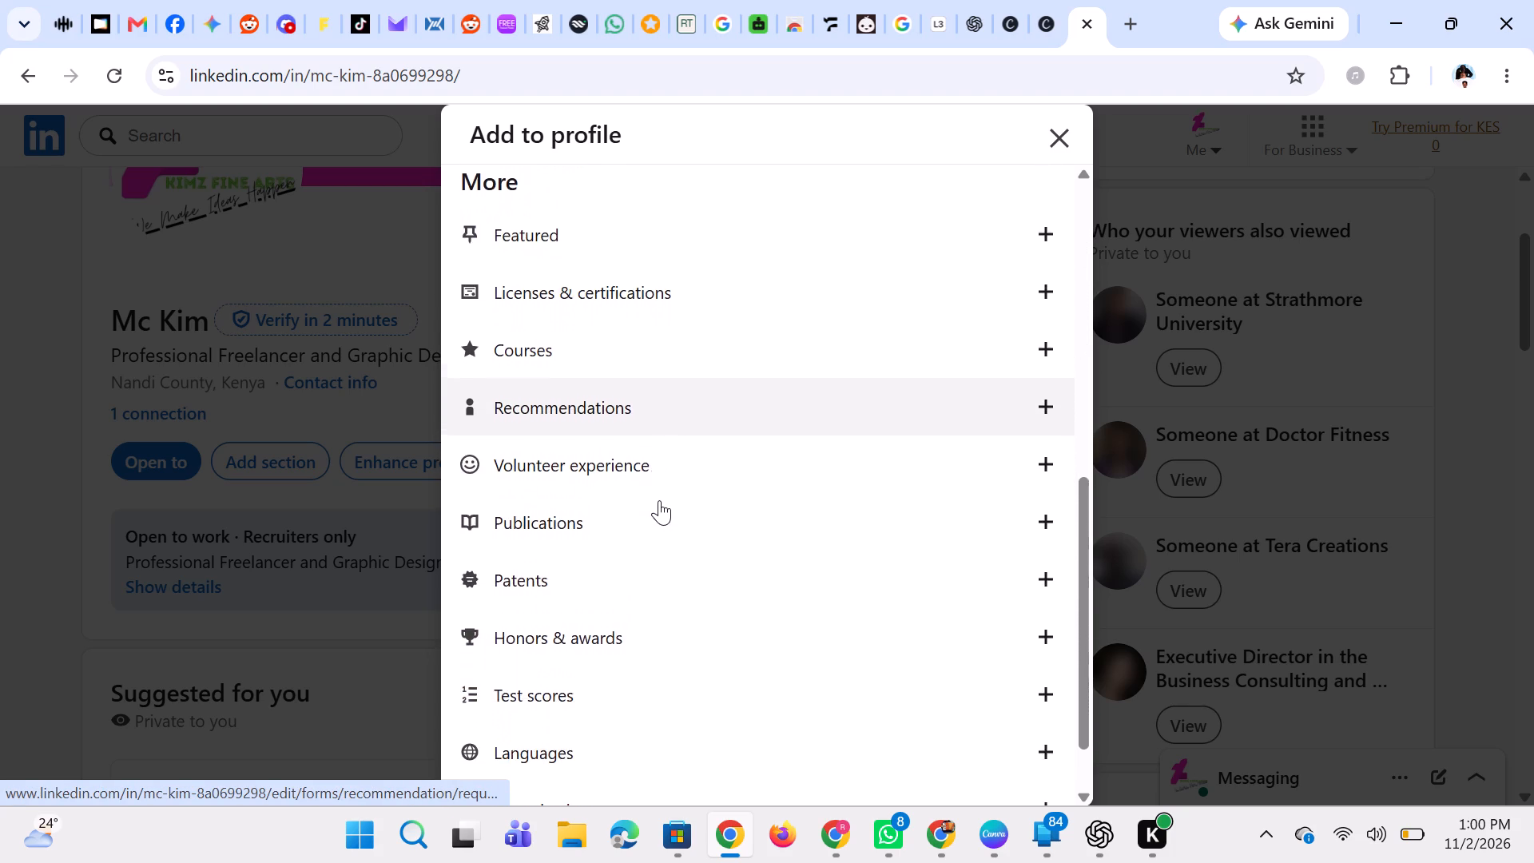
{"action": "scroll", "coordinate": [659, 500], "scroll_direction": "down", "scroll_amount": 4}
{"action": "scroll", "coordinate": [659, 500], "scroll_direction": "up", "scroll_amount": 5}
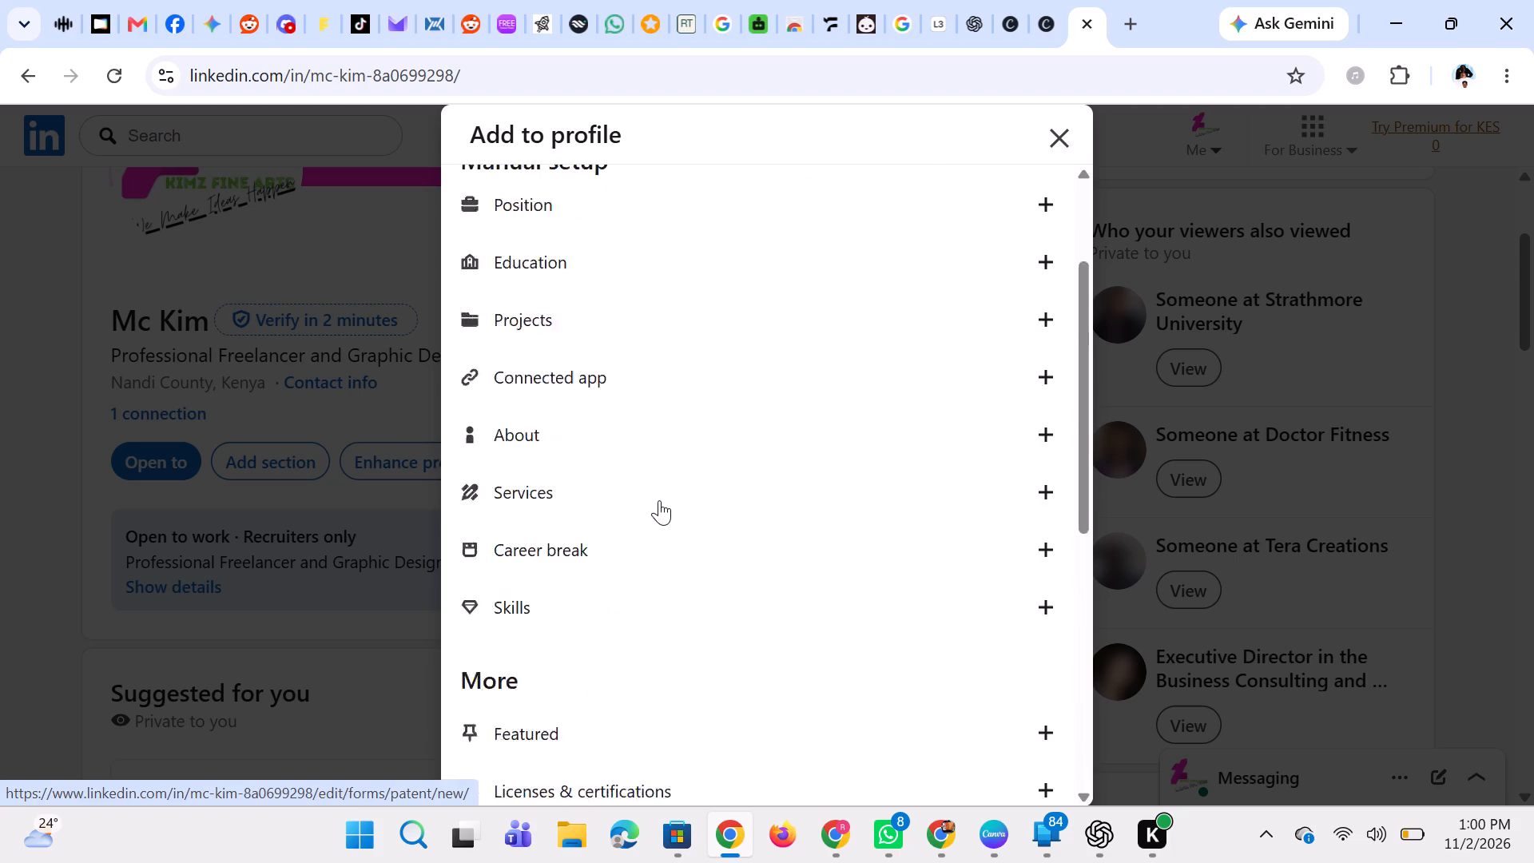
{"action": "scroll", "coordinate": [659, 500], "scroll_direction": "up", "scroll_amount": 9}
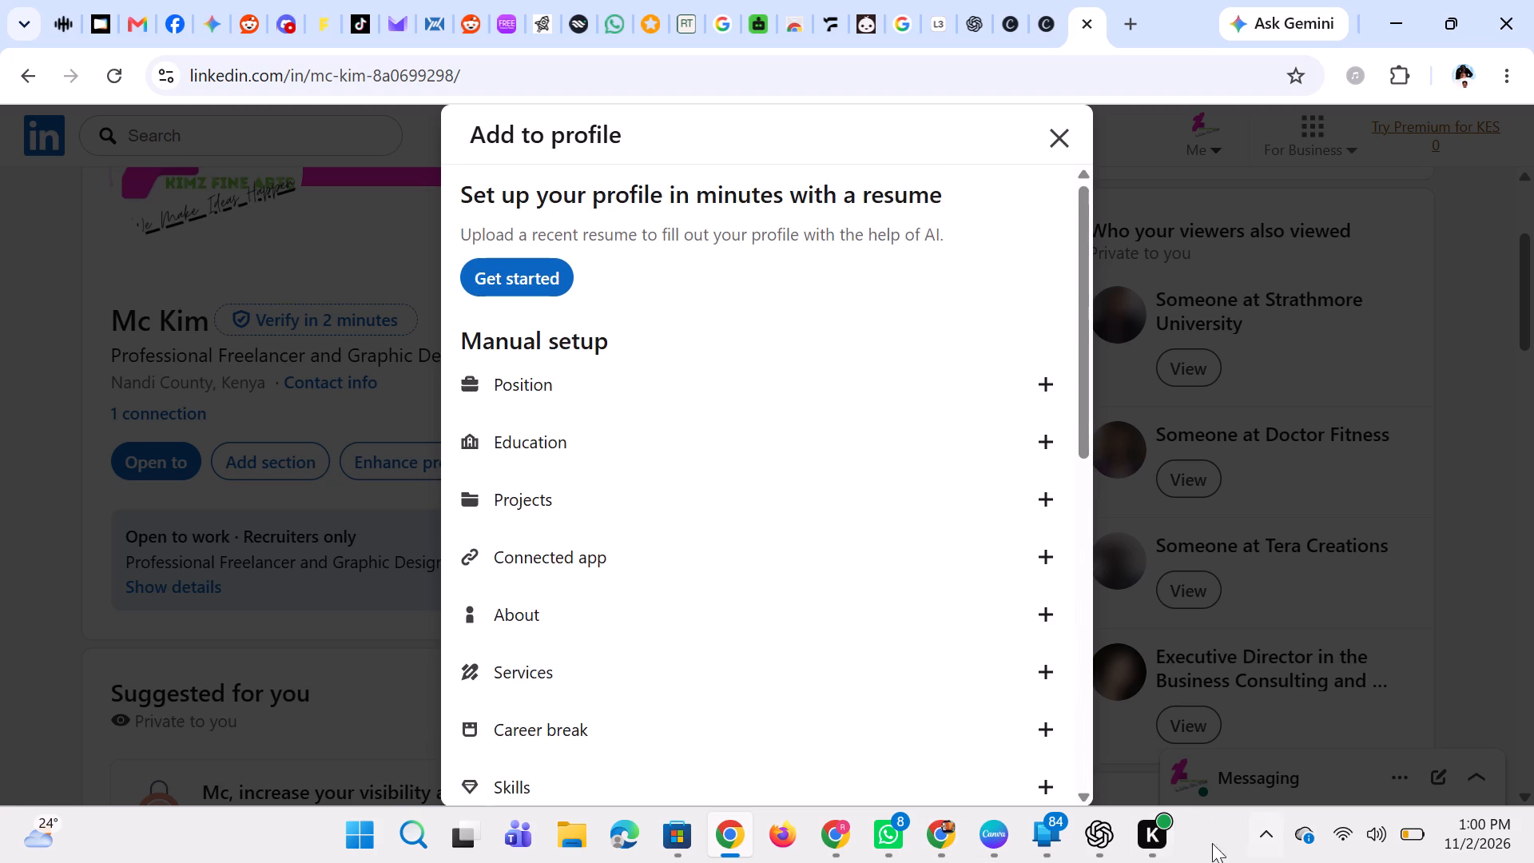